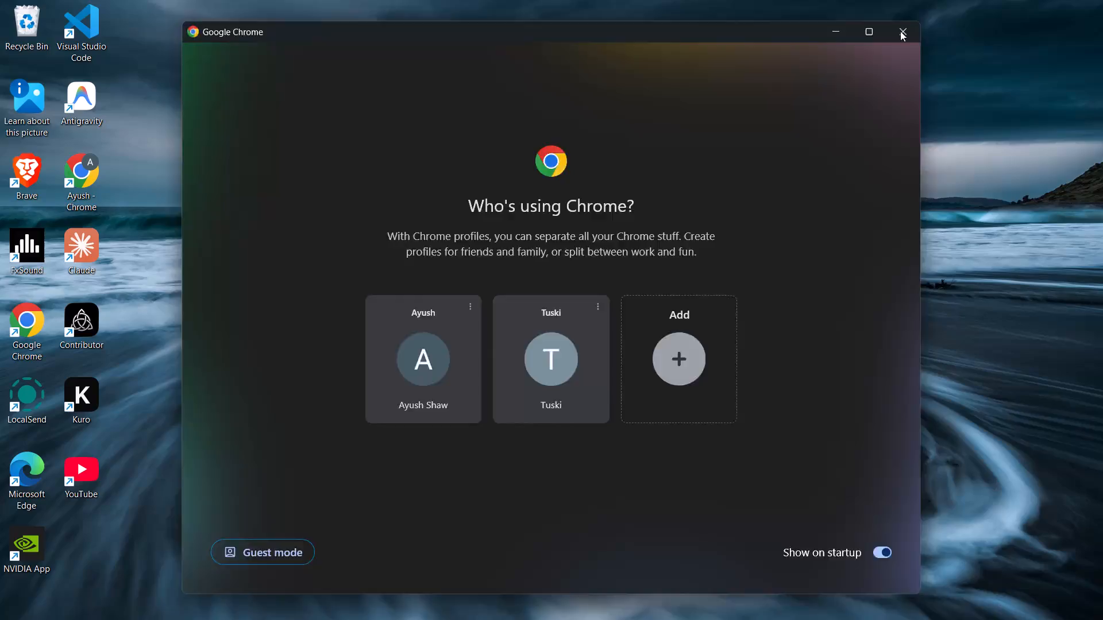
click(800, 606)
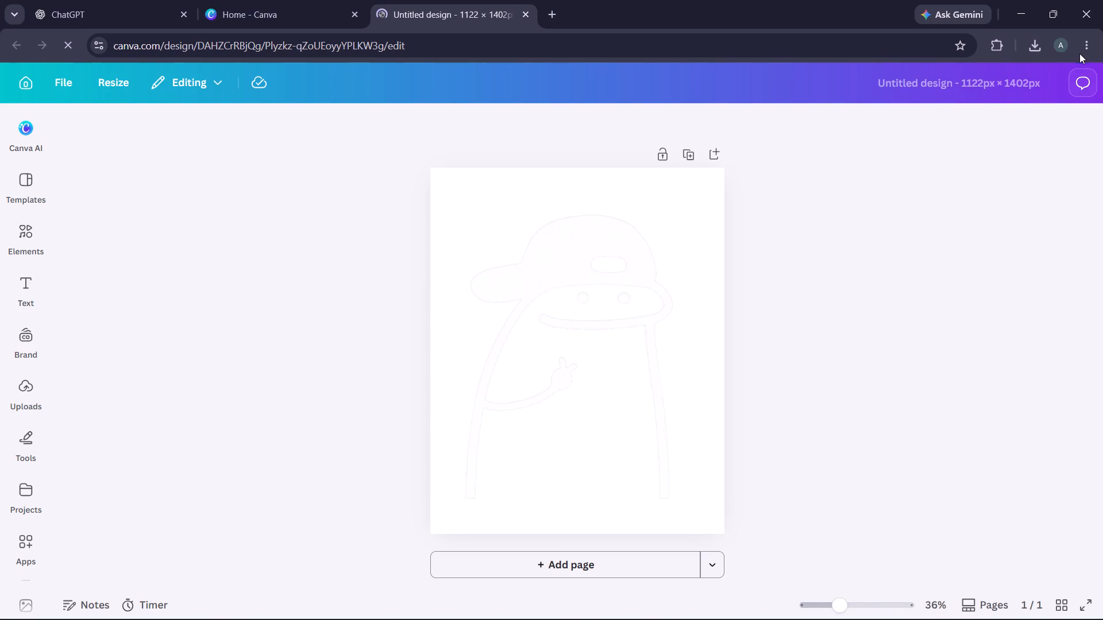
Download the doodle design as a high-quality PNG with a transparent background and an enlarged size.
click(1062, 79)
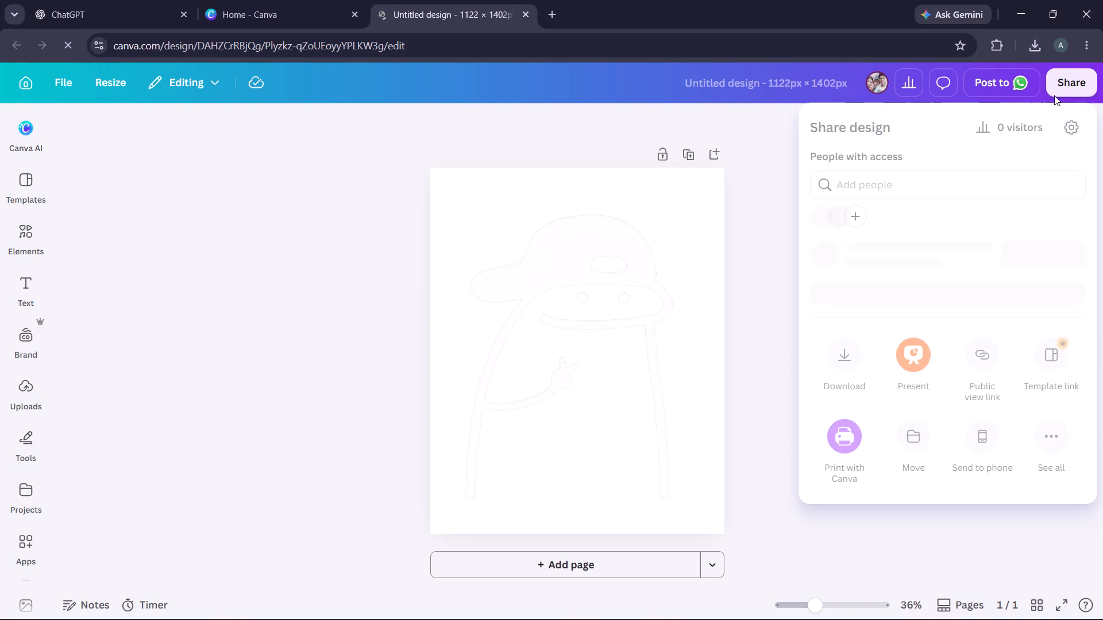
click(851, 416)
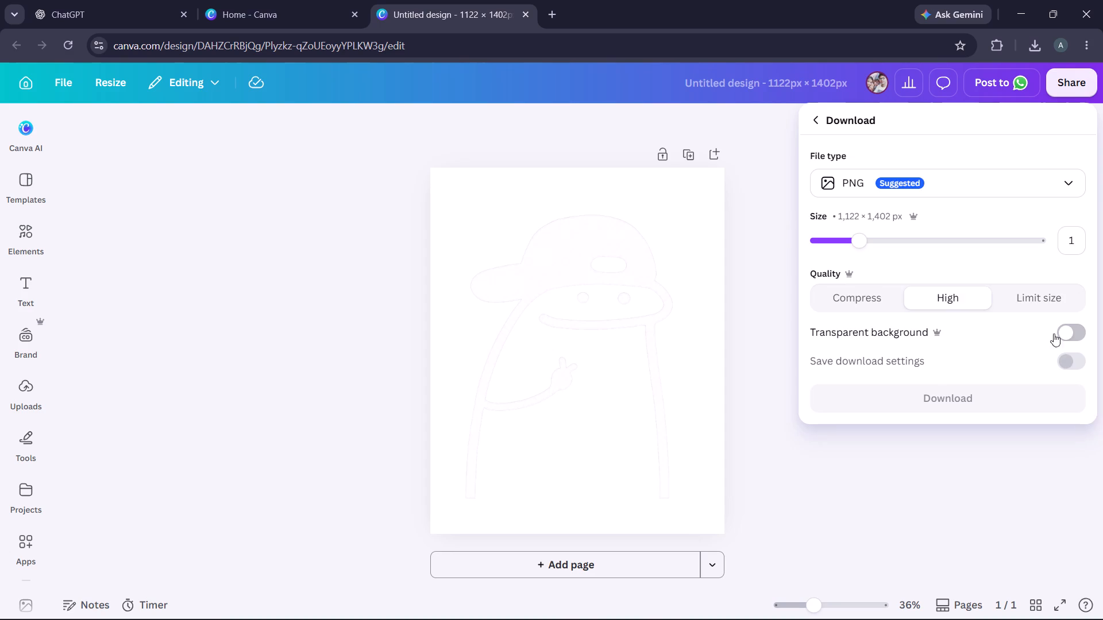
click(1071, 334)
drag(861, 241, 877, 242)
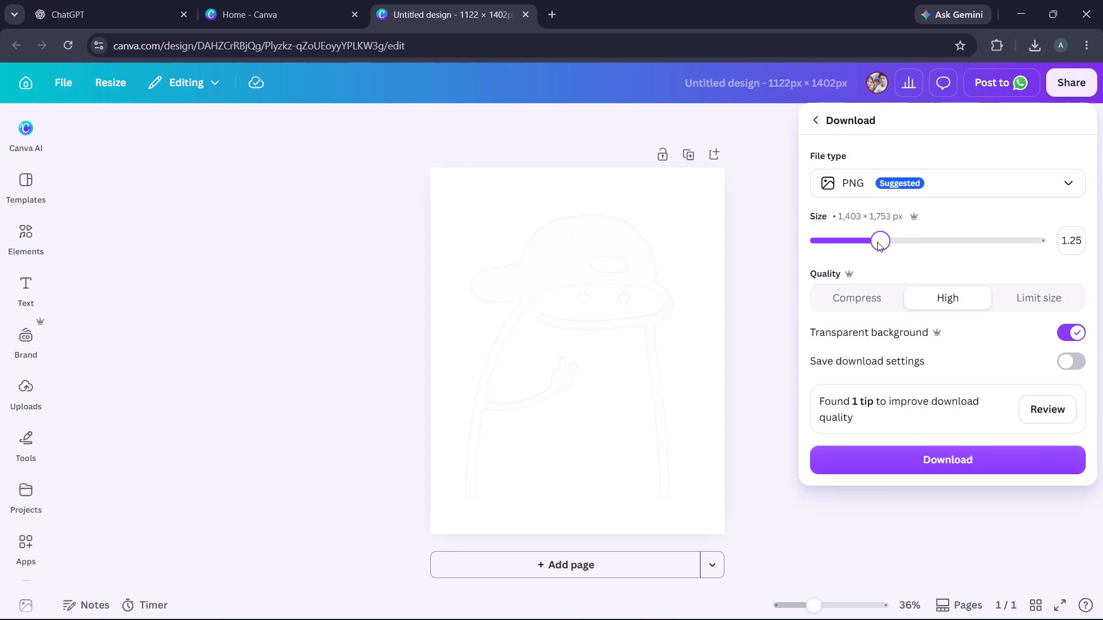
drag(877, 242, 944, 249)
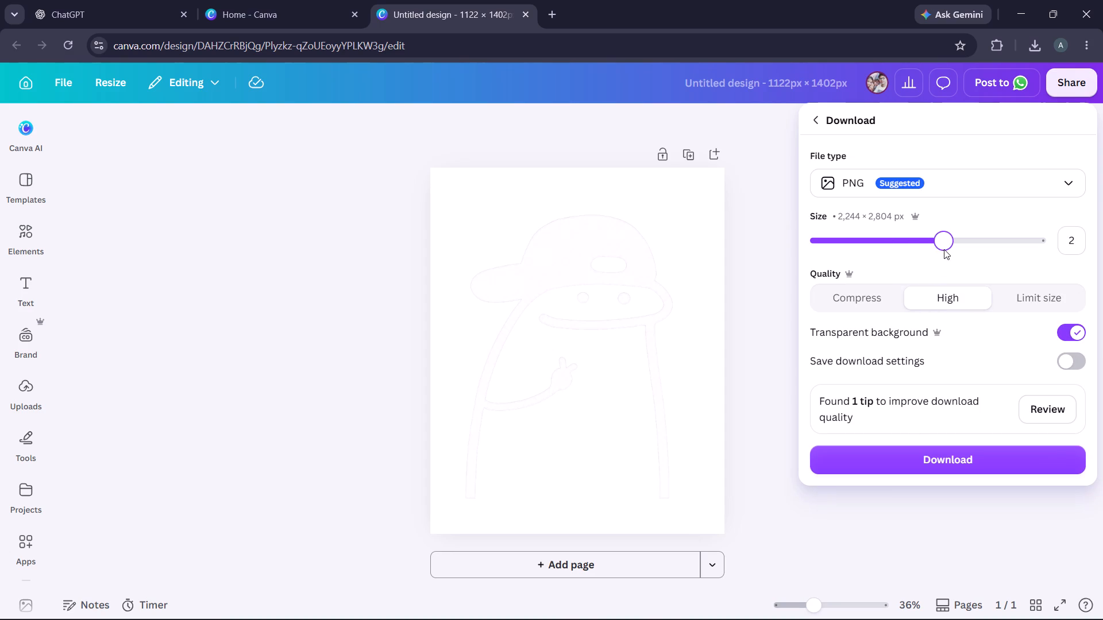
drag(944, 249, 952, 251)
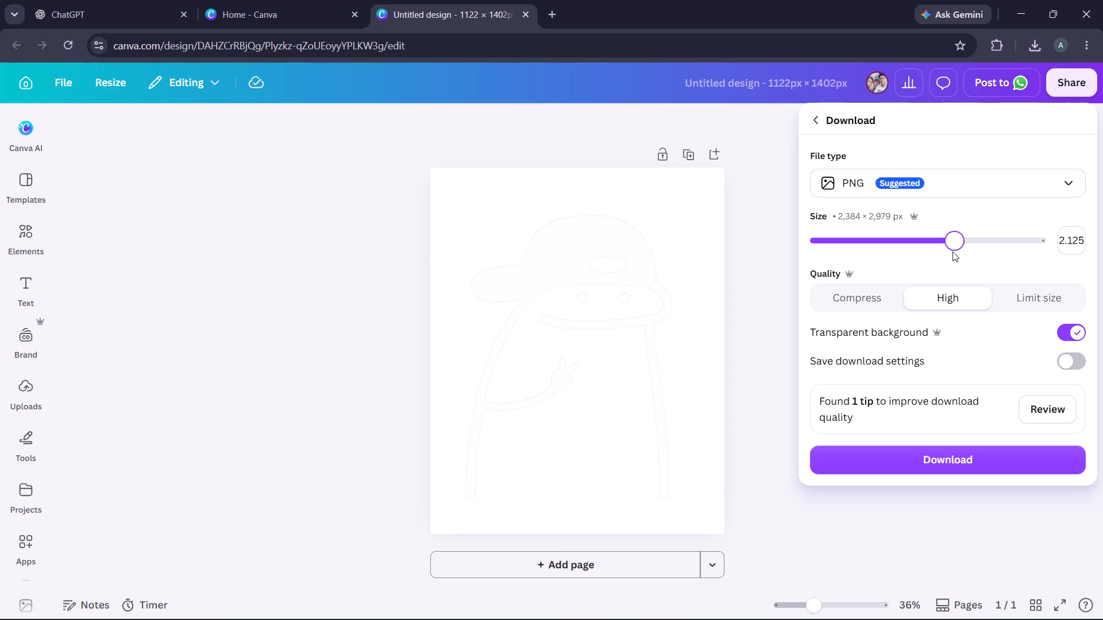
drag(952, 251, 966, 254)
click(977, 467)
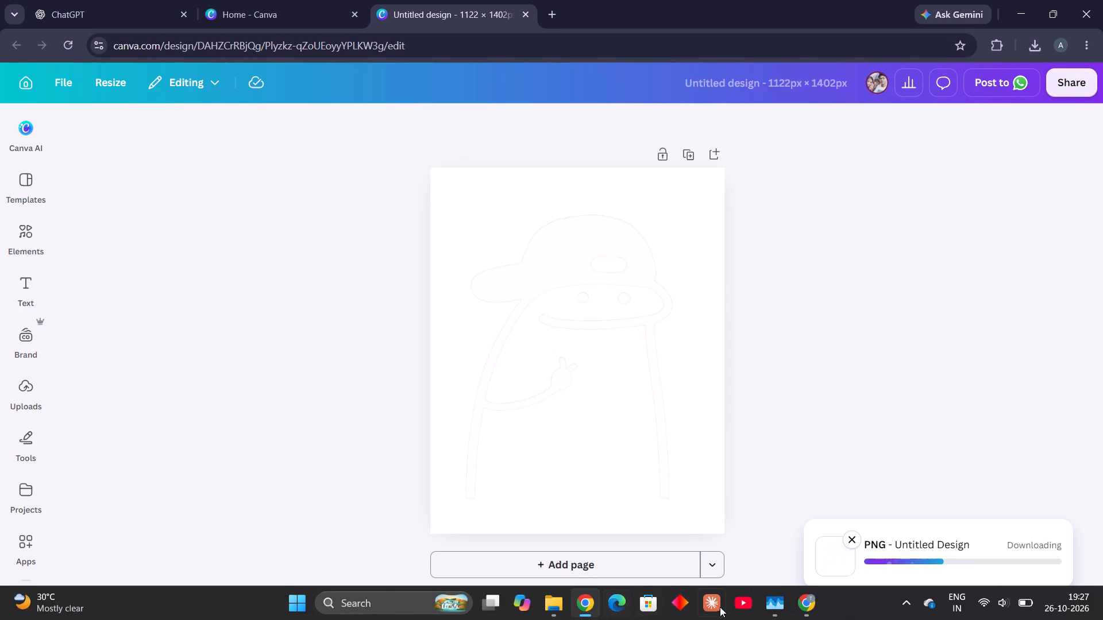
Switch to the Chrome window with Printrove and open the catalog's Men's Clothing collection.
click(803, 599)
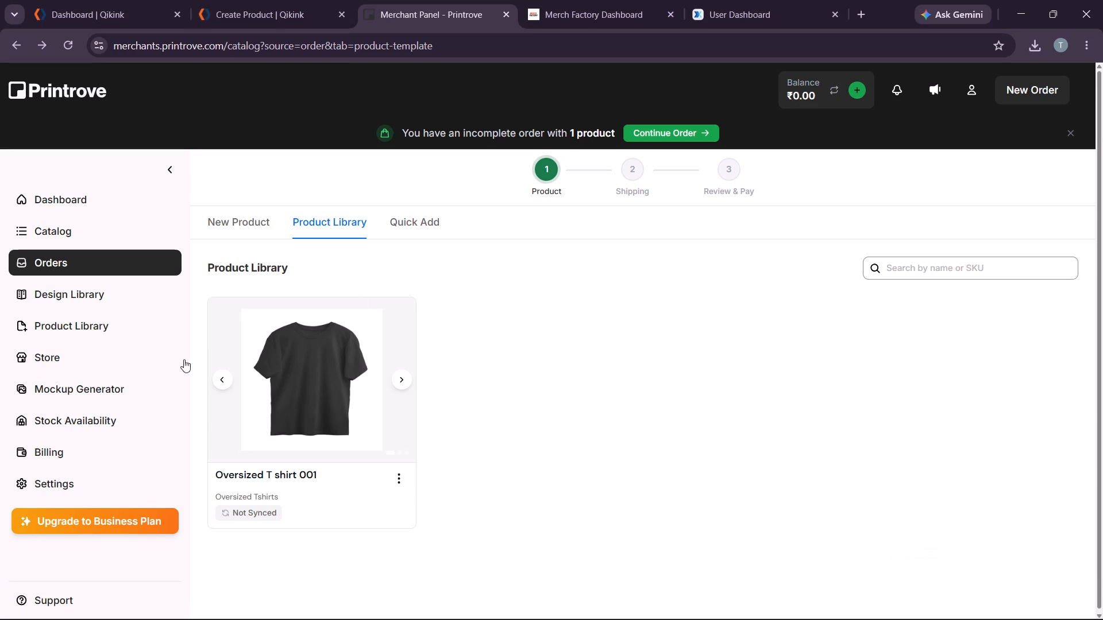
click(64, 228)
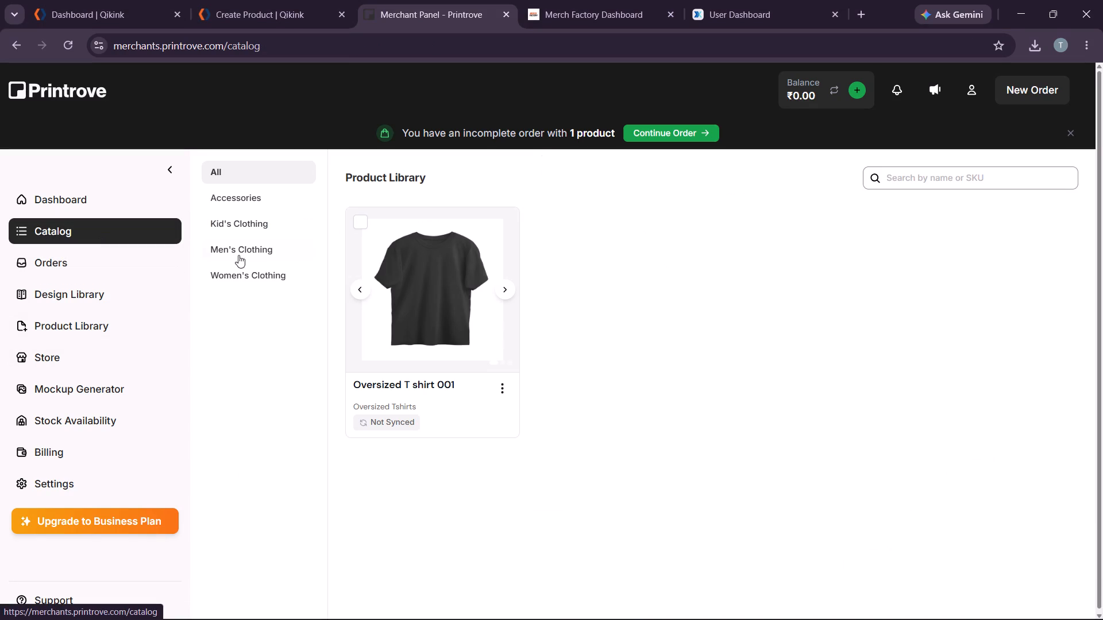
click(256, 199)
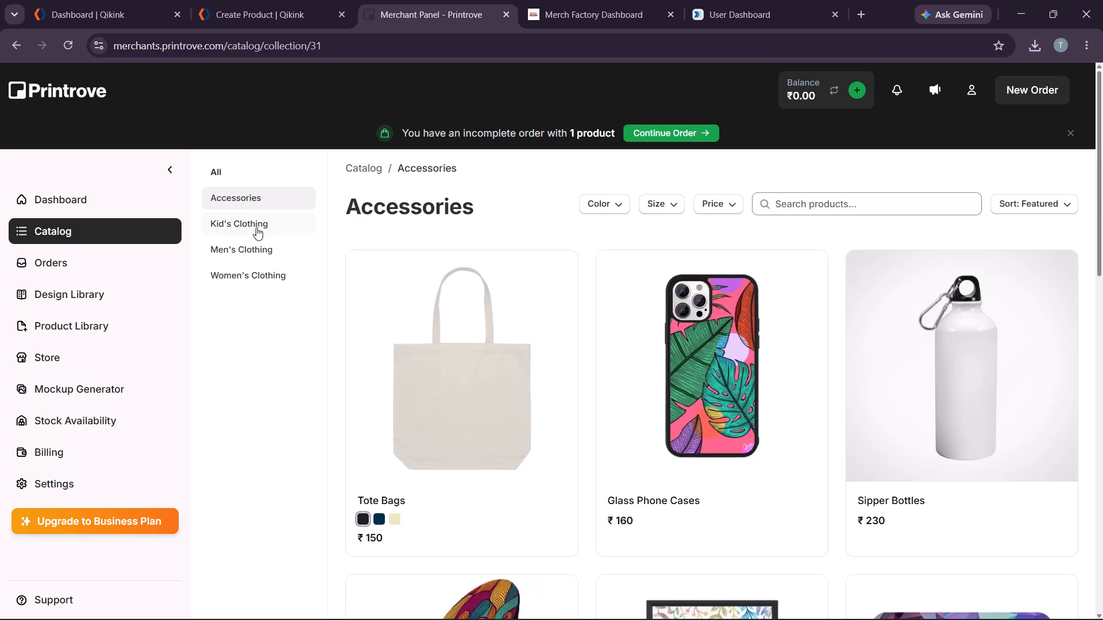
click(256, 227)
click(257, 253)
Browse the Men's Clothing products and open the Oversized Tshirts product.
scroll(514, 442, down, 4)
scroll(697, 460, down, 3)
scroll(475, 367, down, 2)
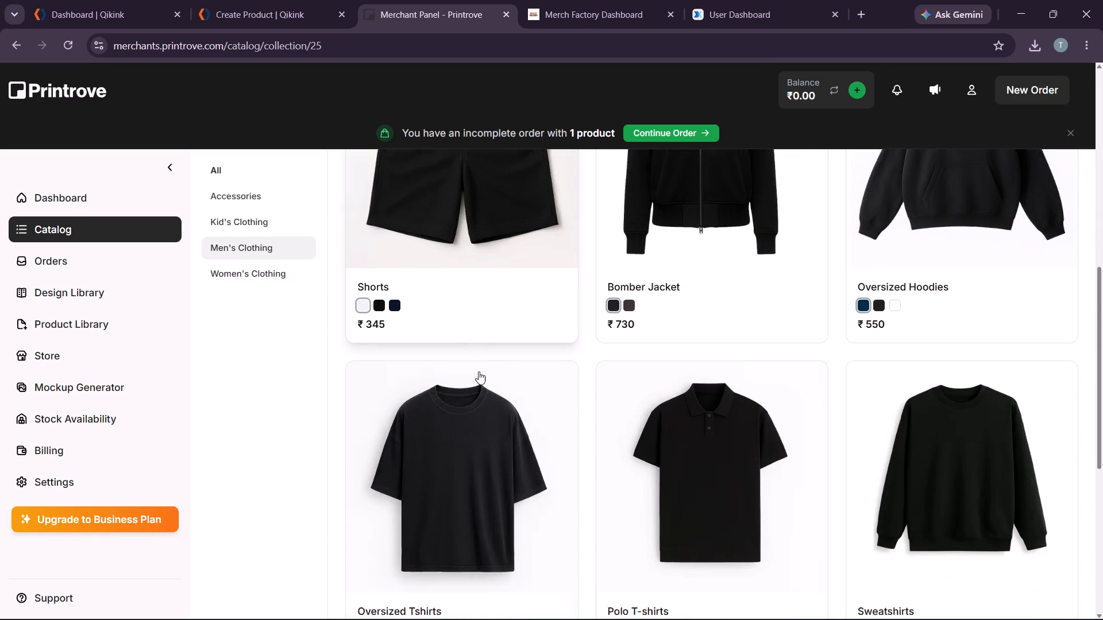
scroll(479, 371, up, 12)
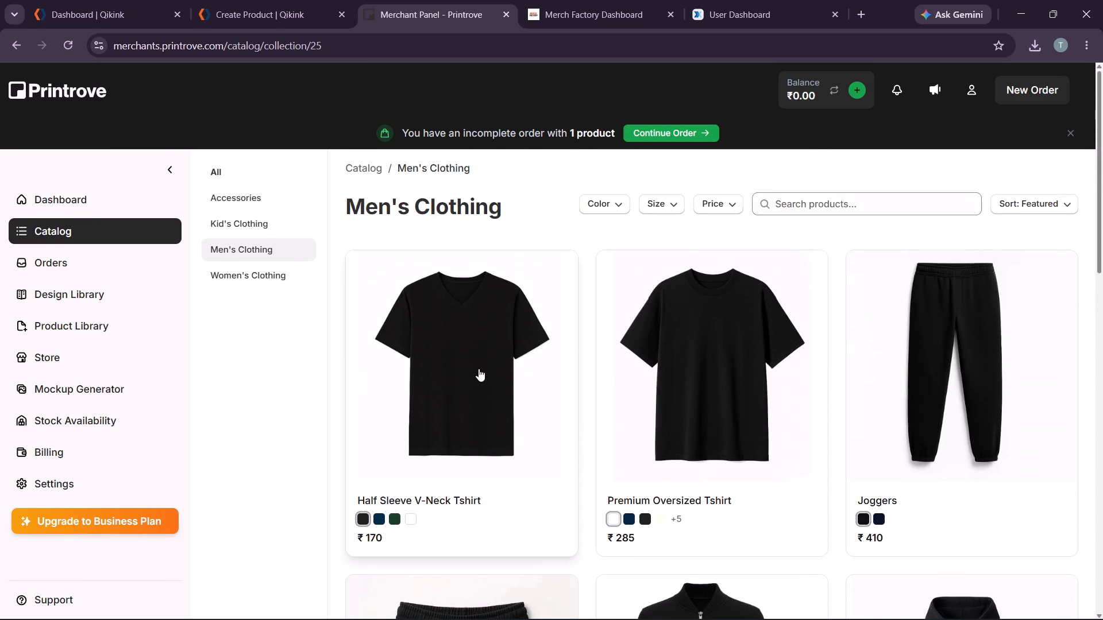
scroll(481, 379, down, 4)
scroll(481, 385, up, 2)
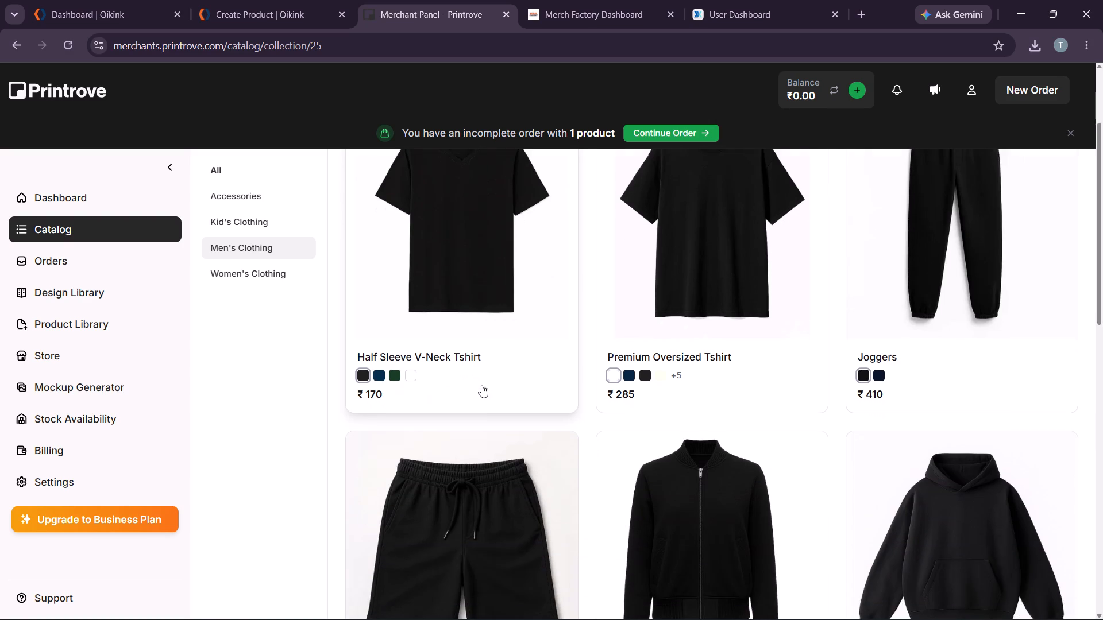
scroll(481, 382, down, 6)
click(439, 438)
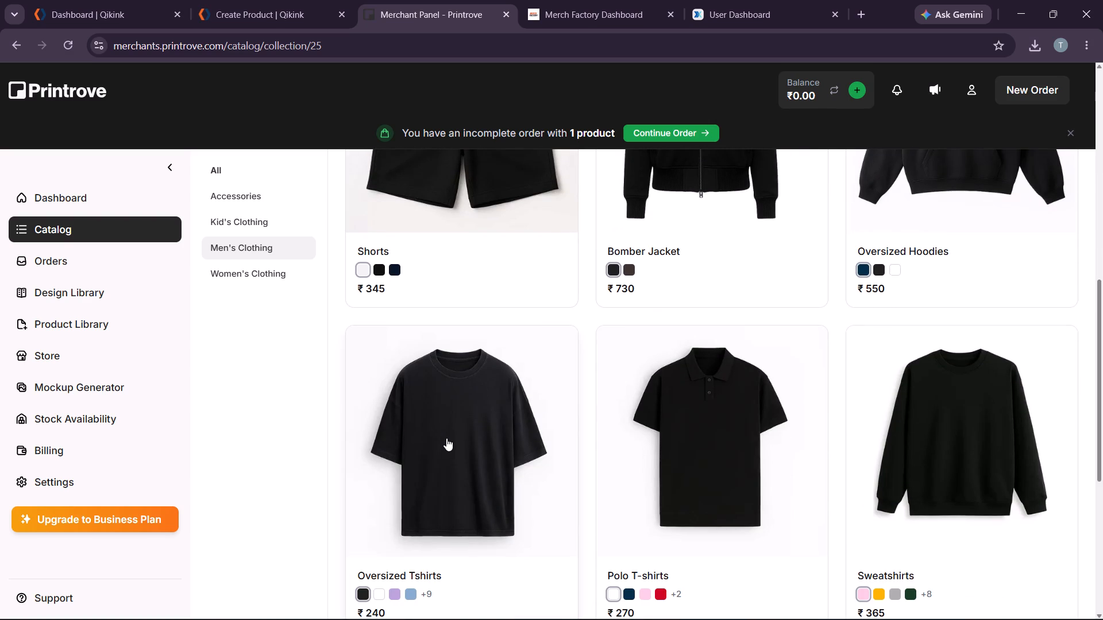
Open the Oversized Tshirts product and start a product template for it.
click(496, 423)
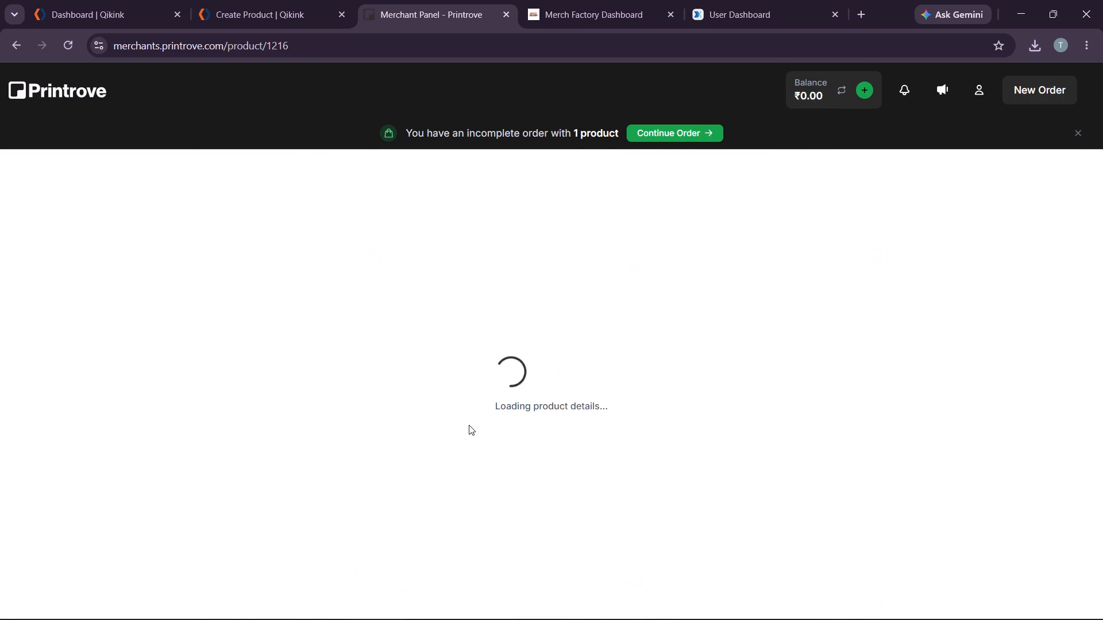
scroll(590, 325, down, 1)
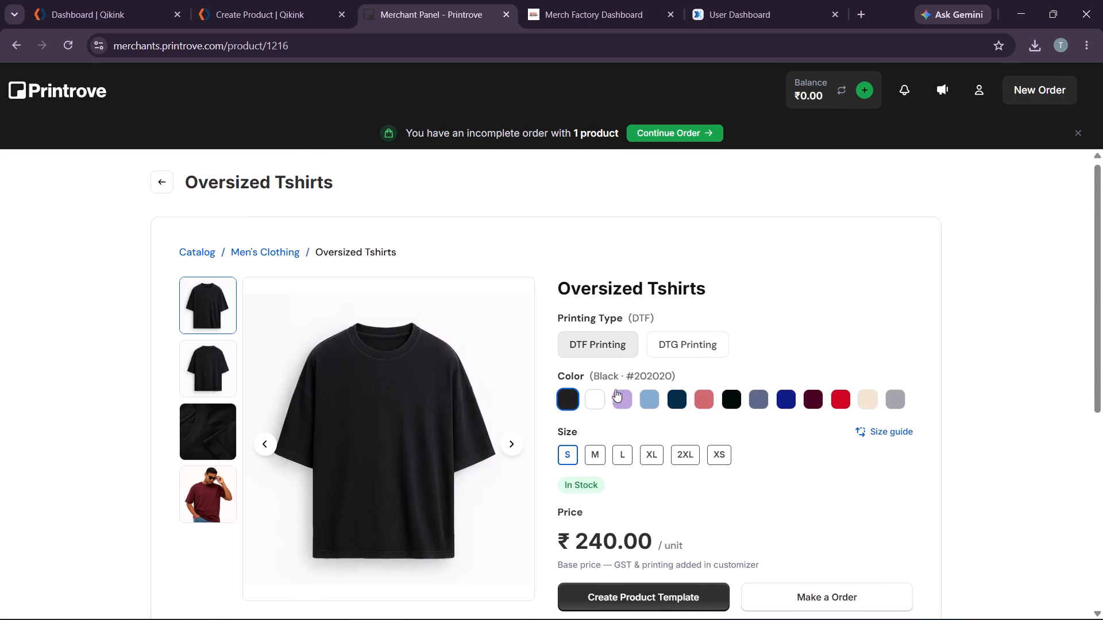
click(662, 523)
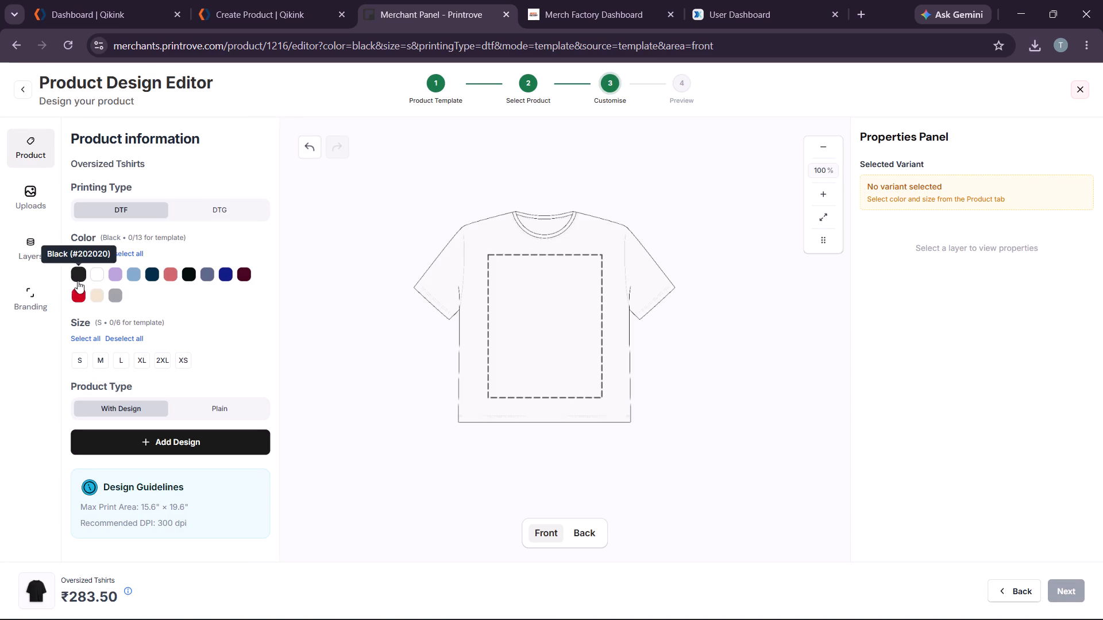
Select White as the template color and include all sizes from XS to 2XL.
click(98, 270)
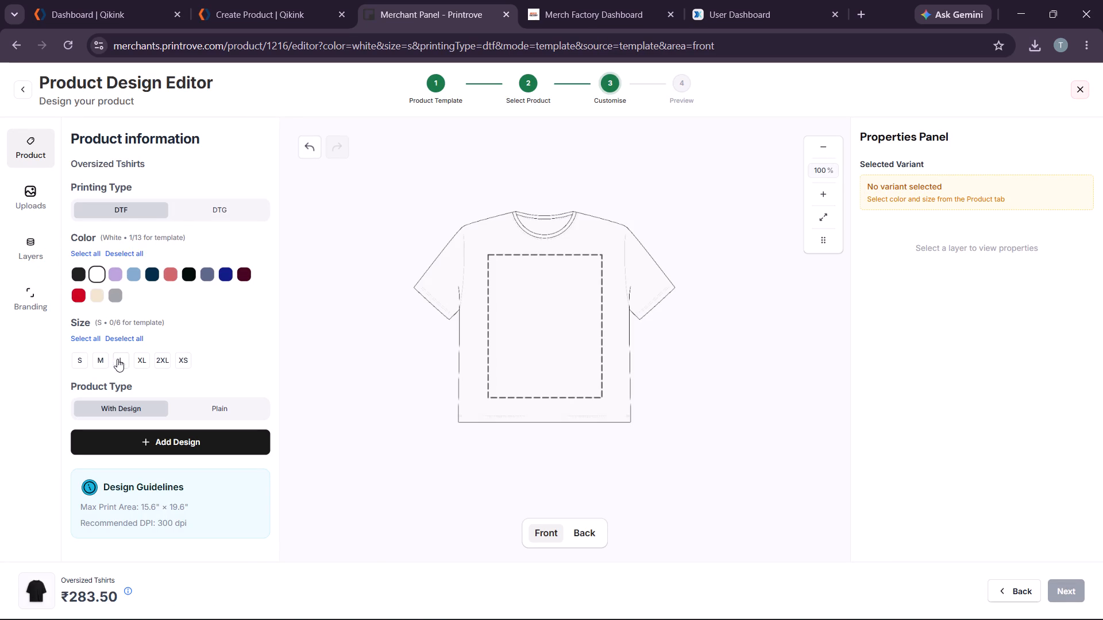
click(120, 362)
click(111, 363)
click(103, 363)
click(95, 336)
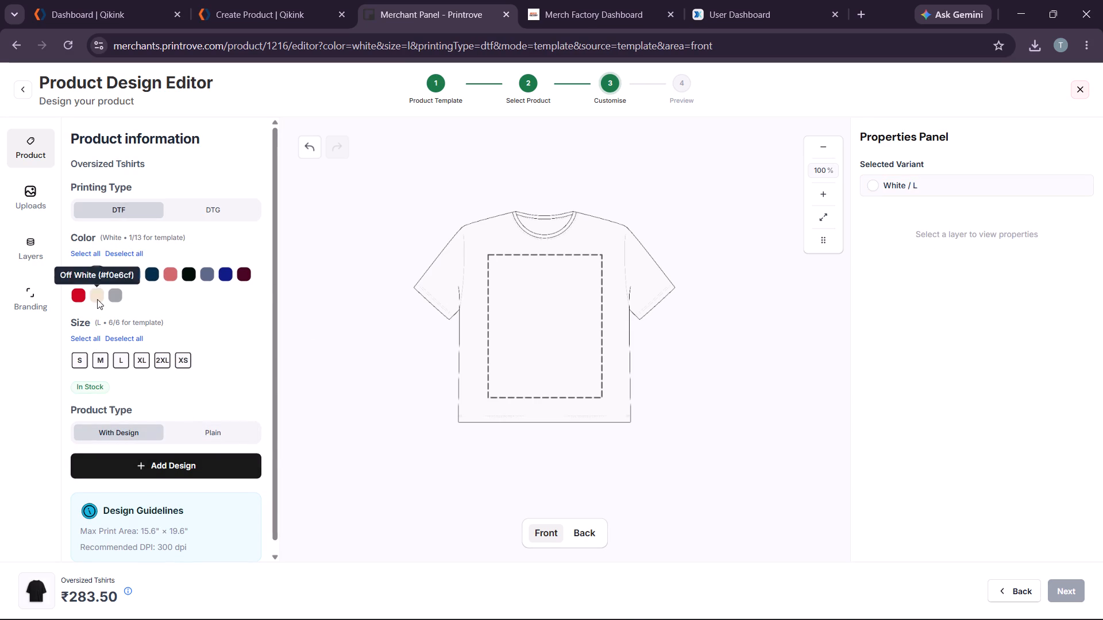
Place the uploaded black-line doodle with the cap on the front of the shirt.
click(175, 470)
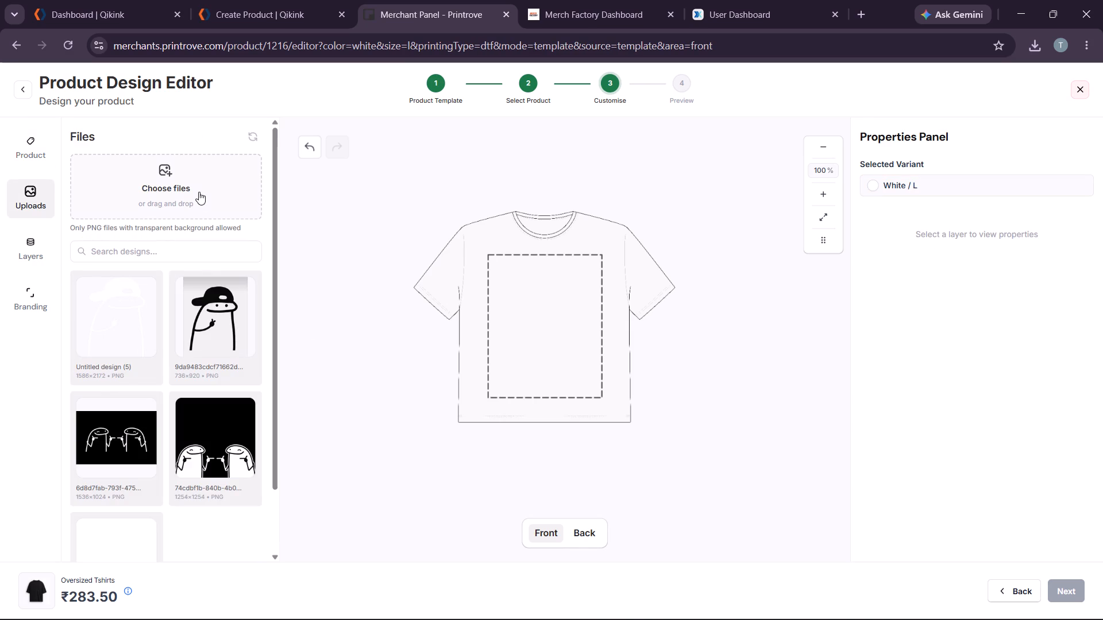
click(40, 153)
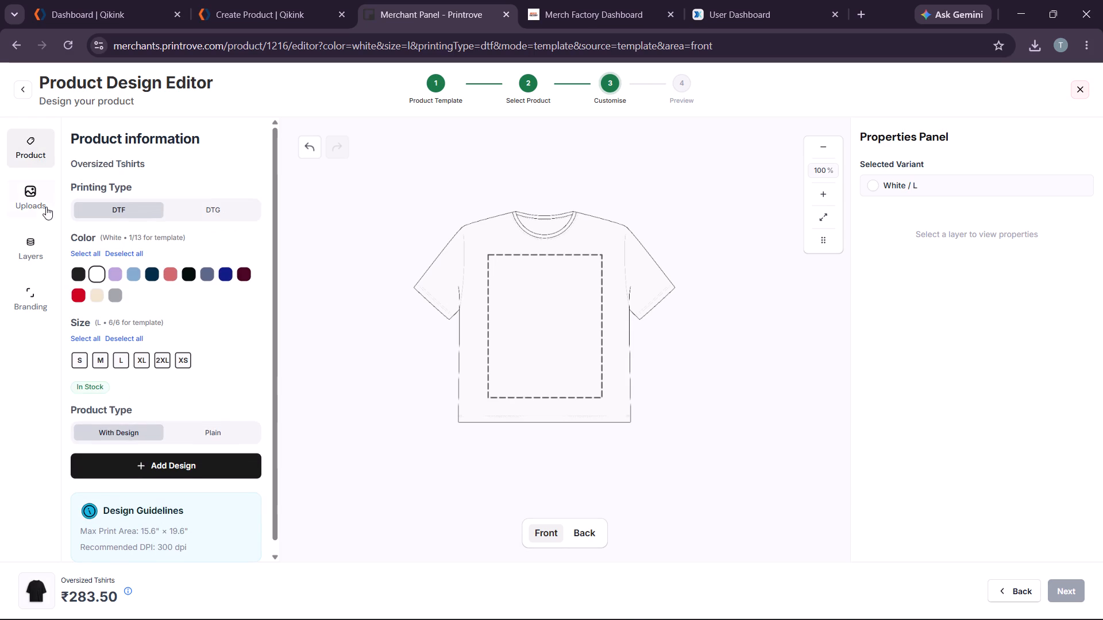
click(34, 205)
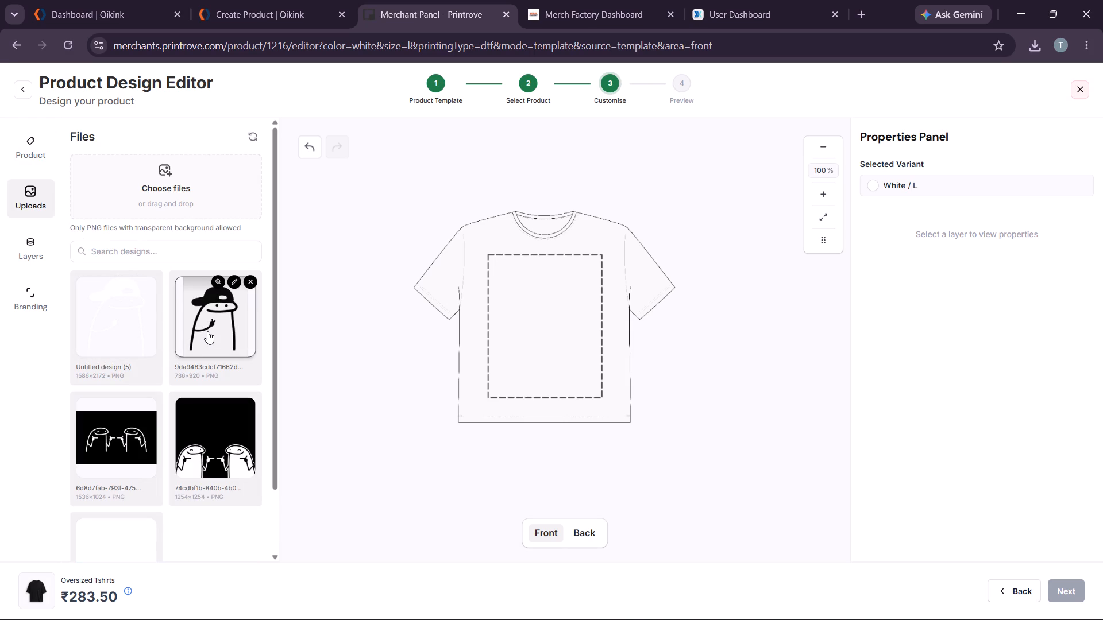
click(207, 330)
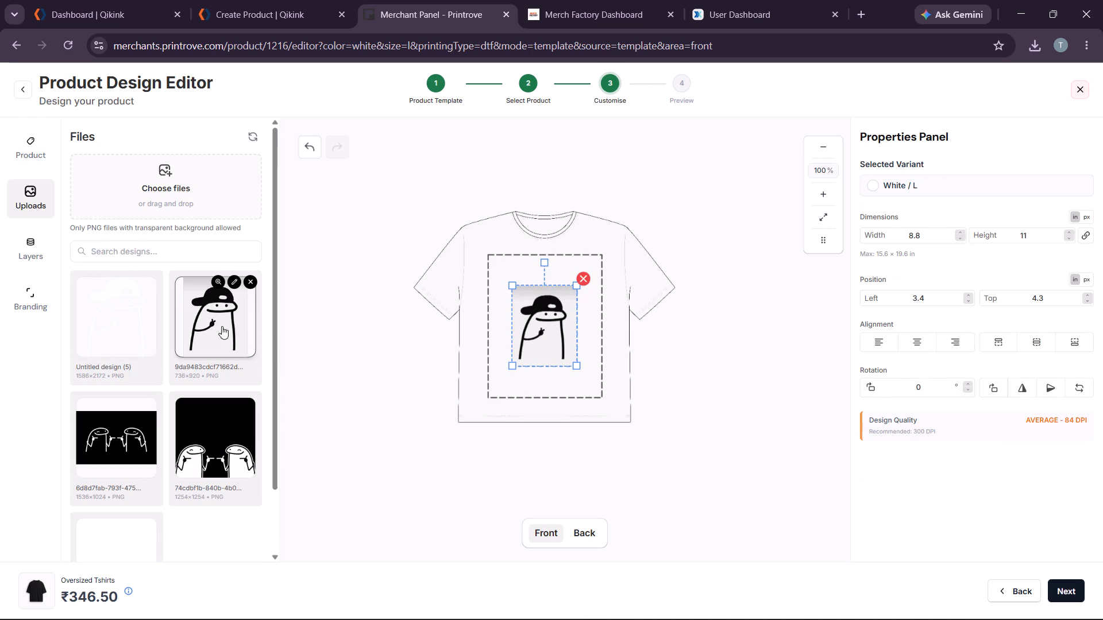
Permanently delete the black-line capped doodle file from the design library.
click(248, 281)
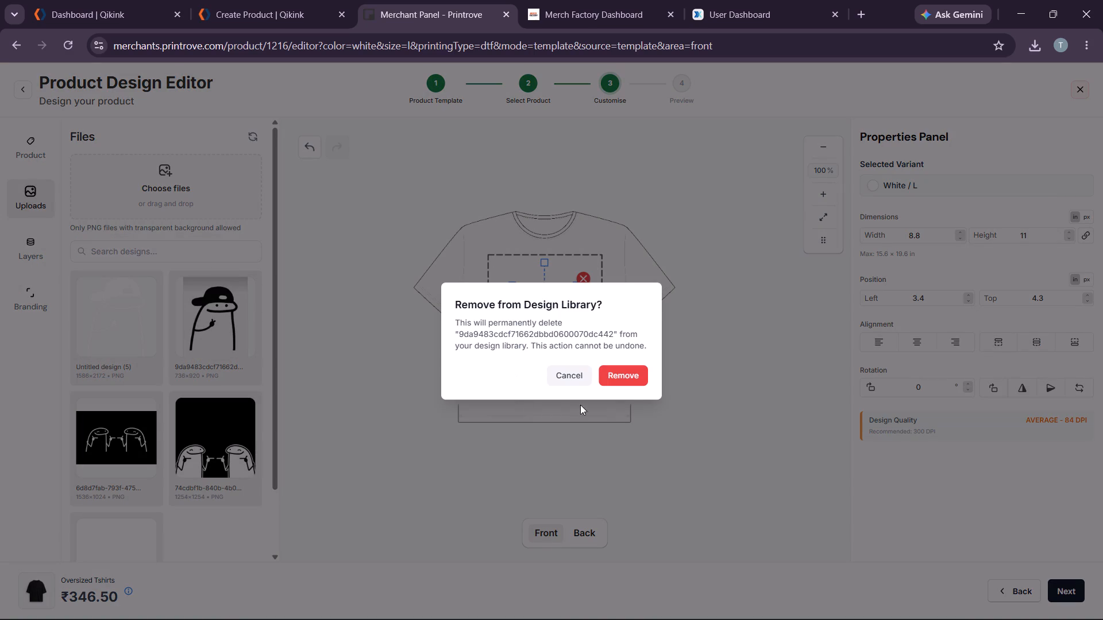
click(622, 377)
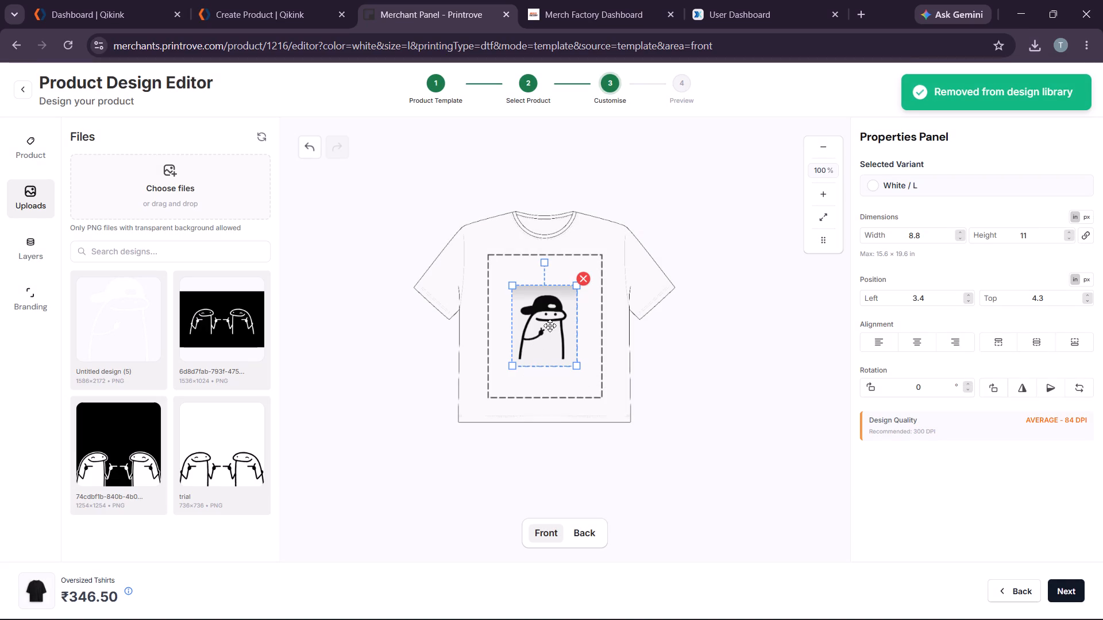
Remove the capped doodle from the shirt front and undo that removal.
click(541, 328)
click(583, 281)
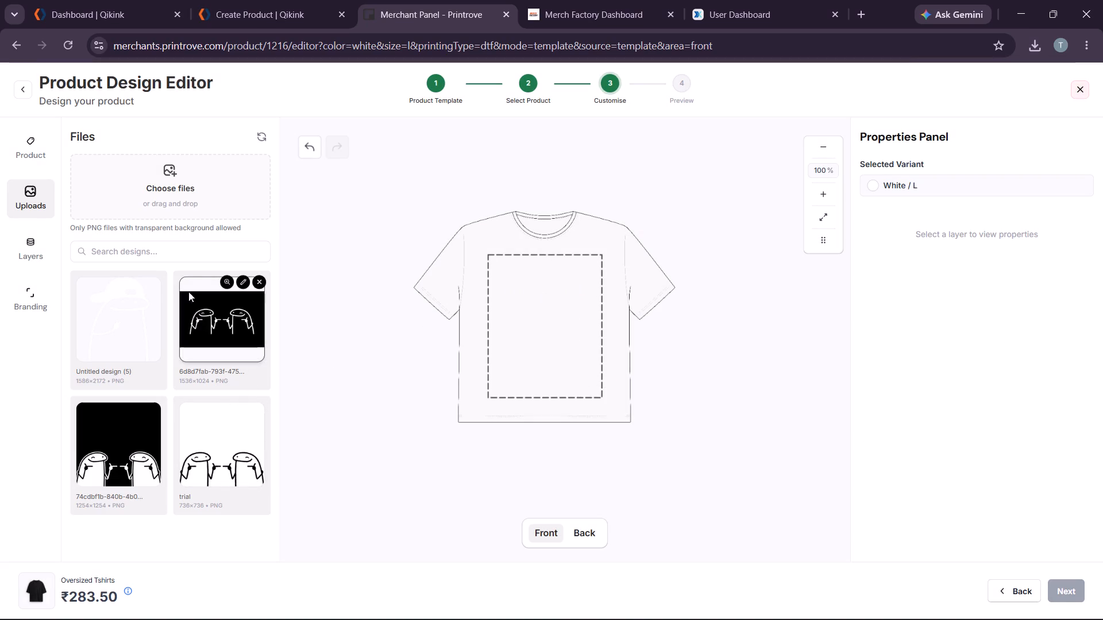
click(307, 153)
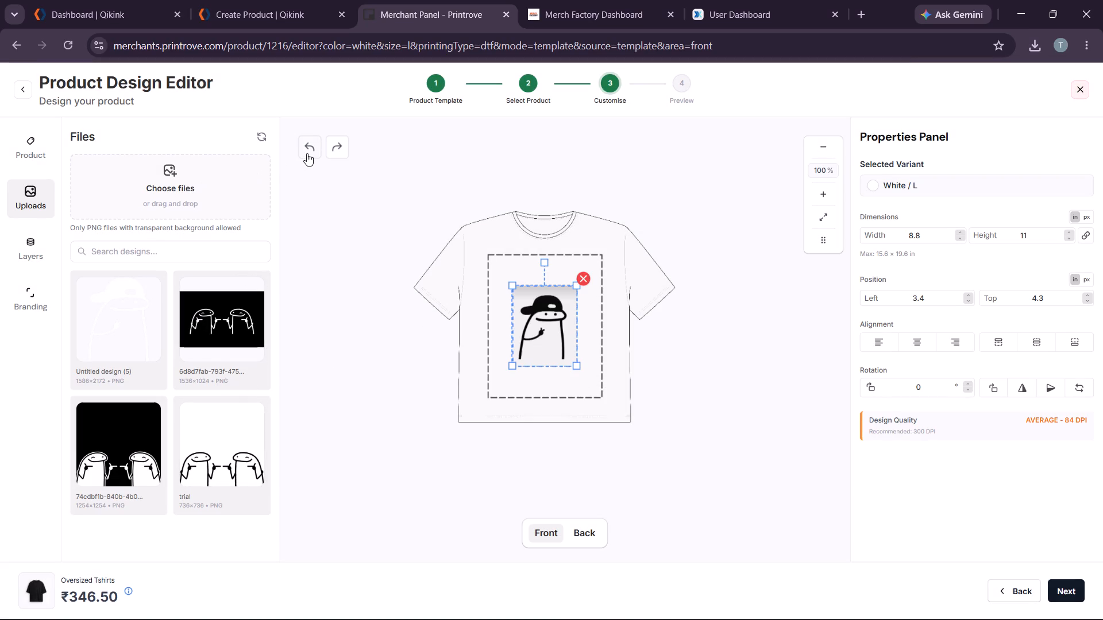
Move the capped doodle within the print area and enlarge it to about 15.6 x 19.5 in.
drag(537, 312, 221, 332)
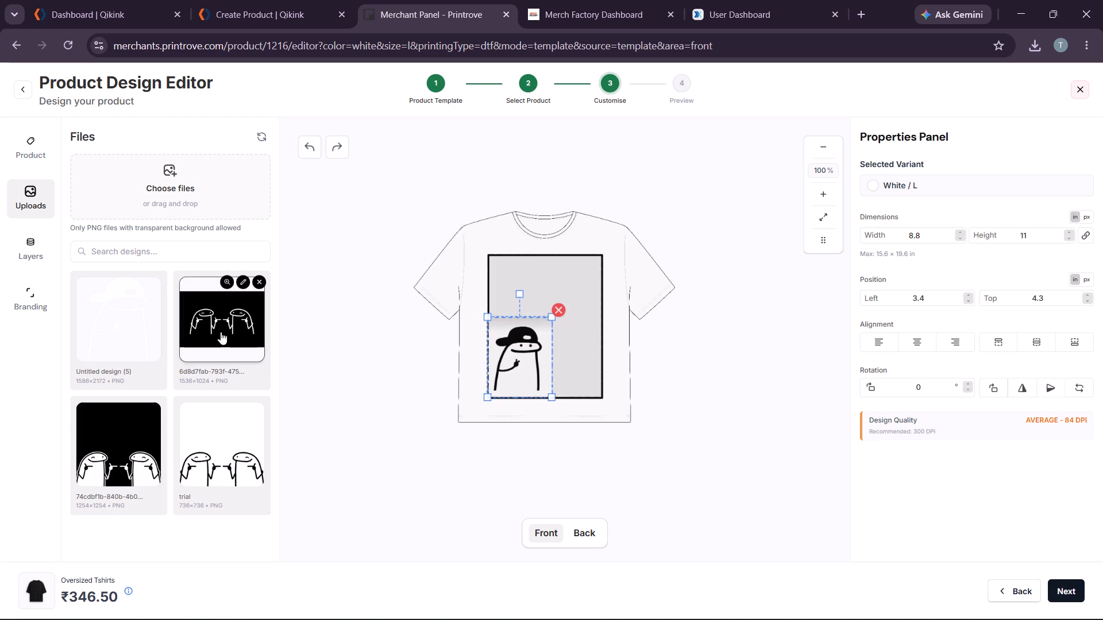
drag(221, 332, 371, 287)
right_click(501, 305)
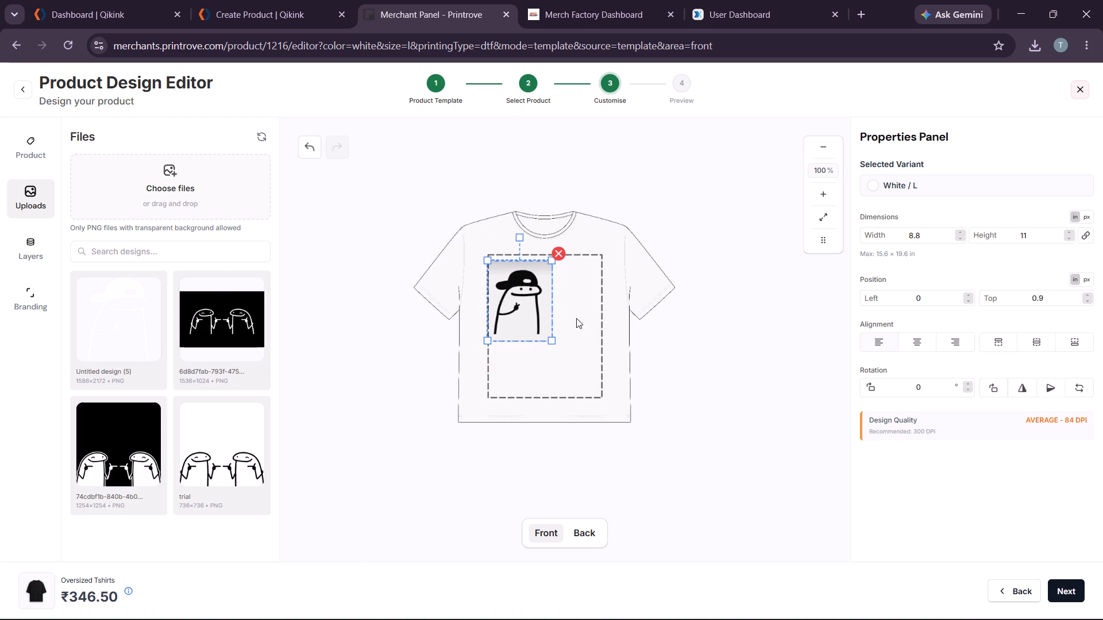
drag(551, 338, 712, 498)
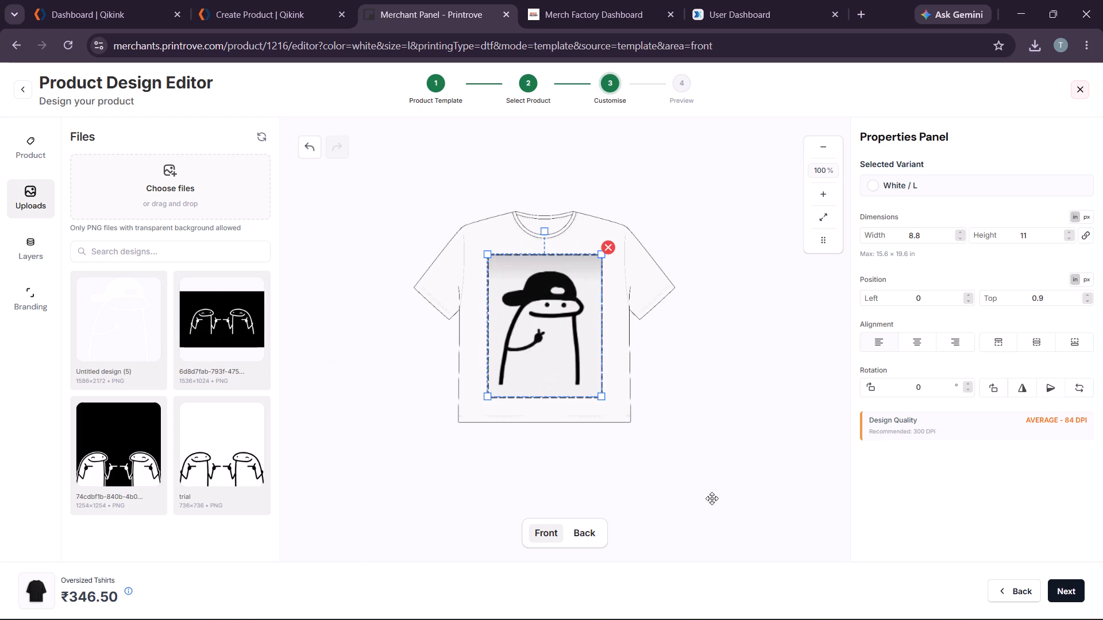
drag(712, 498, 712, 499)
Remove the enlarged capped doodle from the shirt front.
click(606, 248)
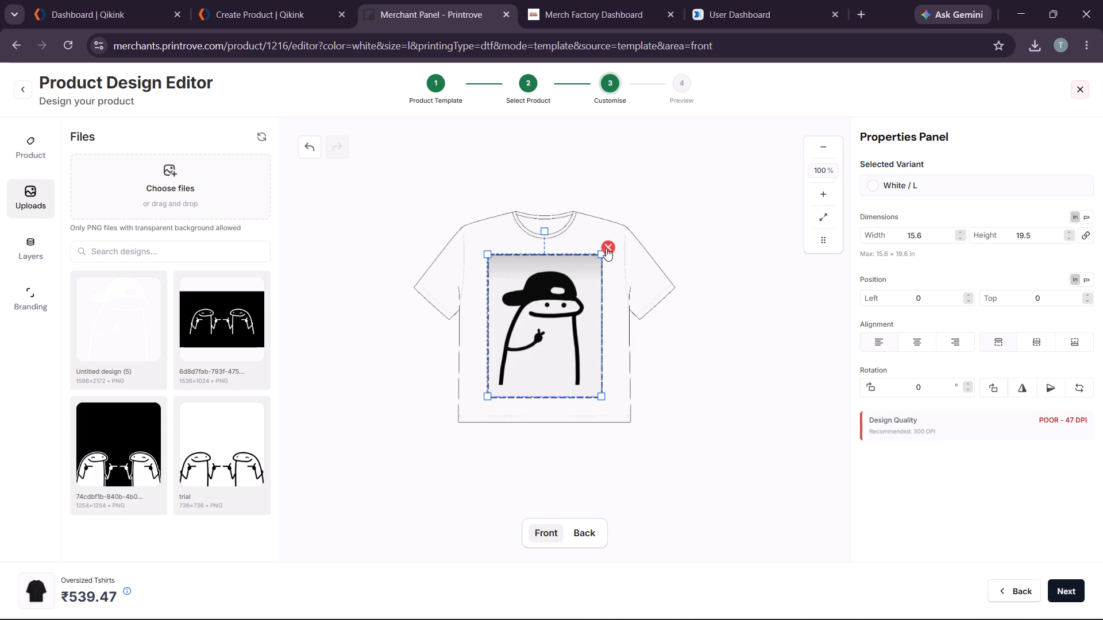
Browse Downloads and the T shirts folder on New Volume (E:) for a design PNG to upload, and close the file chooser.
scroll(219, 456, down, 3)
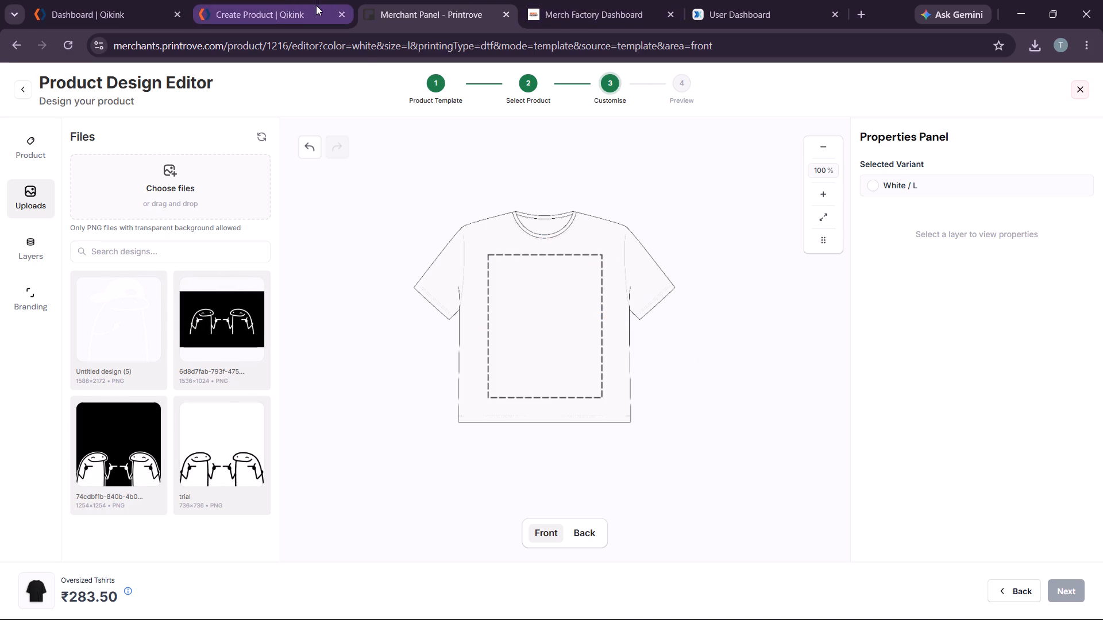
click(176, 184)
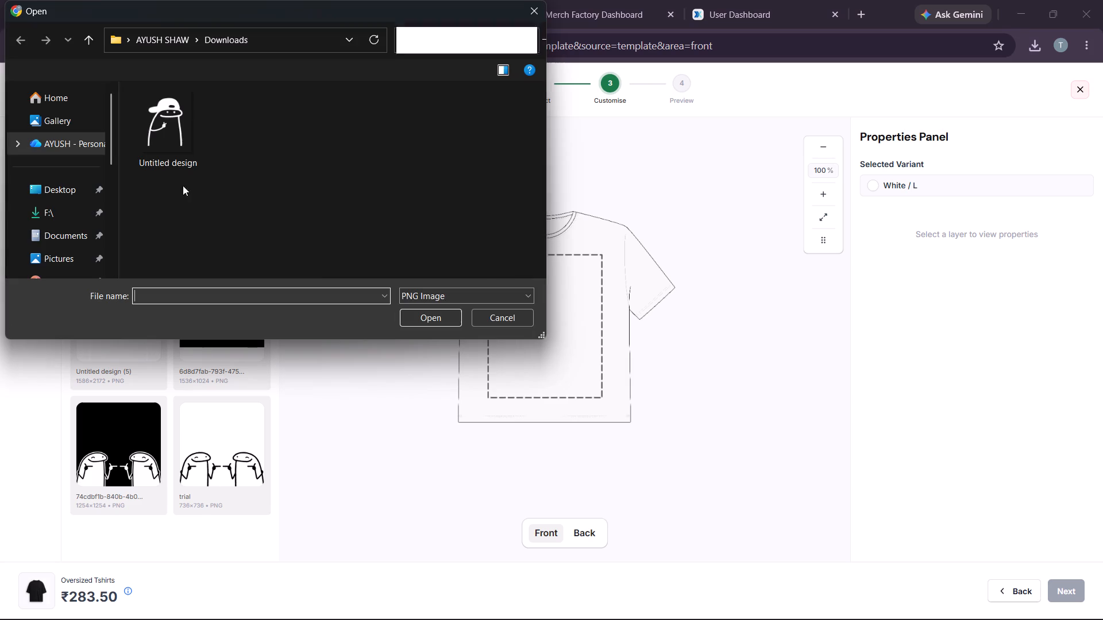
scroll(101, 222, down, 1)
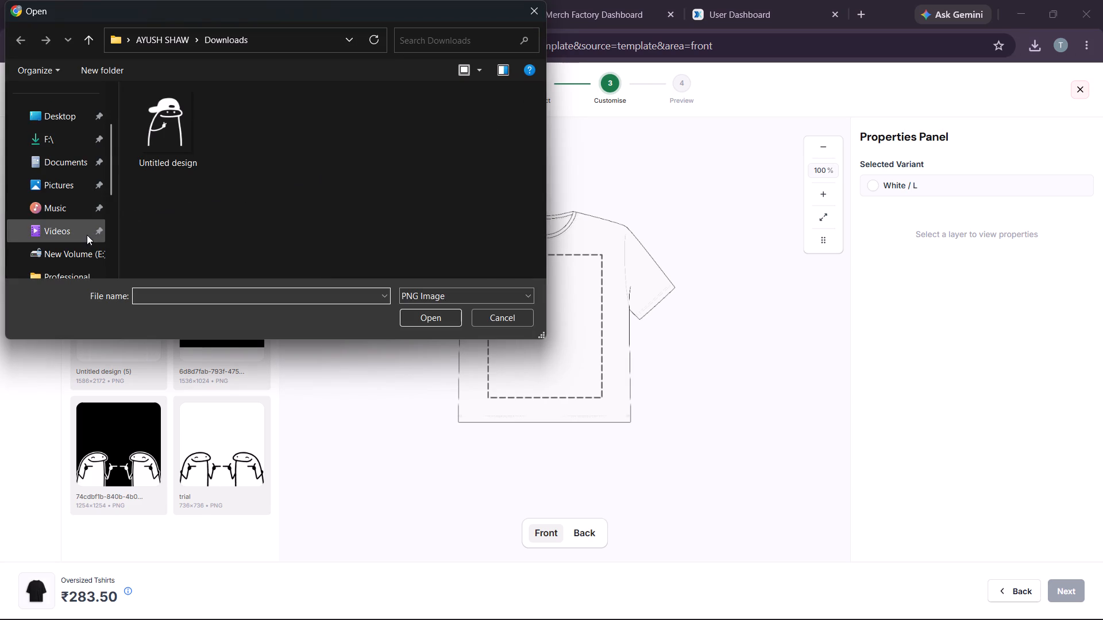
scroll(90, 232, down, 4)
click(77, 213)
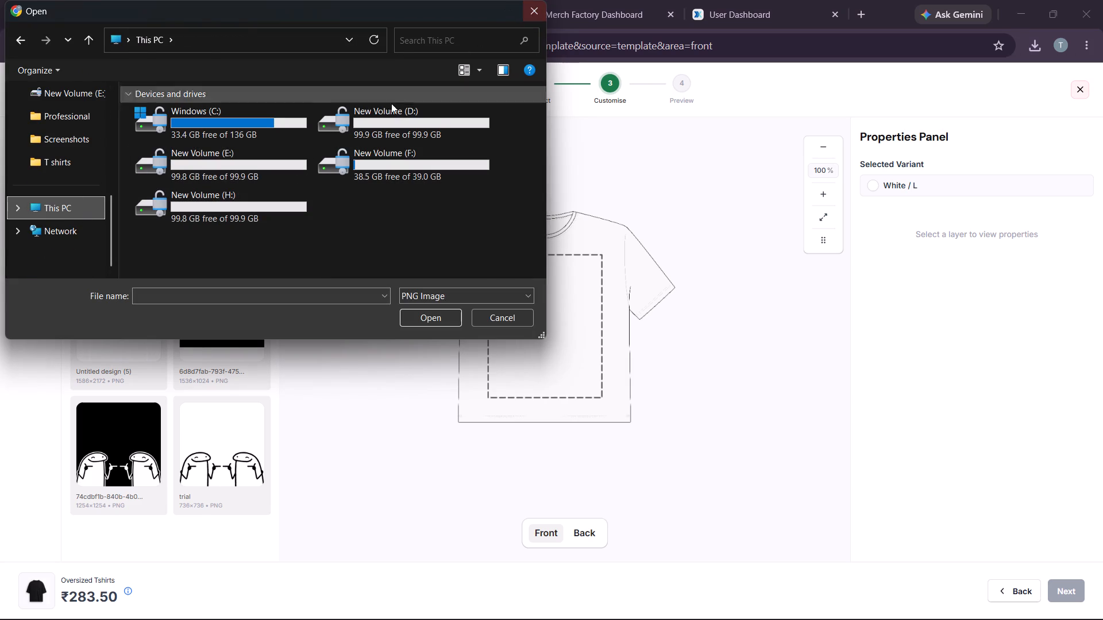
double_click(264, 146)
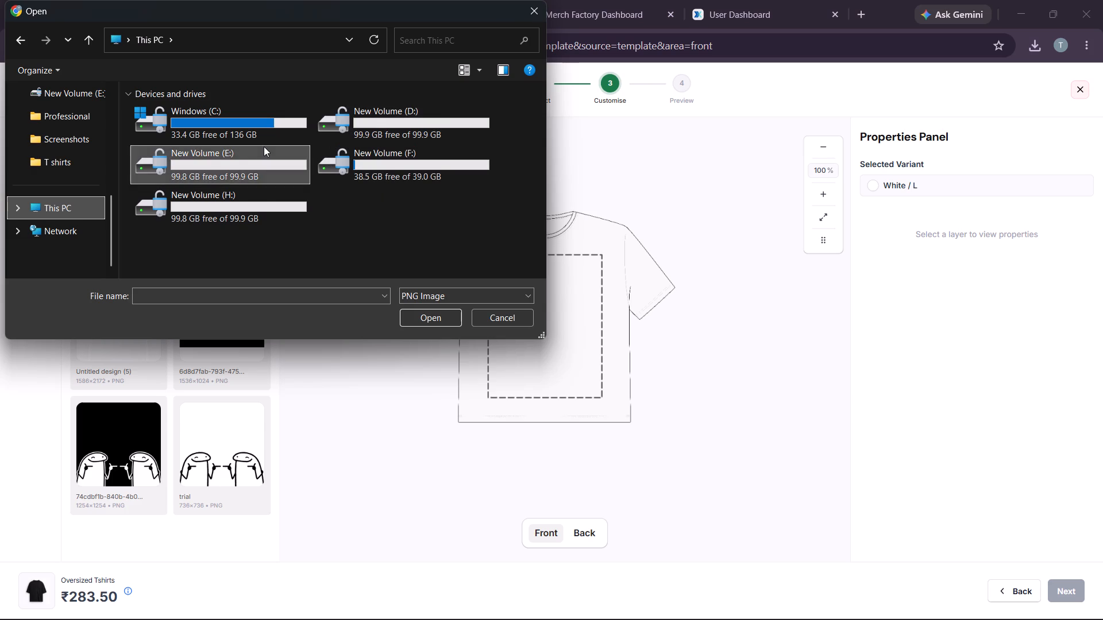
double_click(251, 216)
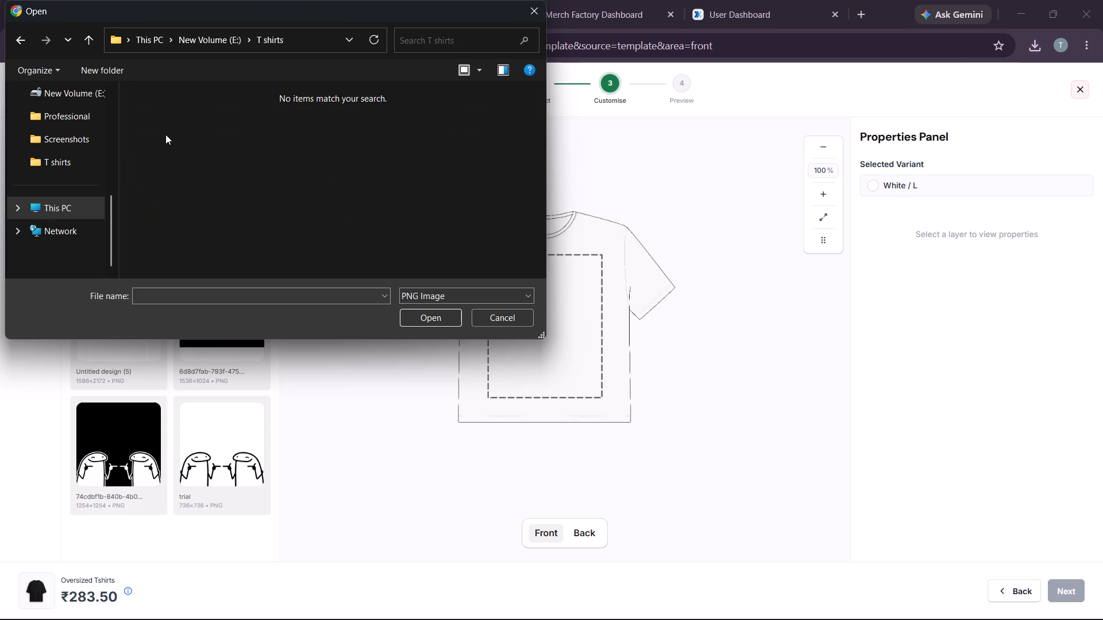
click(18, 36)
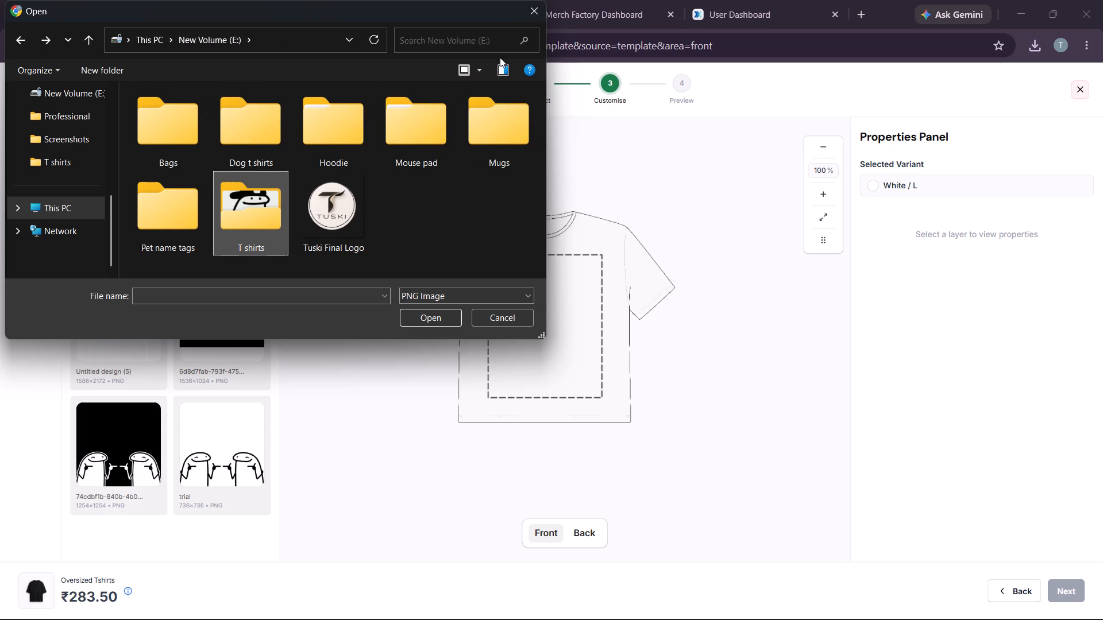
click(535, 9)
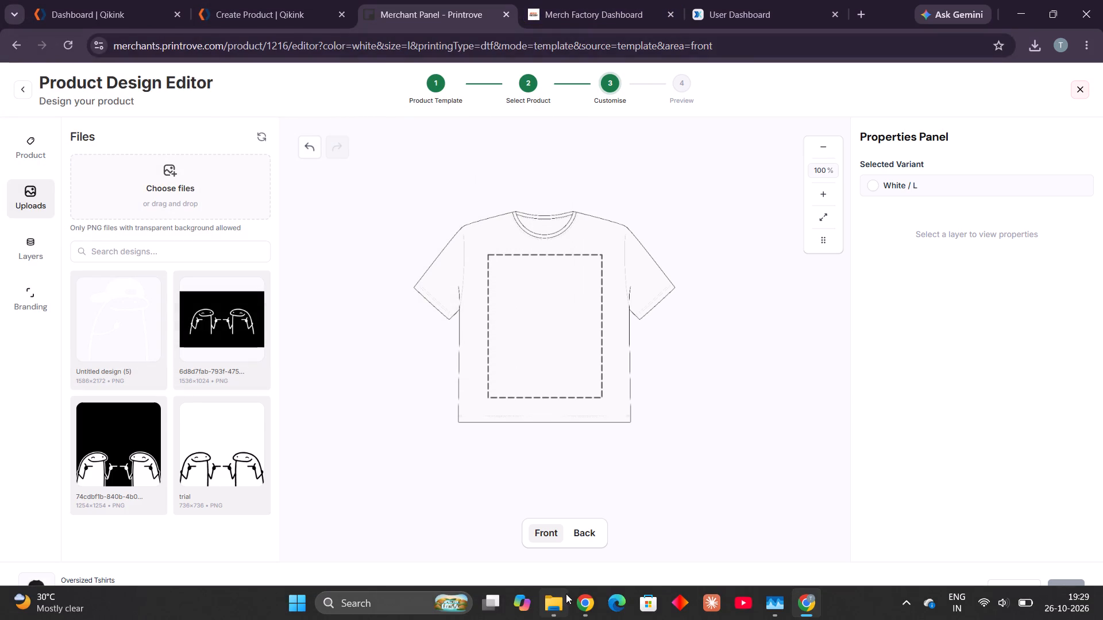
Switch to the Chrome window with Canva and open the 736 x 920 px untitled capped doodle design.
click(576, 601)
click(270, 0)
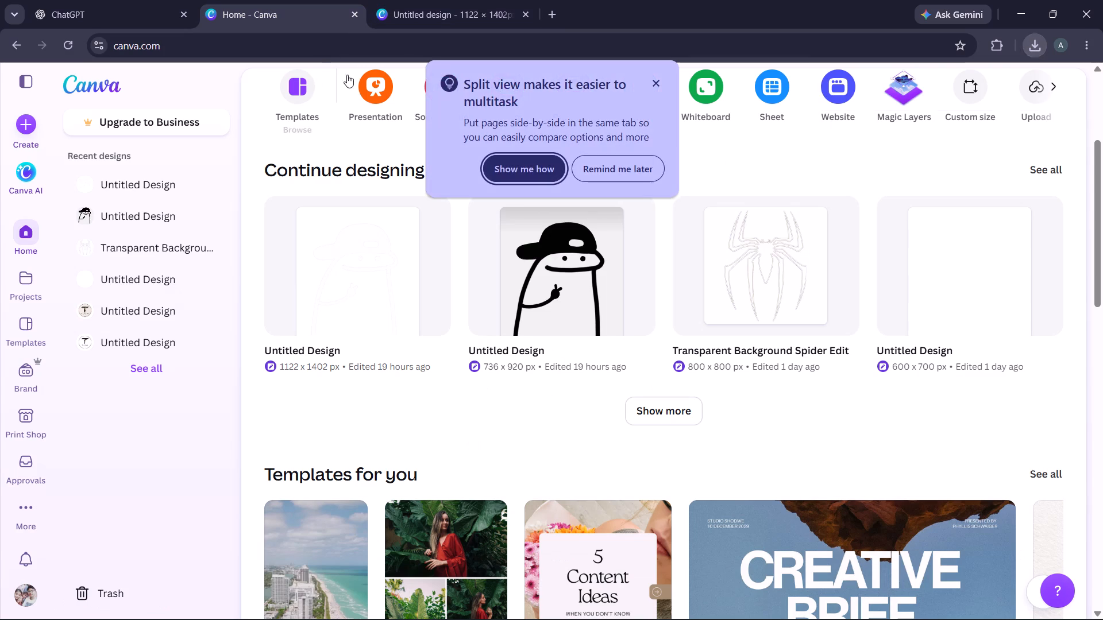
click(526, 290)
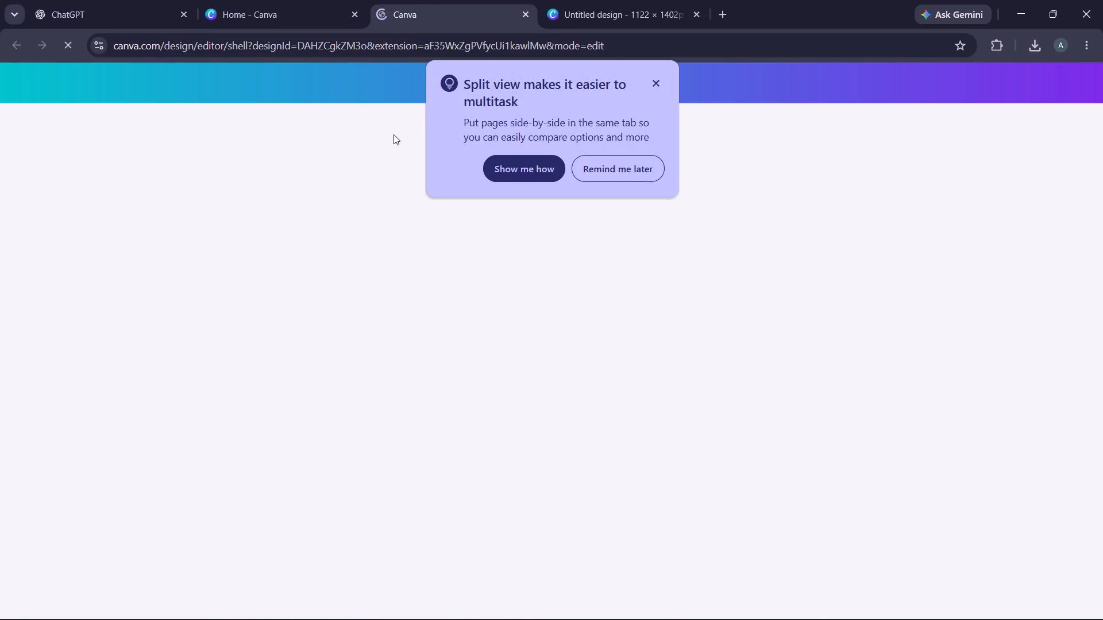
click(317, 15)
click(416, 9)
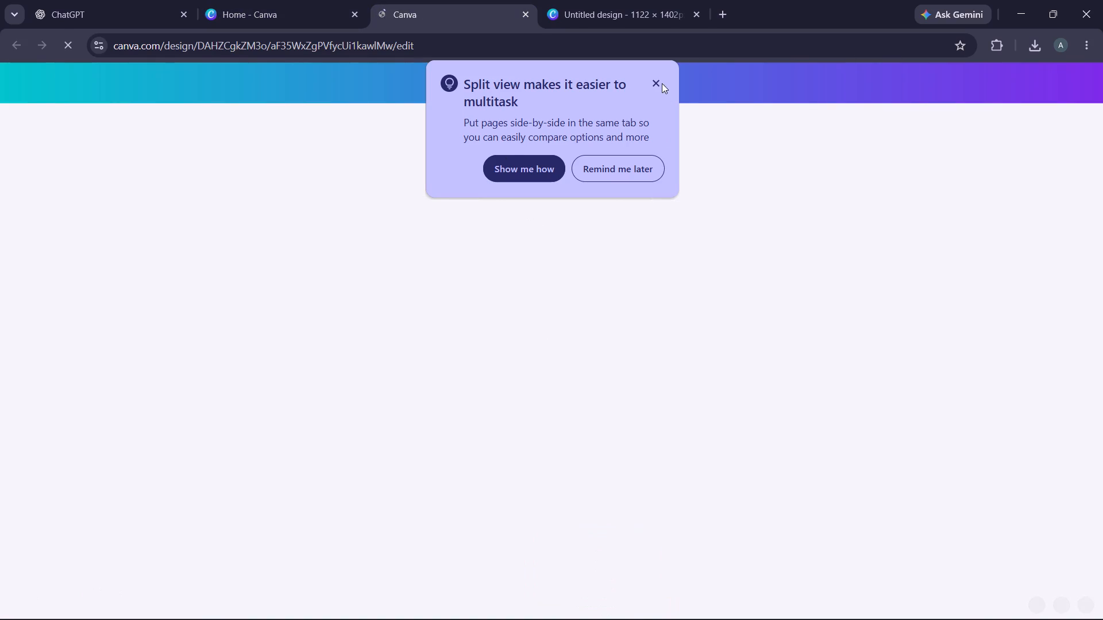
click(655, 80)
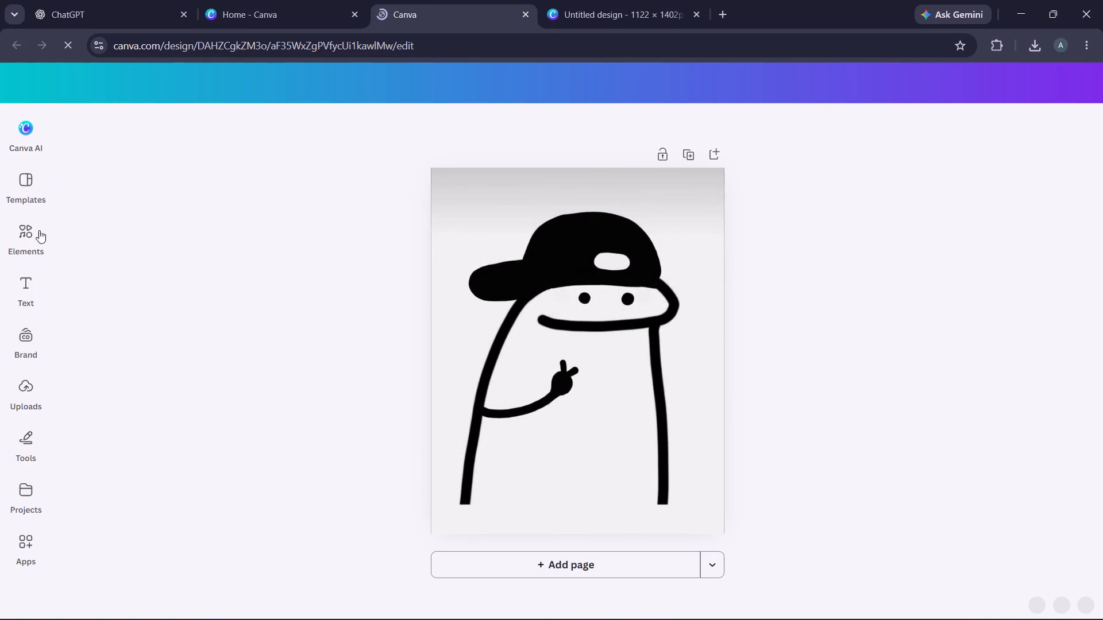
click(288, 0)
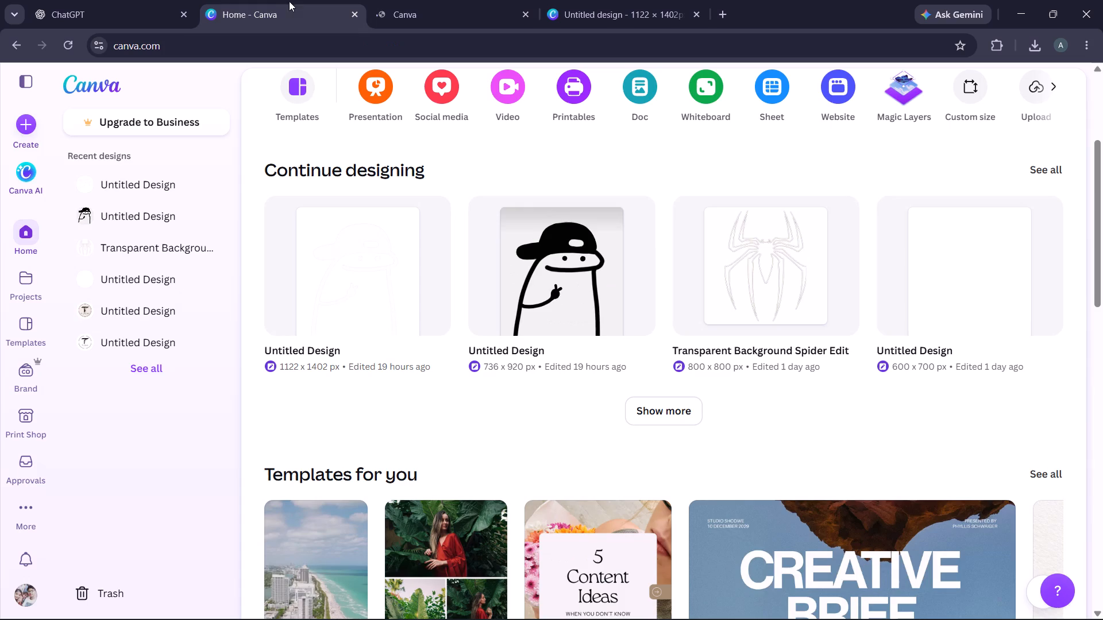
click(417, 1)
click(677, 222)
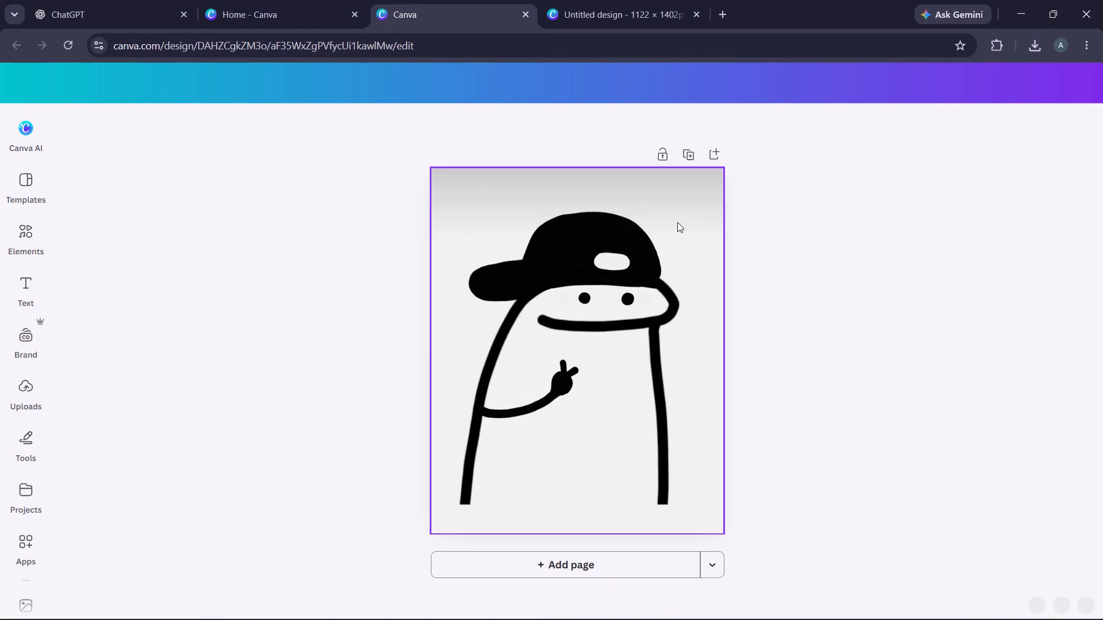
click(725, 201)
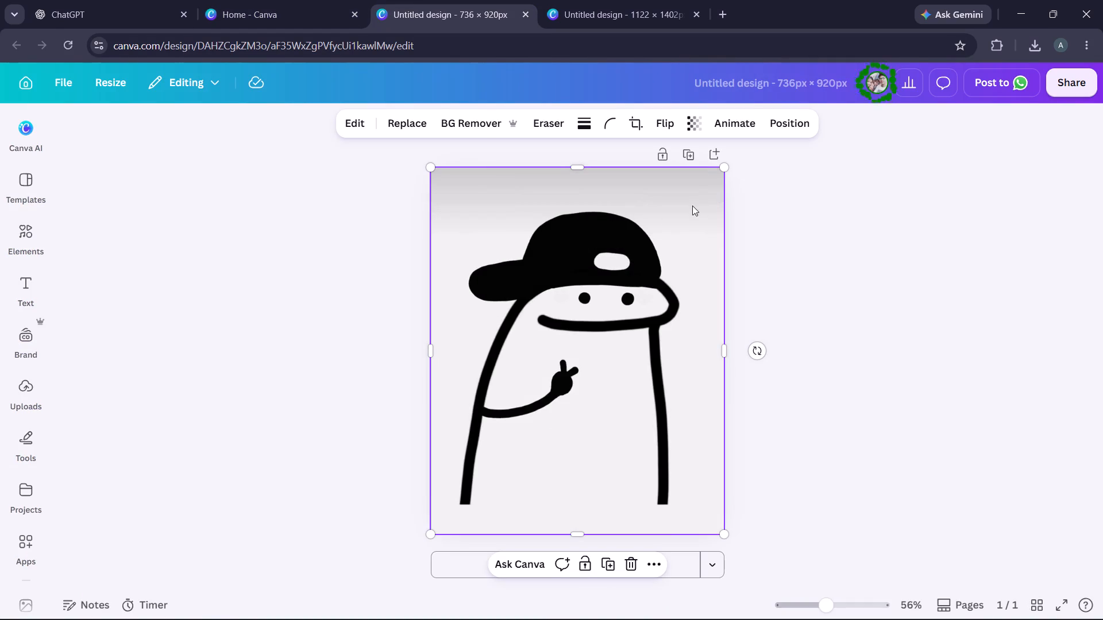
click(691, 205)
click(28, 160)
click(29, 146)
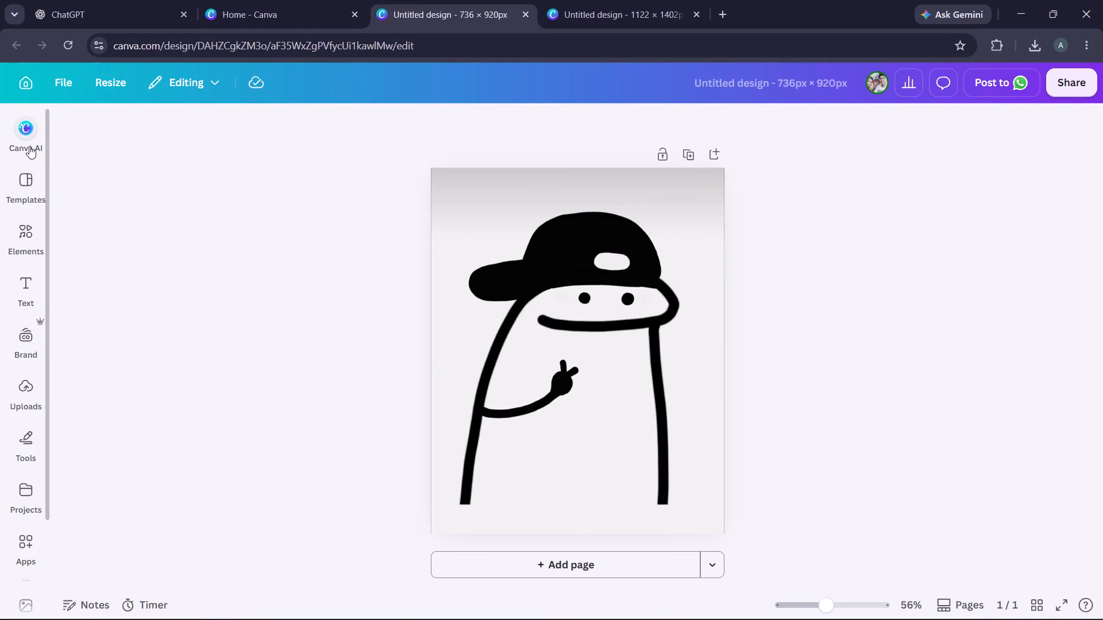
click(145, 534)
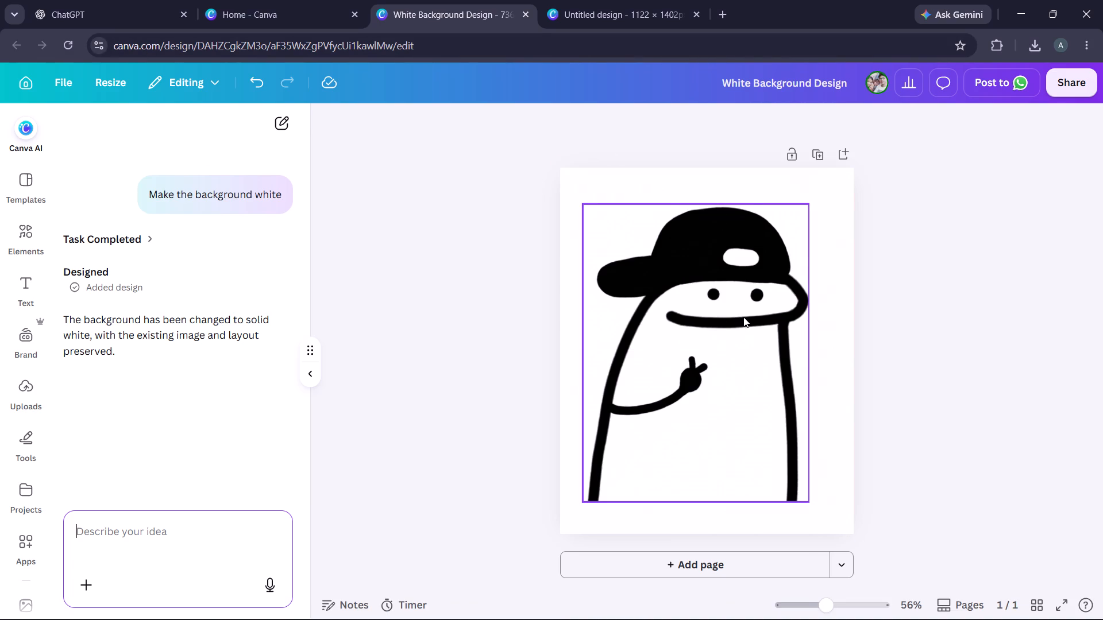
Download the White Background Design as a high-quality PNG at 2.75 size (2,024 × 2,530 px) with a transparent background.
click(1087, 87)
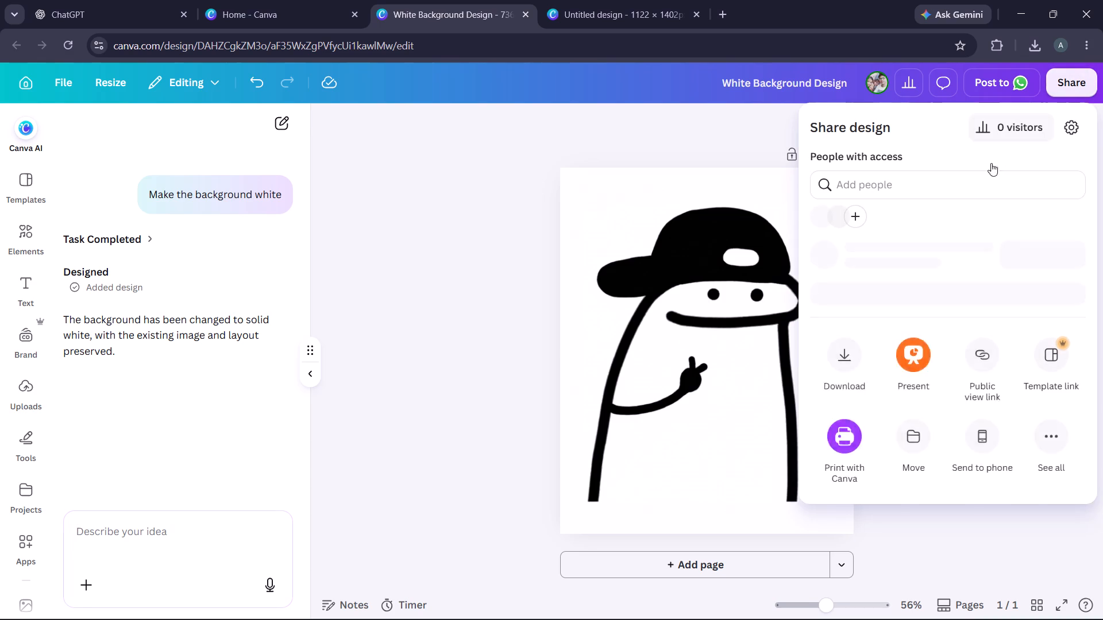
click(840, 424)
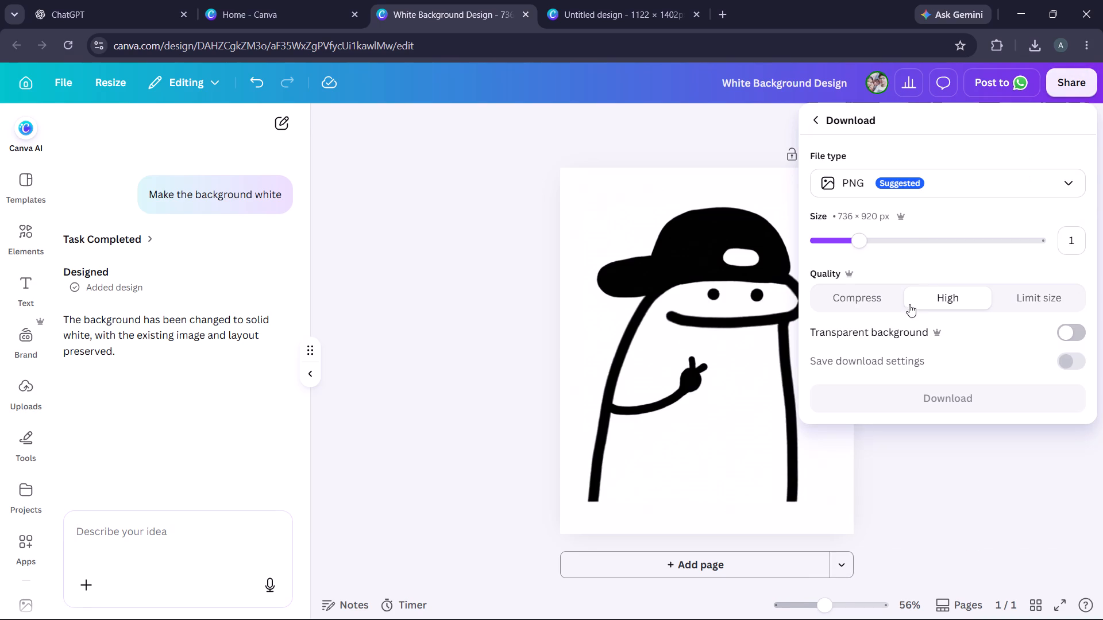
drag(854, 235, 942, 239)
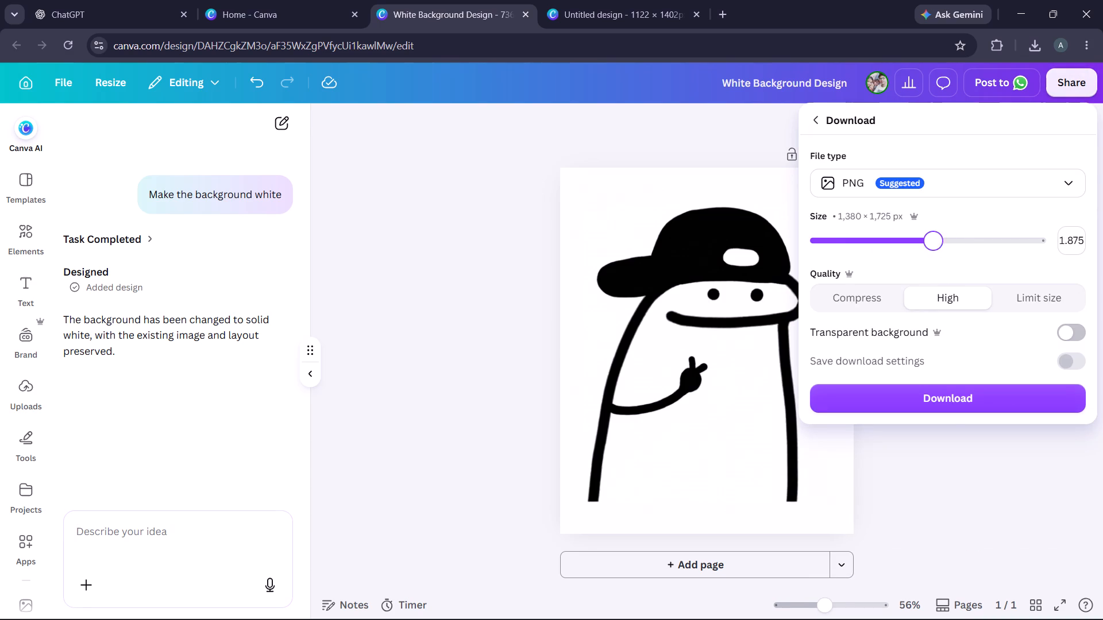
drag(942, 239, 979, 254)
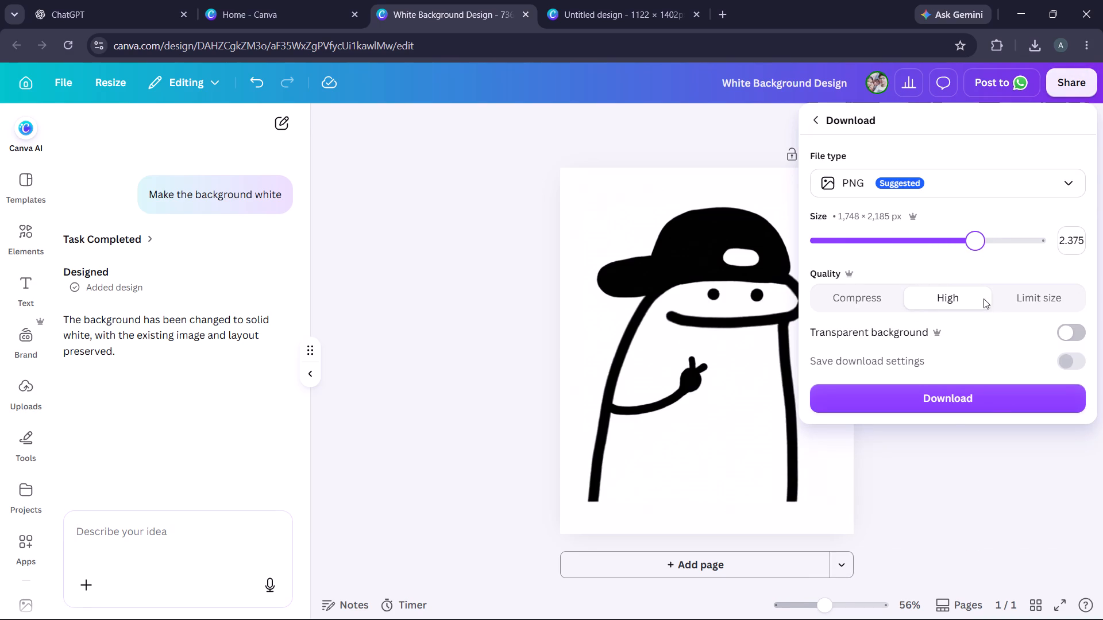
click(967, 231)
drag(972, 242, 1011, 247)
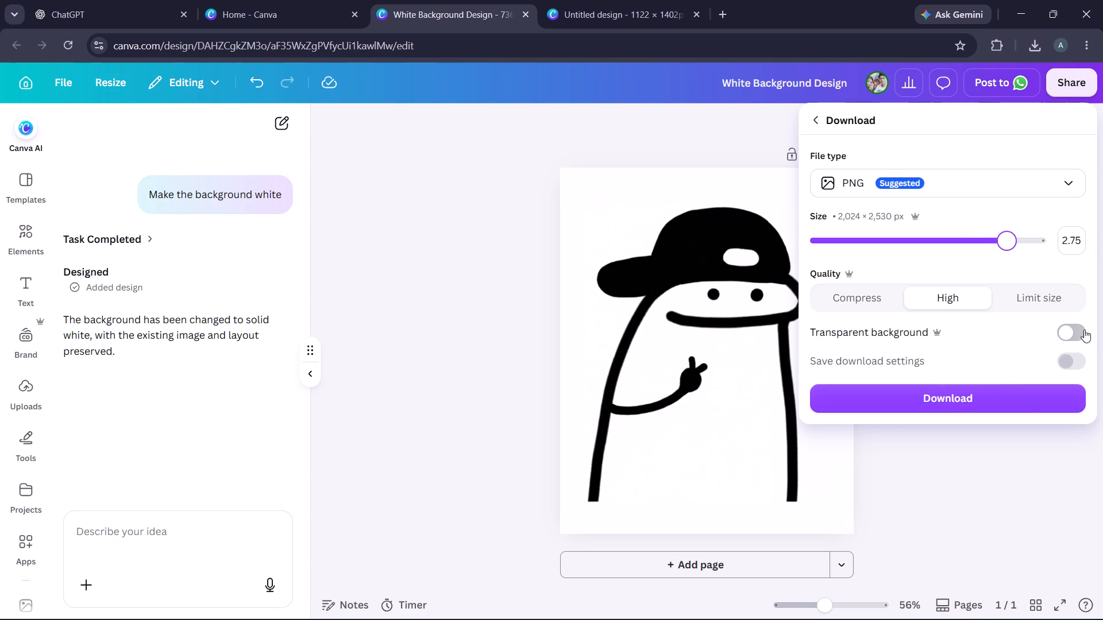
click(1084, 329)
click(1008, 459)
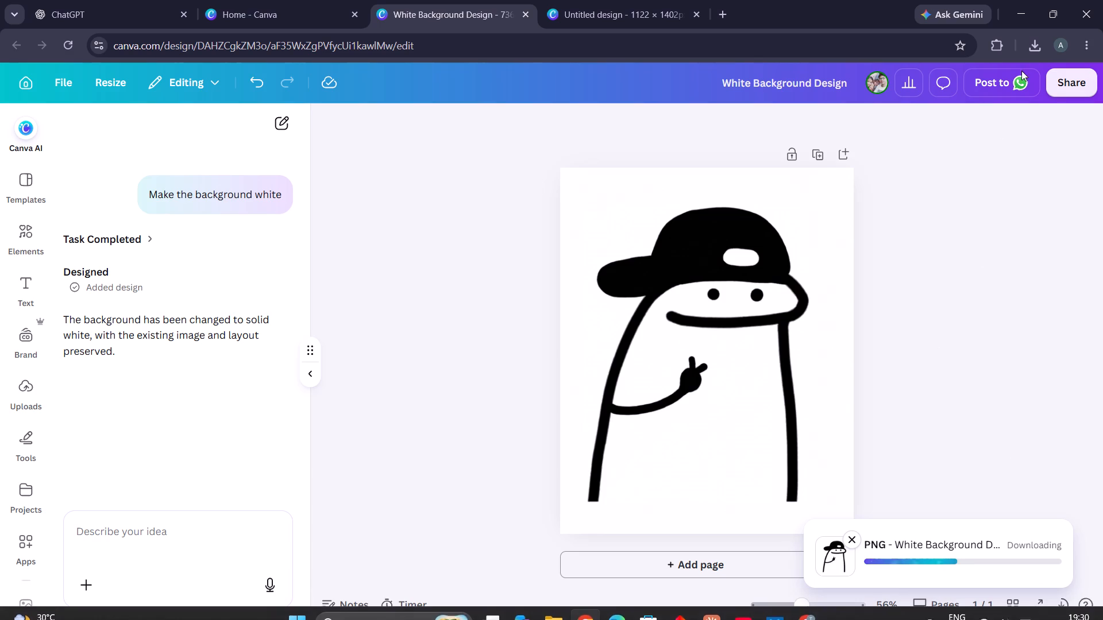
click(1028, 48)
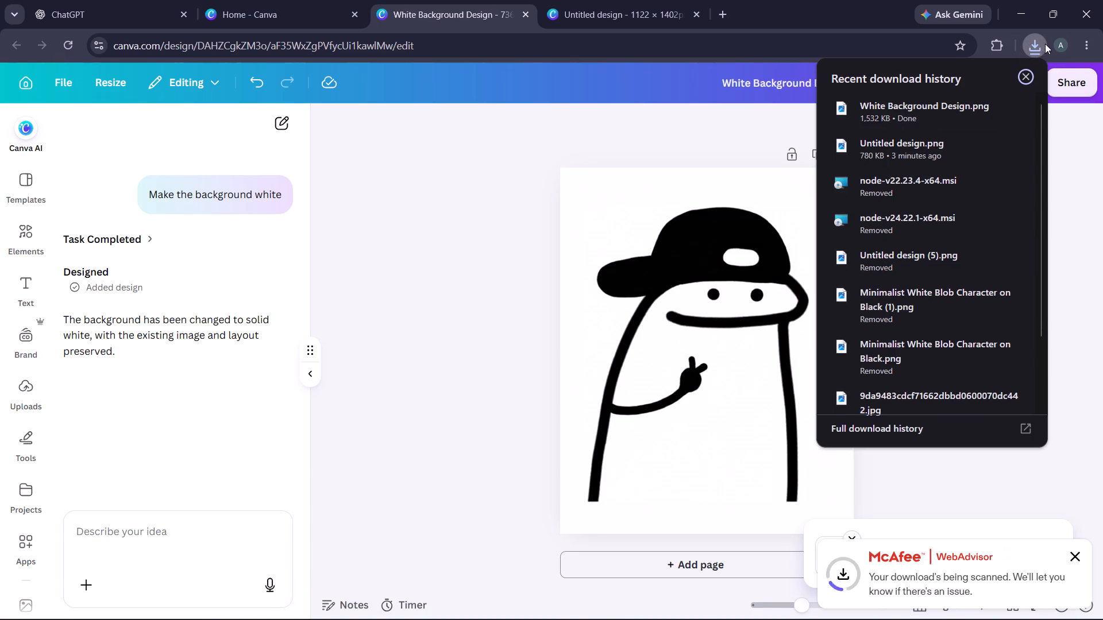
click(1045, 44)
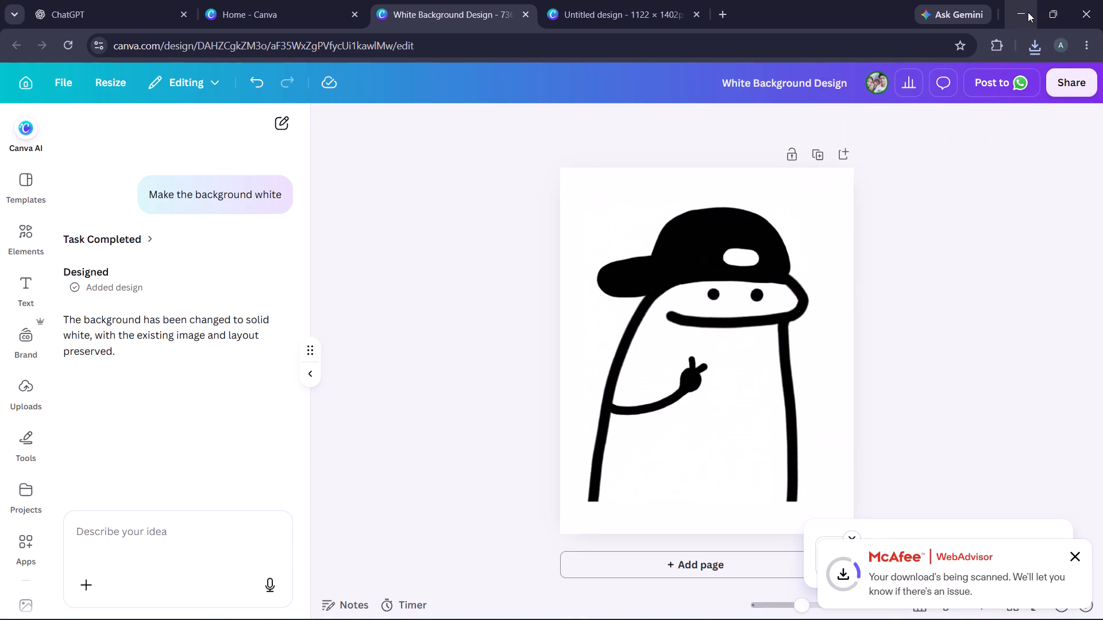
Switch to the Printrove product editor and upload the White Background Design PNG from the Downloads folder.
click(1028, 12)
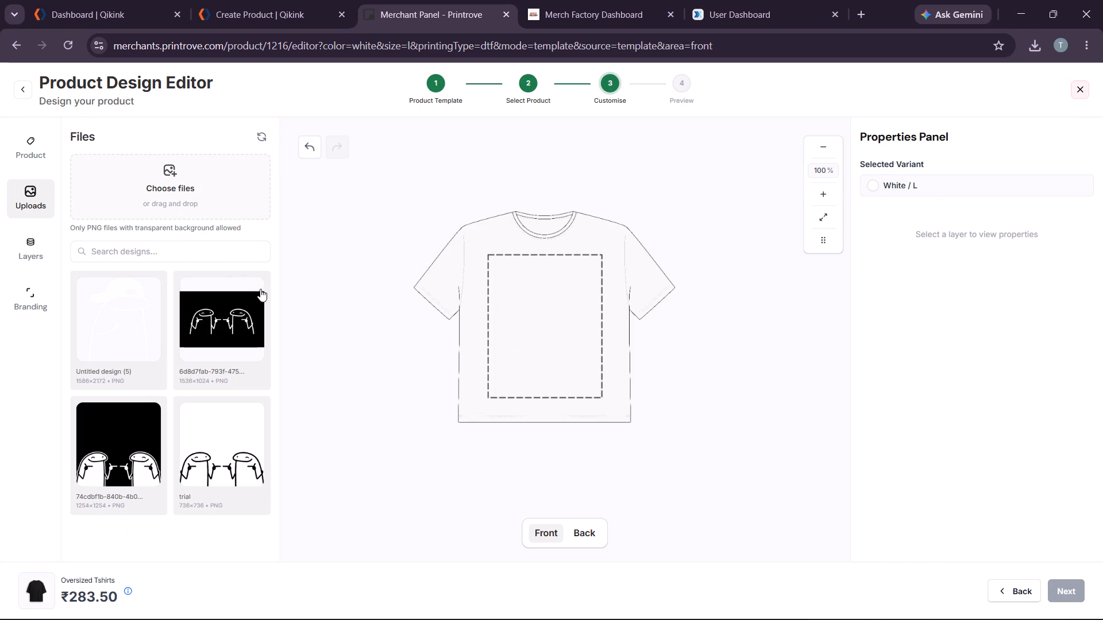
click(186, 175)
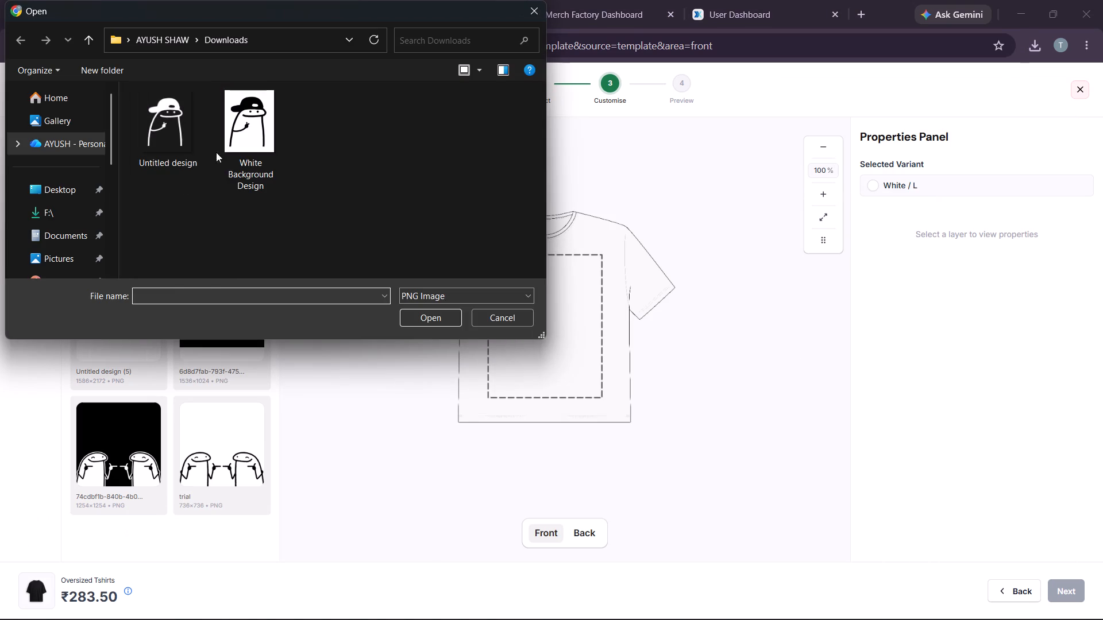
click(246, 130)
click(411, 315)
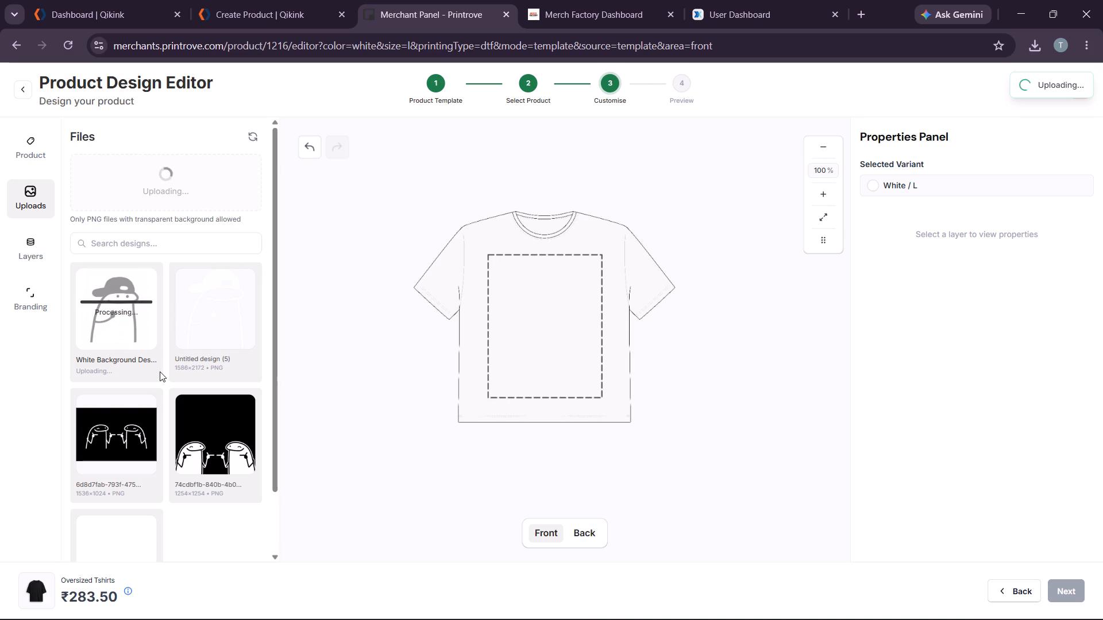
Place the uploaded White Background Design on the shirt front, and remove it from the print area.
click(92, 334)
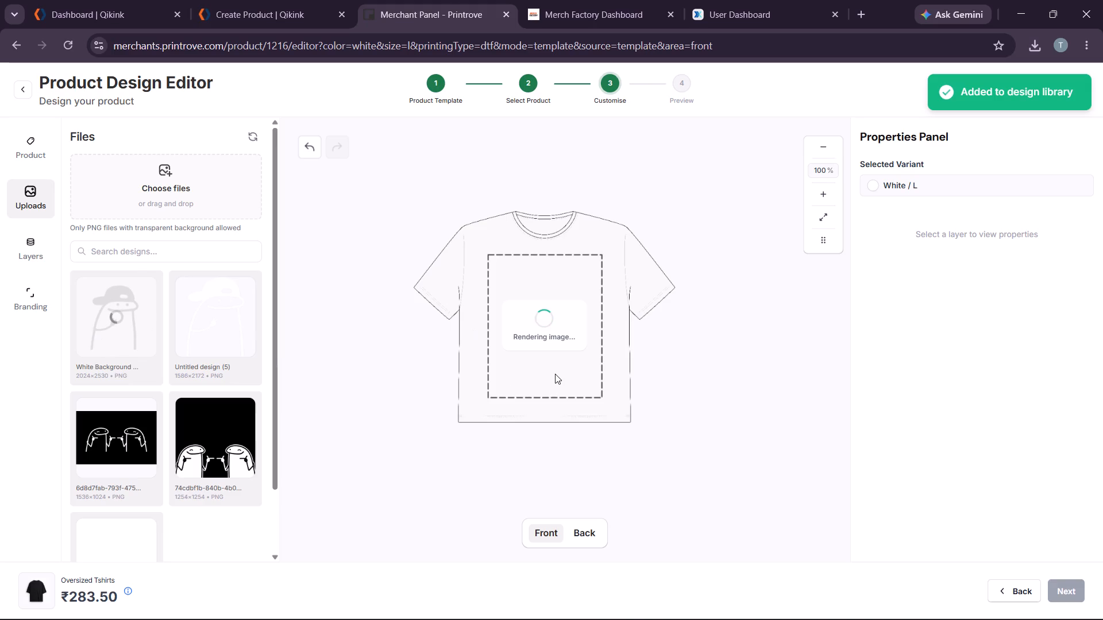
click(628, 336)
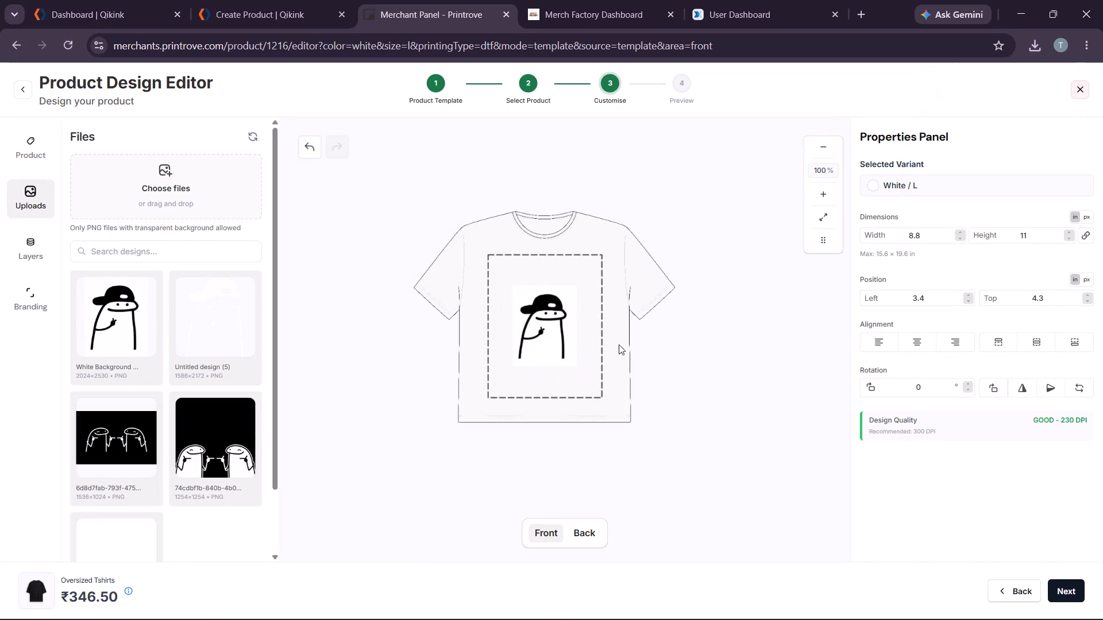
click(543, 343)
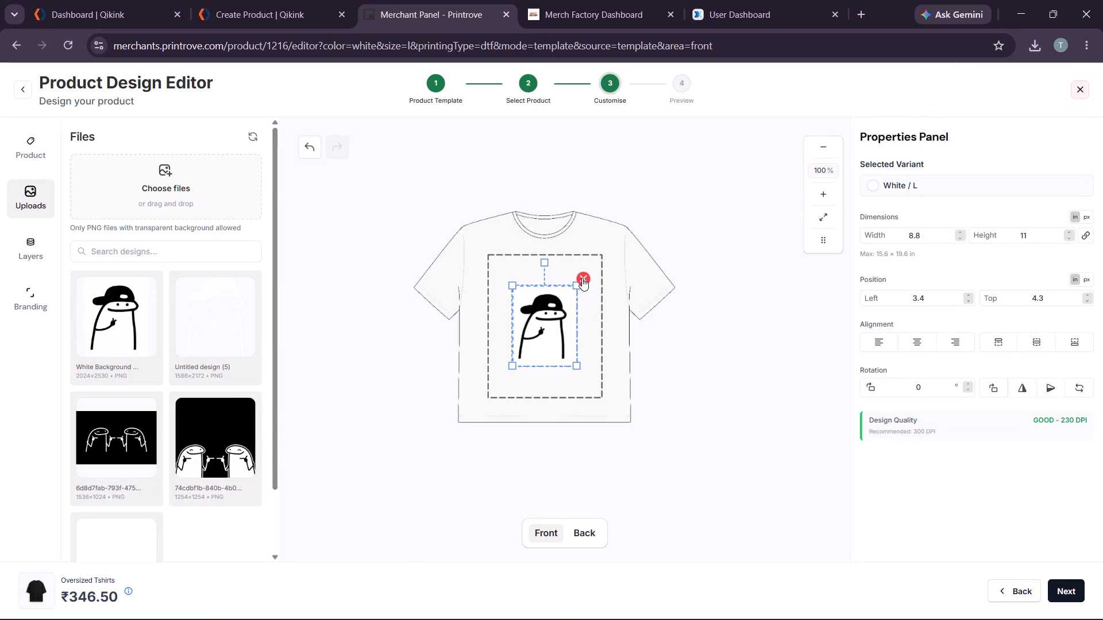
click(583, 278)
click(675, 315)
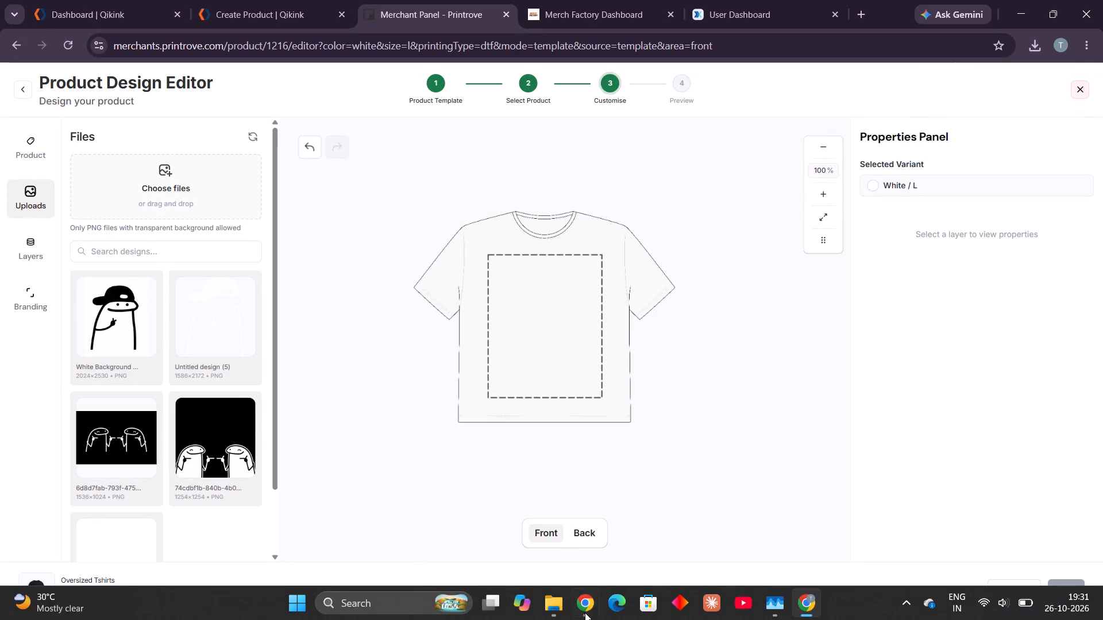
click(589, 603)
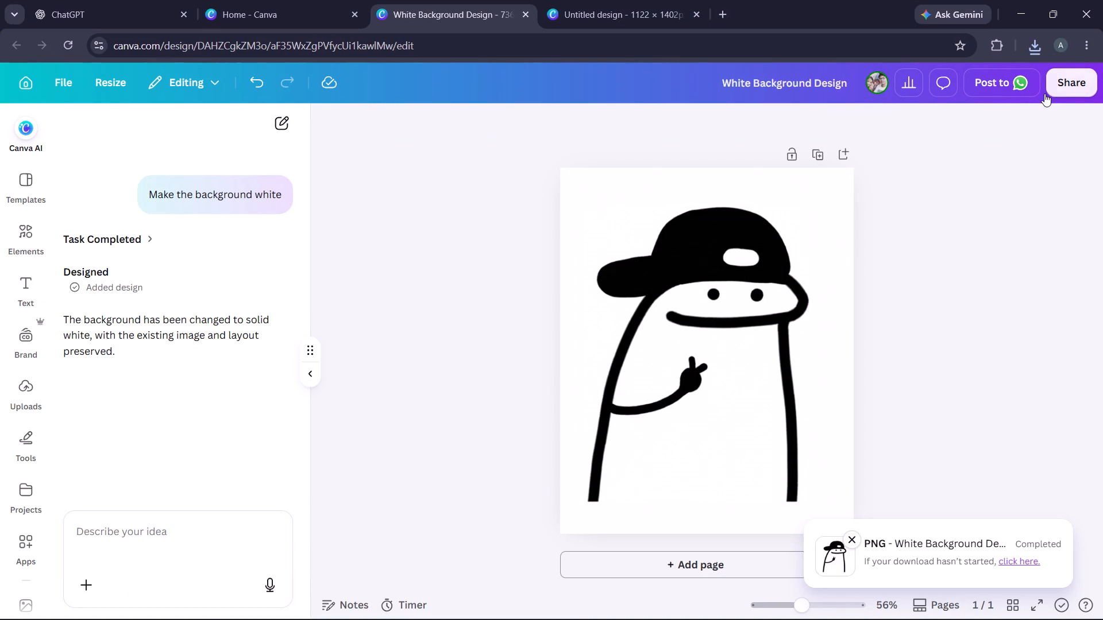
click(799, 232)
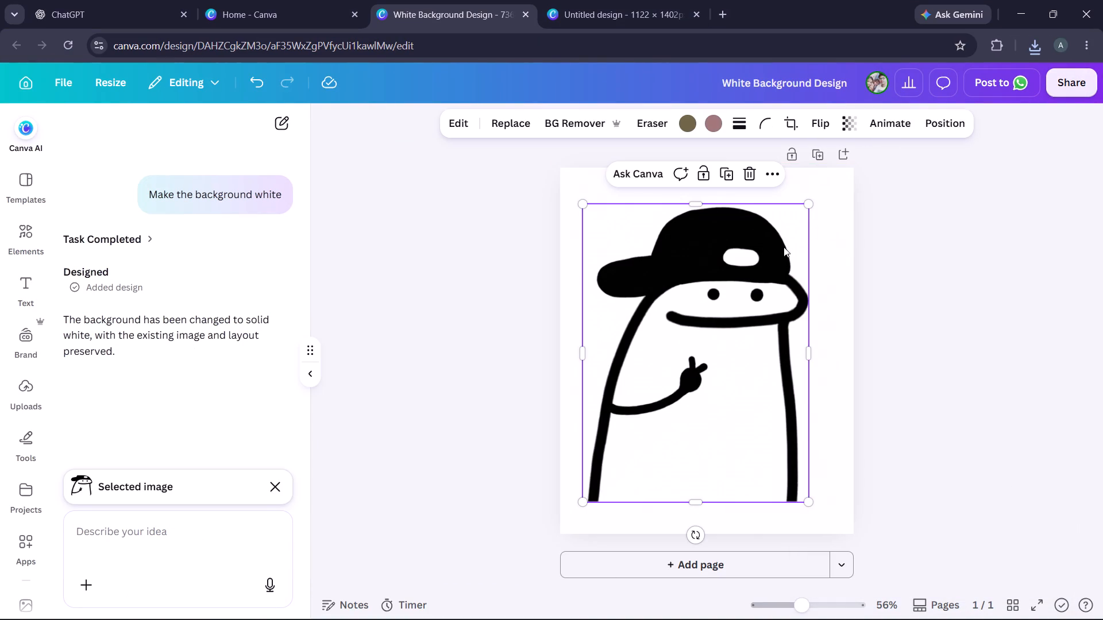
click(99, 532)
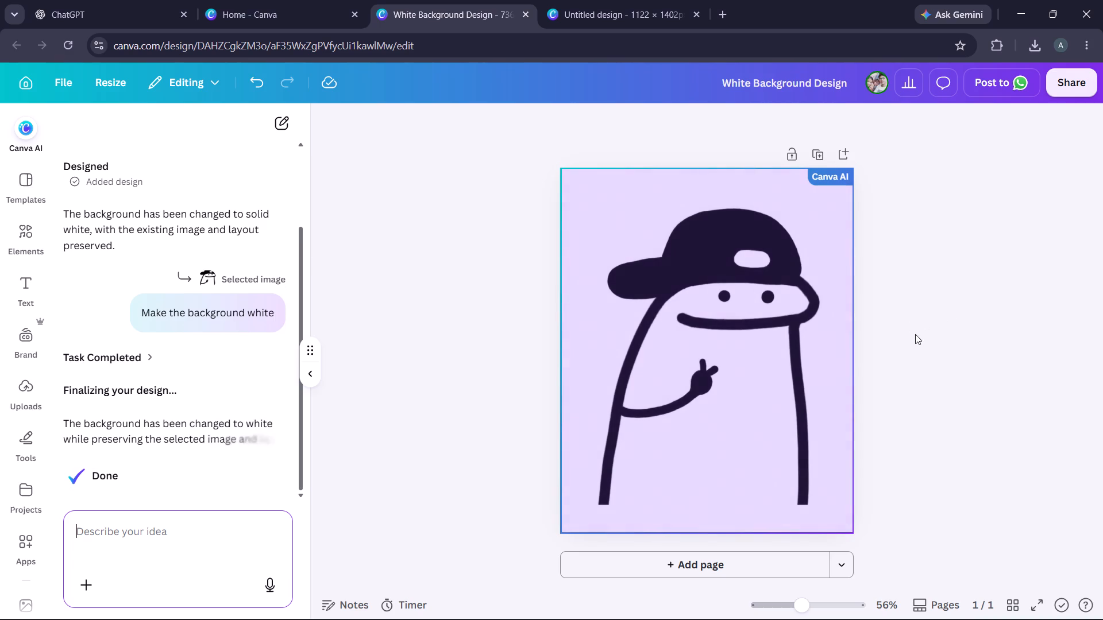
click(722, 366)
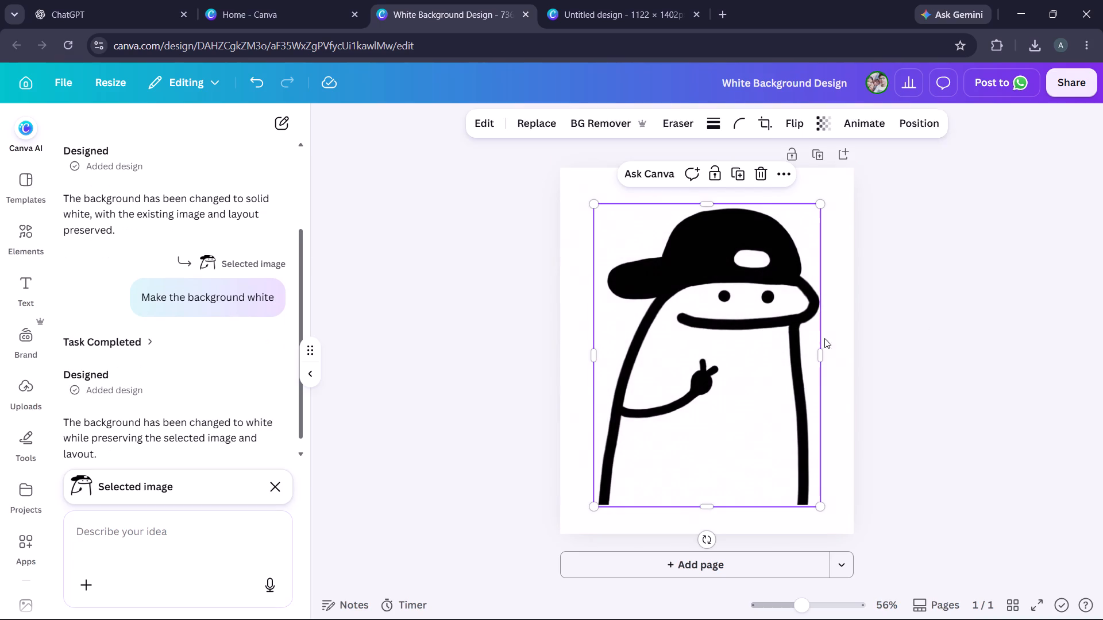
Download the edited design as a 2,024 × 2,530 px PNG with a transparent background and view the file in the Downloads folder.
click(1070, 63)
click(1071, 77)
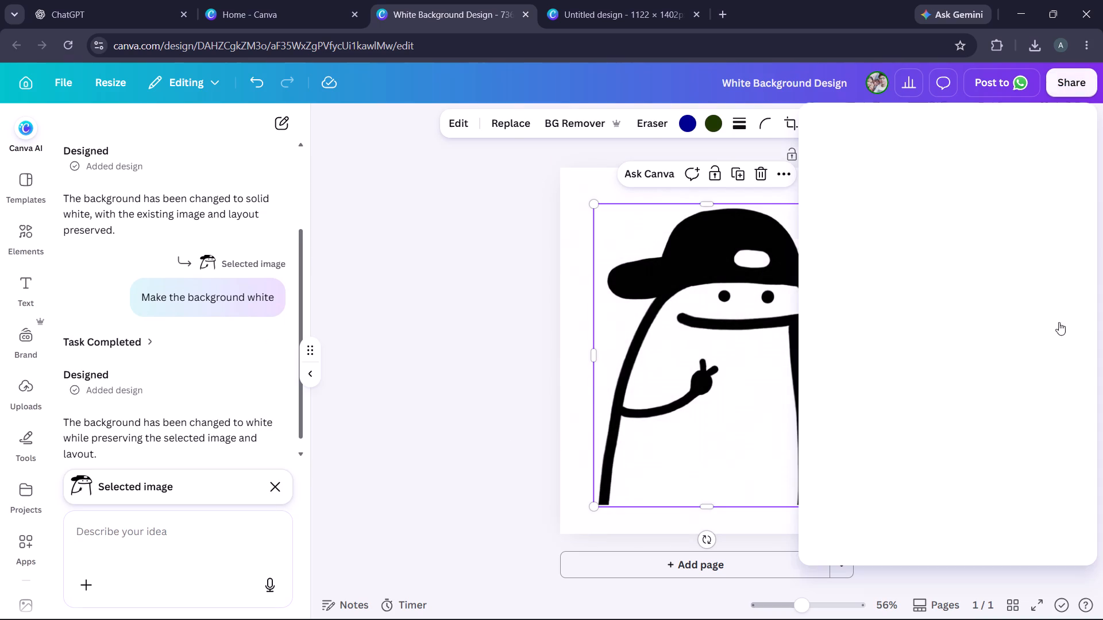
click(847, 415)
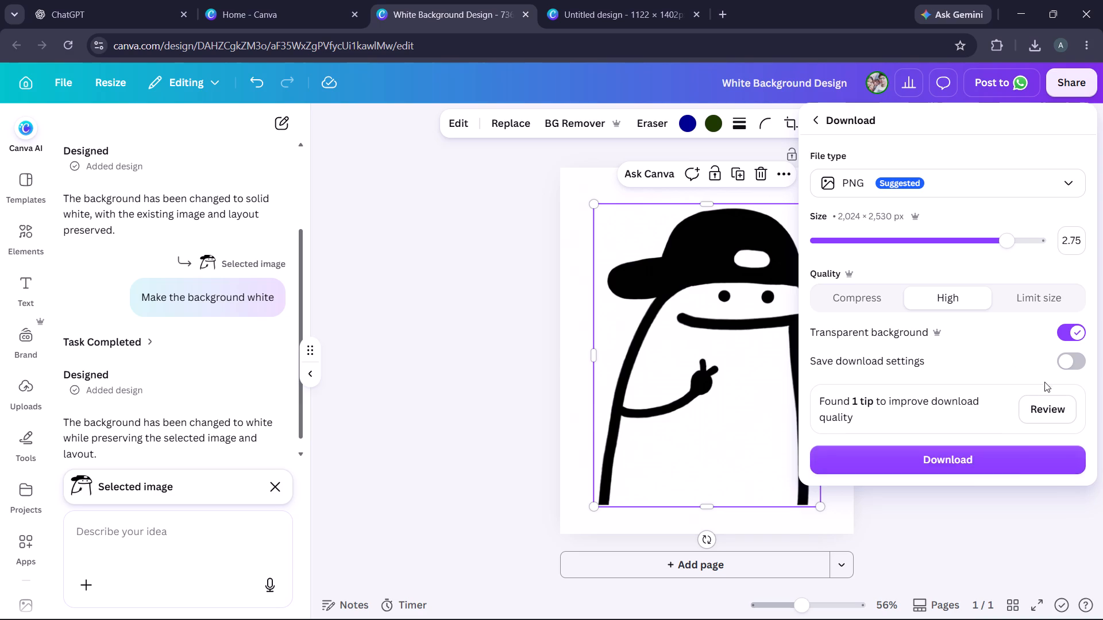
click(1011, 460)
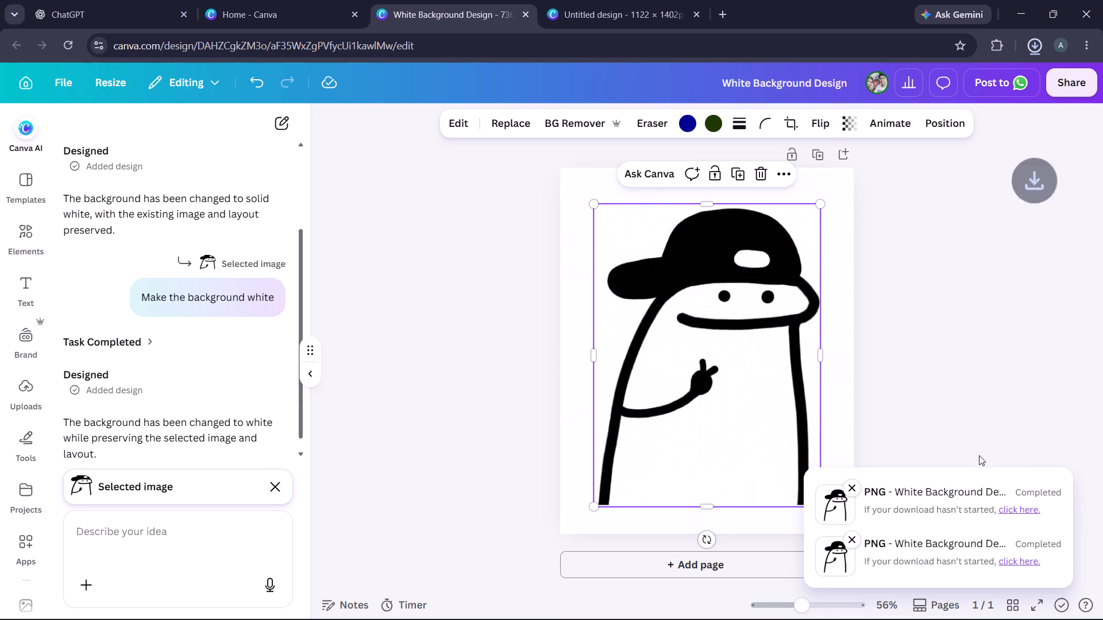
click(994, 77)
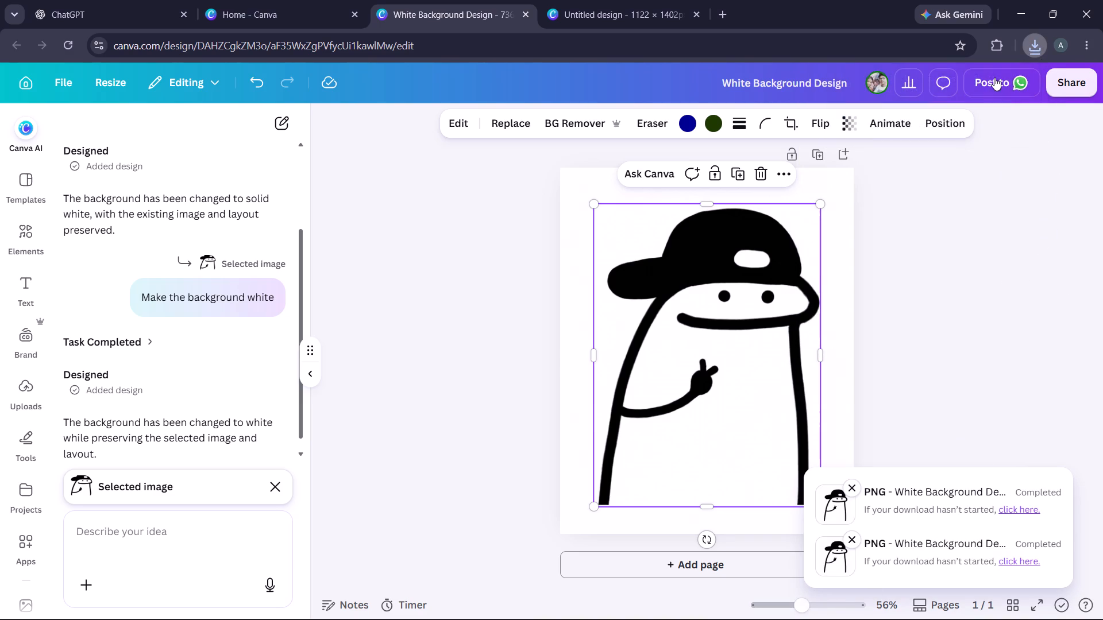
click(470, 249)
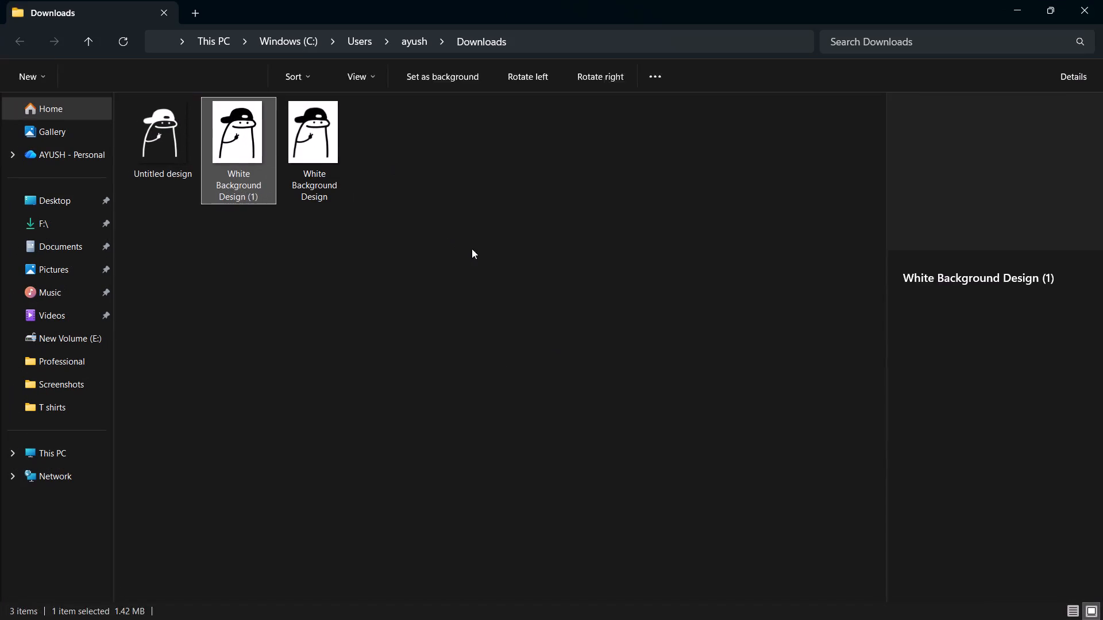
click(1023, 5)
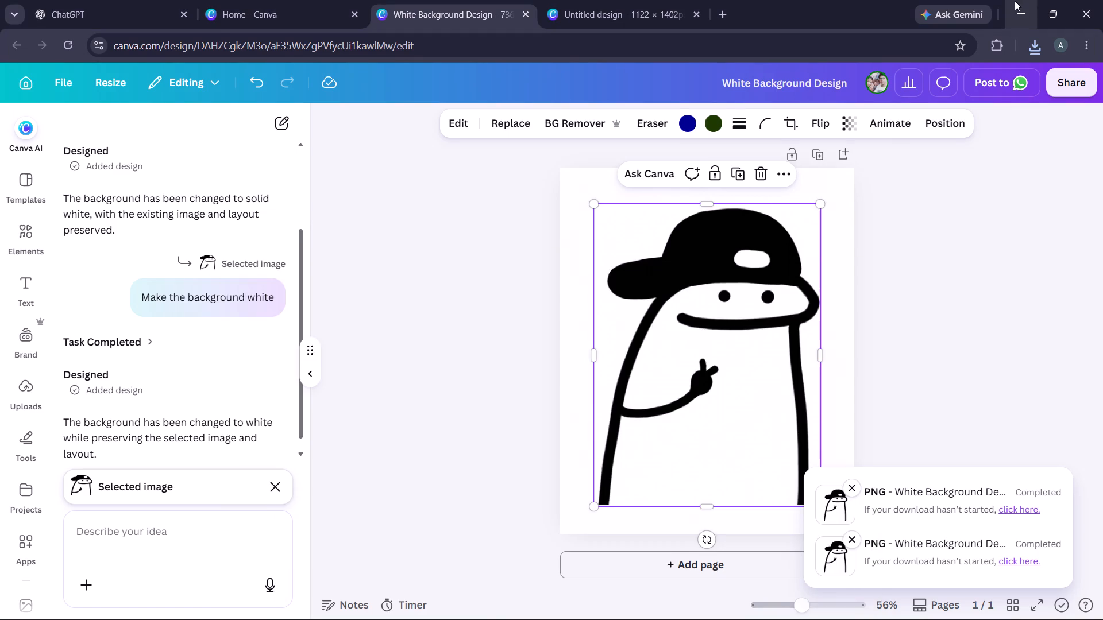
Switch to the Printrove product editor and show the back of the white oversized T-shirt.
click(1016, 1)
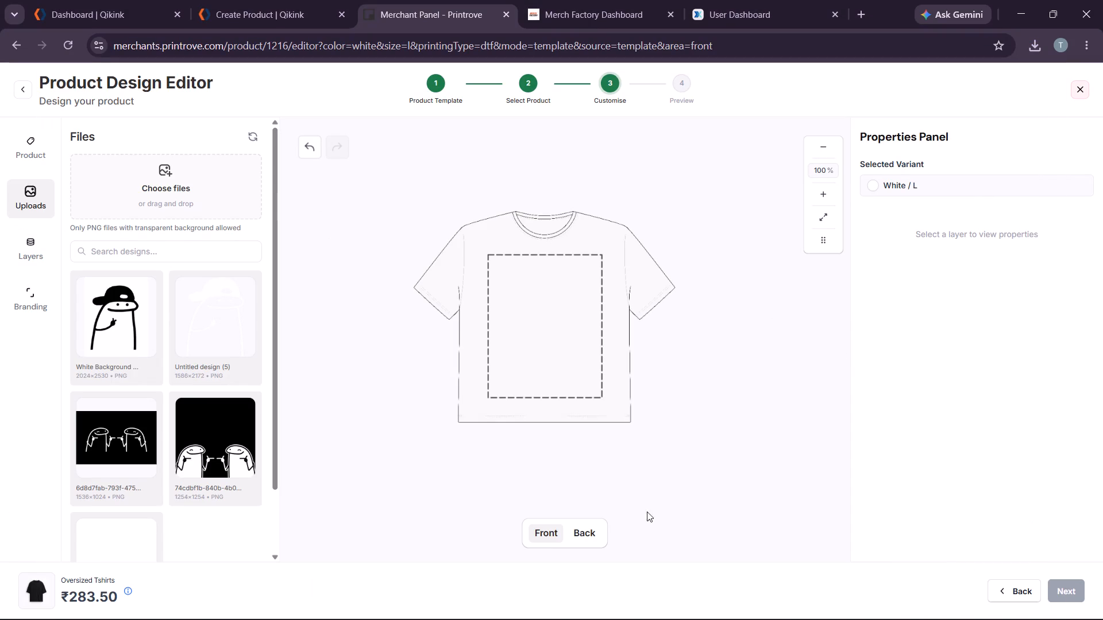
click(580, 534)
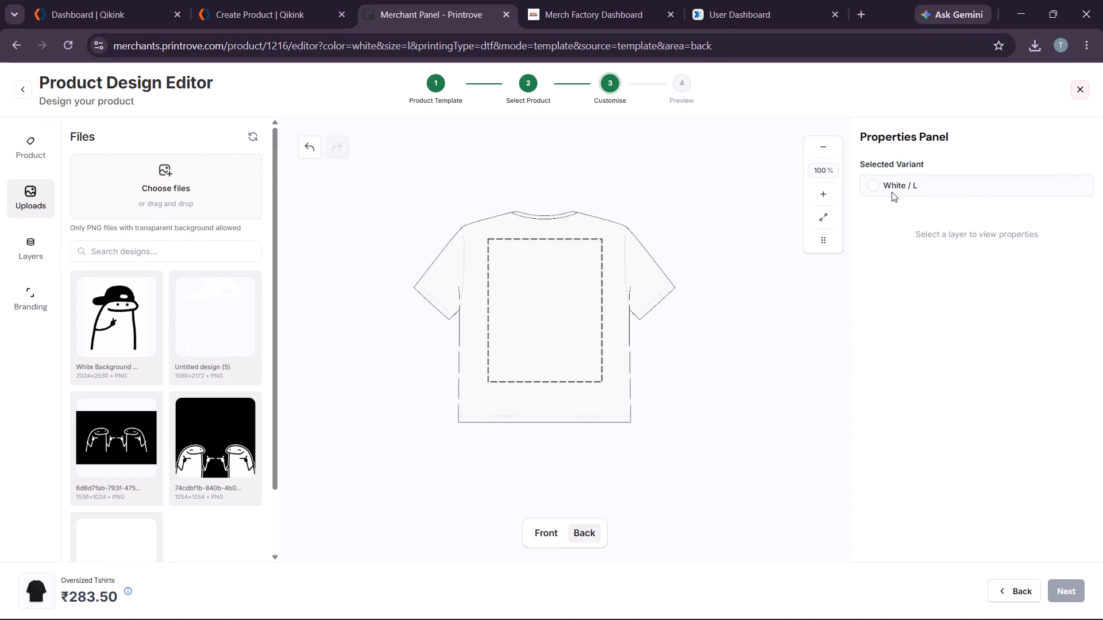
Upload the "White Background Design (1)" PNG from Downloads and place it on the back of the white T-shirt.
click(159, 187)
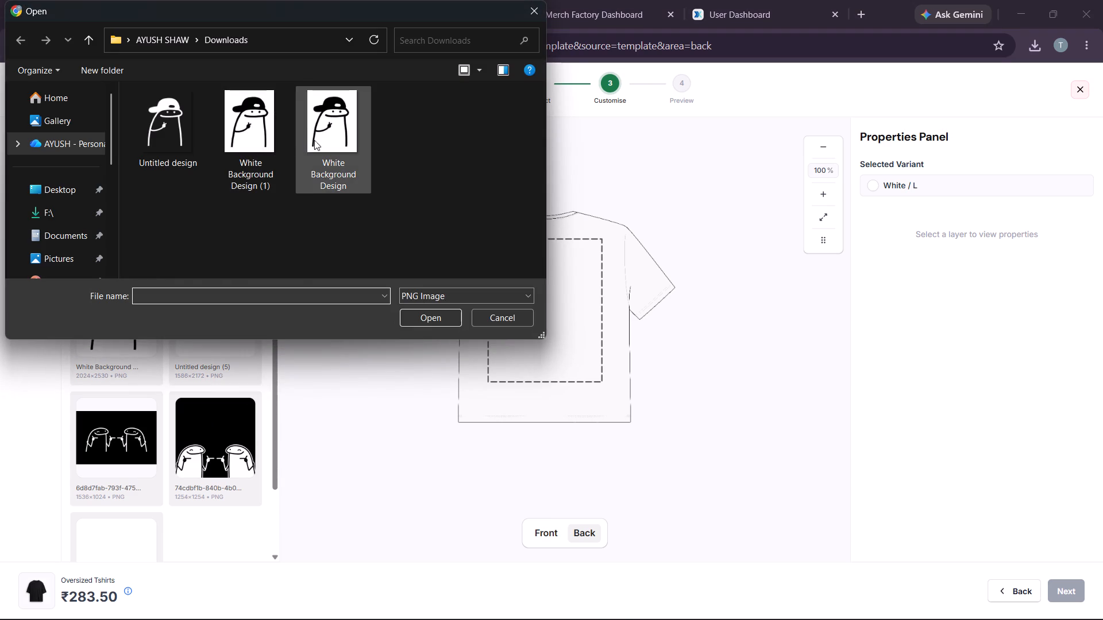
click(246, 130)
click(433, 314)
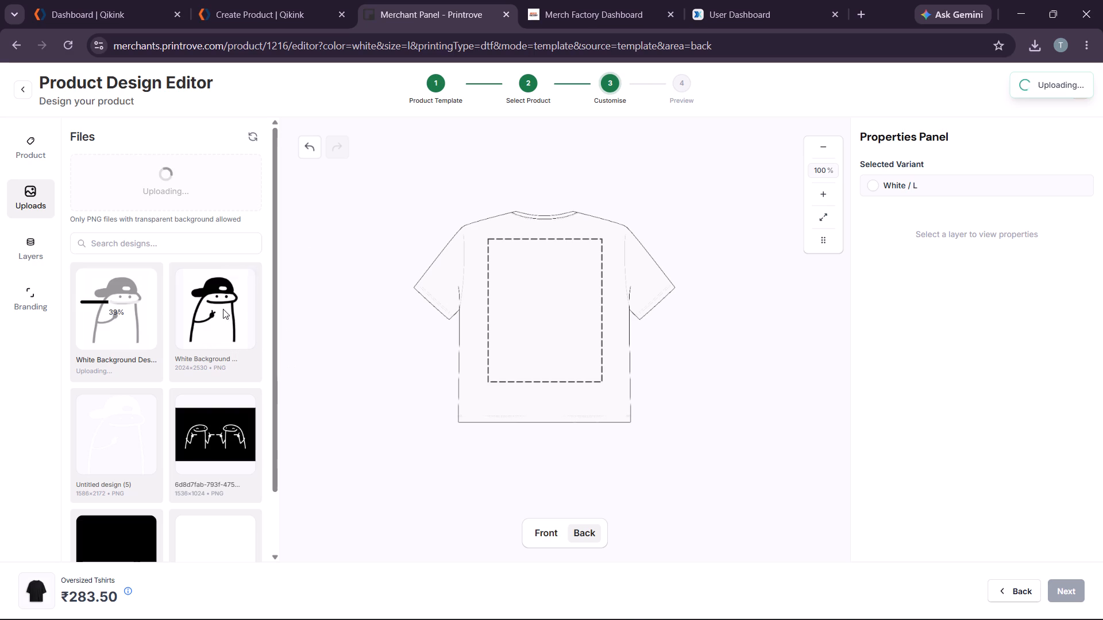
click(118, 335)
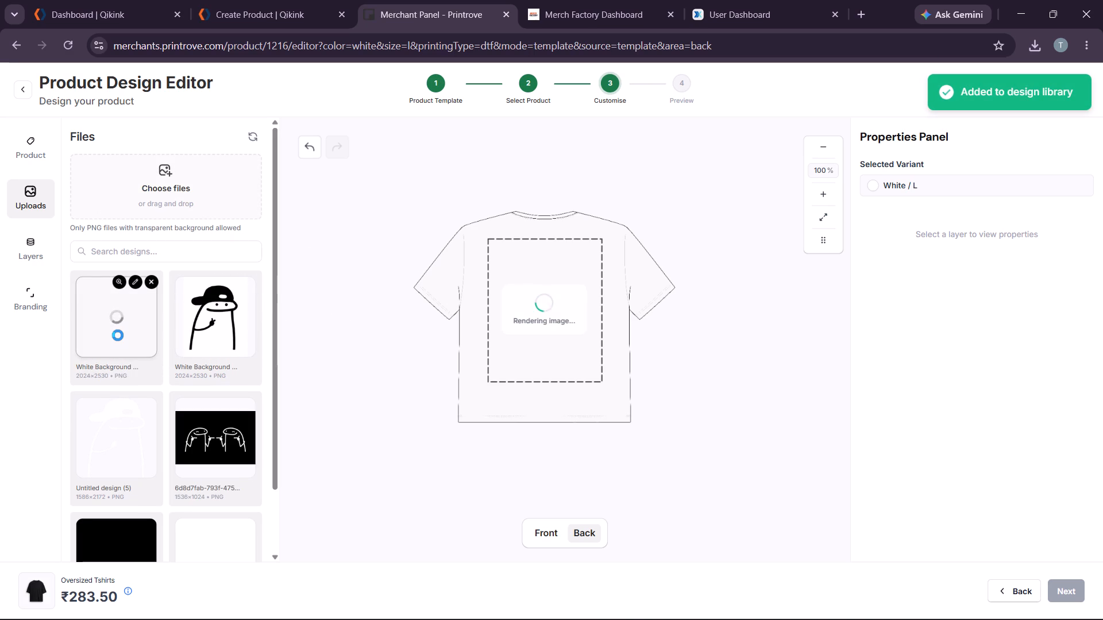
click(398, 355)
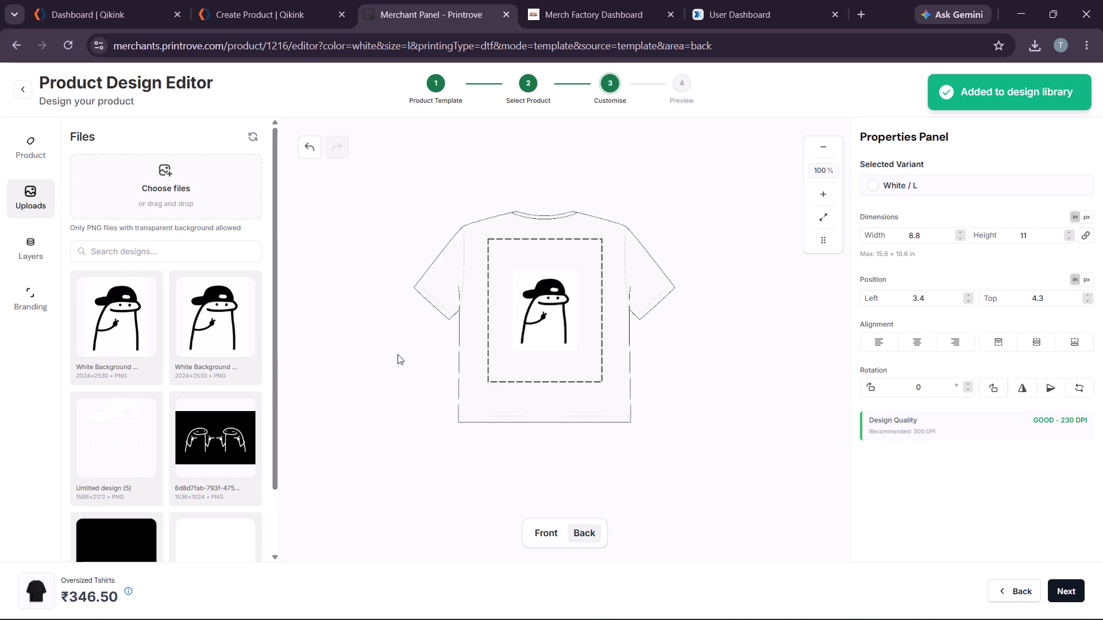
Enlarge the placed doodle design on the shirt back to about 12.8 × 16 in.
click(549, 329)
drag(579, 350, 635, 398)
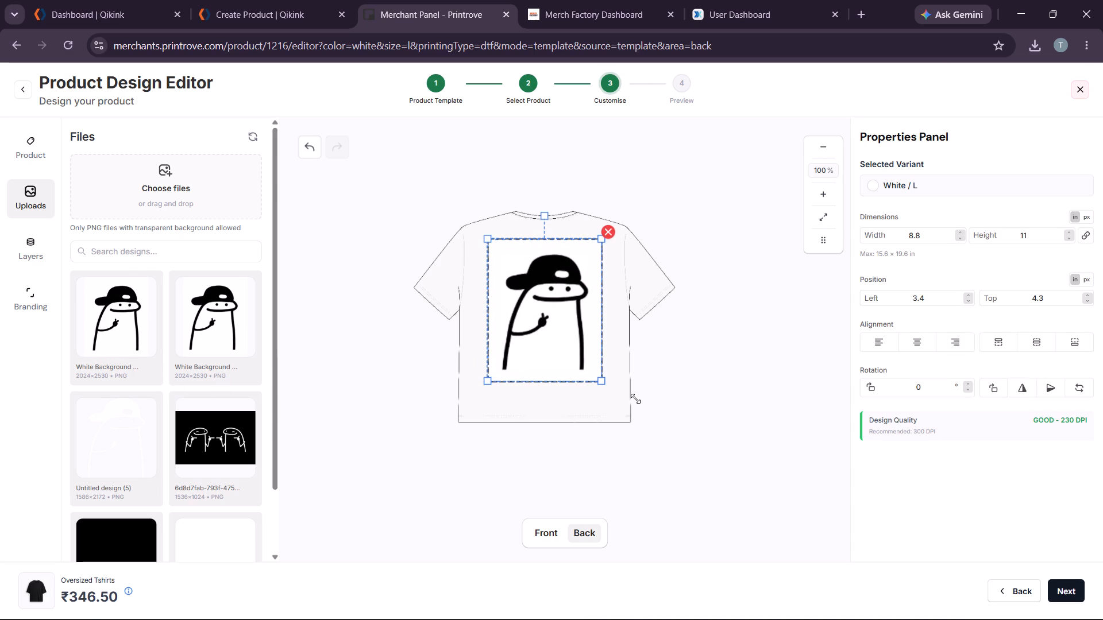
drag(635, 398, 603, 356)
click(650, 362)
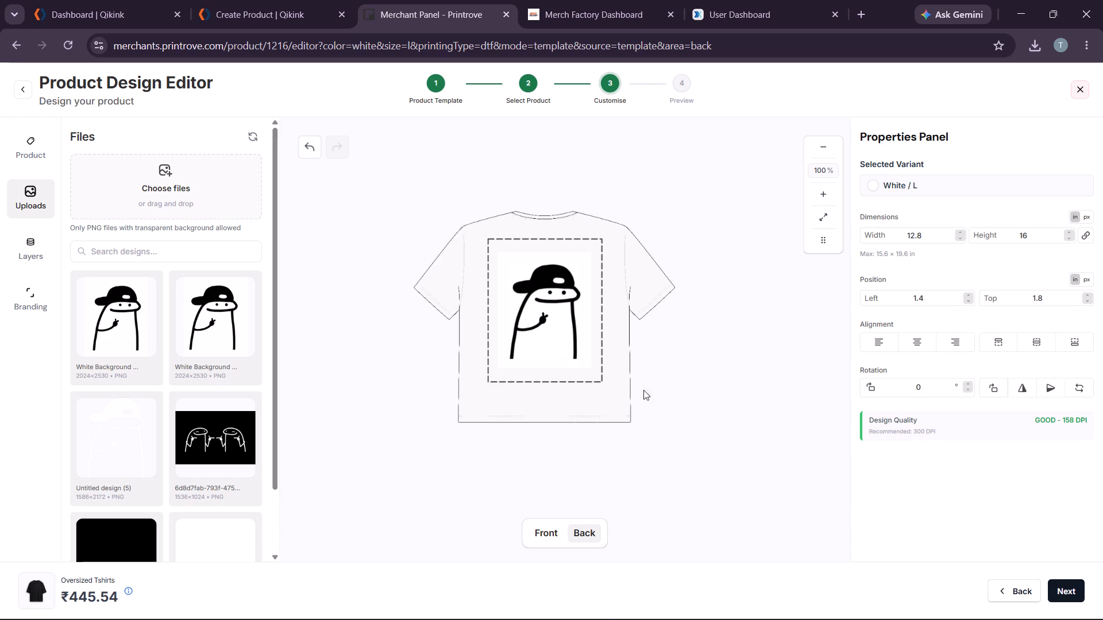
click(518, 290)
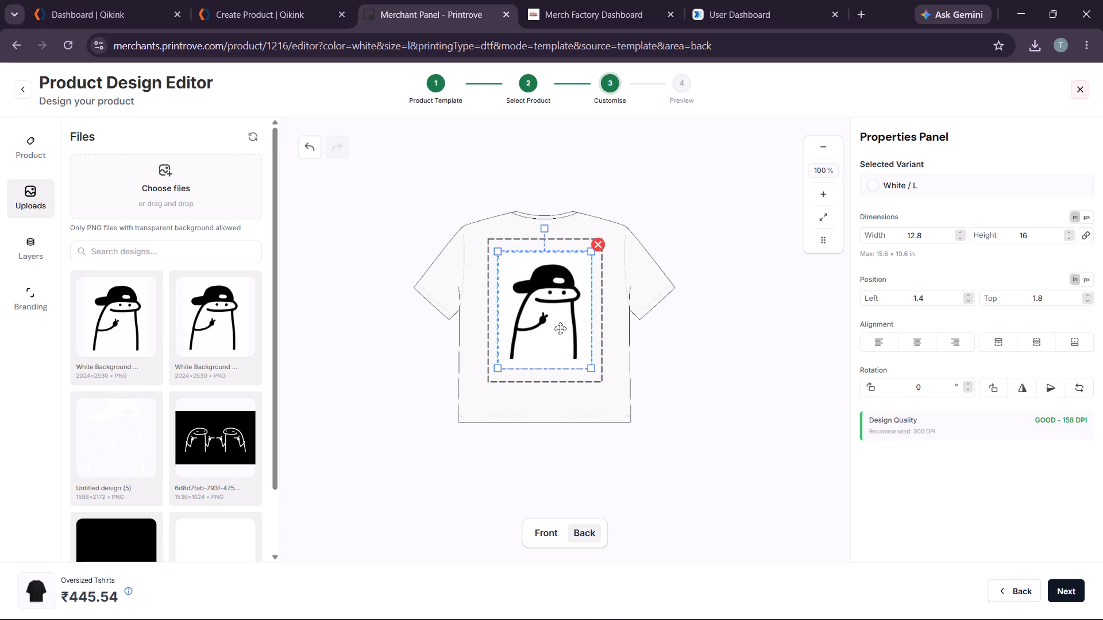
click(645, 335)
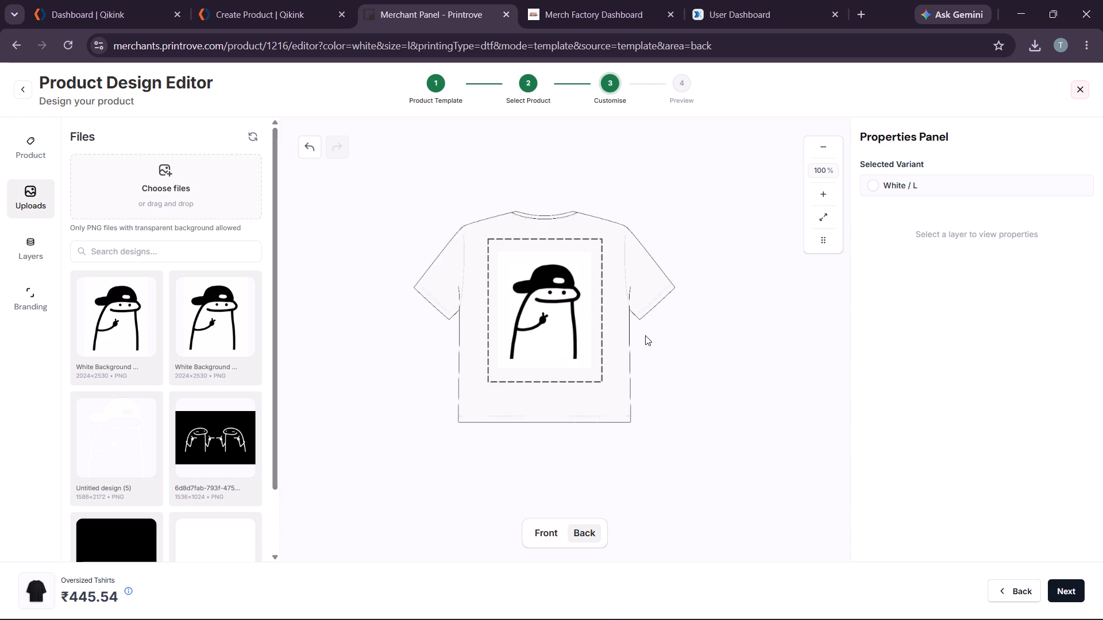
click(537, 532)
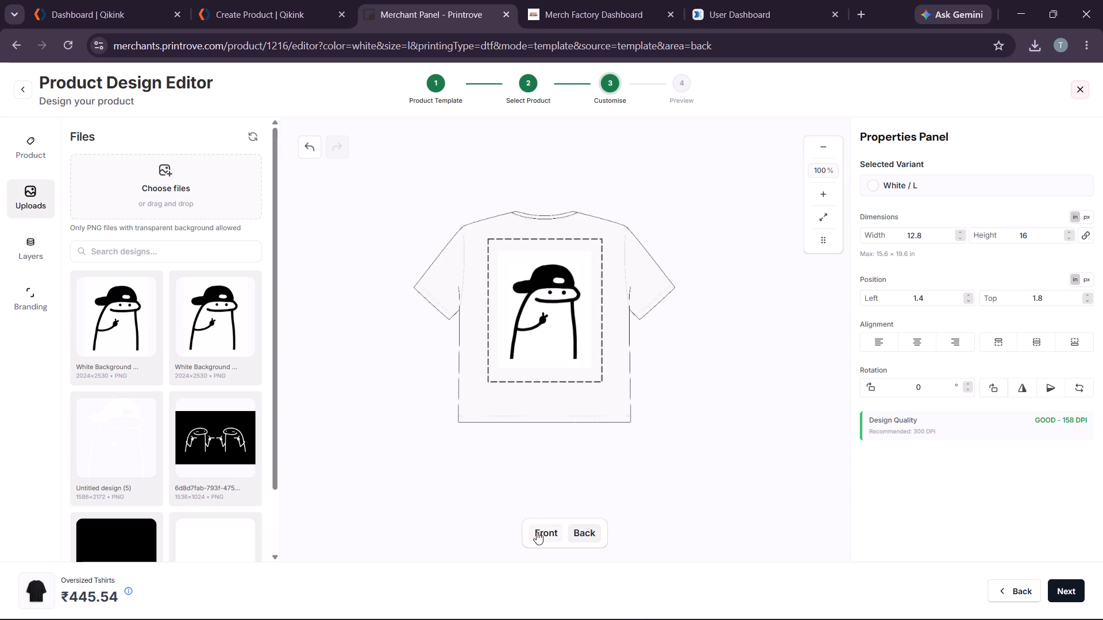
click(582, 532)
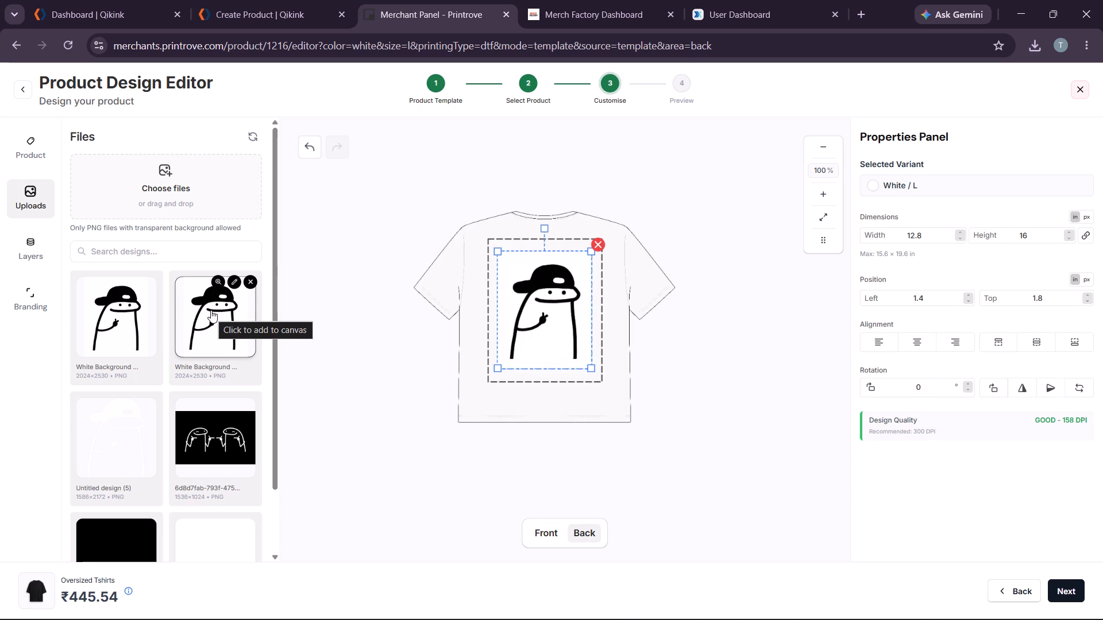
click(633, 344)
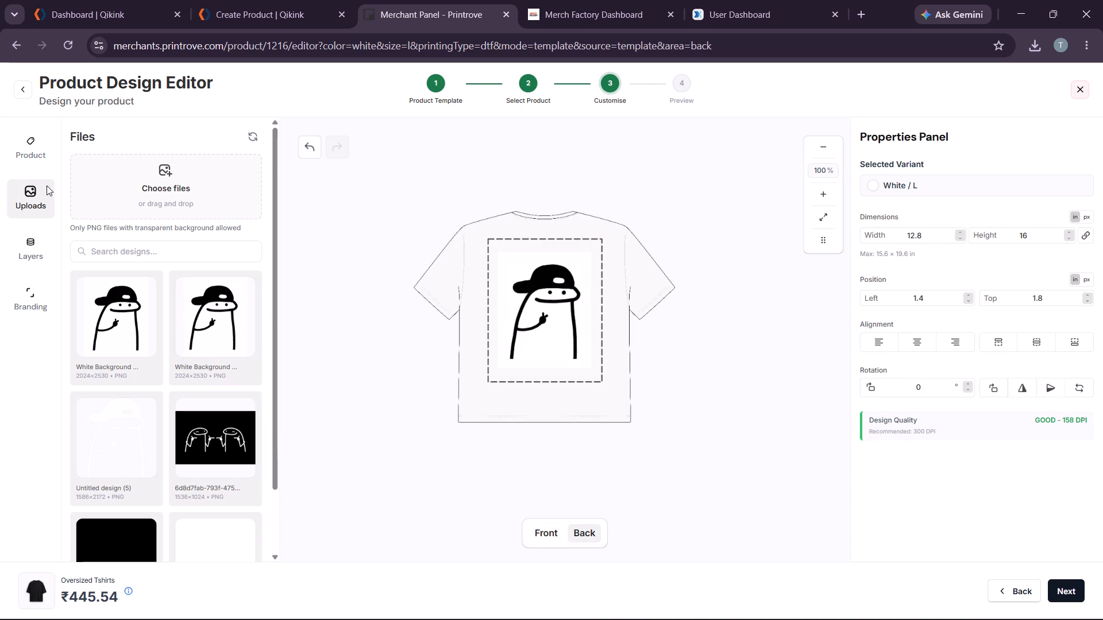
Switch the oversized T-shirt's colour to Iris Lavender.
click(35, 143)
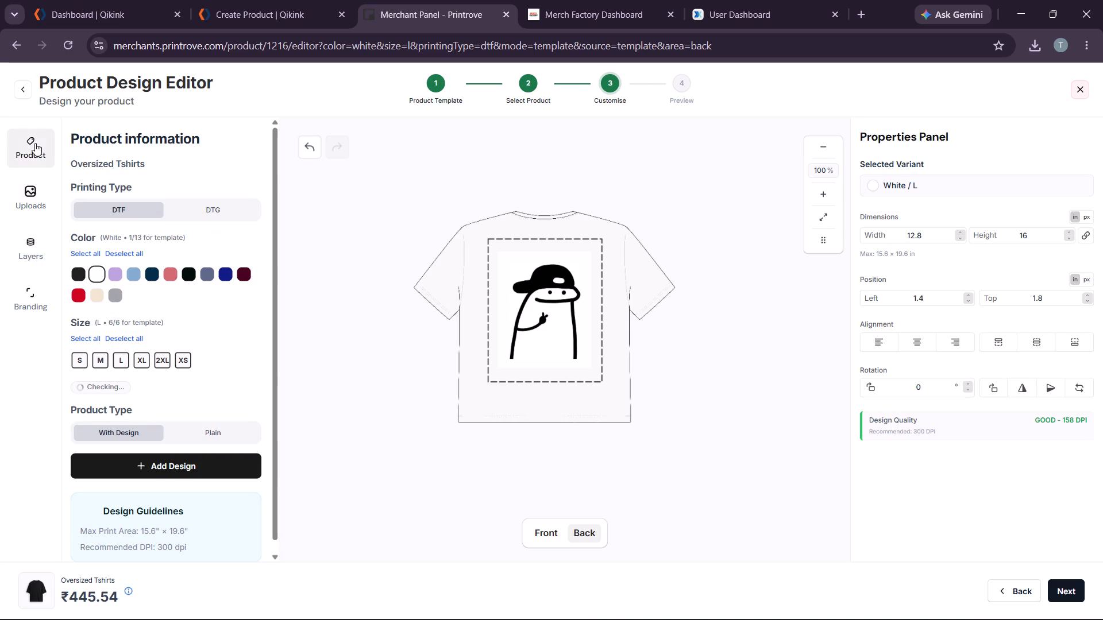
click(117, 273)
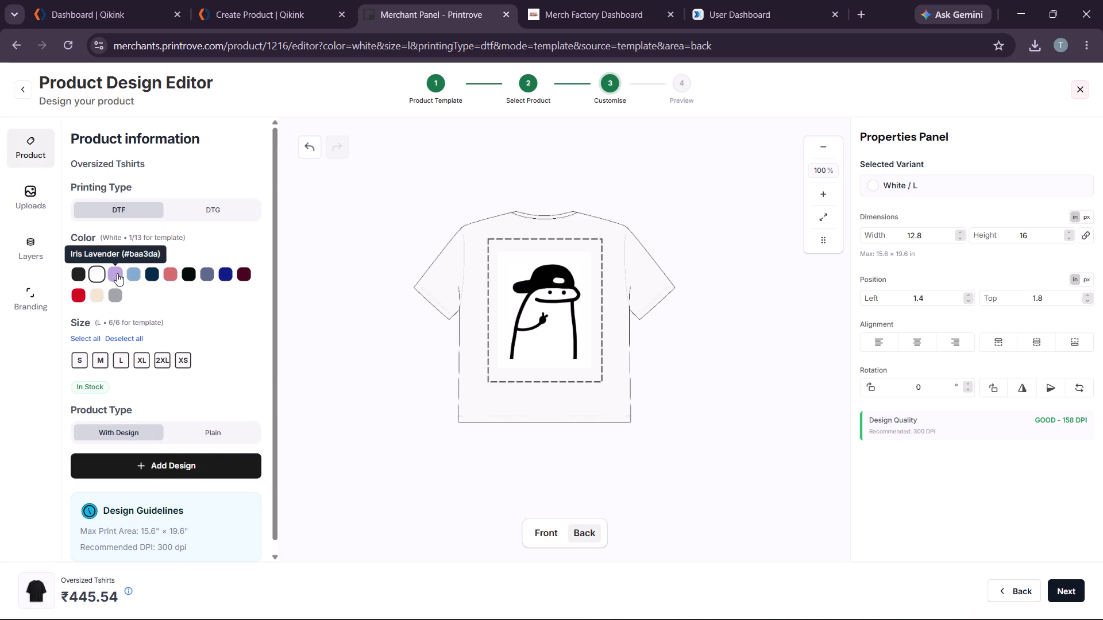
Remove the placed doodle design from the back of the lavender shirt.
click(524, 290)
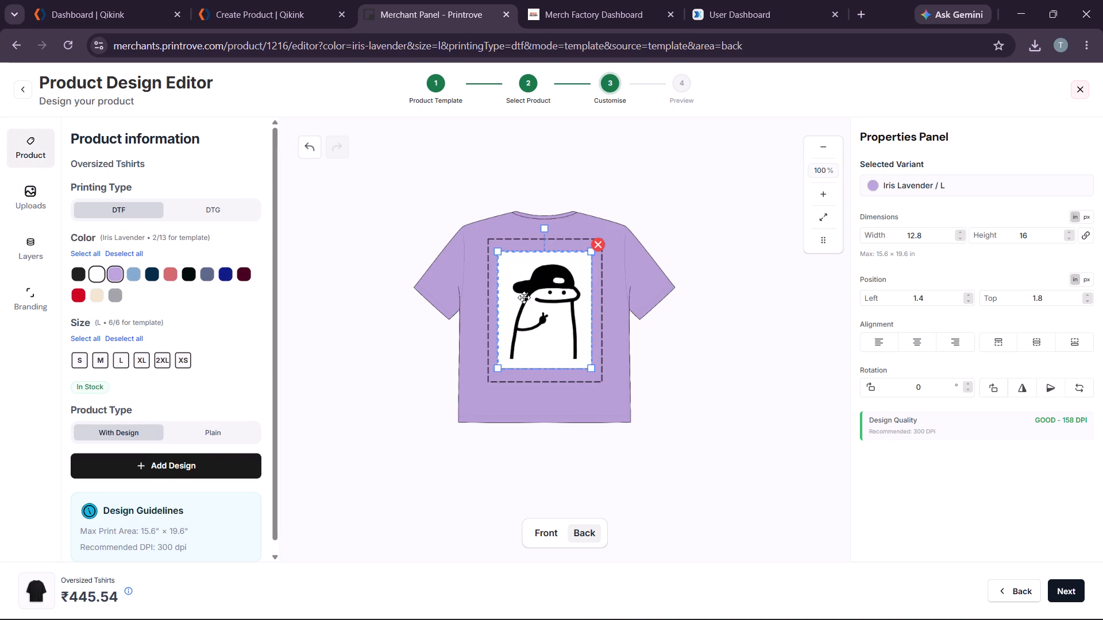
click(545, 305)
click(572, 329)
click(561, 334)
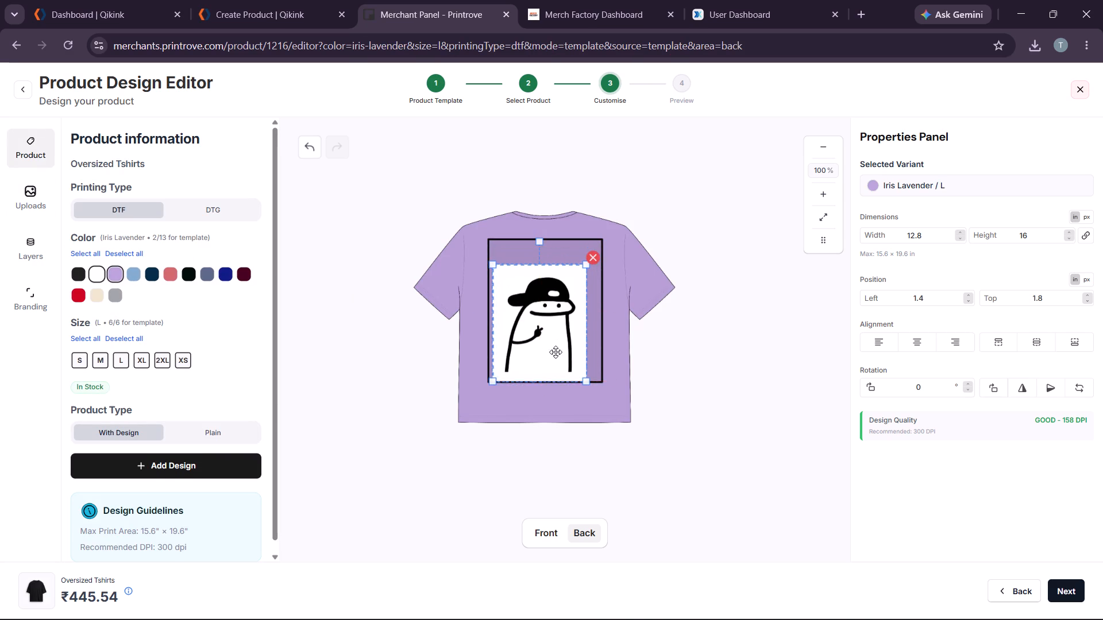
click(597, 247)
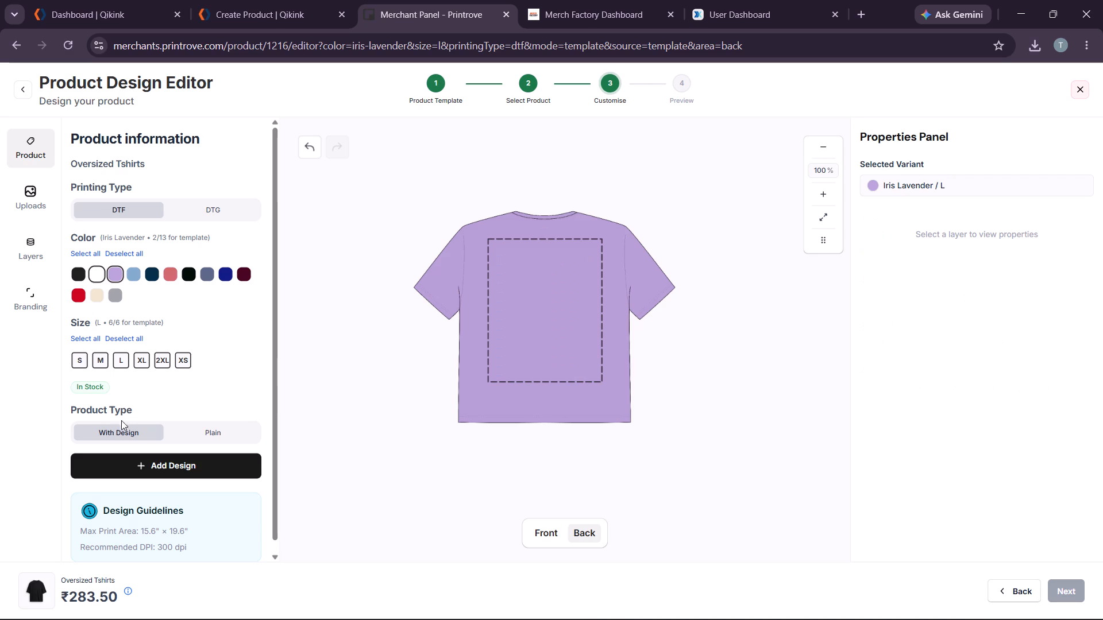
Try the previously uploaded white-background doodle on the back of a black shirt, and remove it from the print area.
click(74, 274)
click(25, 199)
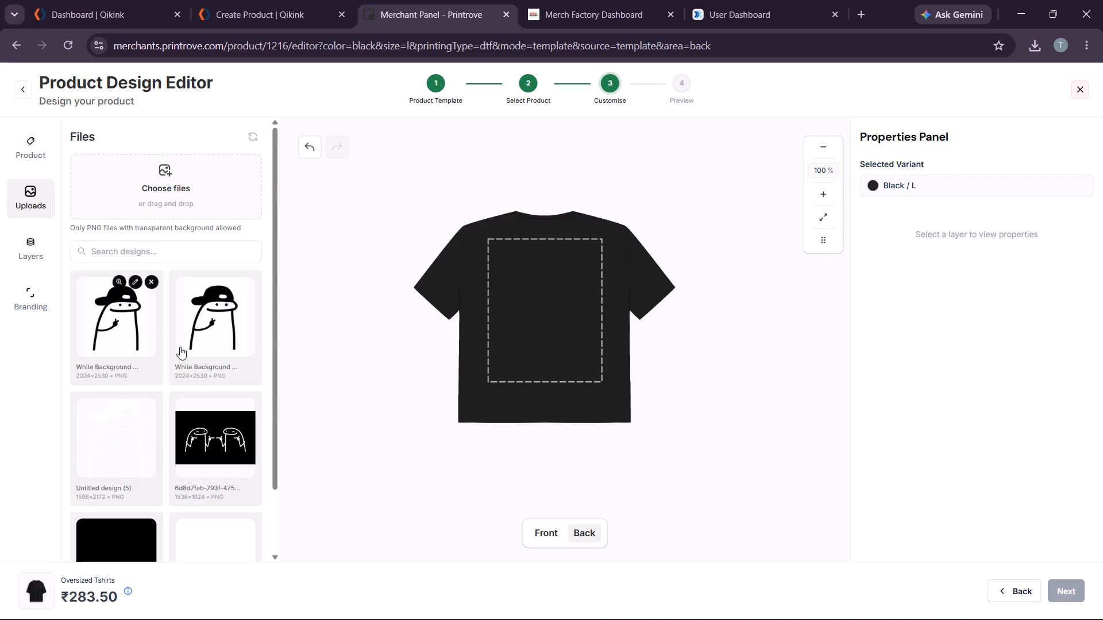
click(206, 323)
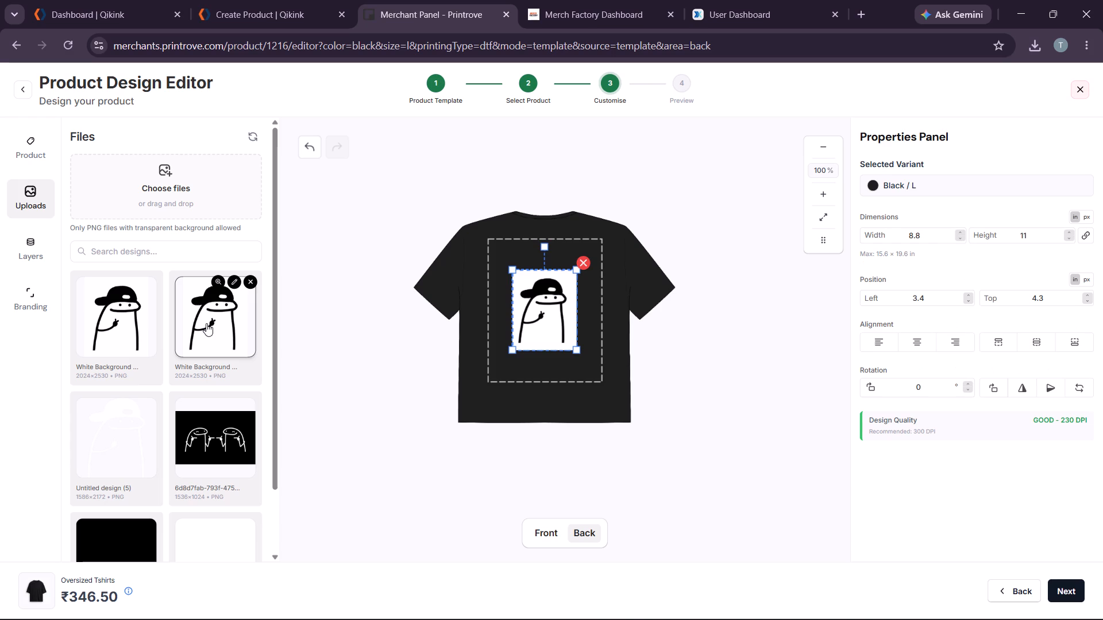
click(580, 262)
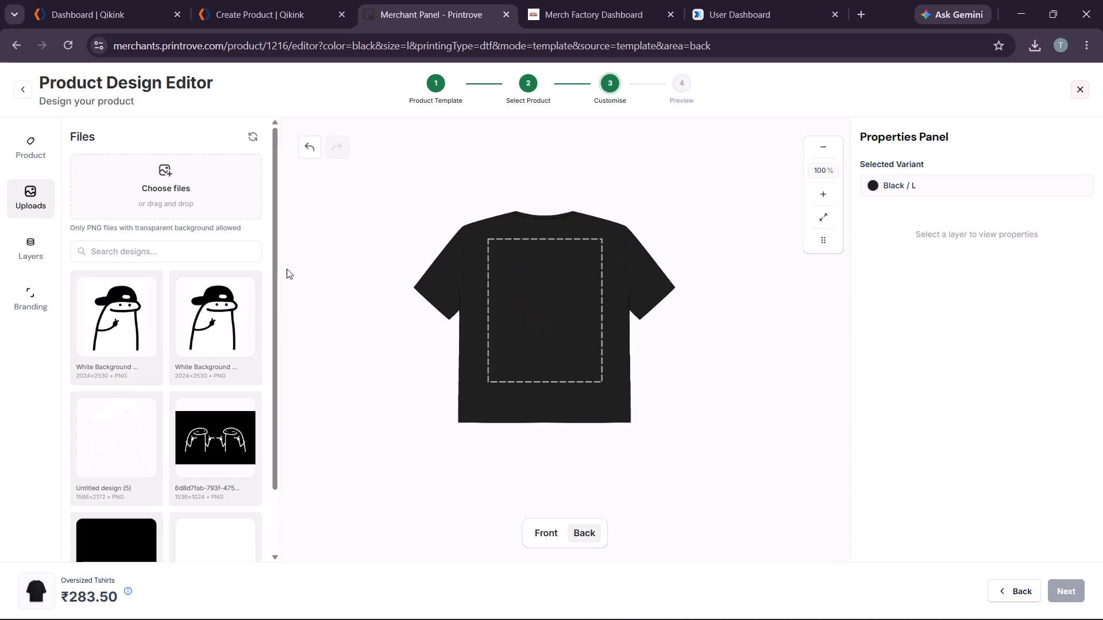
Switch the T-shirt colour back to white.
click(36, 138)
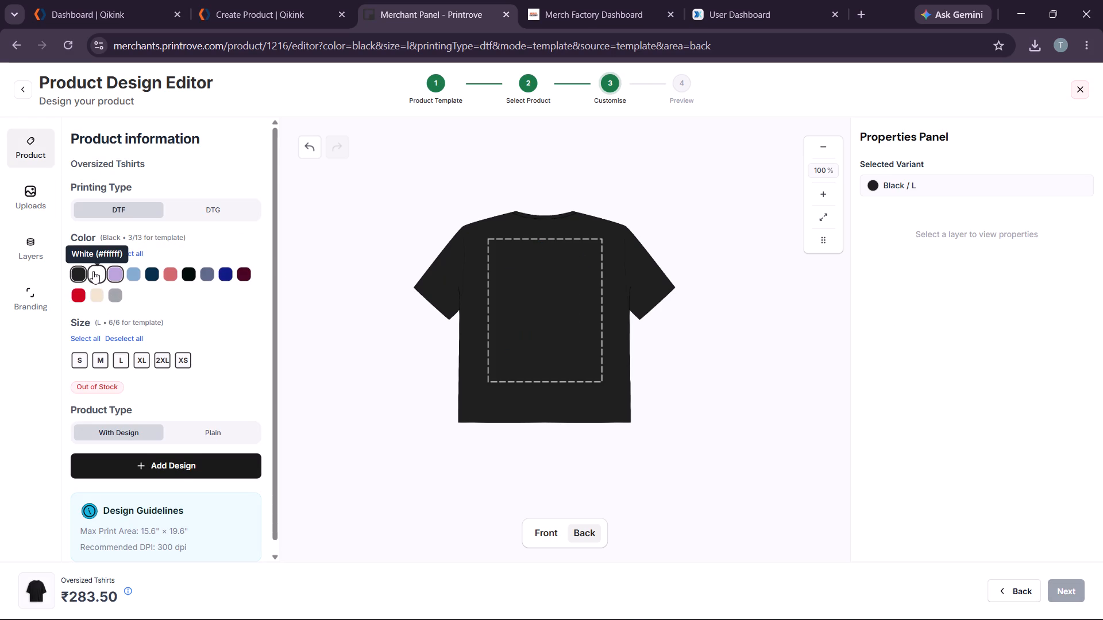
click(93, 270)
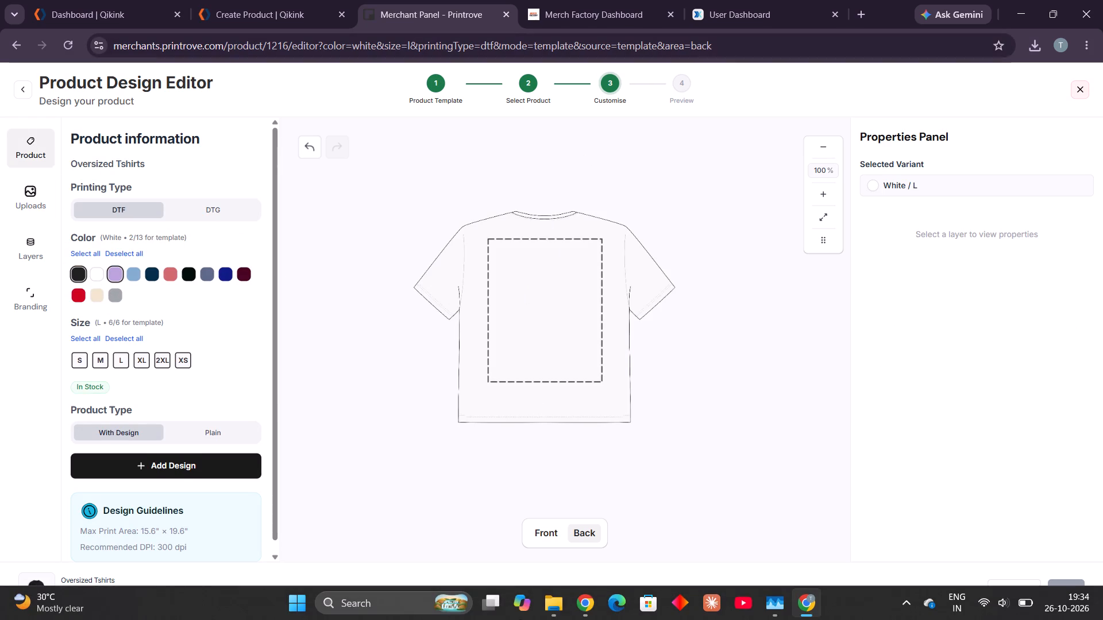
Switch to the Canva window and show the untitled 1122 × 1402 px design with the faint doodle.
click(579, 603)
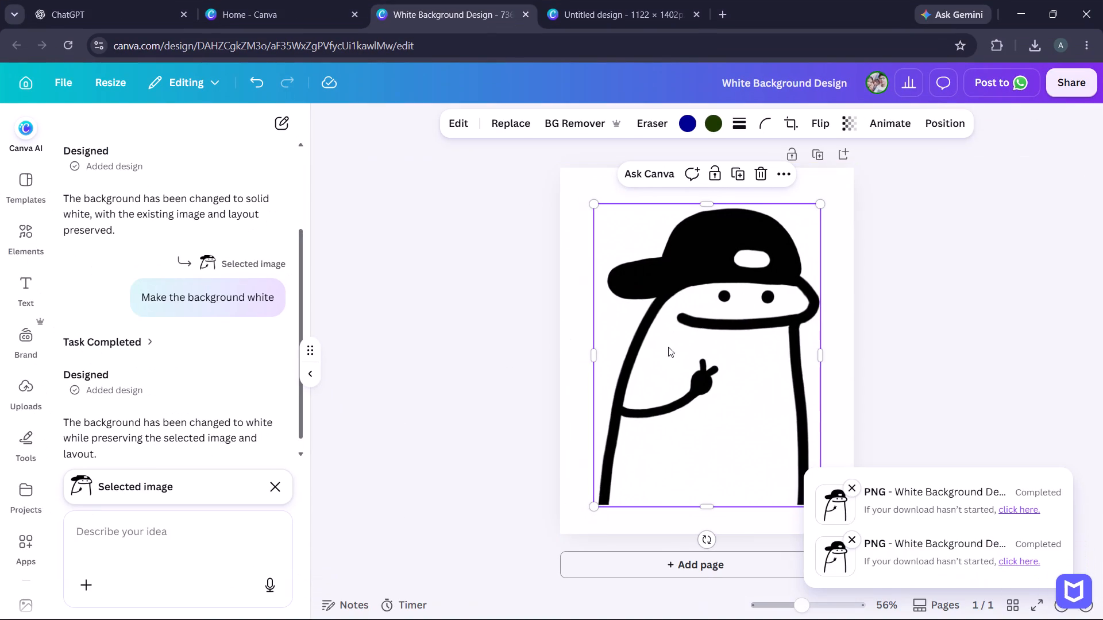
click(580, 254)
click(599, 0)
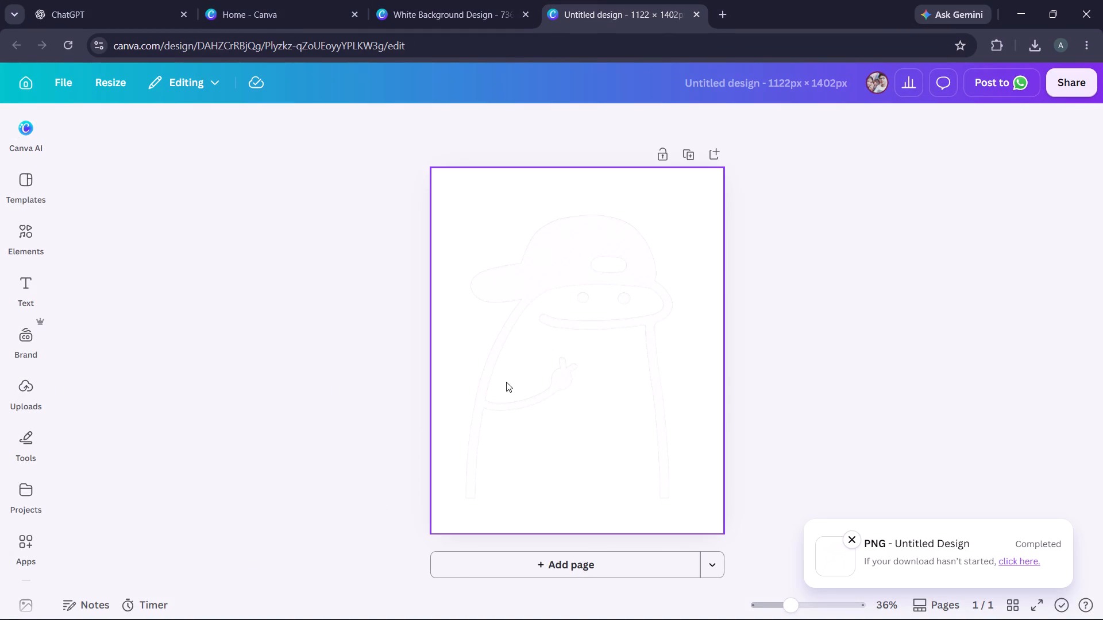
Ask Canva AI to edit the faint doodle design with the prompt "Convert the character colour to black.".
drag(32, 138, 25, 139)
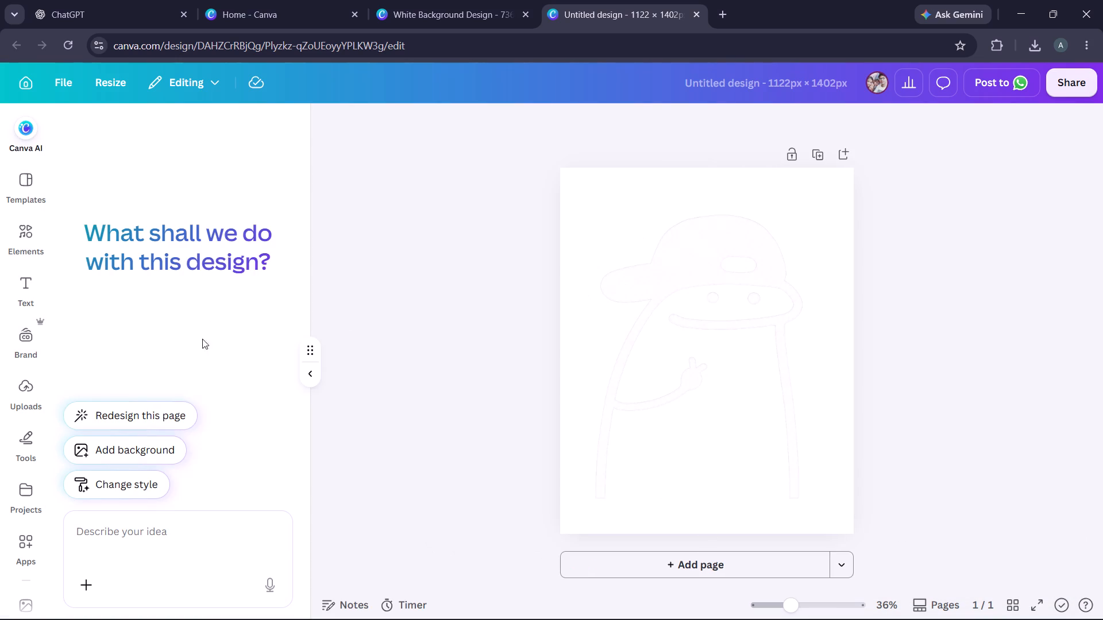
click(168, 530)
text(Make the ch)
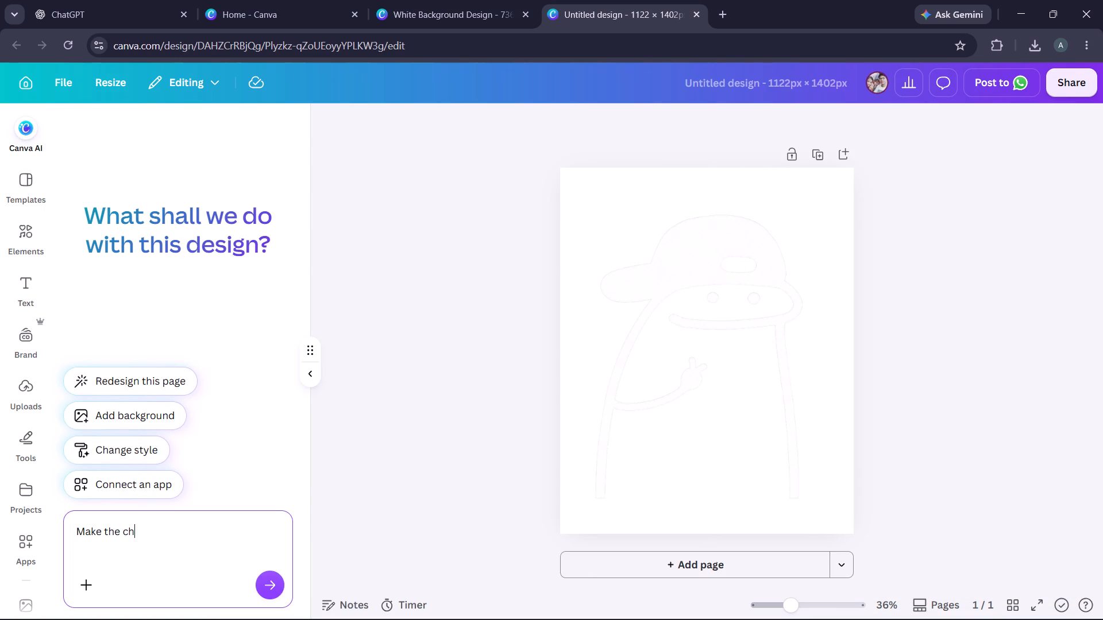
text(aracter)
key(space)
key(BackSpace)
key(BackSpace)
key(BackSpace)
key(BackSpace)
key(BackSpace)
key(BackSpace)
key(BackSpace)
key(BackSpace)
key(BackSpace)
key(BackSpace)
key(BackSpace)
key(BackSpace)
key(BackSpace)
key(BackSpace)
key(BackSpace)
key(BackSpace)
key(BackSpace)
key(BackSpace)
key(BackSpace)
key(BackSpace)
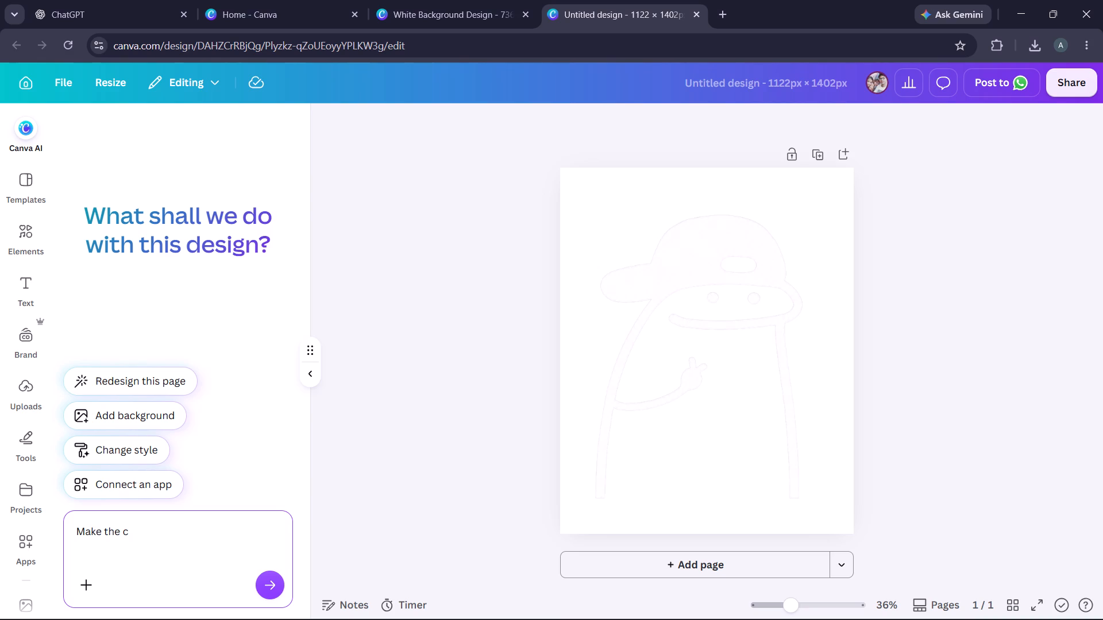
text(Convert ten)
key(BackSpace)
key(BackSpace)
key(BackSpace)
text(the character)
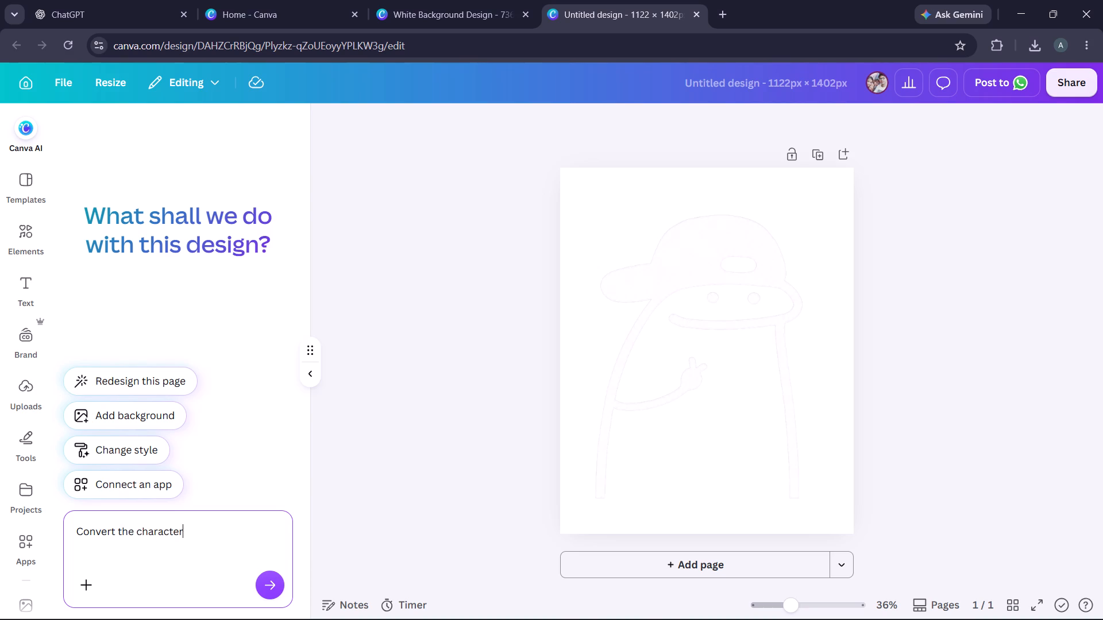
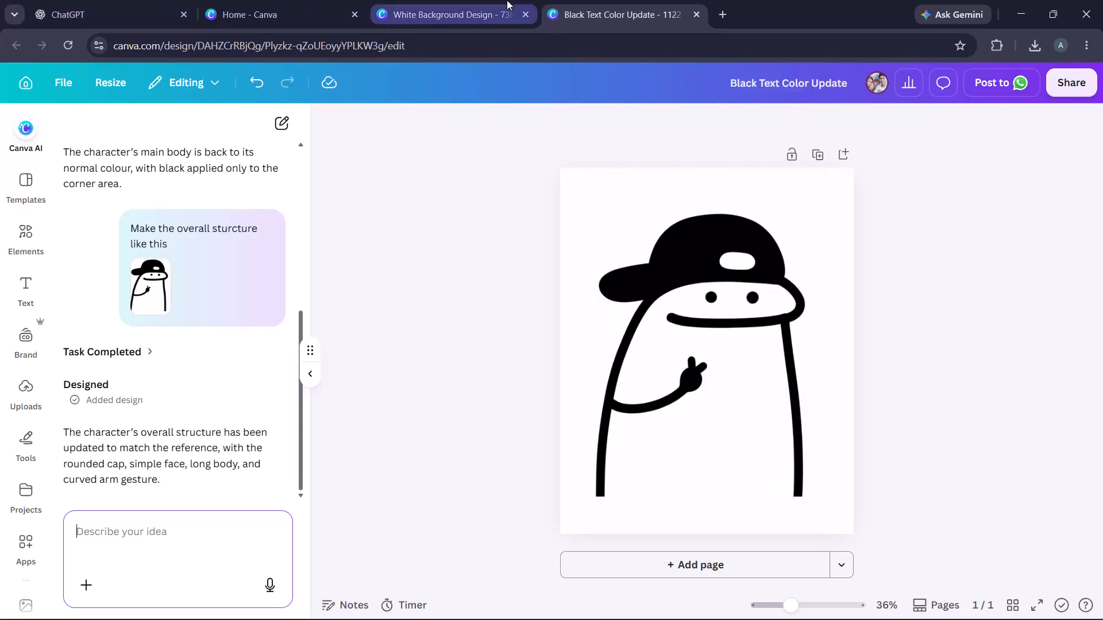
Open the White Background Design from the Canva home page to compare its doodle with the one in Black Text Color Update.
click(593, 0)
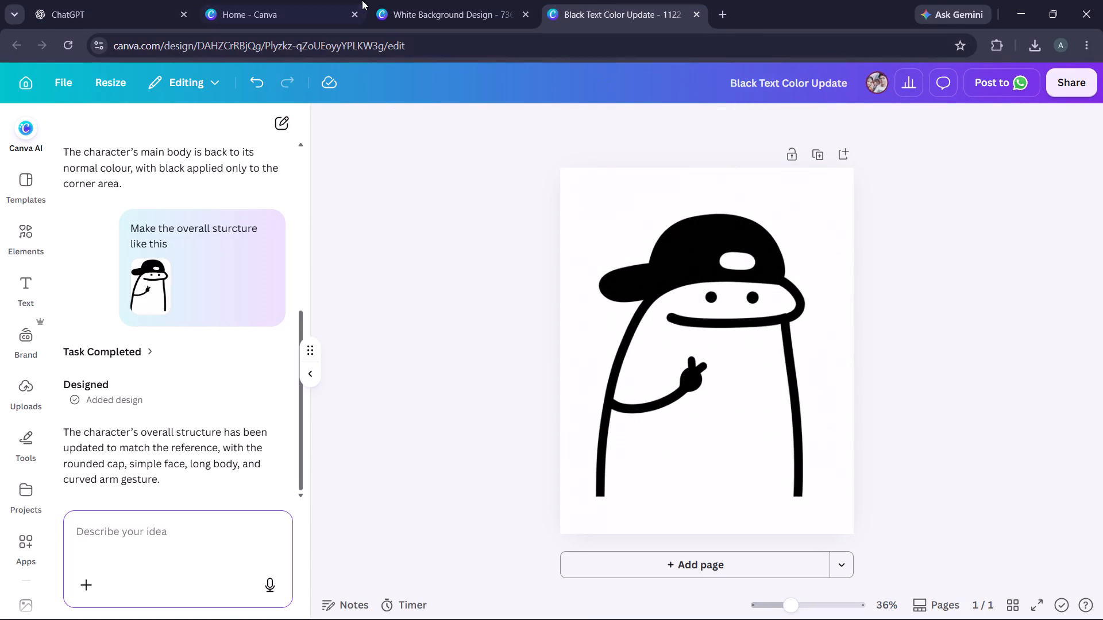
click(362, 0)
click(422, 0)
click(646, 1)
click(508, 14)
click(302, 10)
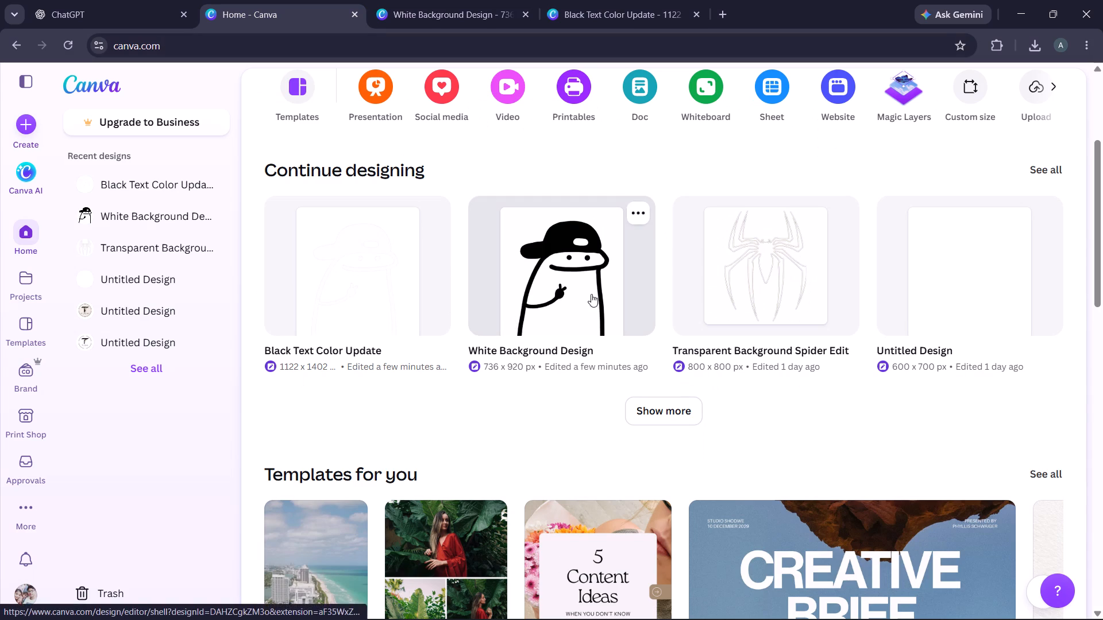
click(577, 290)
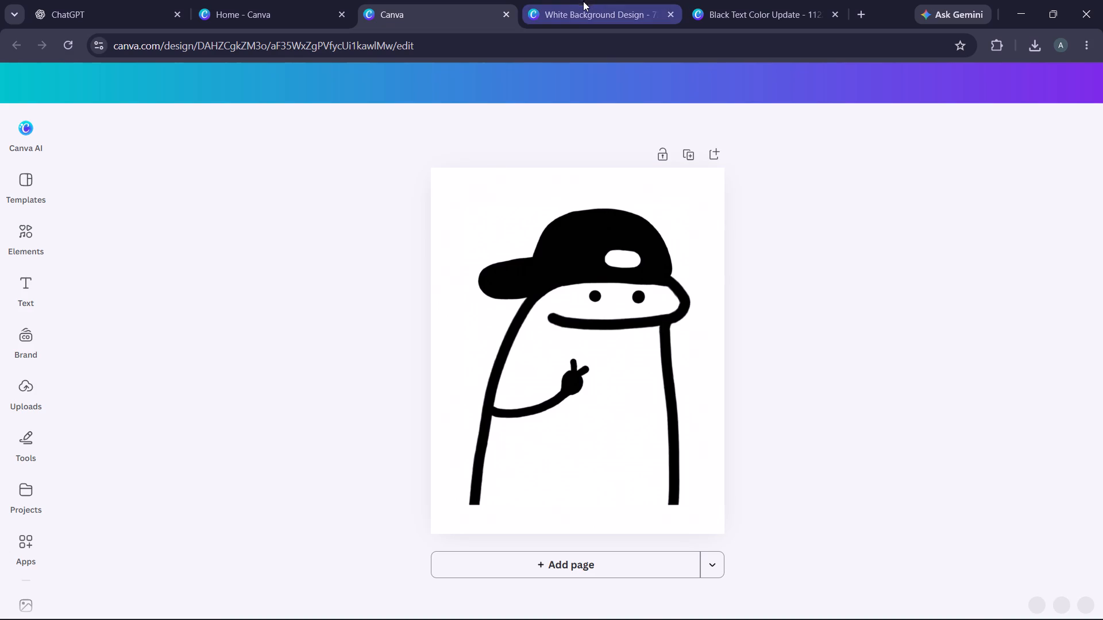
Download the Black Text Color Update design as a high-quality PNG at size 2.25 with a transparent background.
click(763, 10)
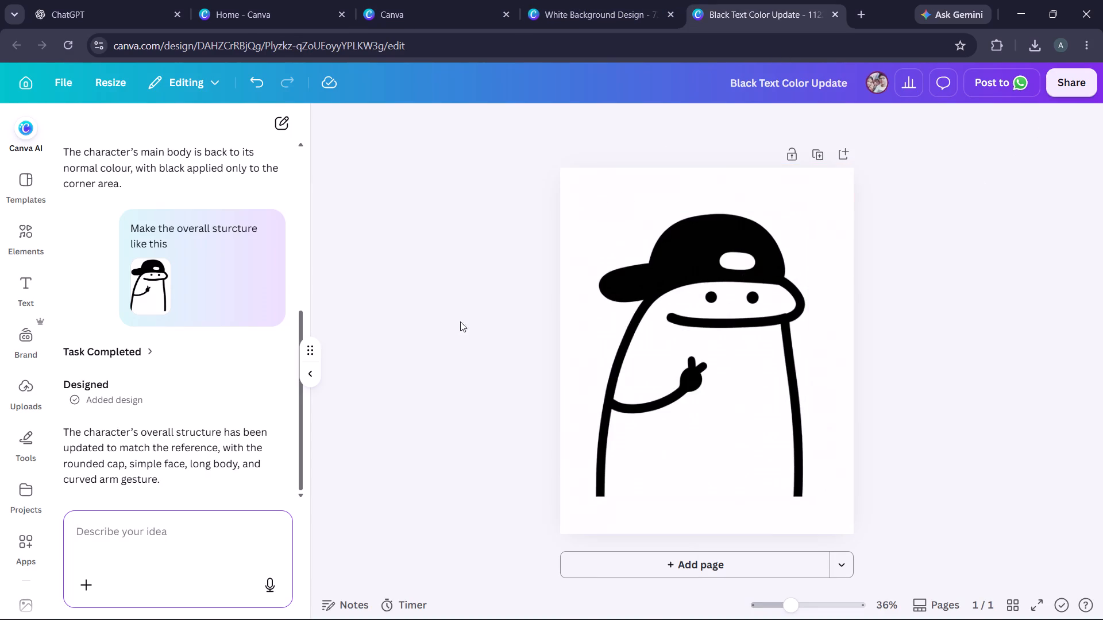
click(1059, 87)
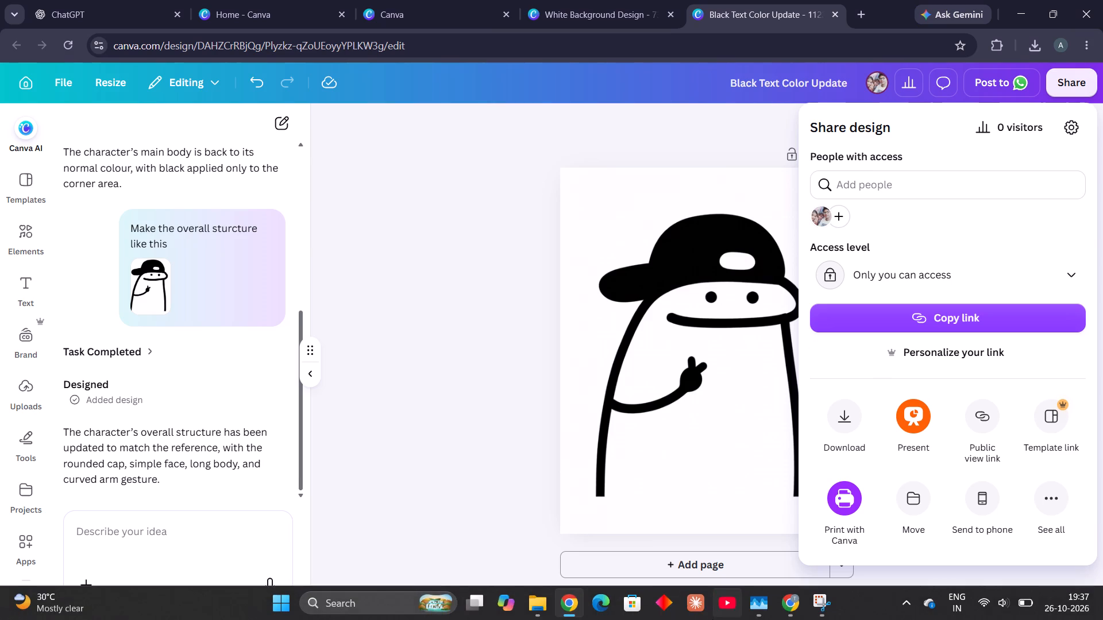
click(836, 415)
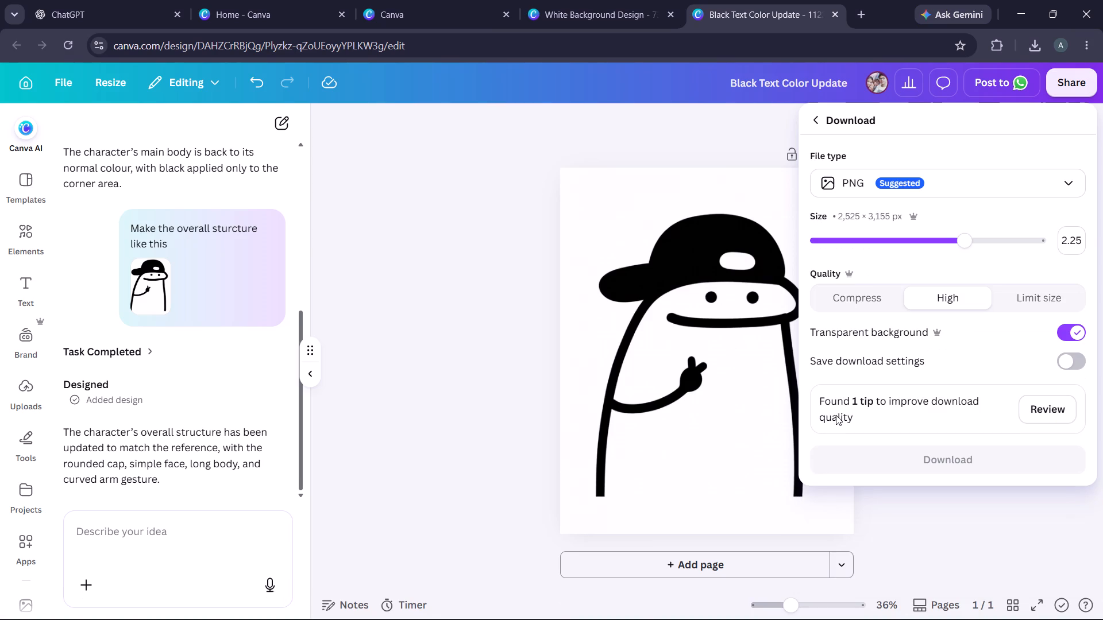
click(1063, 330)
click(1071, 330)
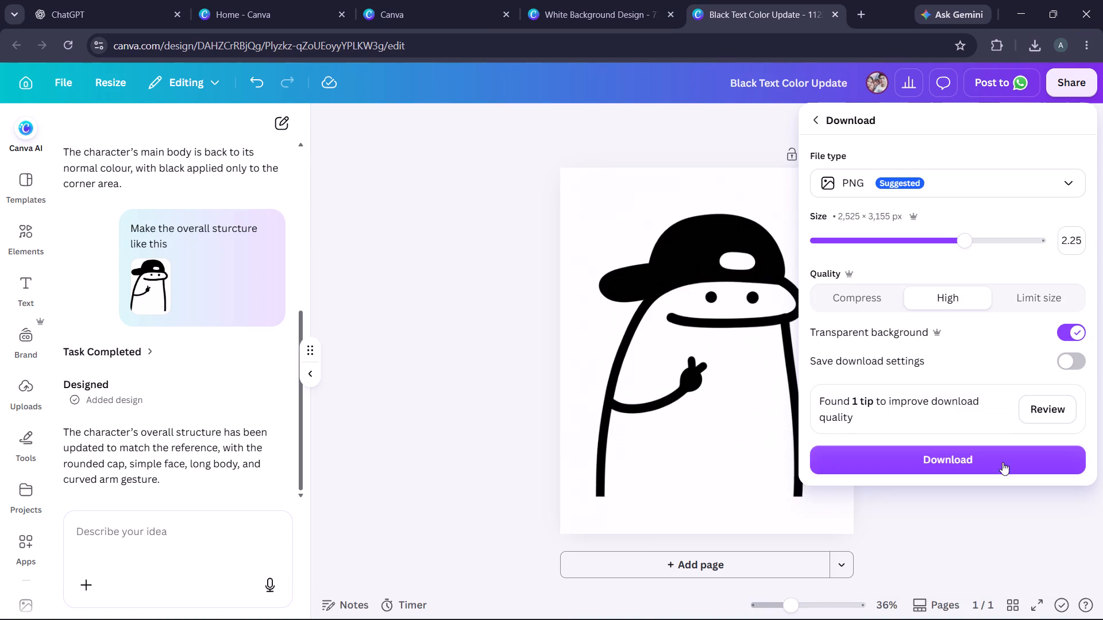
drag(956, 243, 968, 258)
click(966, 460)
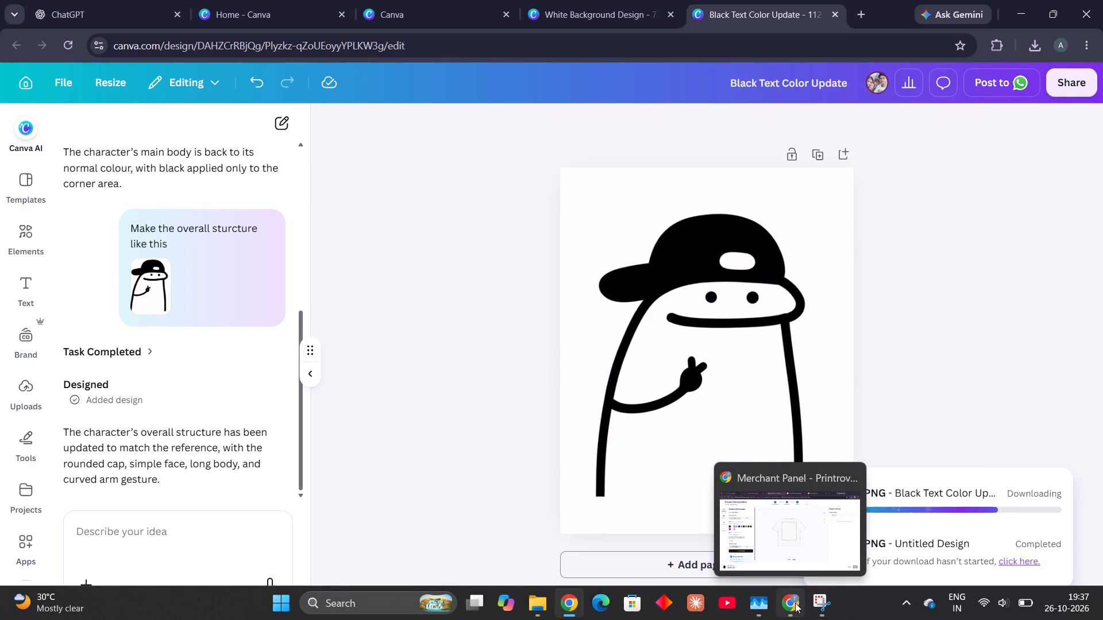
Switch to the Printrove Product Design Editor with the oversized T-shirt.
click(795, 603)
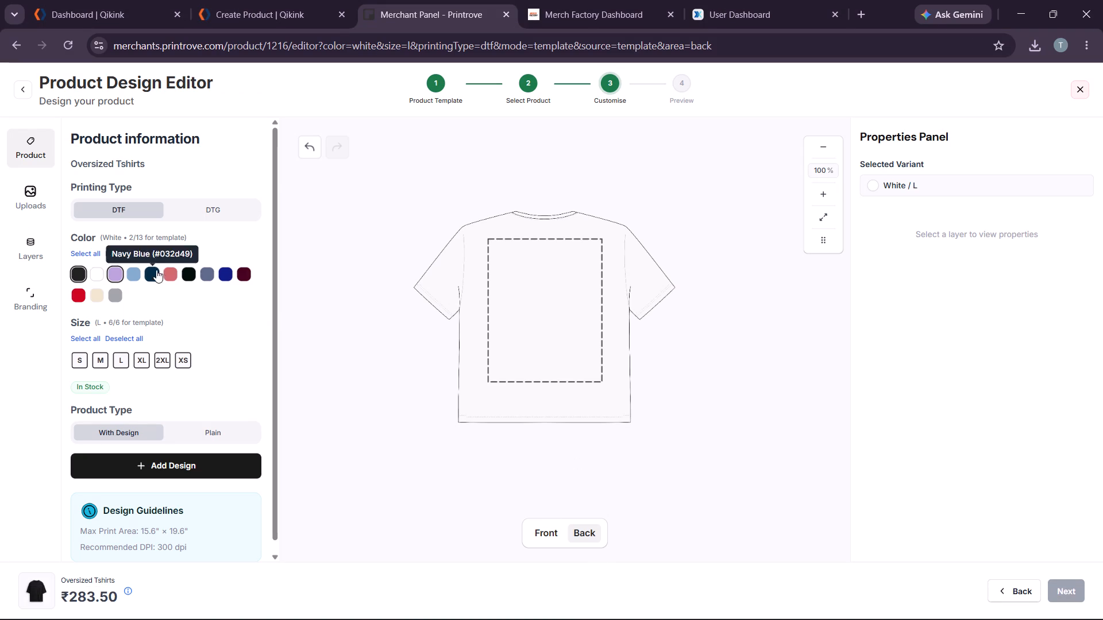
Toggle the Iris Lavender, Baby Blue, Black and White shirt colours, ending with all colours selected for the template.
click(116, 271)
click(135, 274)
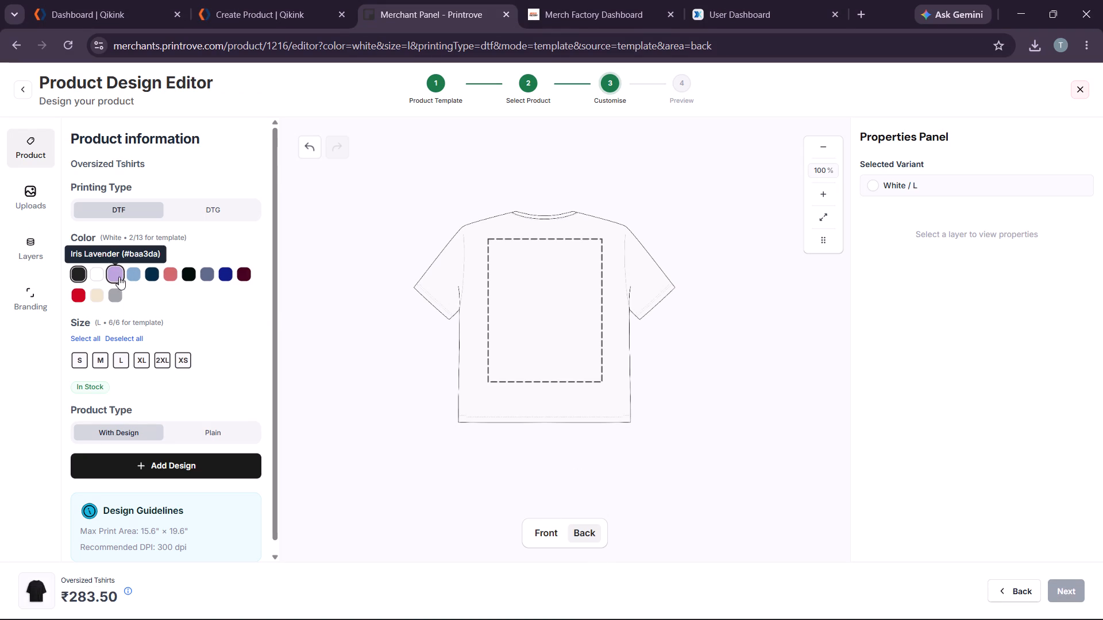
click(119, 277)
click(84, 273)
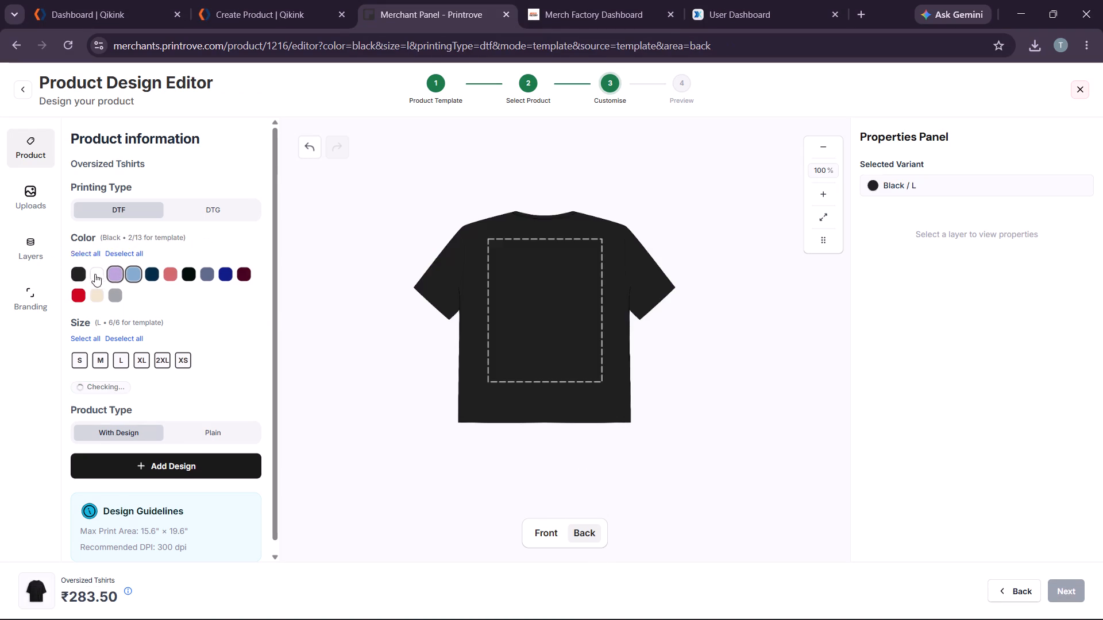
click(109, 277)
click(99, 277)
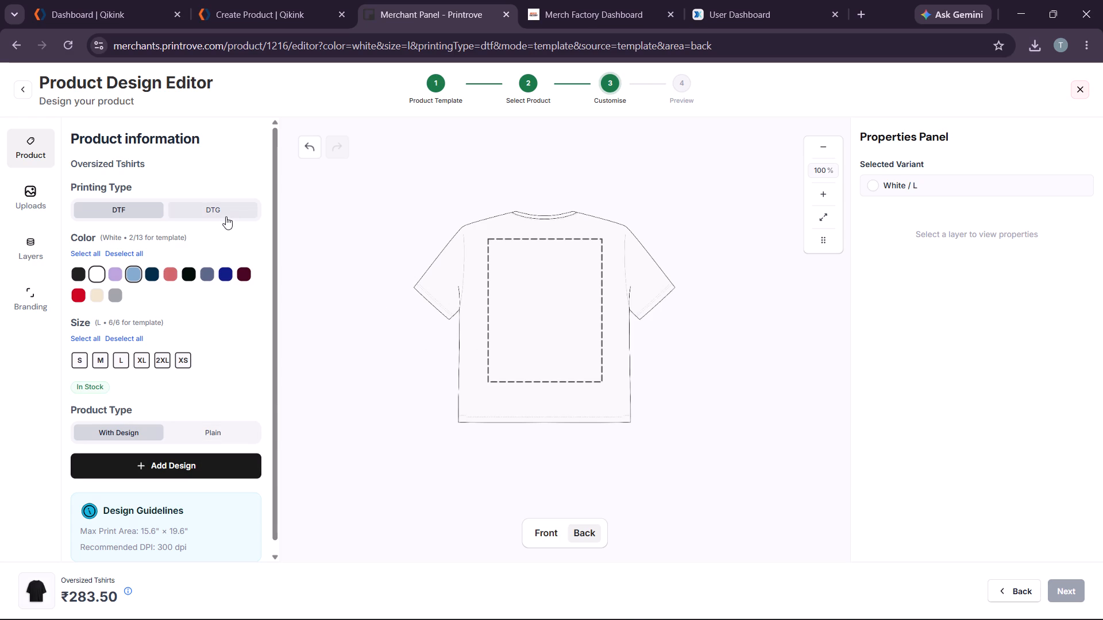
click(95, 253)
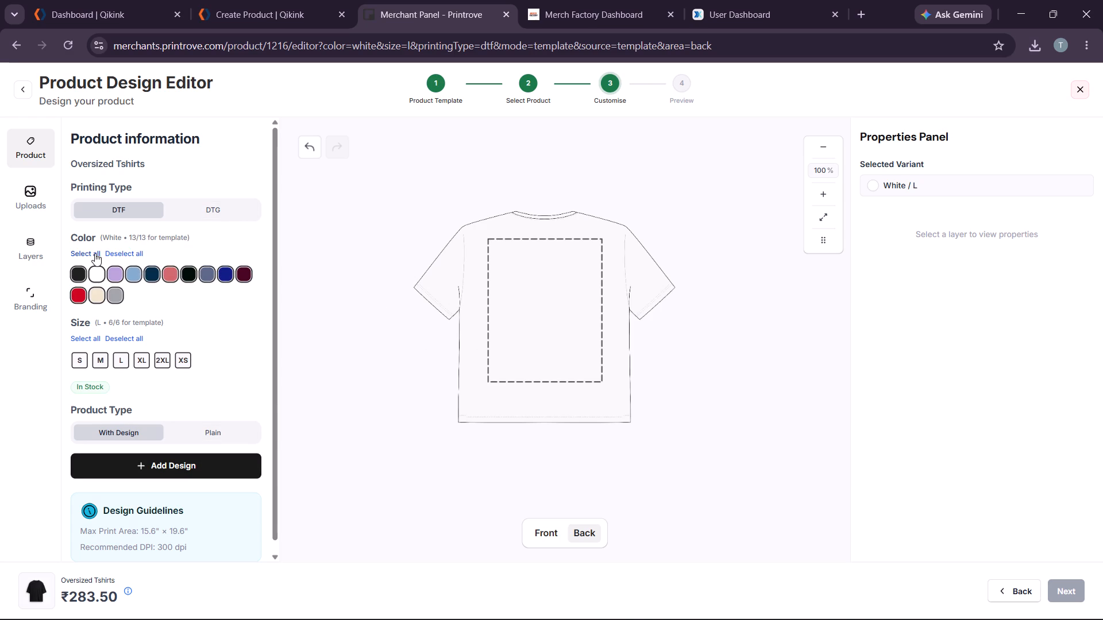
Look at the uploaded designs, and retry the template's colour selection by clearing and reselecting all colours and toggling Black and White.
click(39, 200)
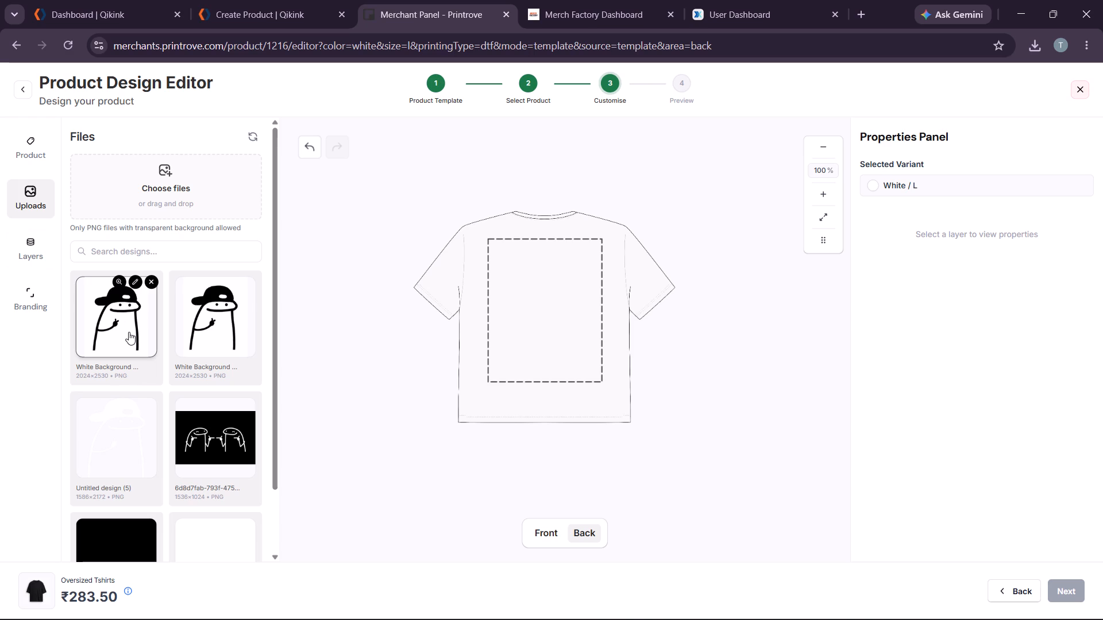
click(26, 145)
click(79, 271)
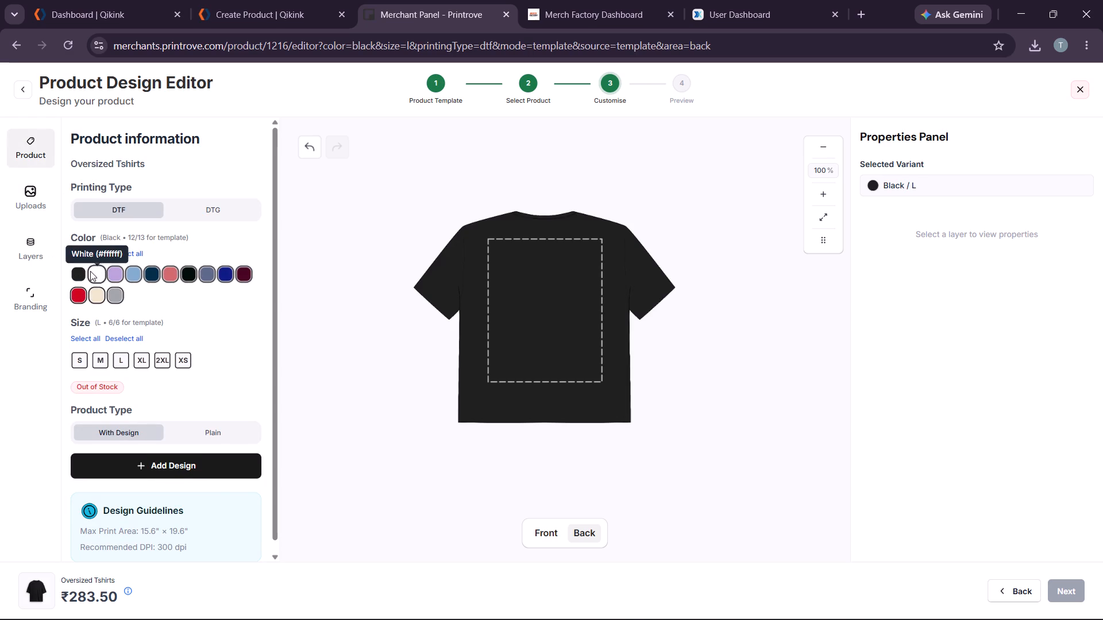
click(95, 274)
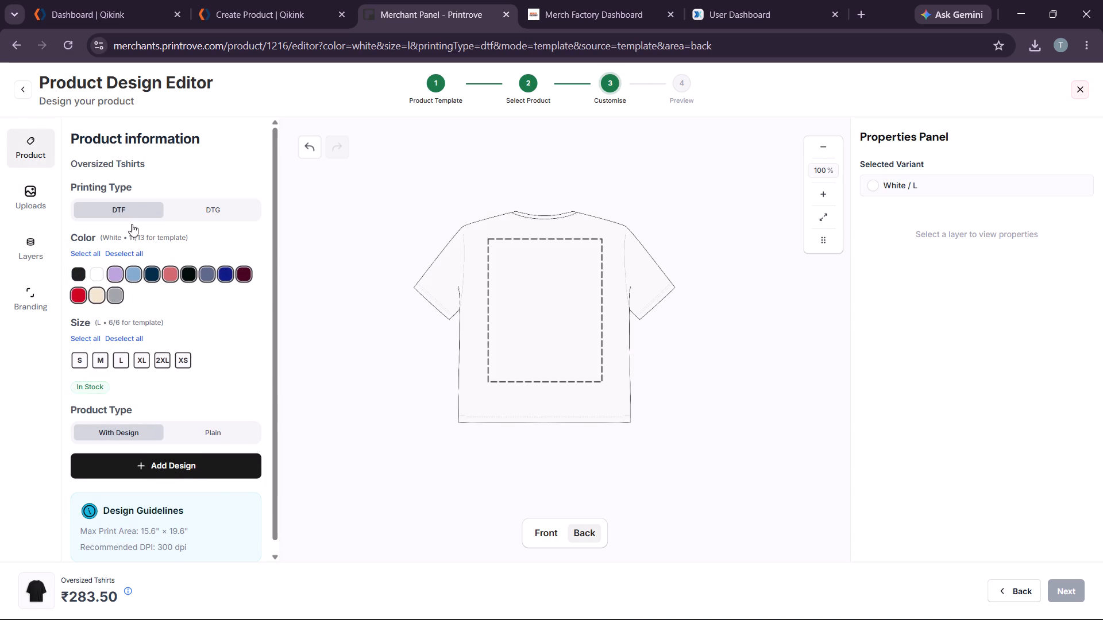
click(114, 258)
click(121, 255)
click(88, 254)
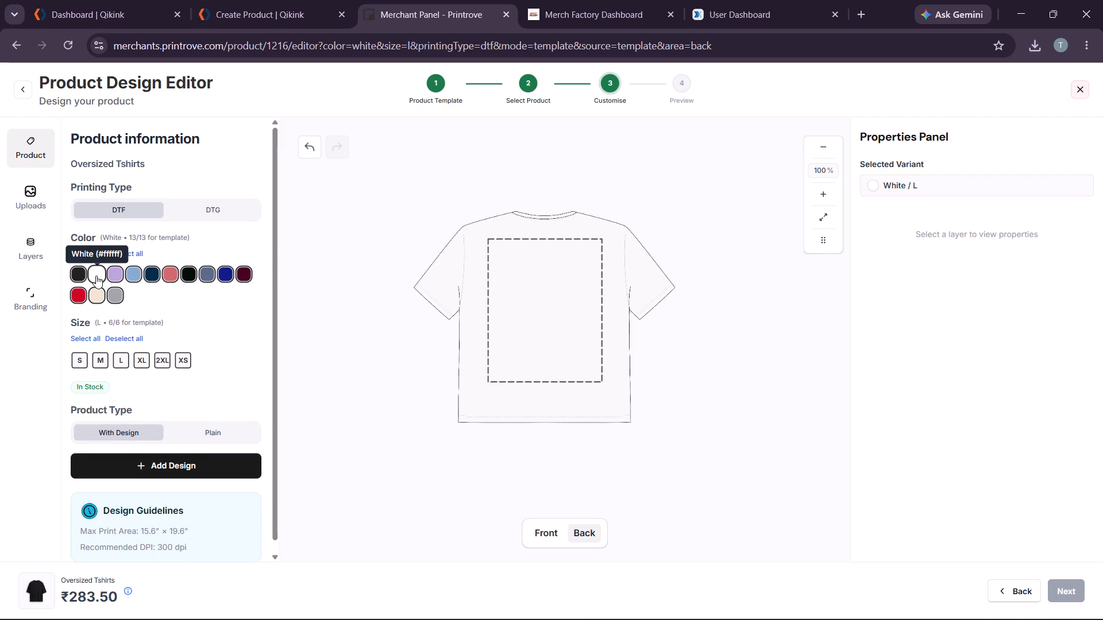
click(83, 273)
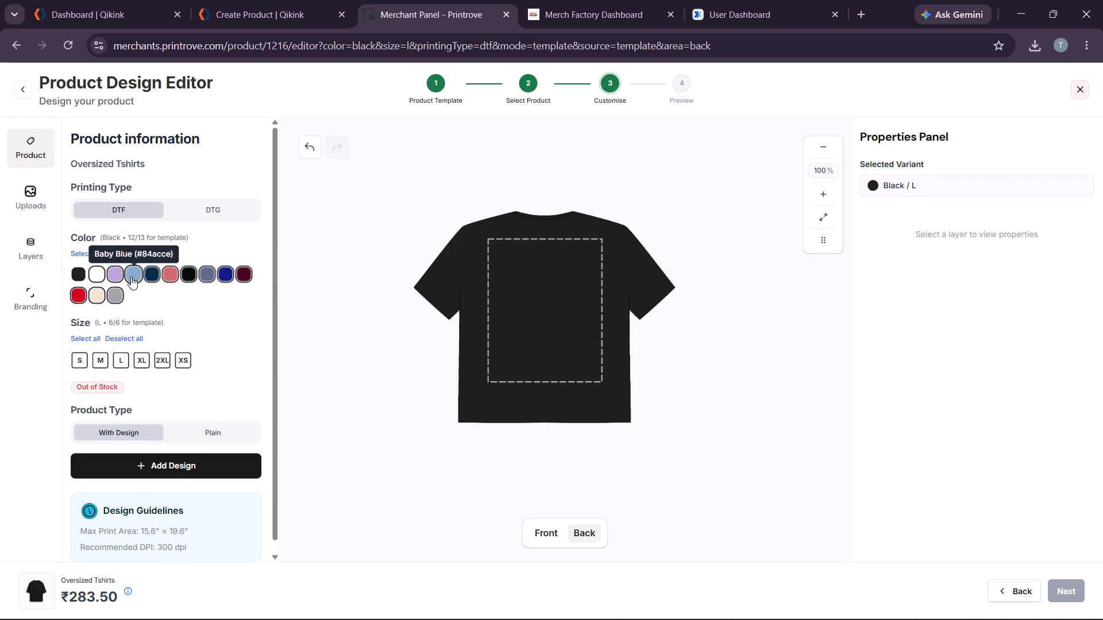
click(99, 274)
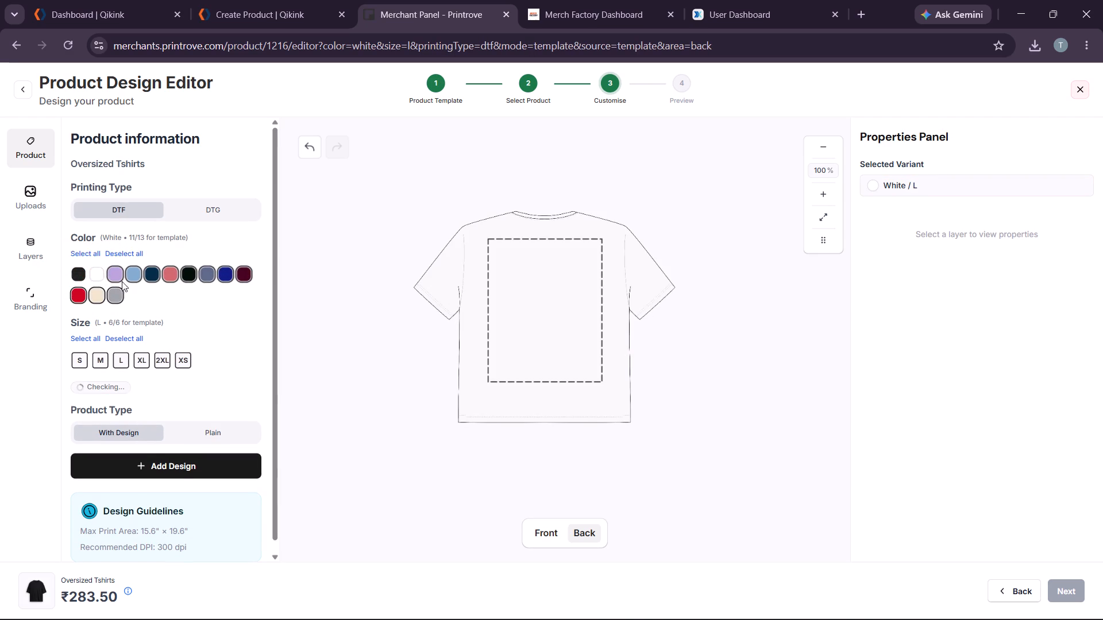
Deselect all shirt colours and select only White for the template.
click(121, 253)
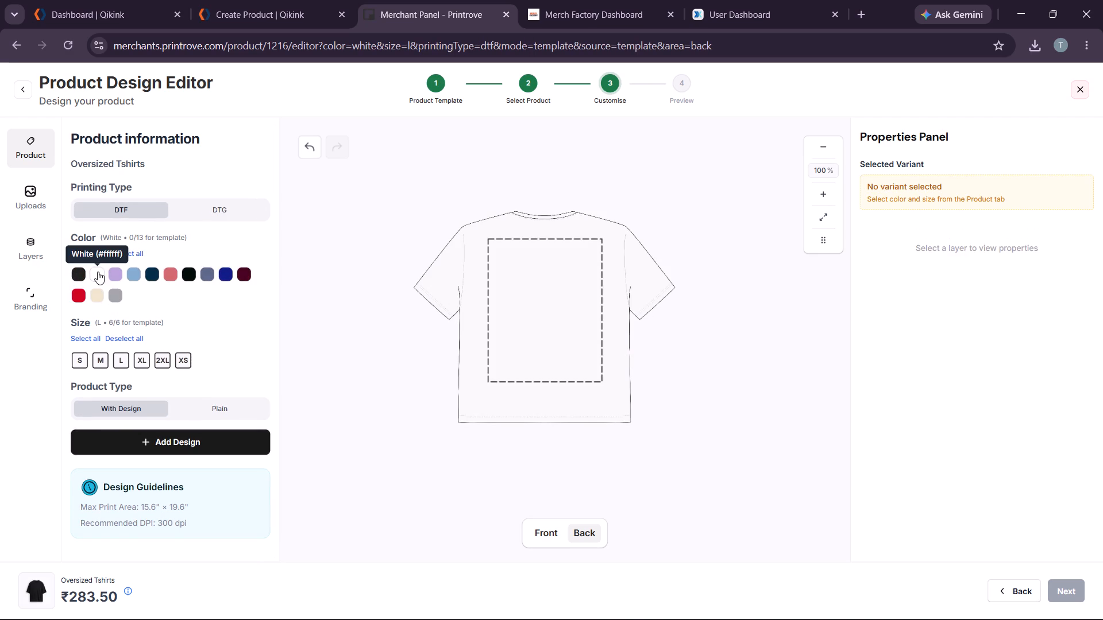
click(95, 272)
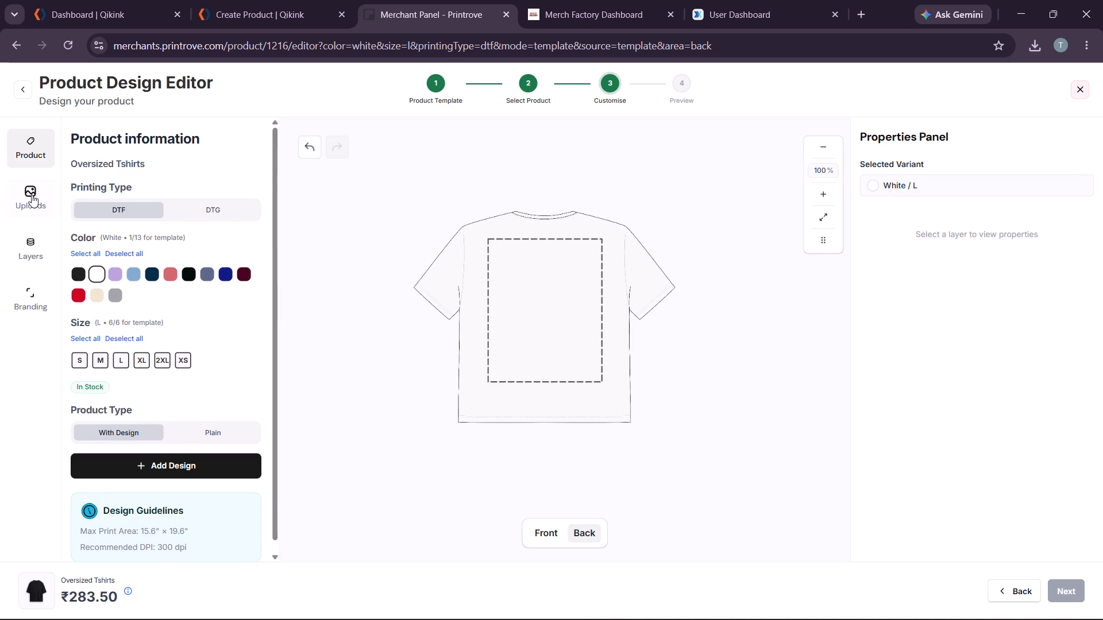
Upload the Black Text Color Update PNG from the Downloads folder to the Printrove design files.
click(32, 195)
click(165, 194)
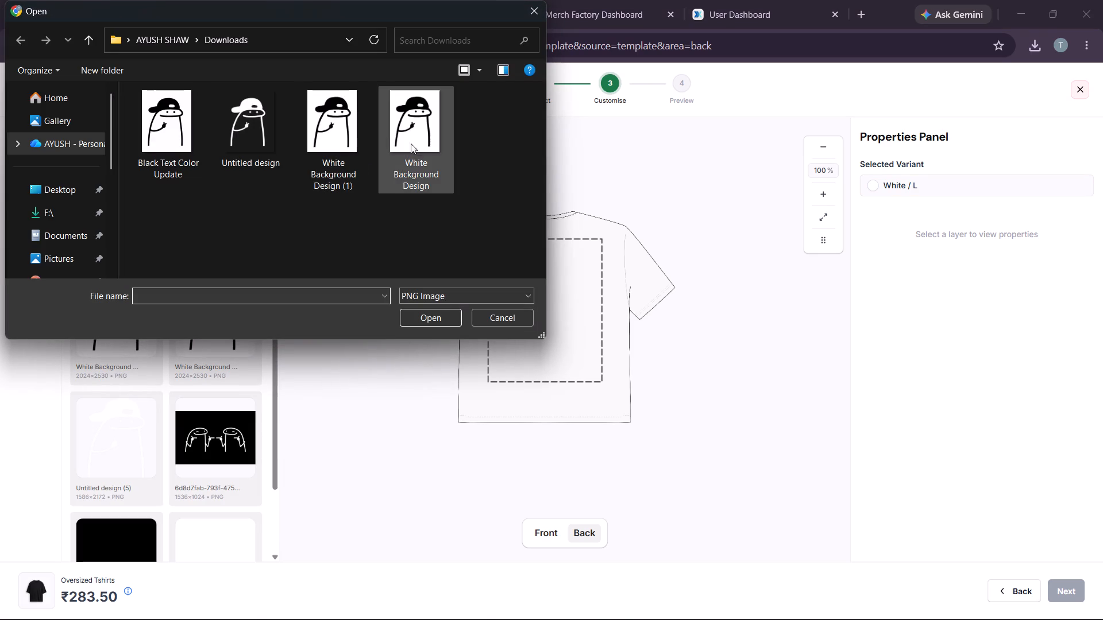
click(170, 132)
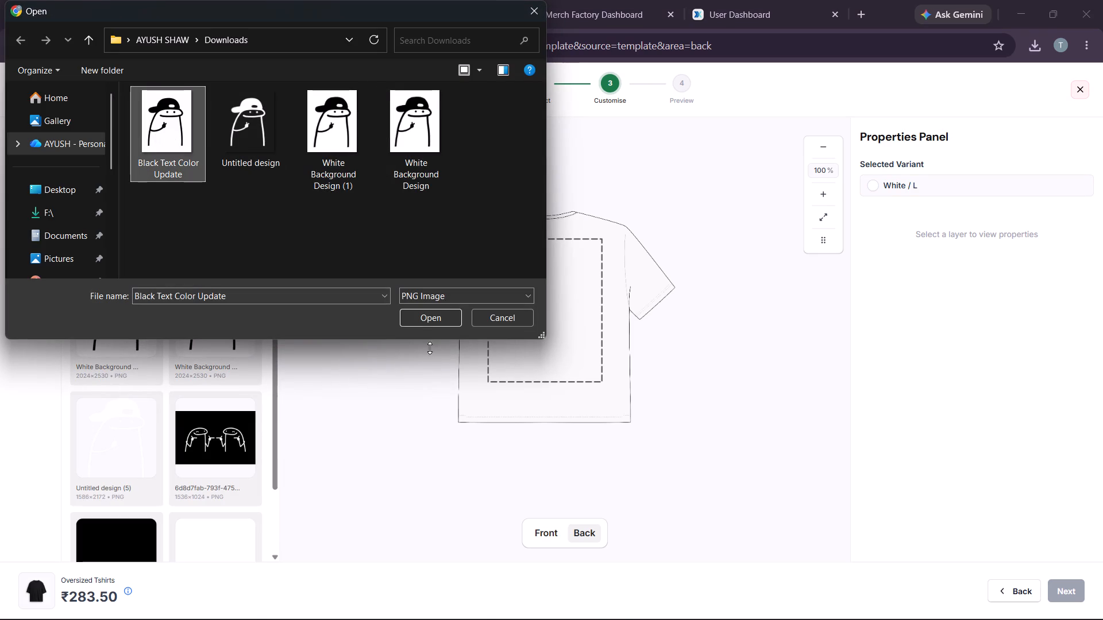
click(423, 312)
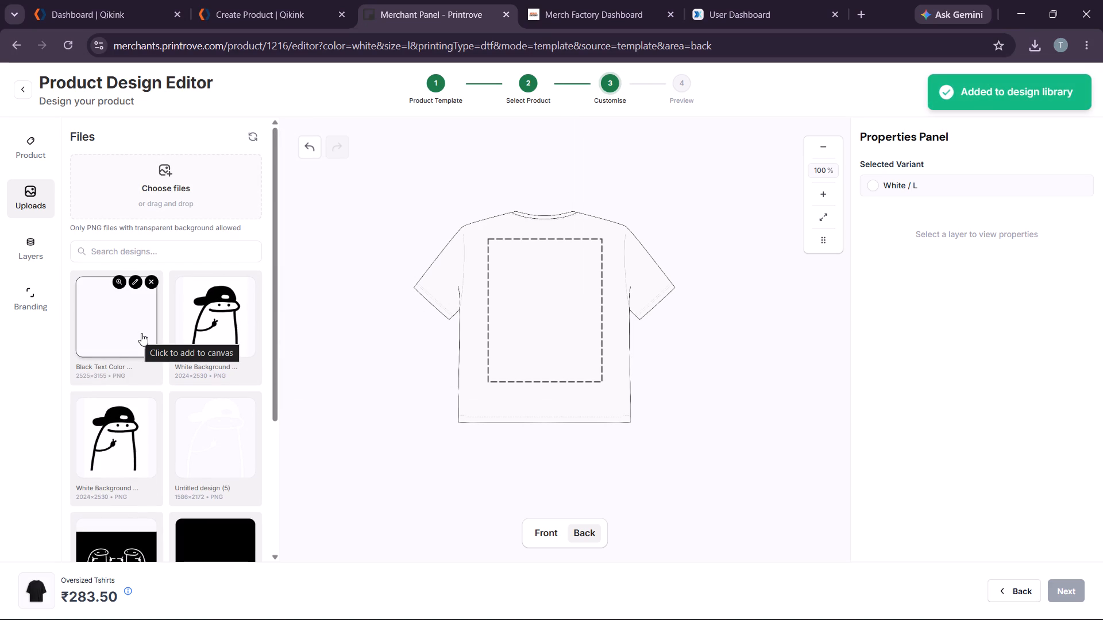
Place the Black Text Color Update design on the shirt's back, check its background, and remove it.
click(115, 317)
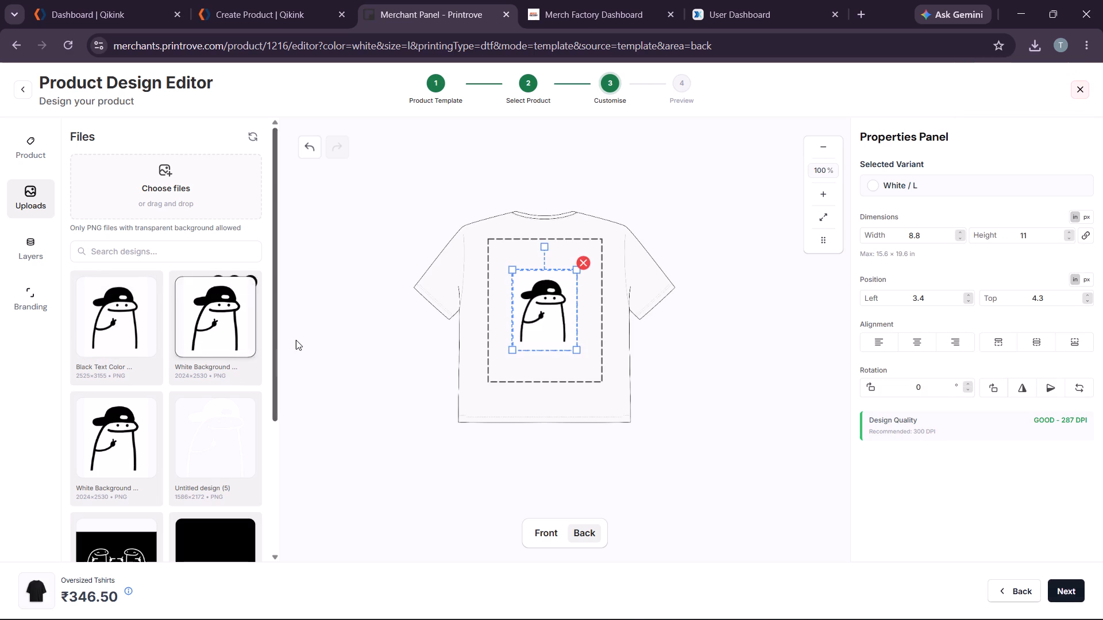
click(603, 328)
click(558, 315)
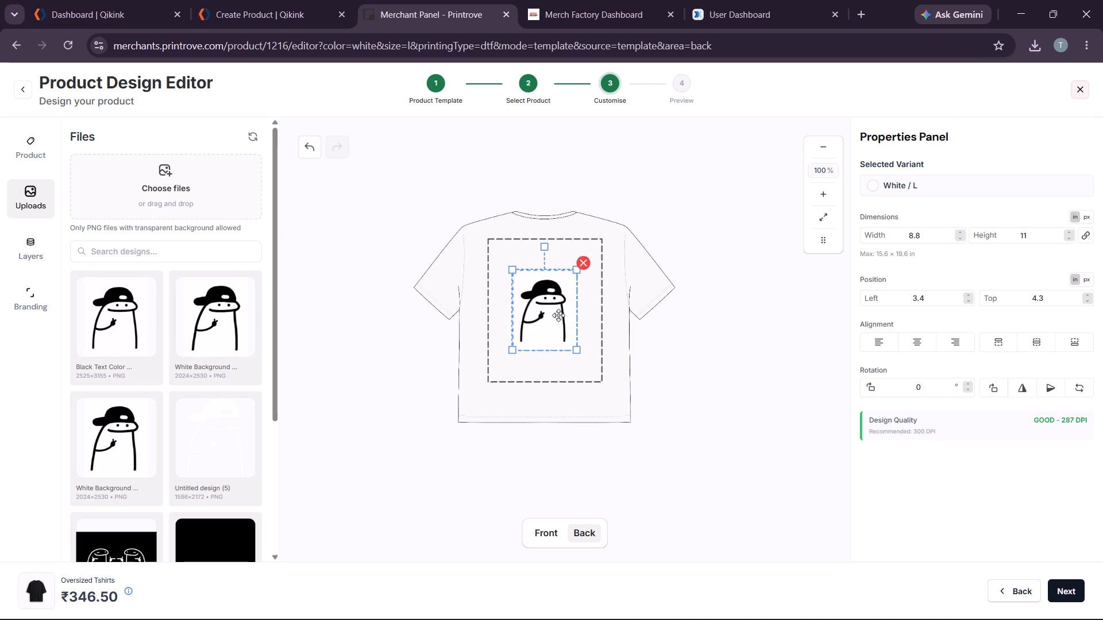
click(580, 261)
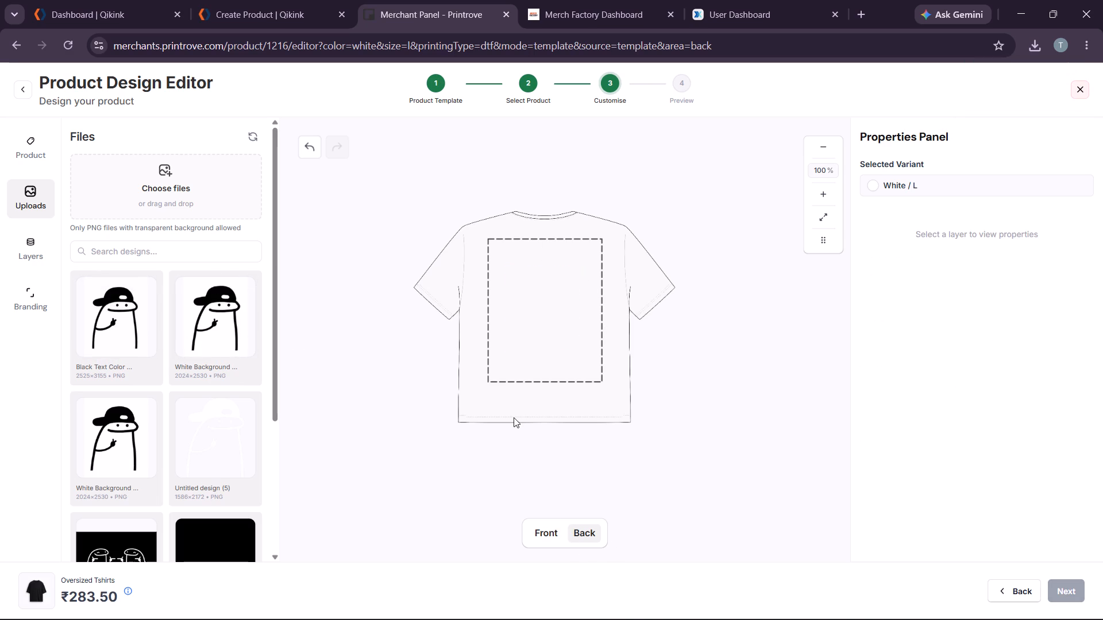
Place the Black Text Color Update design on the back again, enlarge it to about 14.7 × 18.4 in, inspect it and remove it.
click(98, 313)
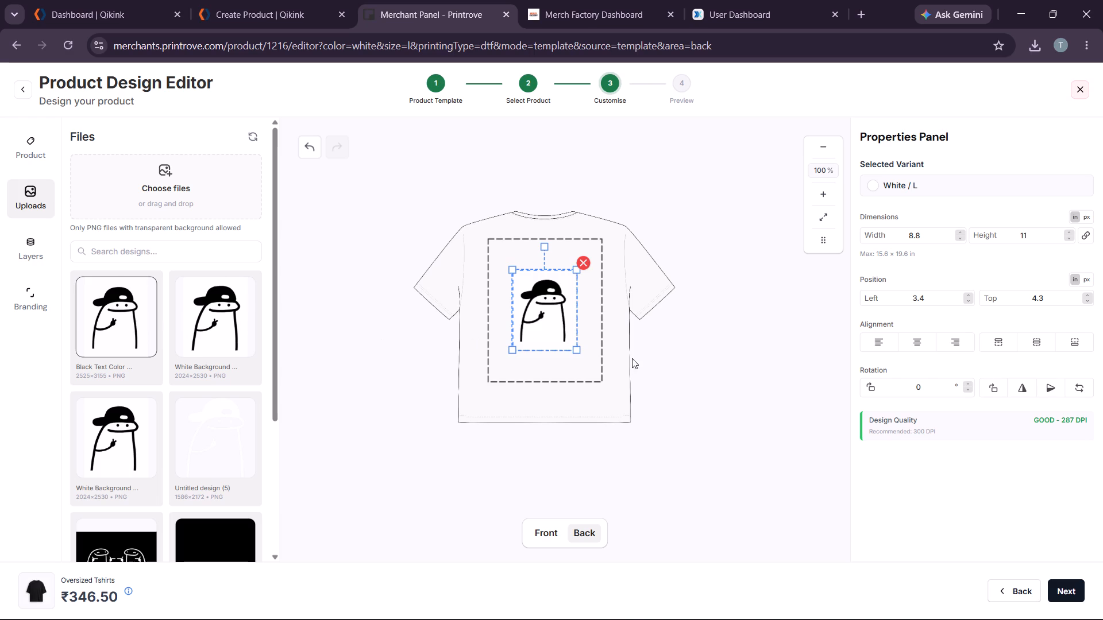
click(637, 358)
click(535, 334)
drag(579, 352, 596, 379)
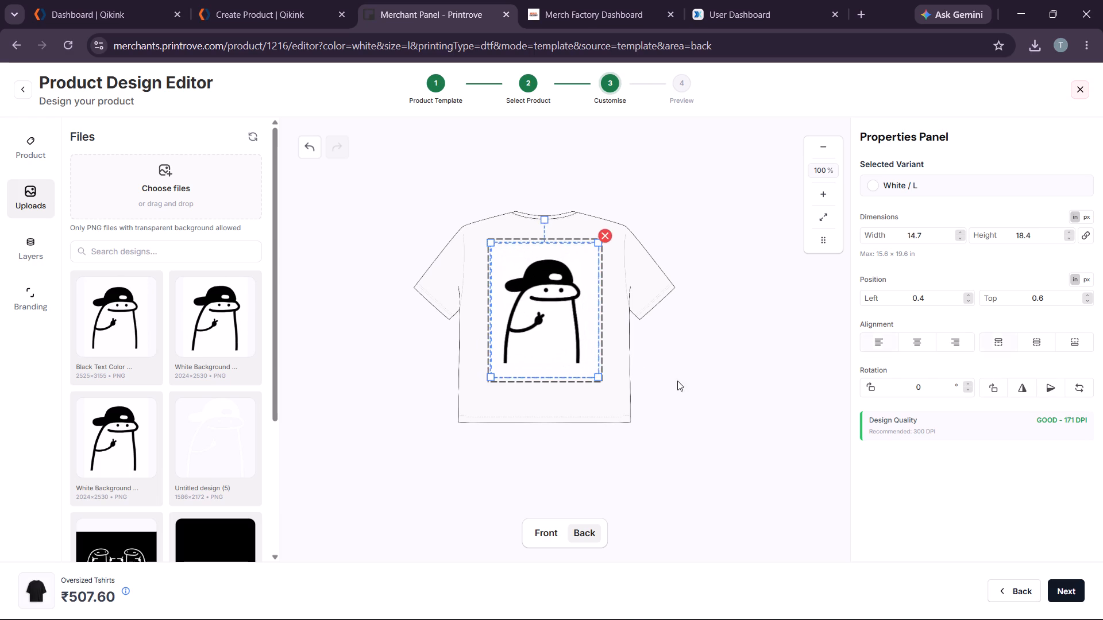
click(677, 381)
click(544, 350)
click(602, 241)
Place Untitled design (5) on the white shirt's back and inspect it with and without its selection frame.
click(188, 436)
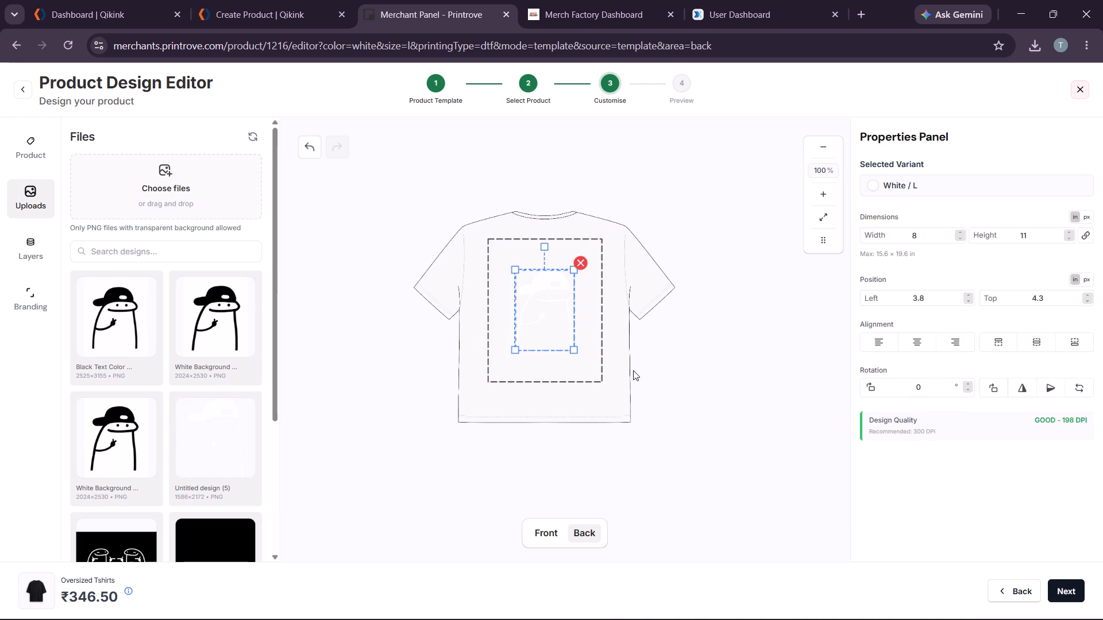
click(634, 369)
click(552, 333)
click(568, 397)
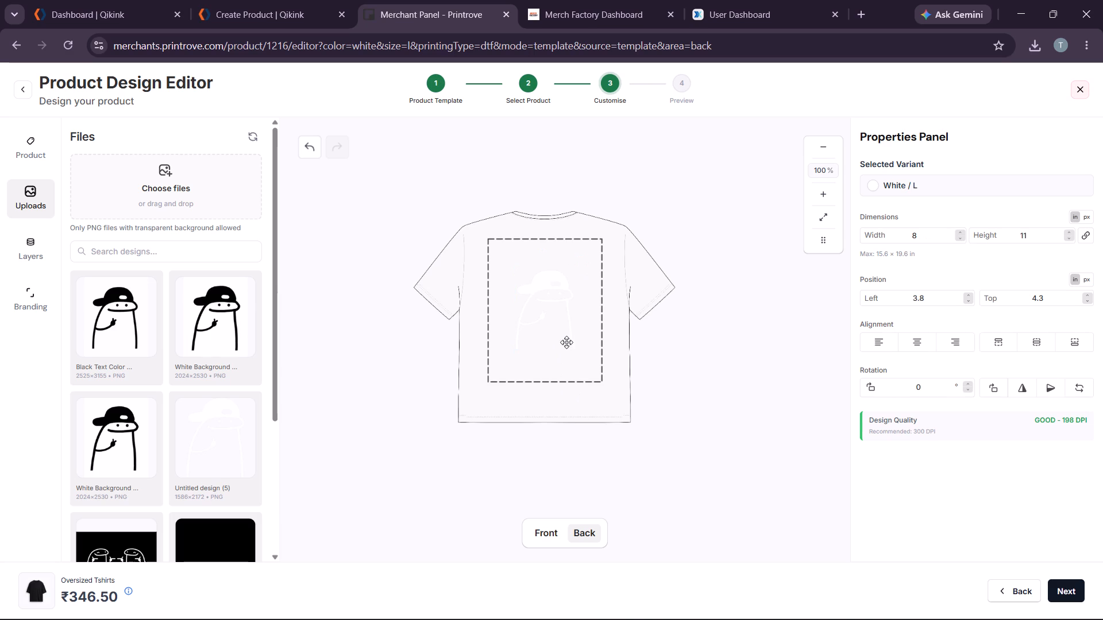
click(563, 336)
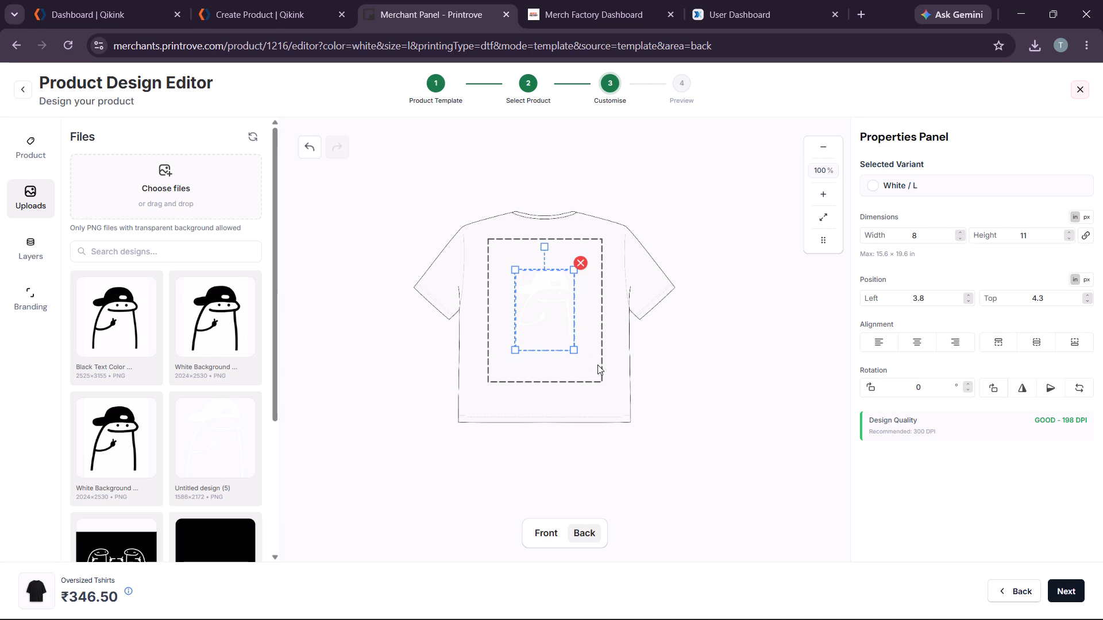
click(597, 365)
click(485, 503)
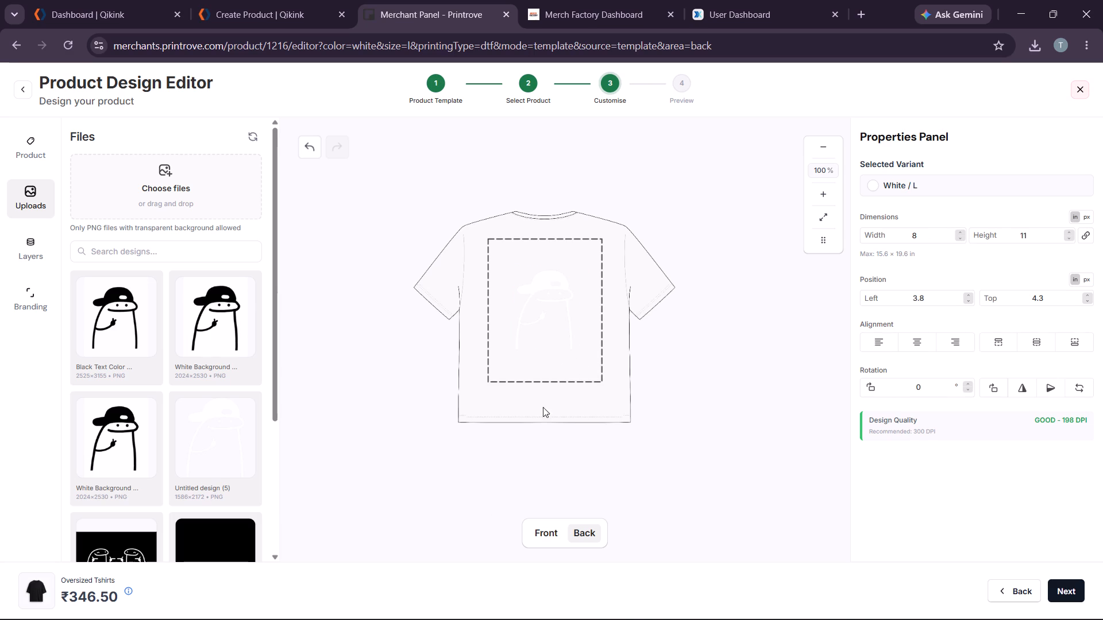
Recheck Untitled design (5) on the shirt's back with and without its selection frame, and remove it.
click(549, 344)
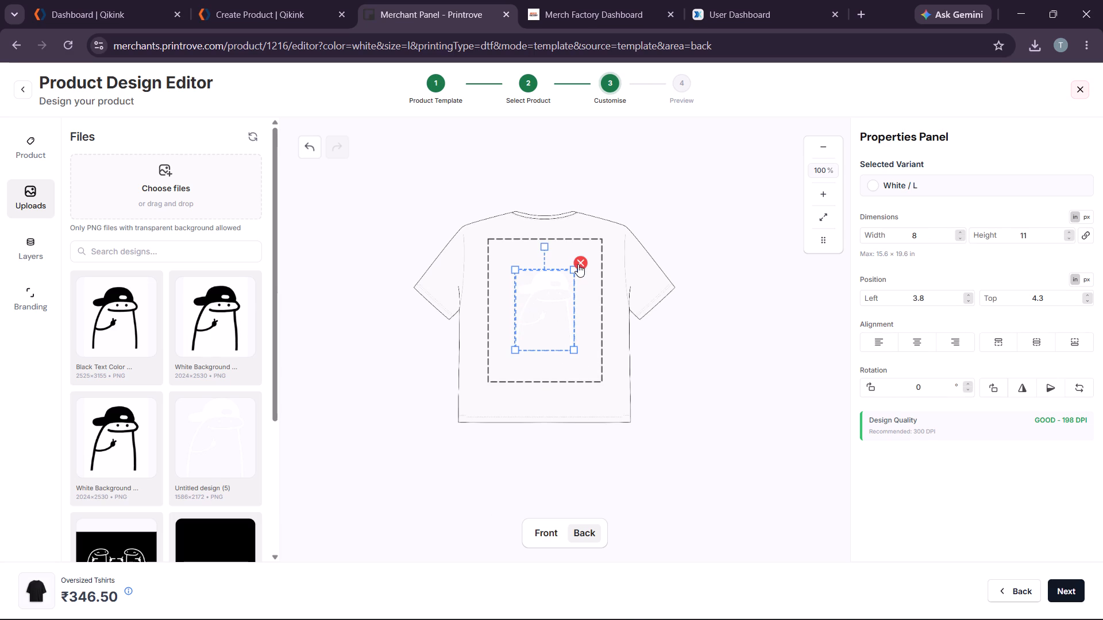
click(550, 316)
click(556, 294)
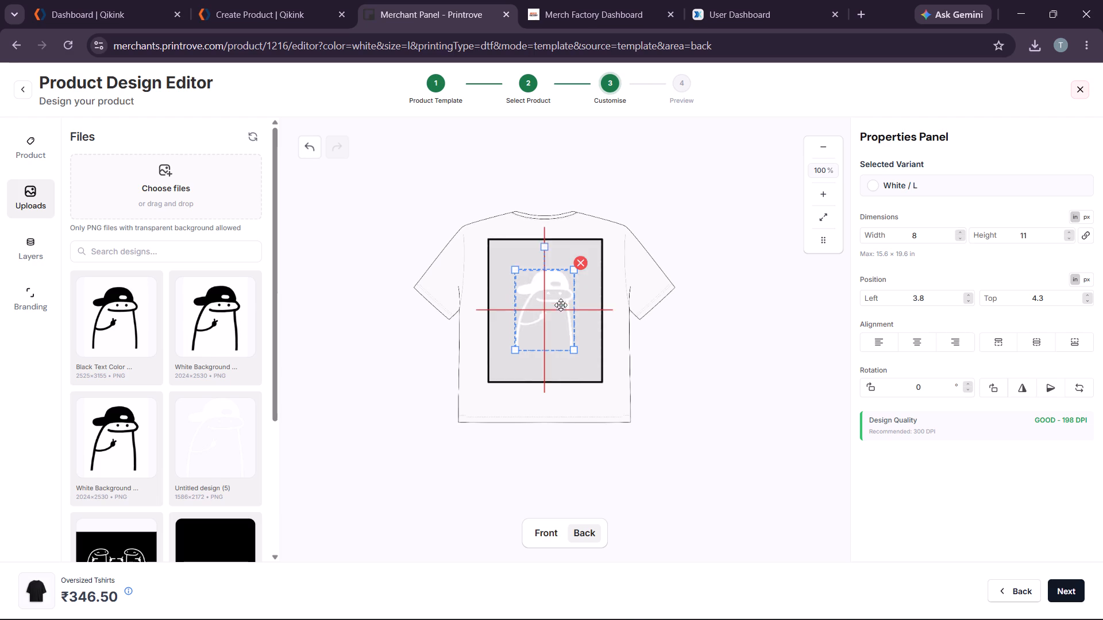
click(615, 322)
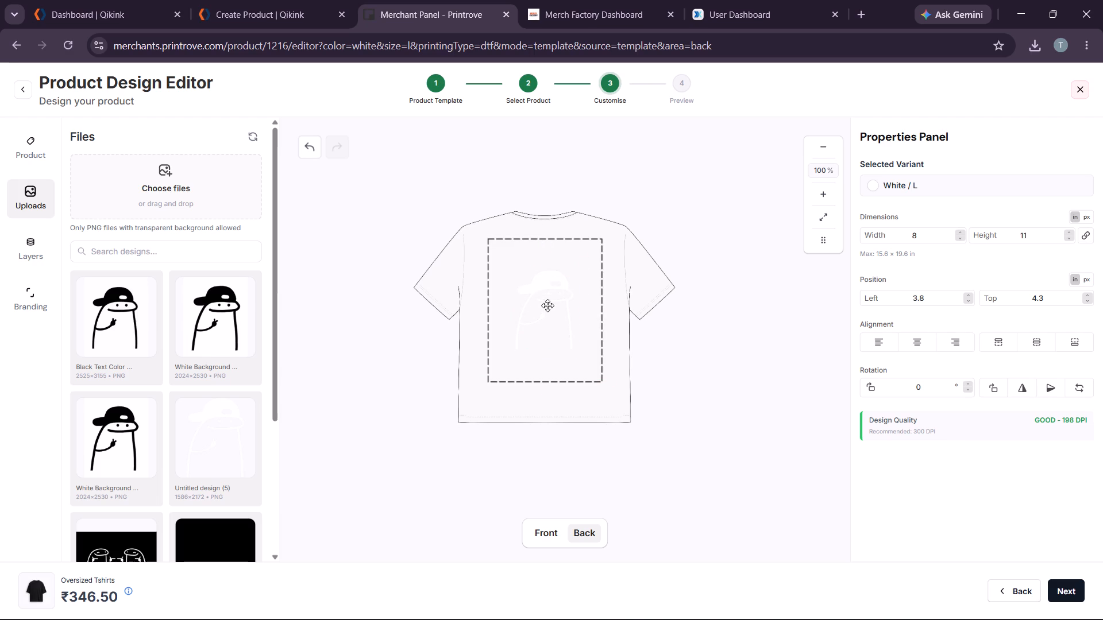
click(547, 306)
click(578, 261)
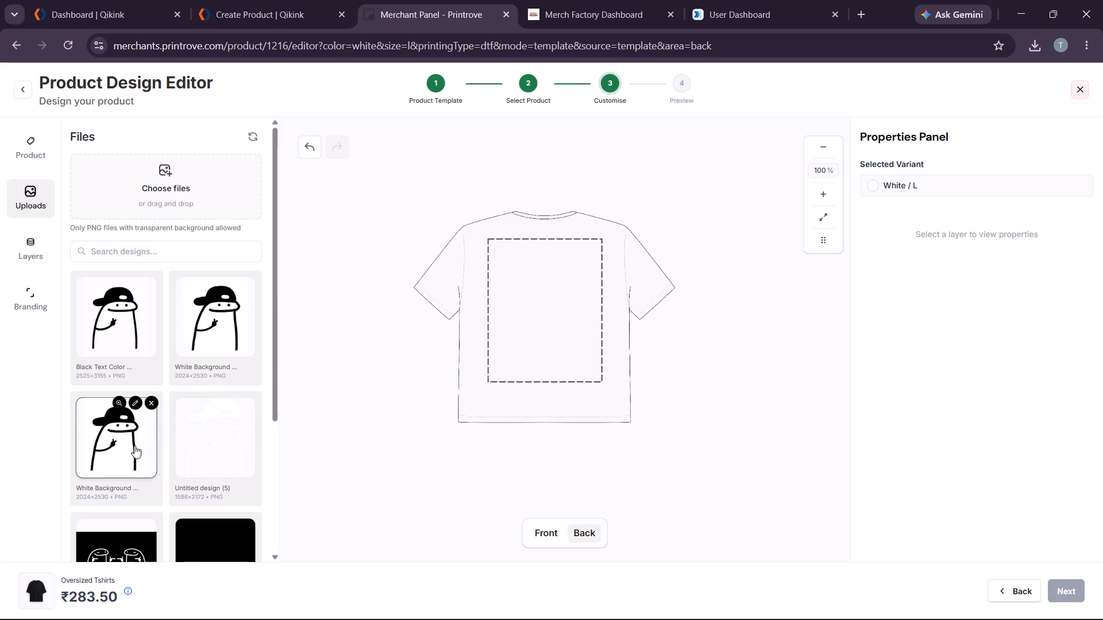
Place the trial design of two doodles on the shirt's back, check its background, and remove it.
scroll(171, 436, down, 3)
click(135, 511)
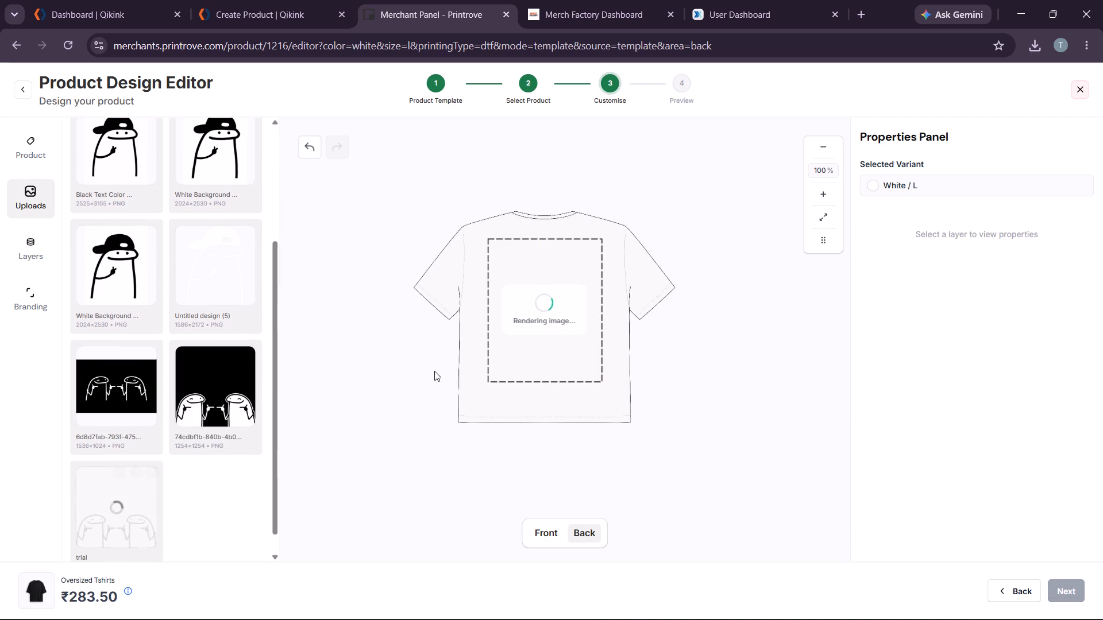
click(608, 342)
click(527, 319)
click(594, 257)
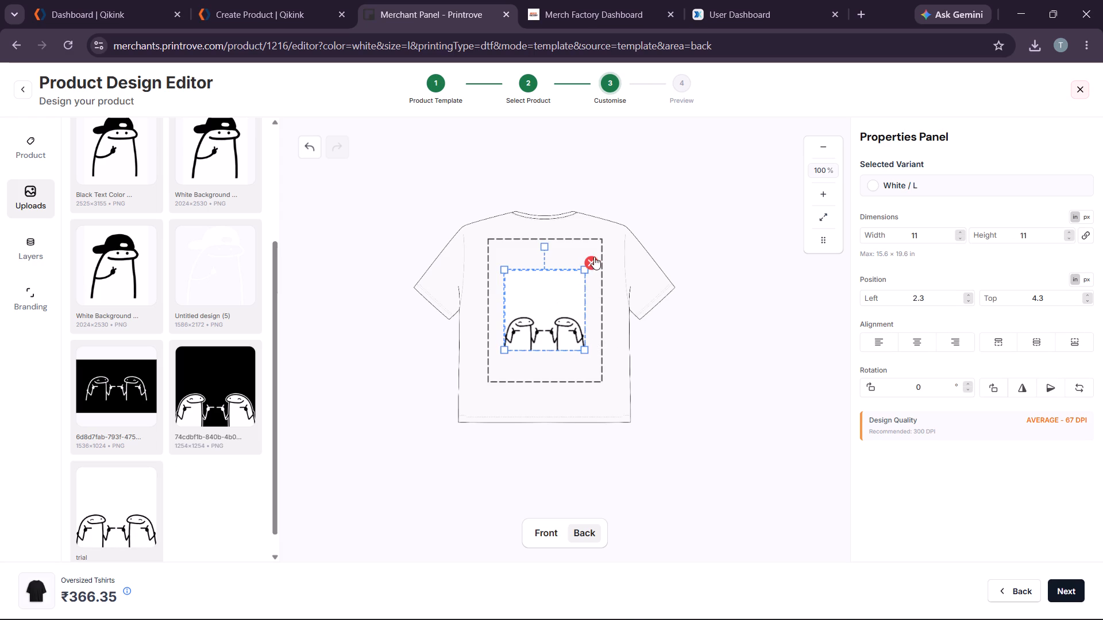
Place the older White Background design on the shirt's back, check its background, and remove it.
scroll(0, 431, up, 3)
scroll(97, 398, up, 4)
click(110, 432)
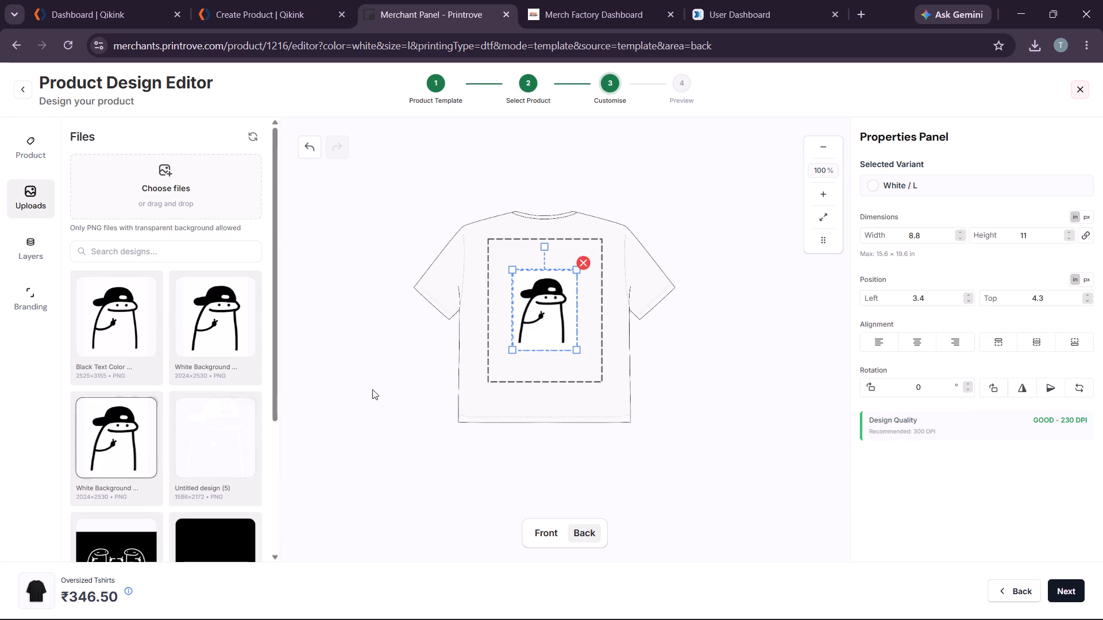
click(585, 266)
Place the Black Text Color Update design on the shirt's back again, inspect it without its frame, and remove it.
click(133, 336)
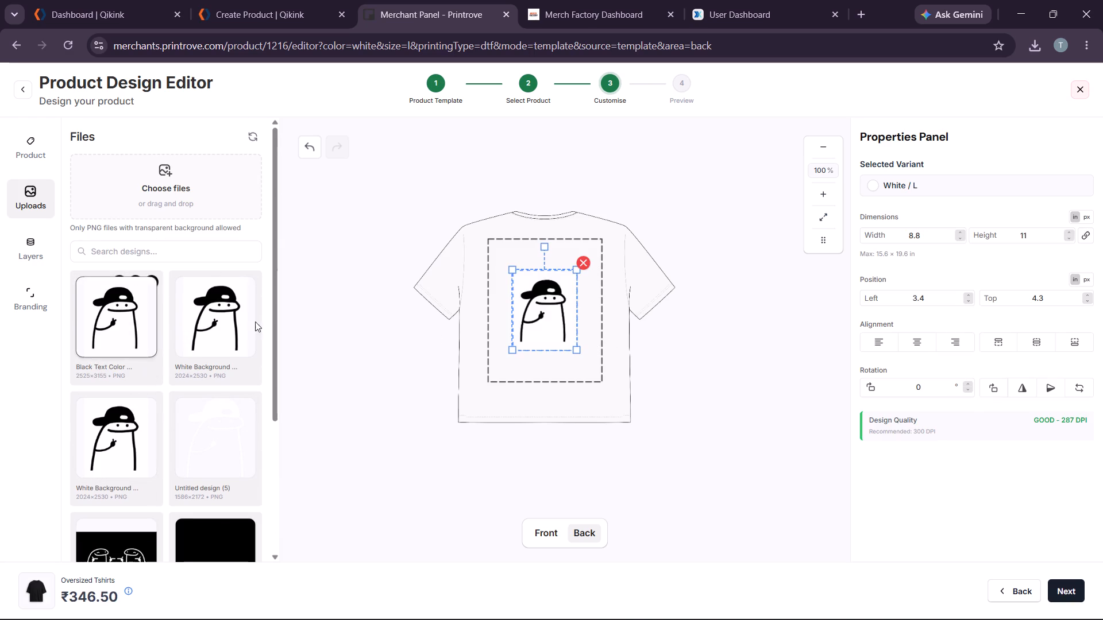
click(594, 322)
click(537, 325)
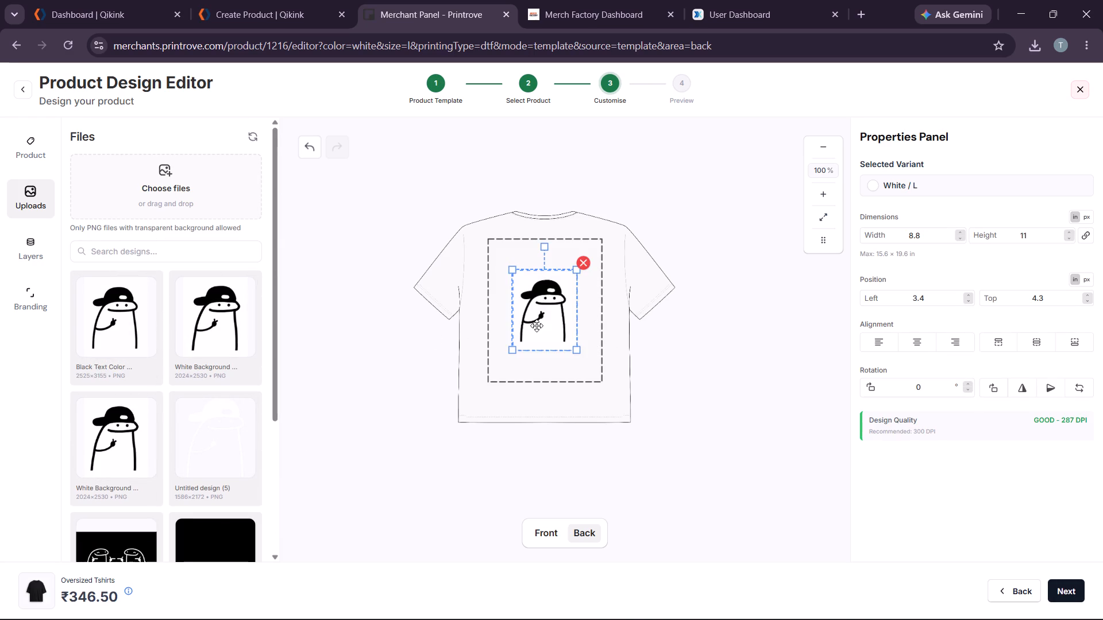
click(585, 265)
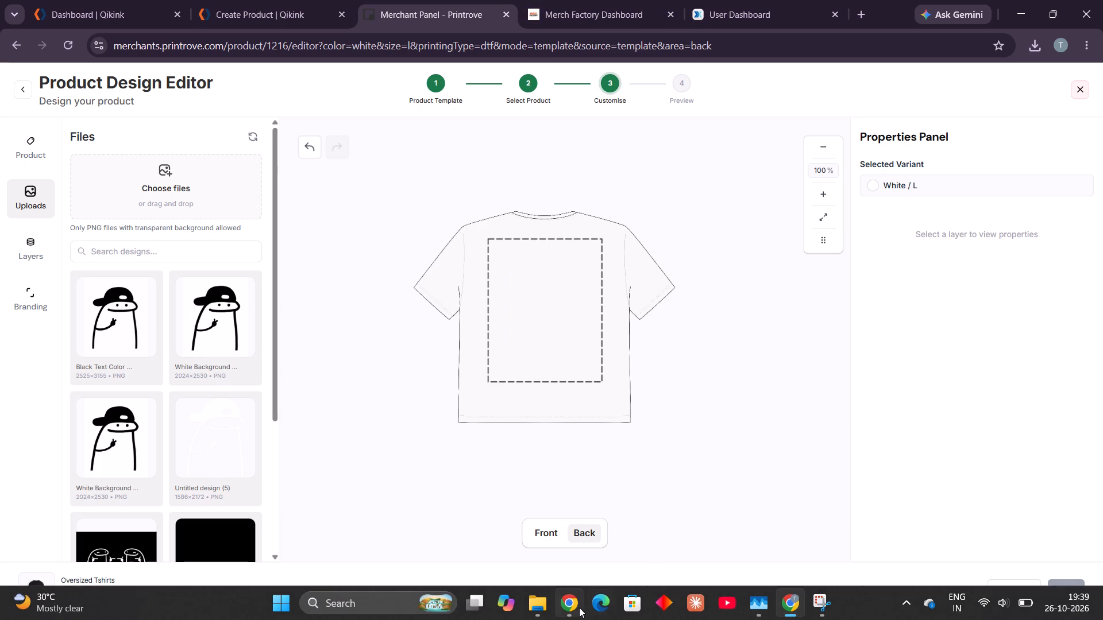
Switch to Canva and look over the Black Text Color Update and White Background Design artwork.
click(579, 559)
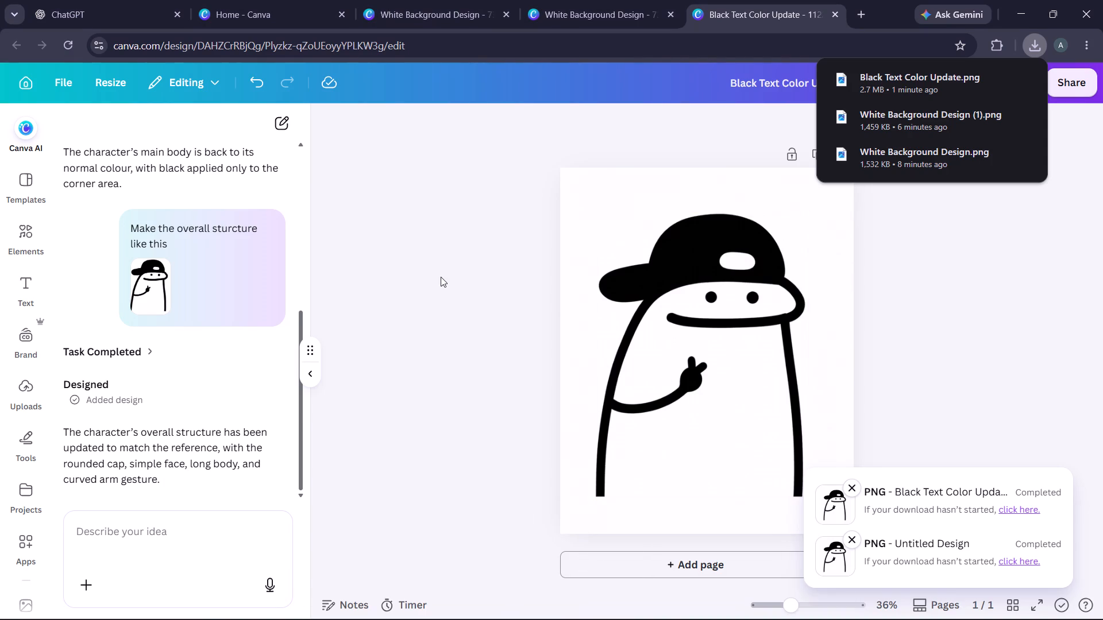
click(441, 277)
click(617, 2)
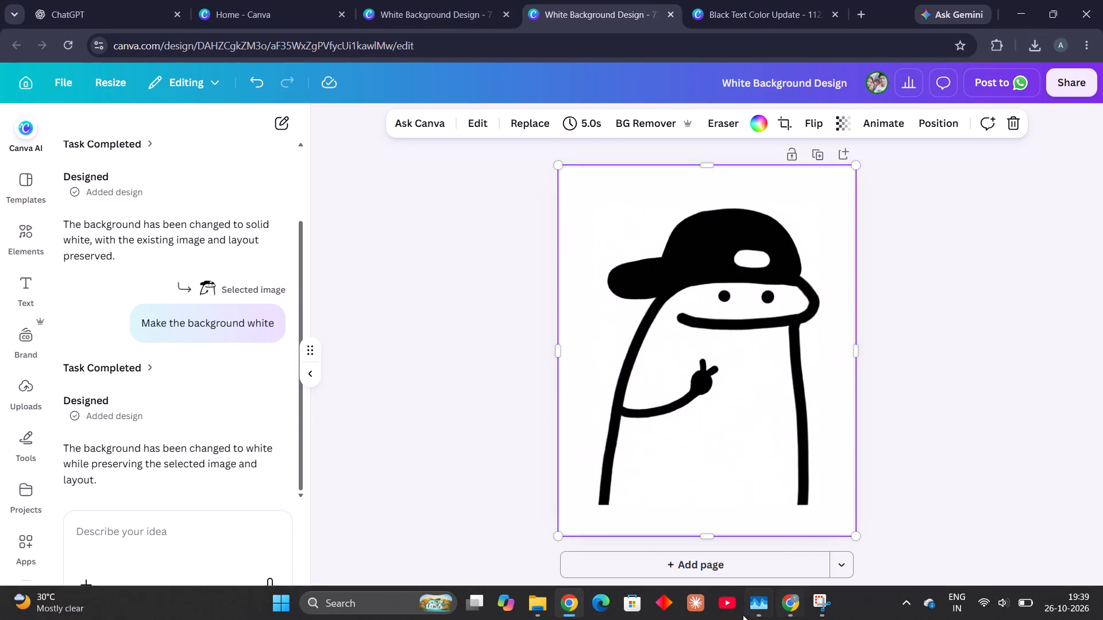
Switch to the Downloads folder and delete the White Background Design (1) PNG.
click(537, 607)
click(602, 549)
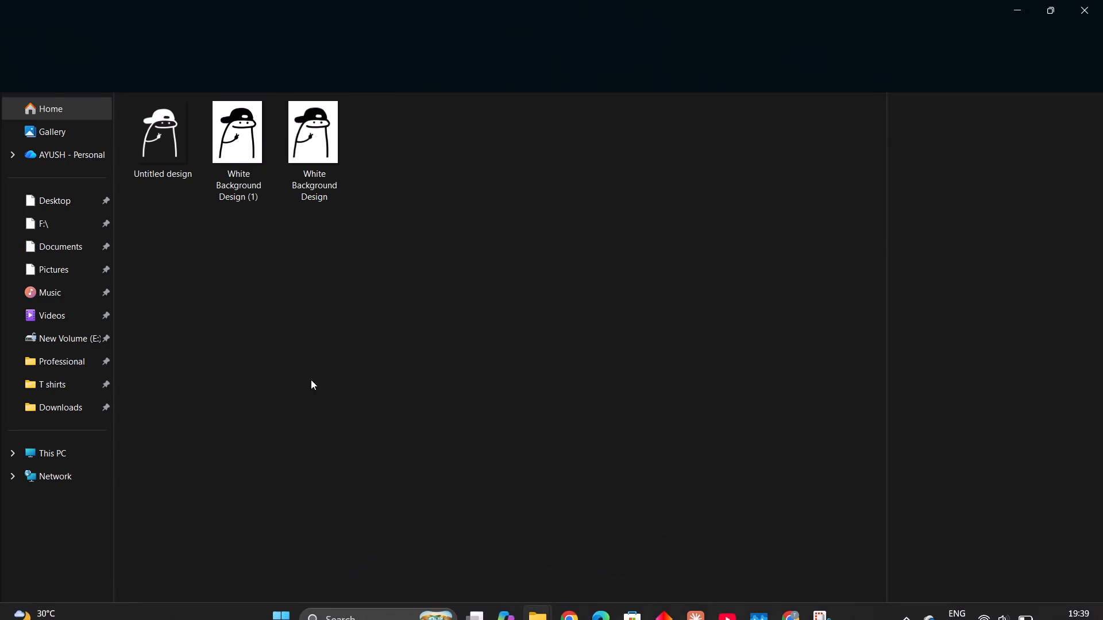
click(232, 154)
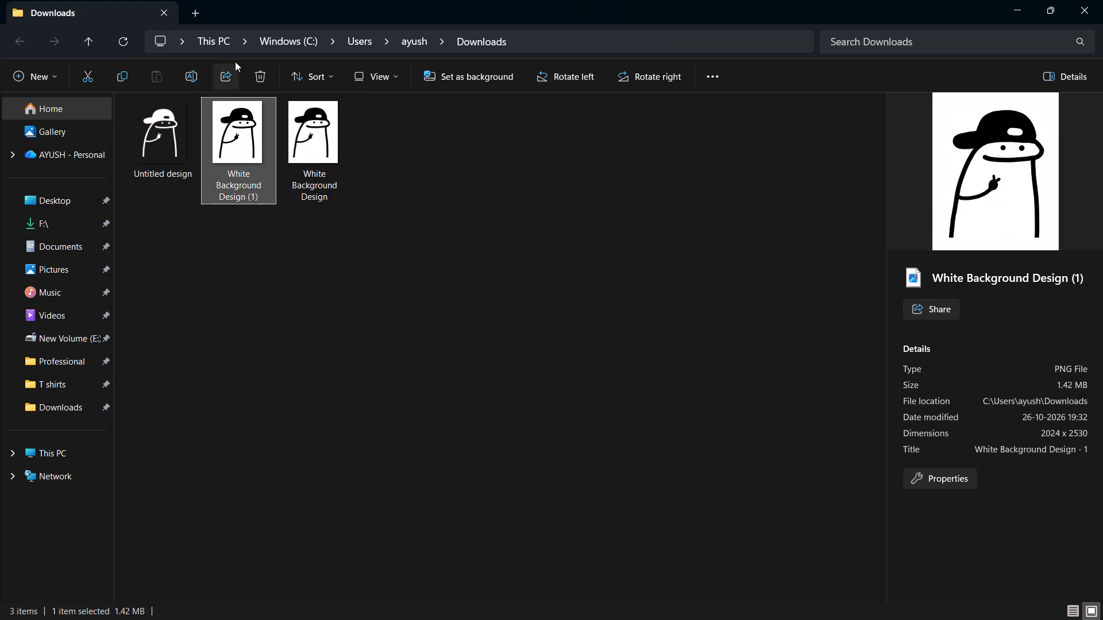
click(252, 73)
click(253, 327)
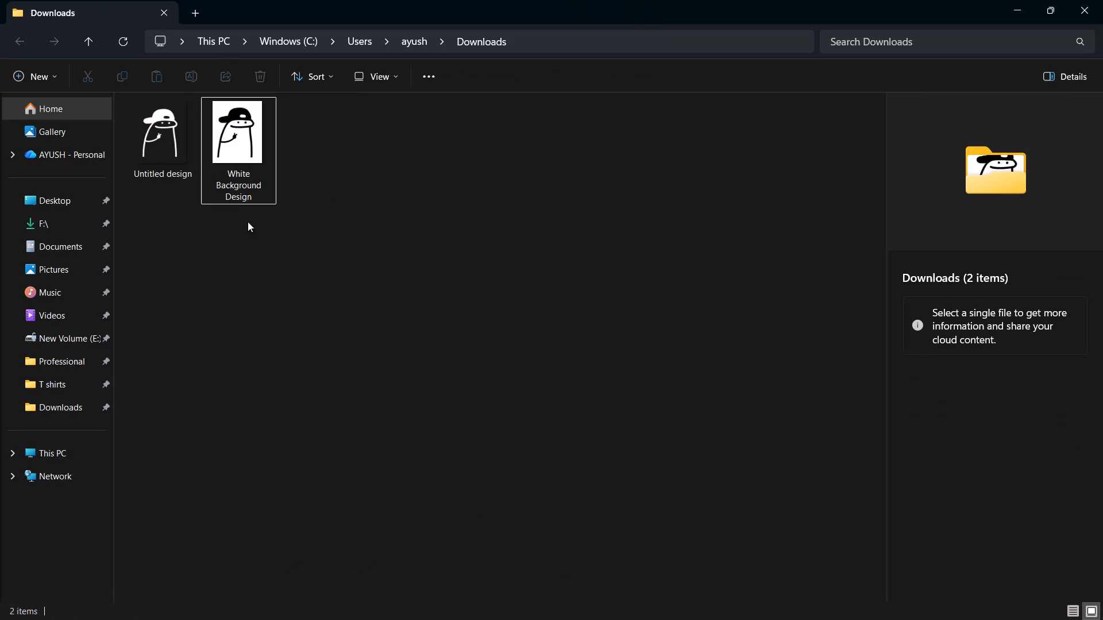
Copy the White Background Design PNG in the Downloads folder and put the folder window away.
click(373, 163)
click(261, 131)
right_click(242, 138)
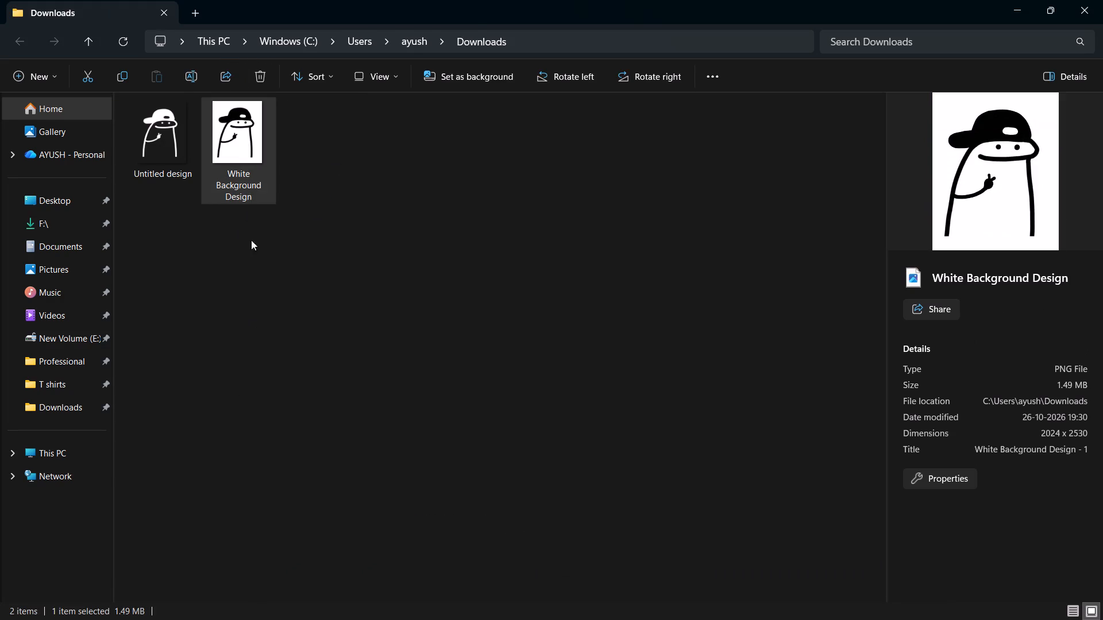
click(196, 215)
click(245, 134)
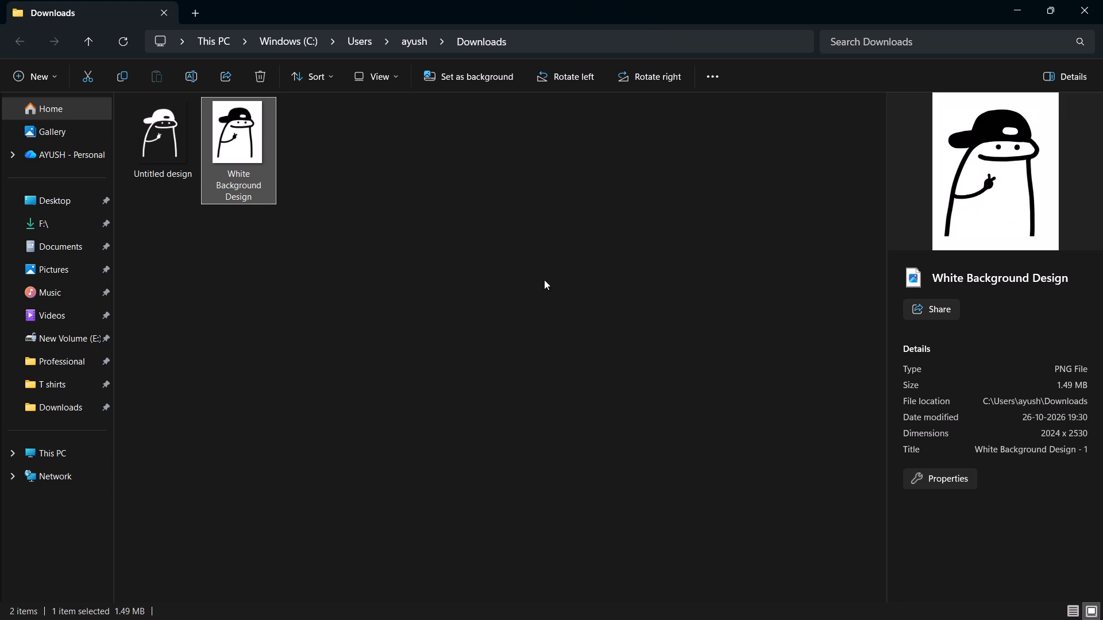
right_click(243, 127)
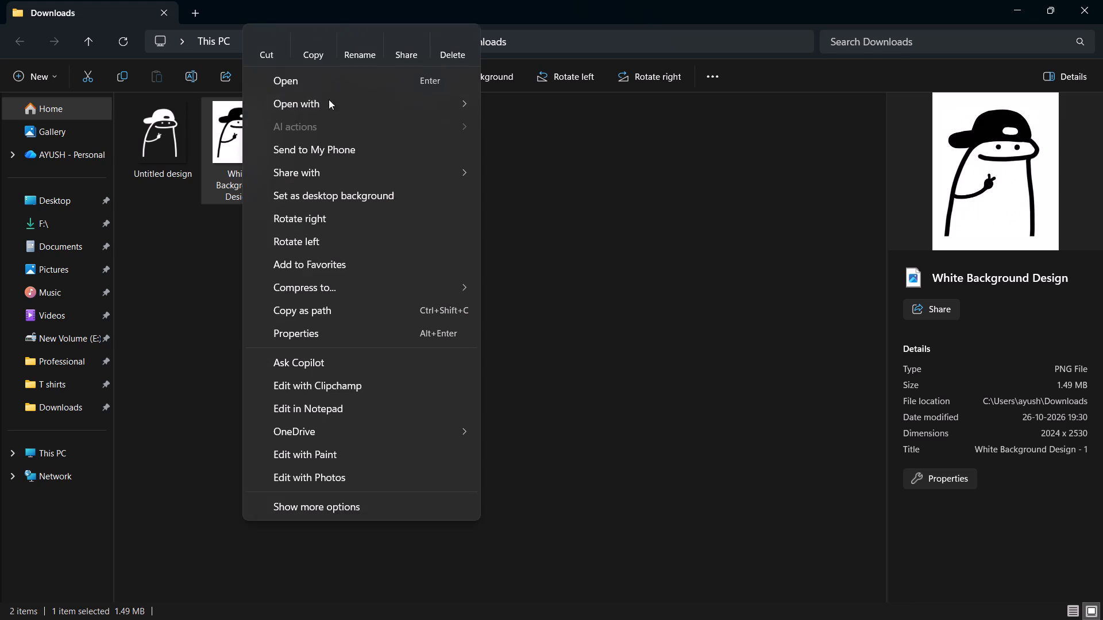
click(320, 49)
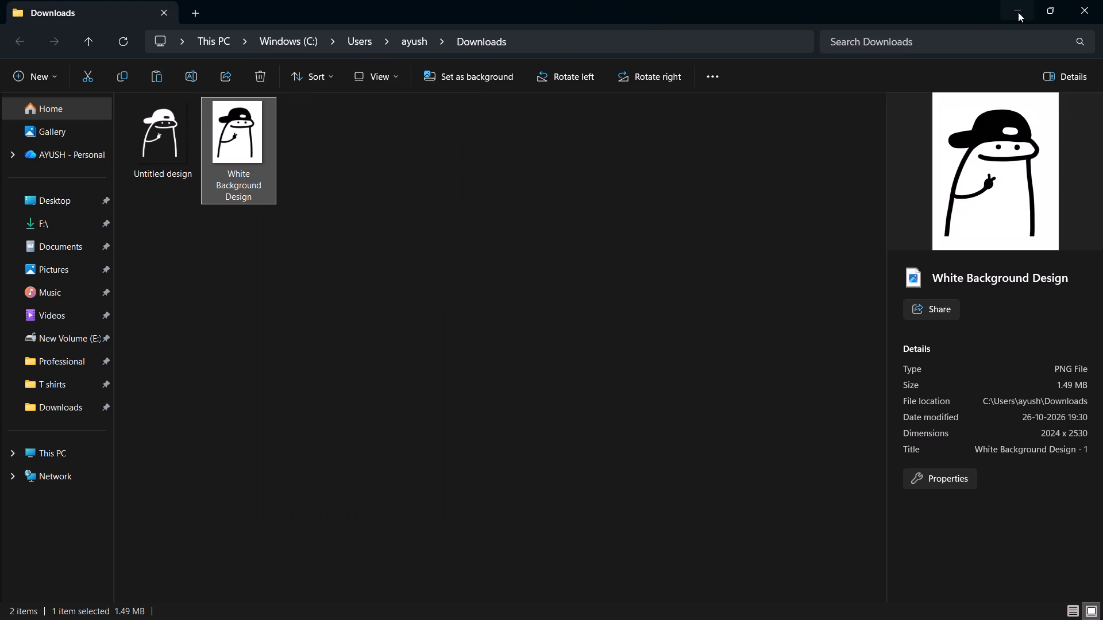
click(1019, 11)
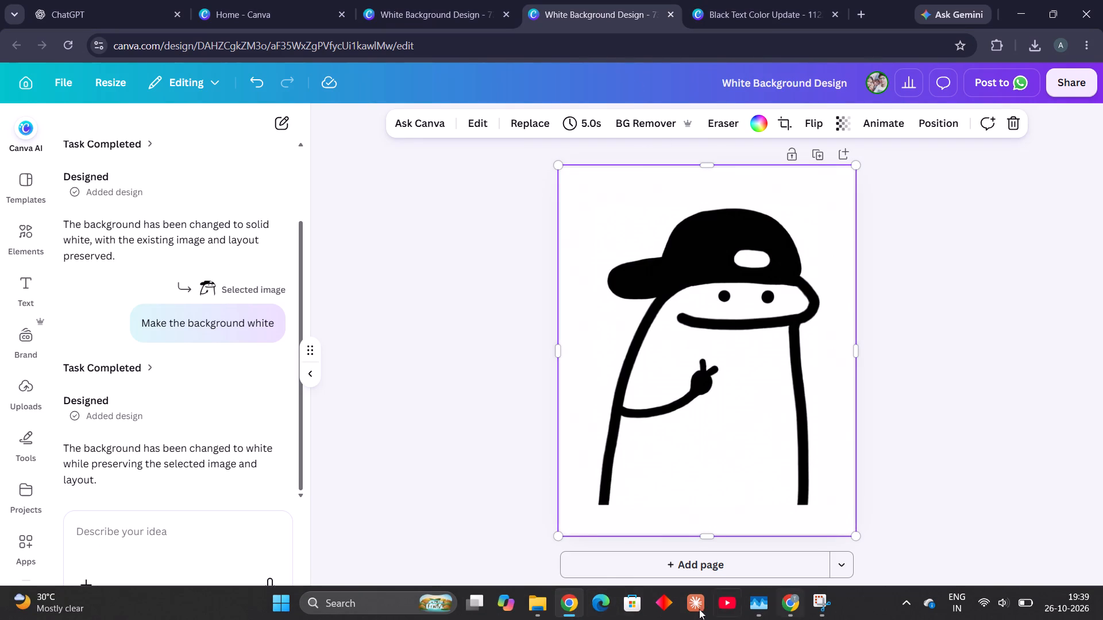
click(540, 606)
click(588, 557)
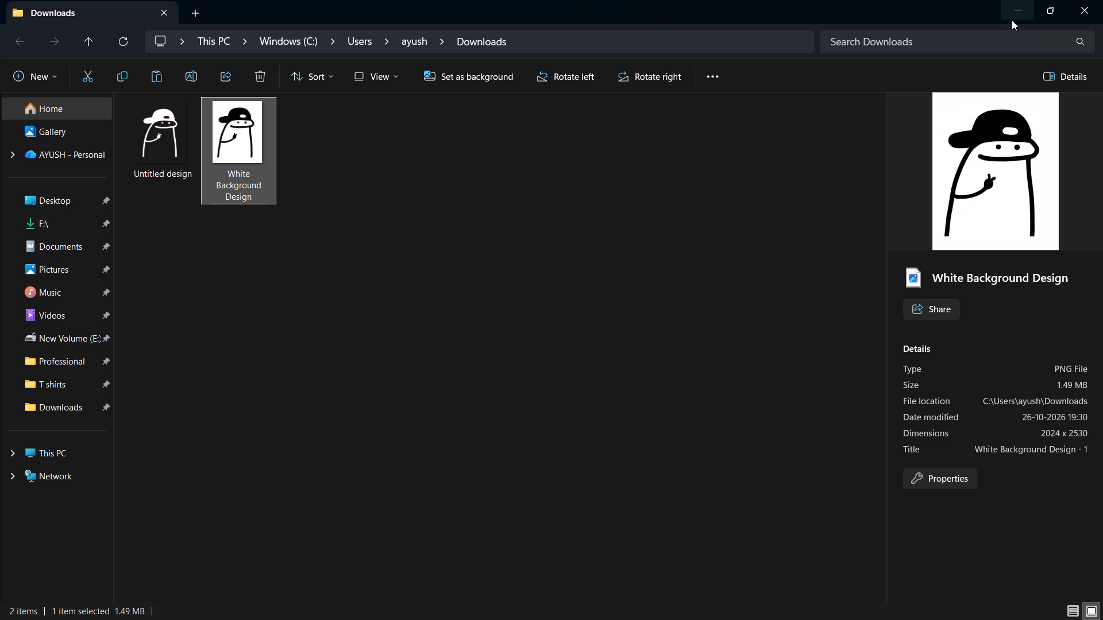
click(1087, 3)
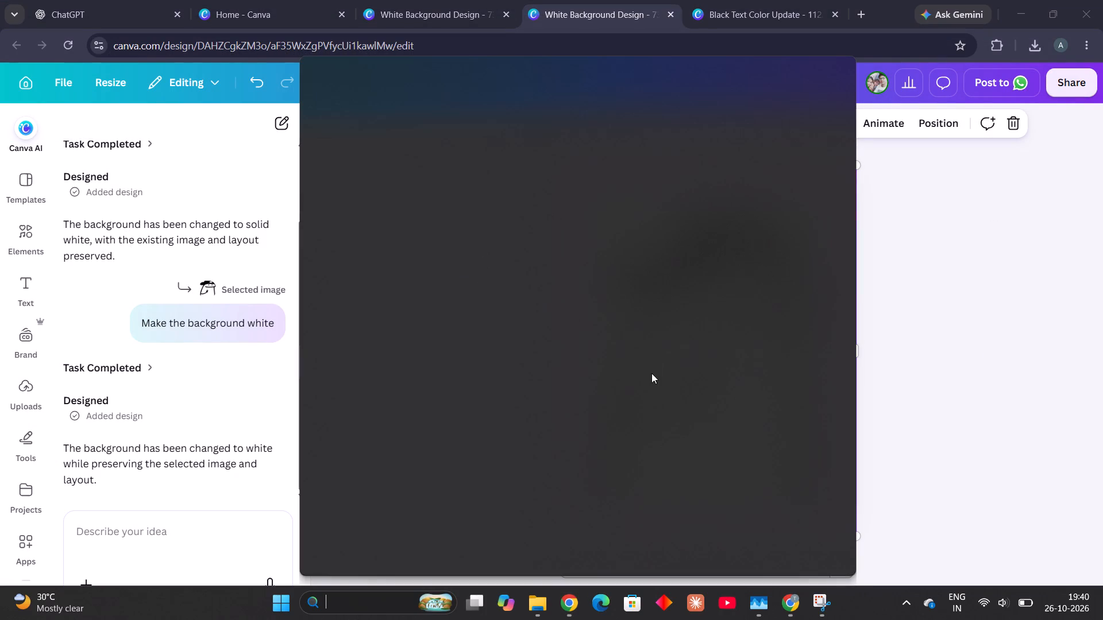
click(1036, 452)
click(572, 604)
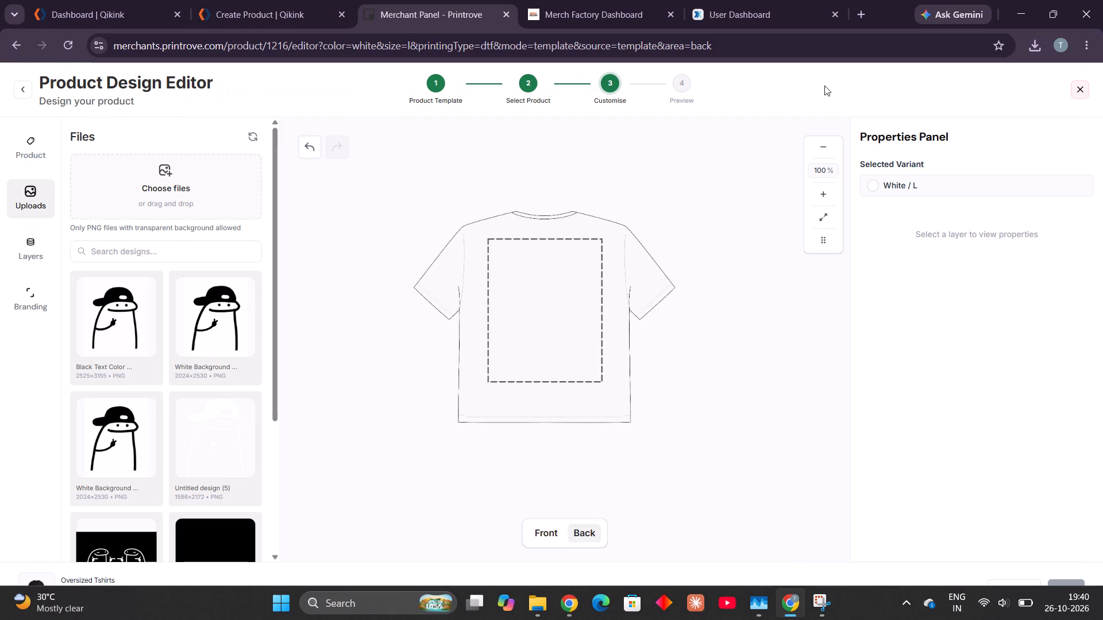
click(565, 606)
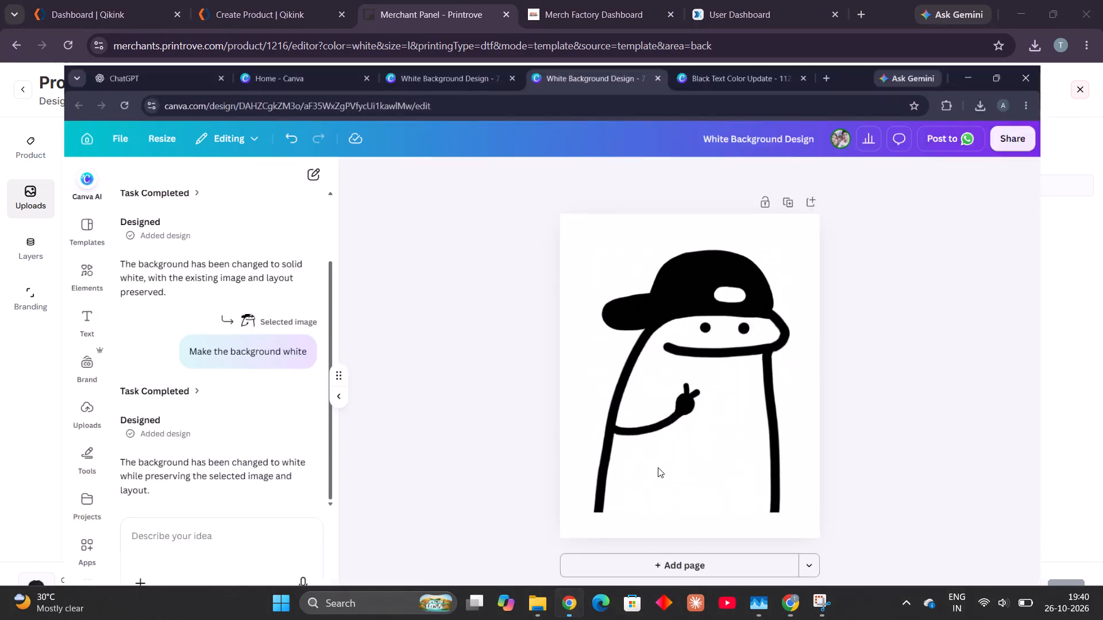
Search Google for pinterest in a new browser tab and open the Pinterest site.
click(861, 17)
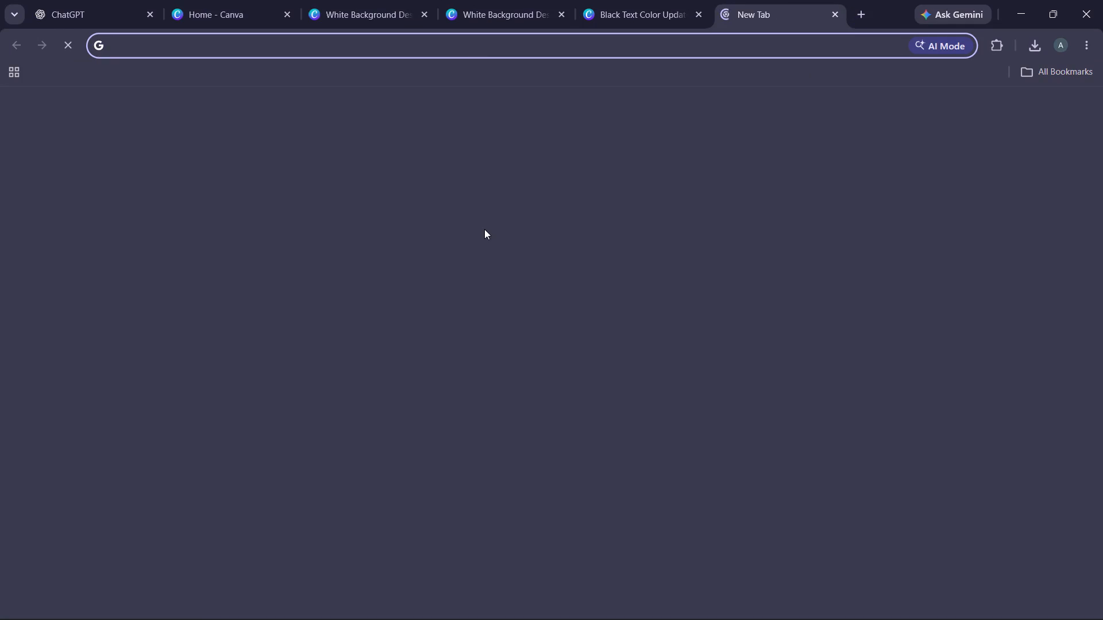
click(480, 288)
key(p)
key(i)
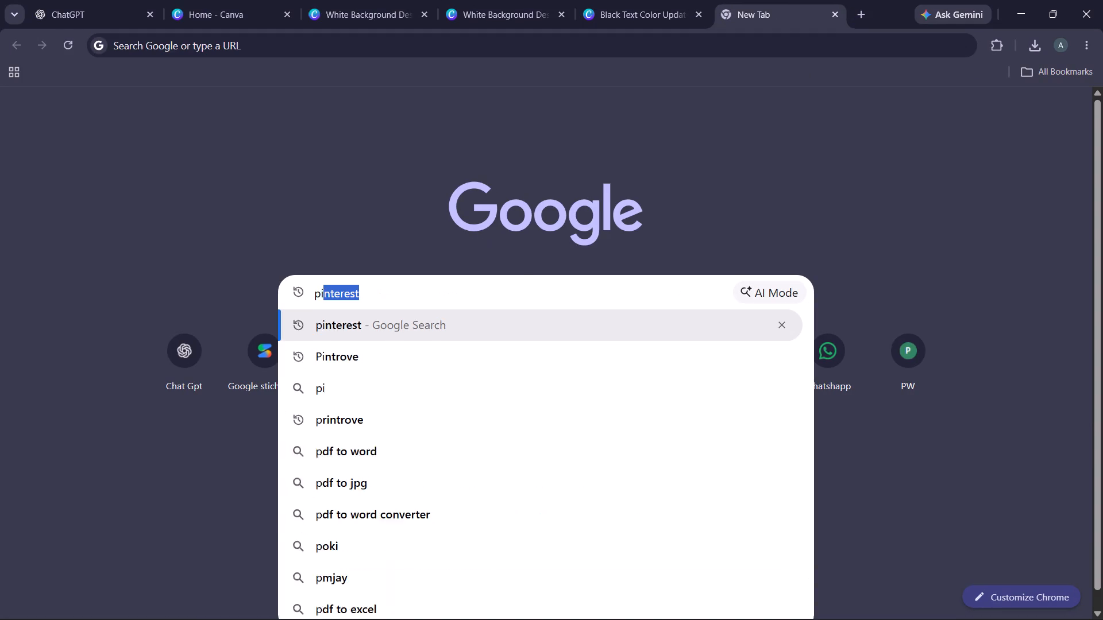
key(n)
key(Return)
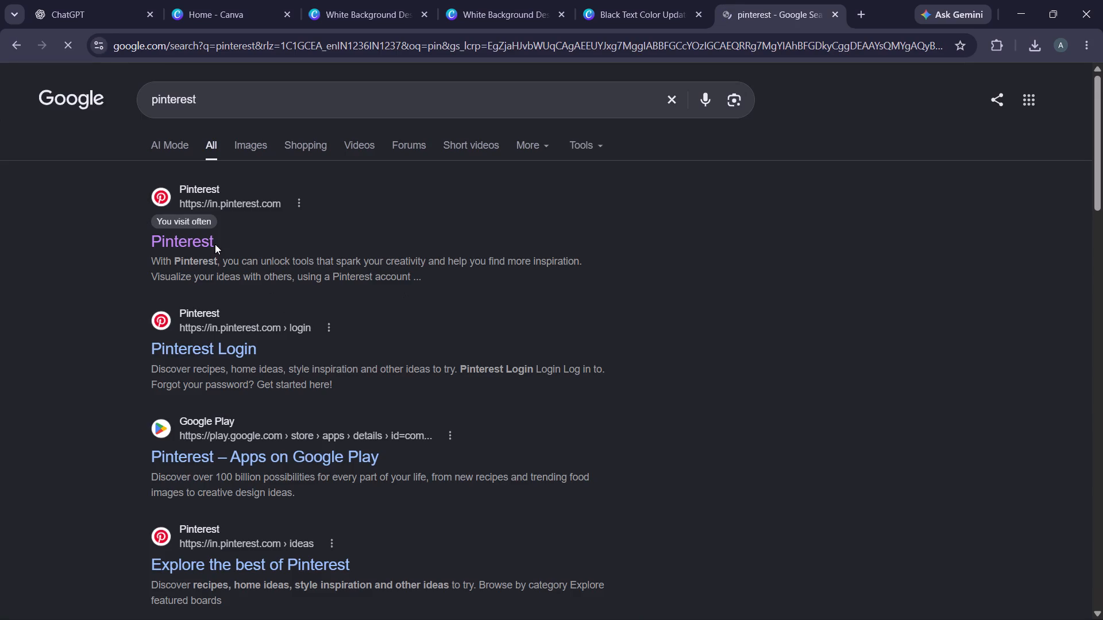
click(213, 243)
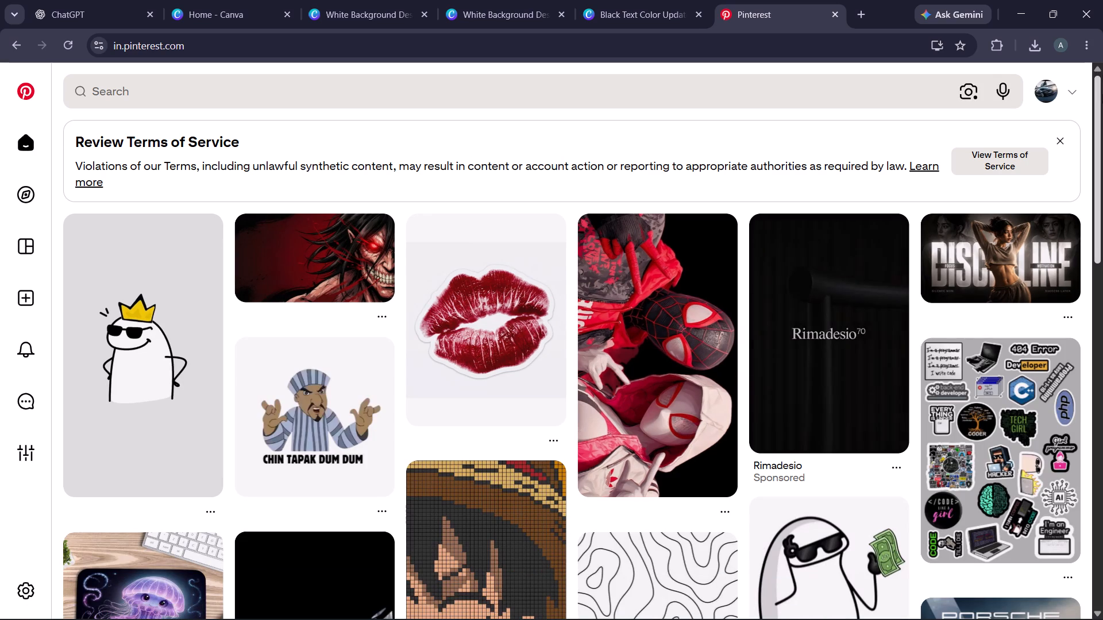
Find the black-capped peace-sign doodle pin through the related ideas of the saved pixel-sunglasses doodle.
click(1050, 88)
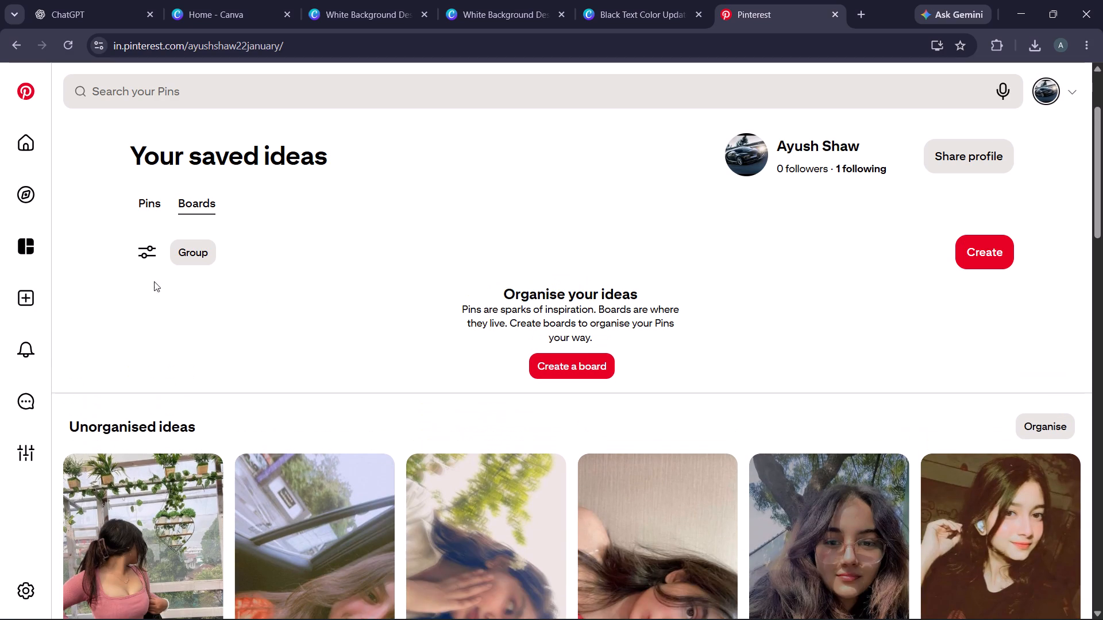
click(148, 214)
scroll(366, 377, down, 1)
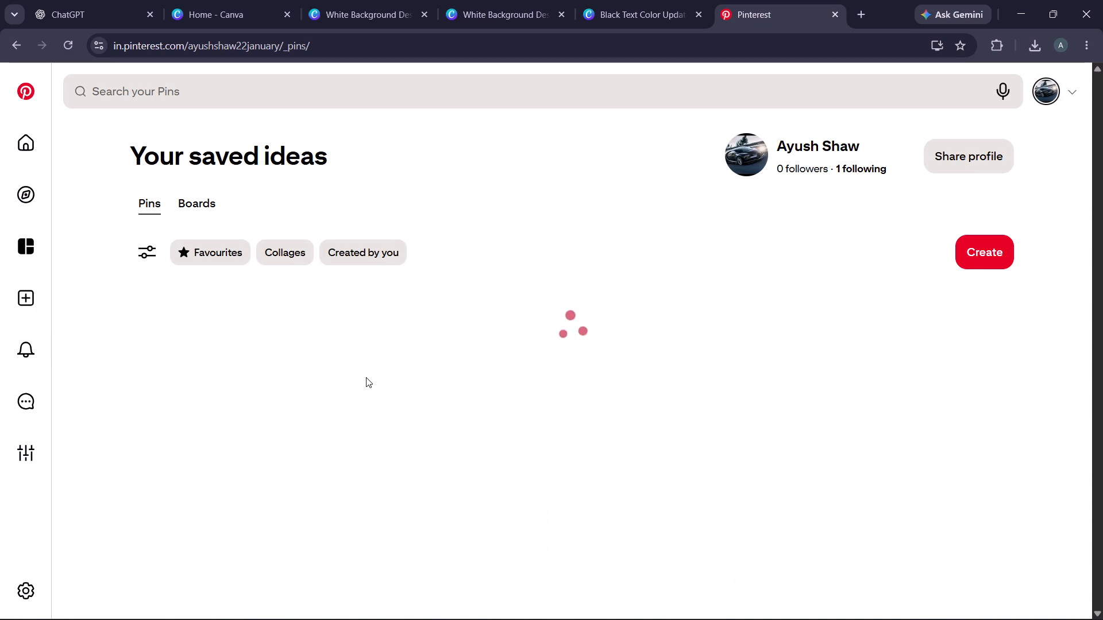
scroll(366, 377, down, 1)
click(237, 392)
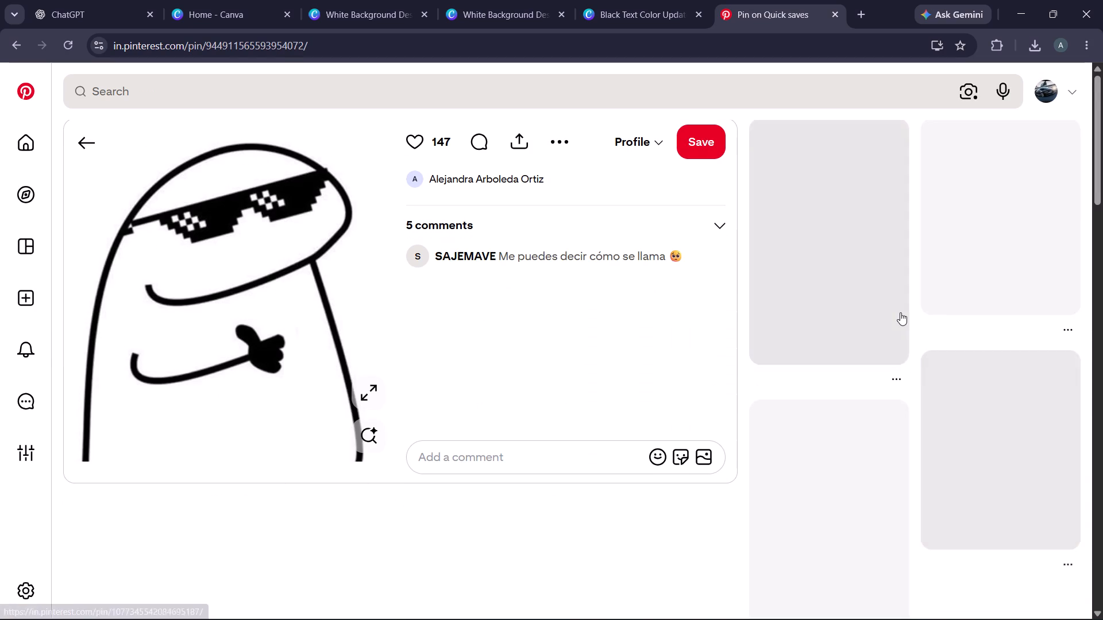
scroll(906, 306, down, 1)
click(828, 200)
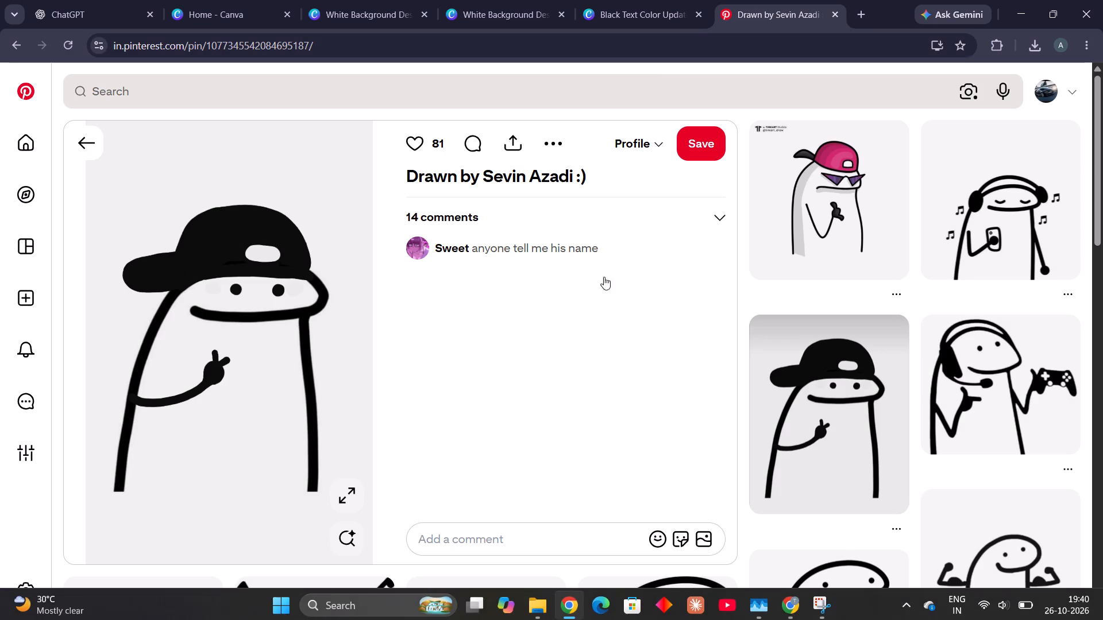
Compare the capped doodle pin on Pinterest with the Black Text Color Update design in Canva.
click(637, 6)
click(824, 0)
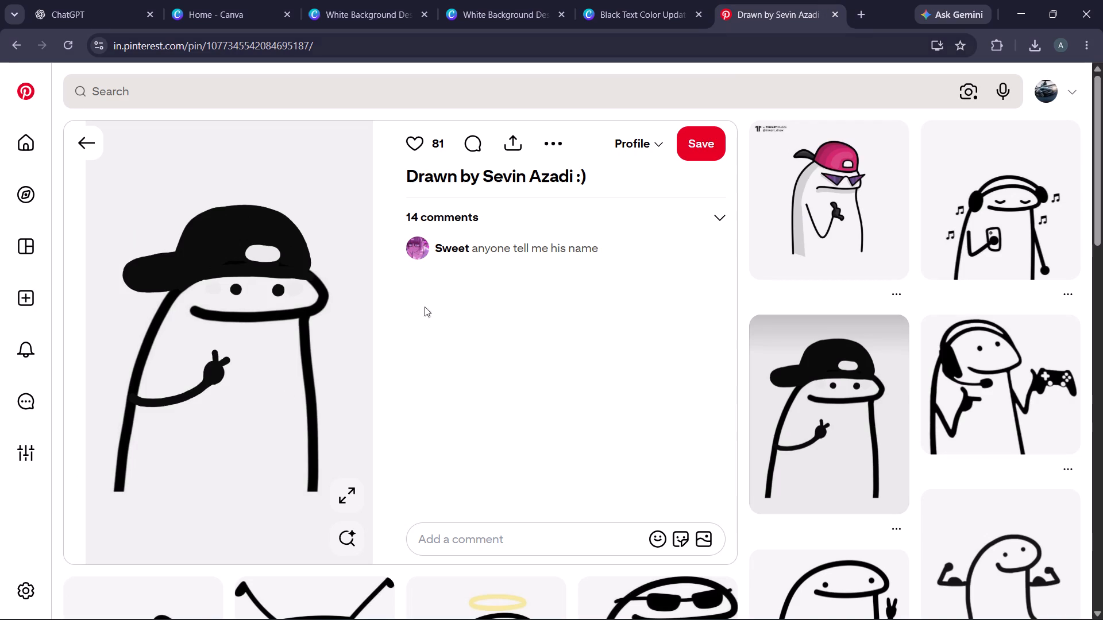
right_click(136, 294)
click(481, 315)
click(637, 0)
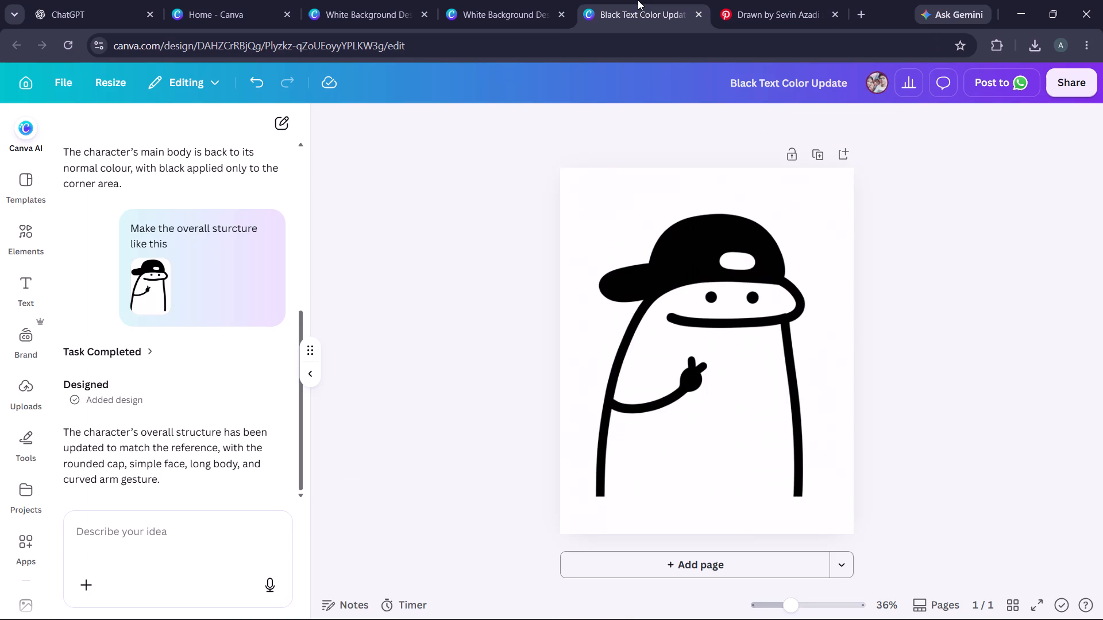
click(785, 0)
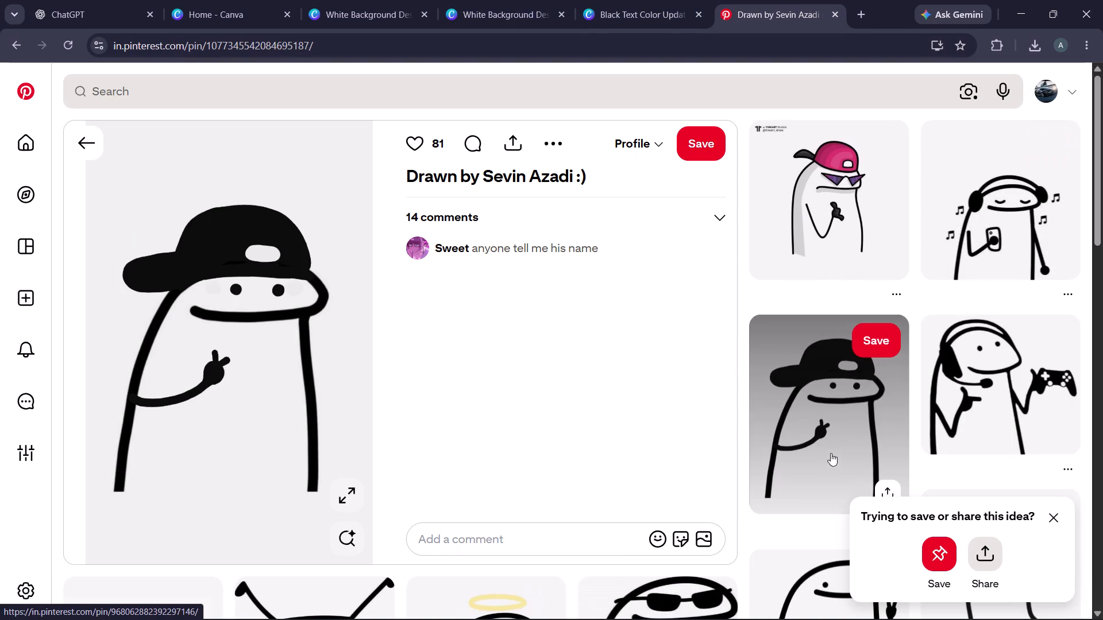
Open the related capped peace-sign doodle pin and save its image as 0001 in the T shirts folder on drive E.
scroll(834, 452, down, 2)
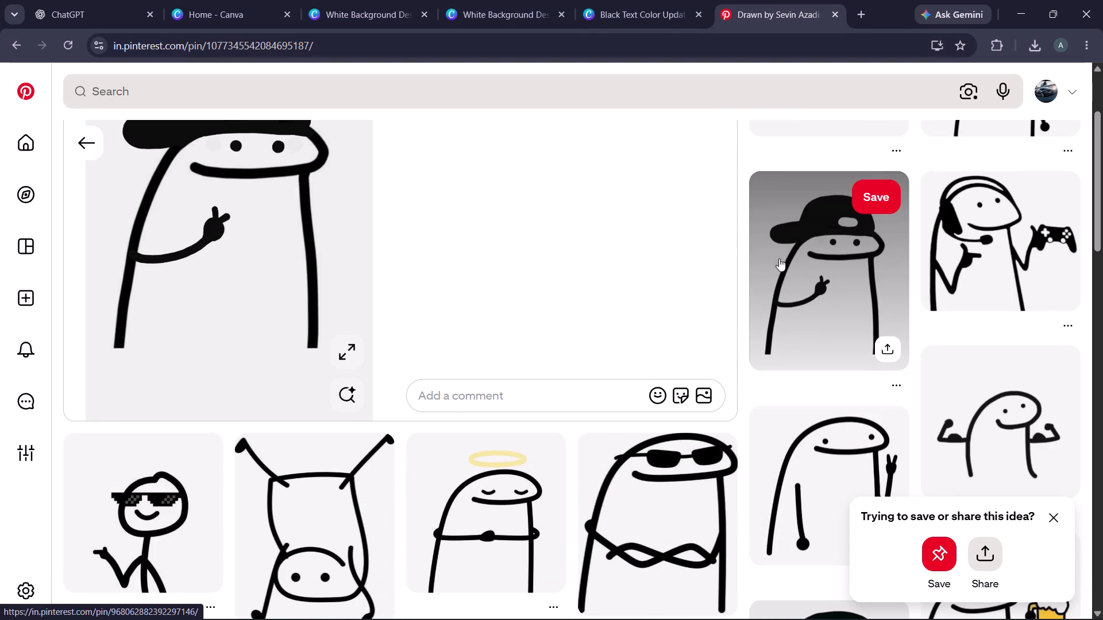
click(817, 263)
right_click(237, 334)
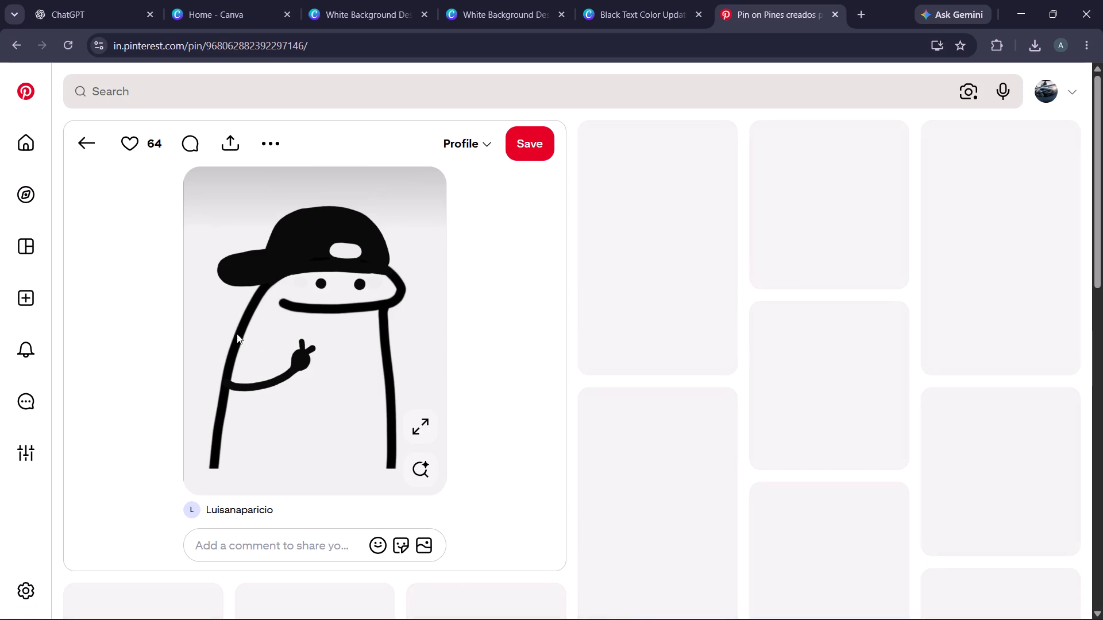
click(327, 378)
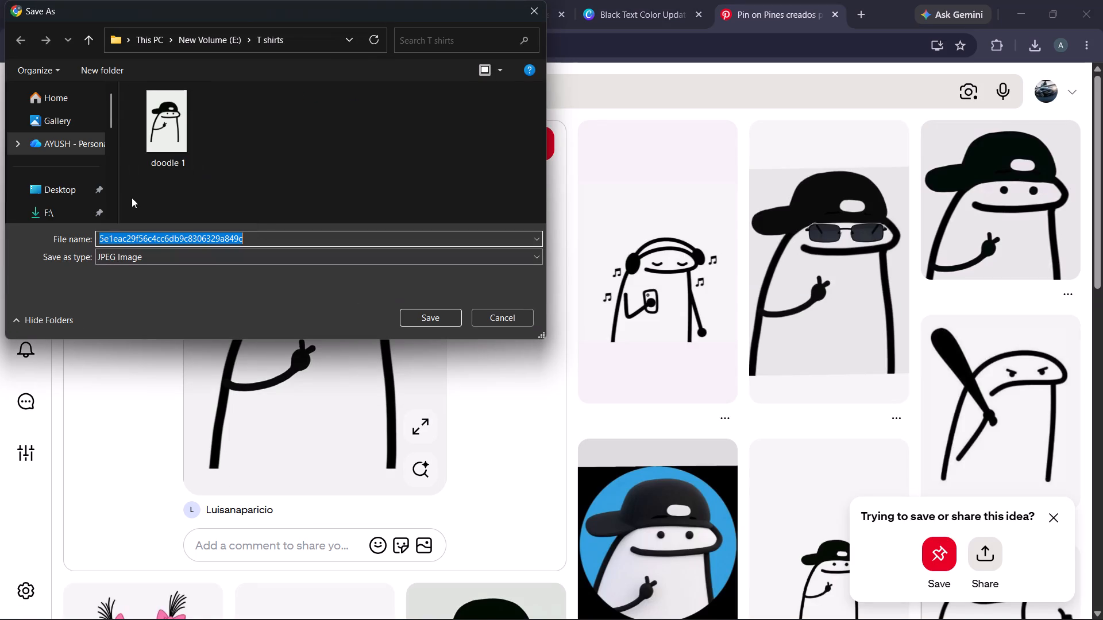
key(0)
text(00)
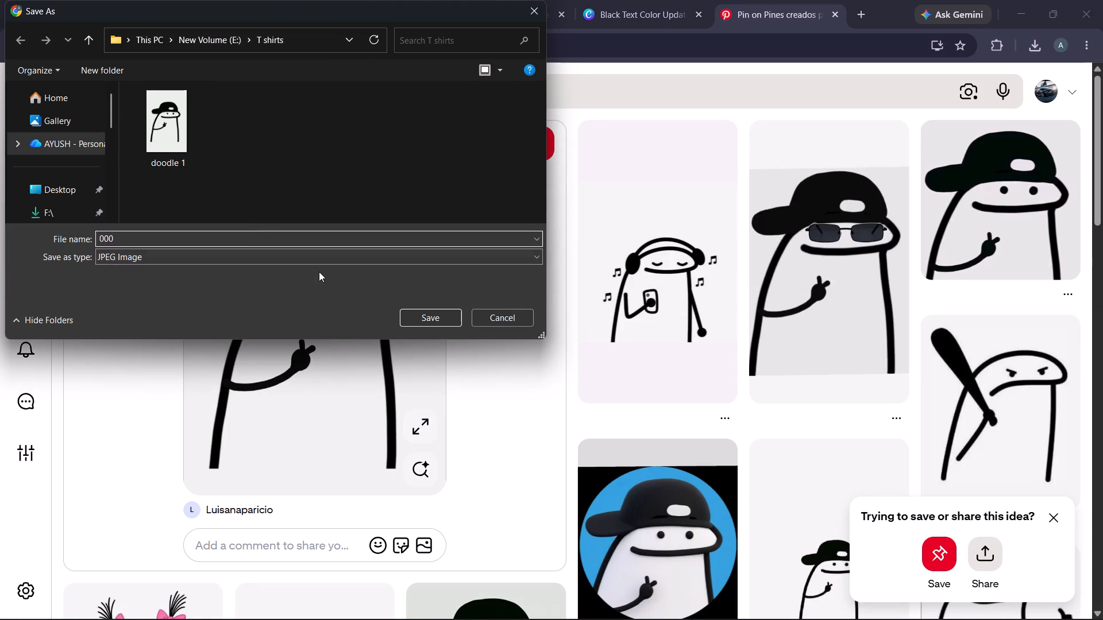
key(1)
scroll(91, 165, down, 6)
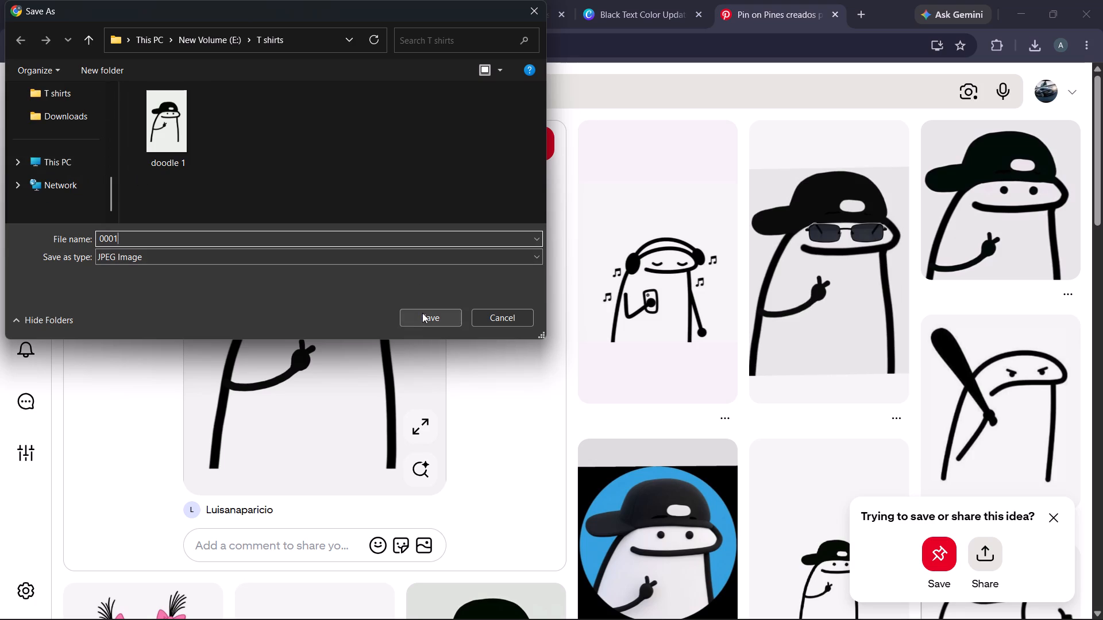
click(422, 313)
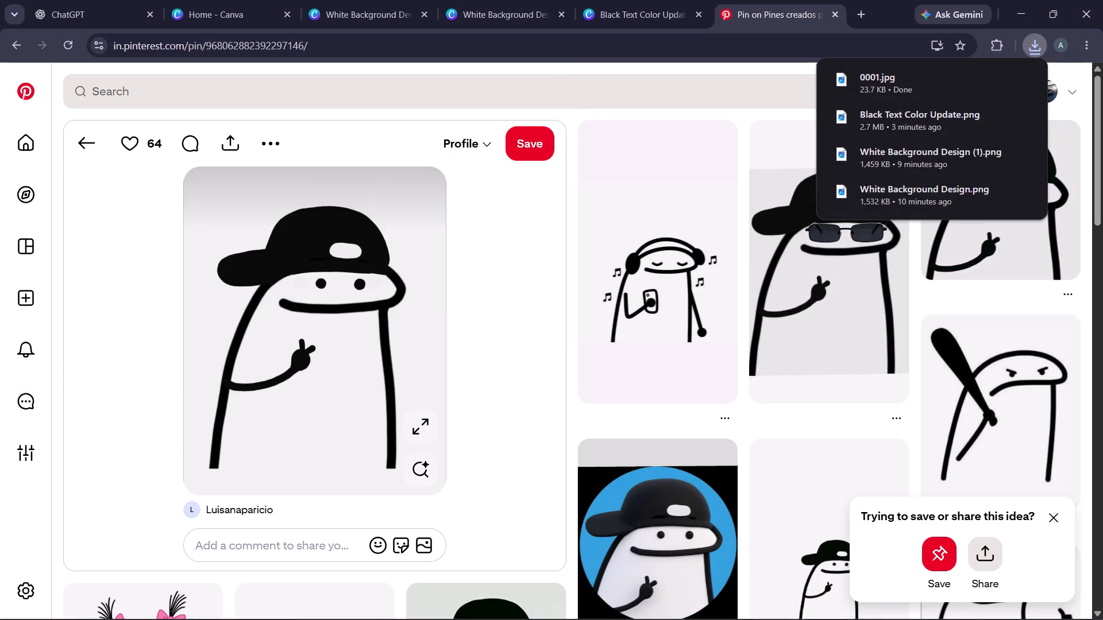
Check the saved 0001 image in the T shirts folder on drive E and put the folder window away.
click(533, 603)
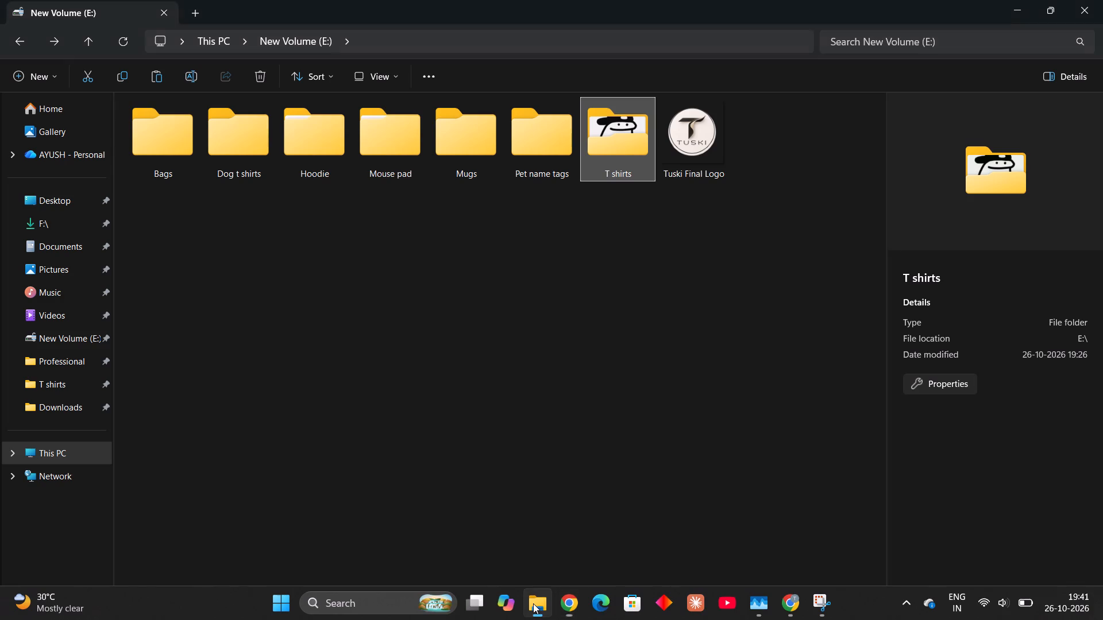
double_click(617, 139)
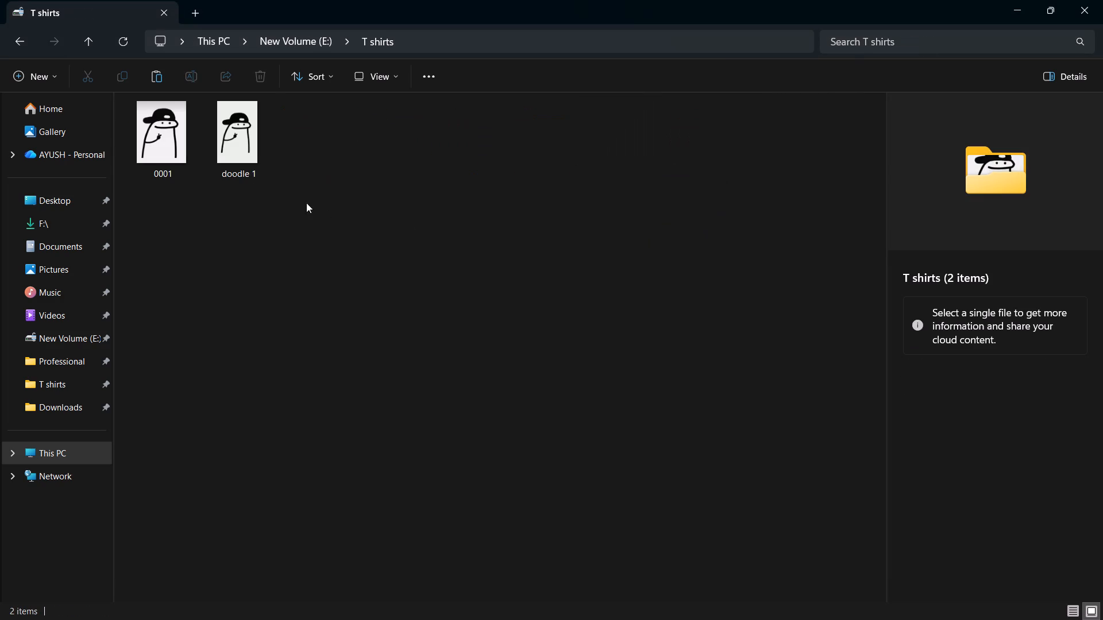
click(173, 140)
click(1025, 9)
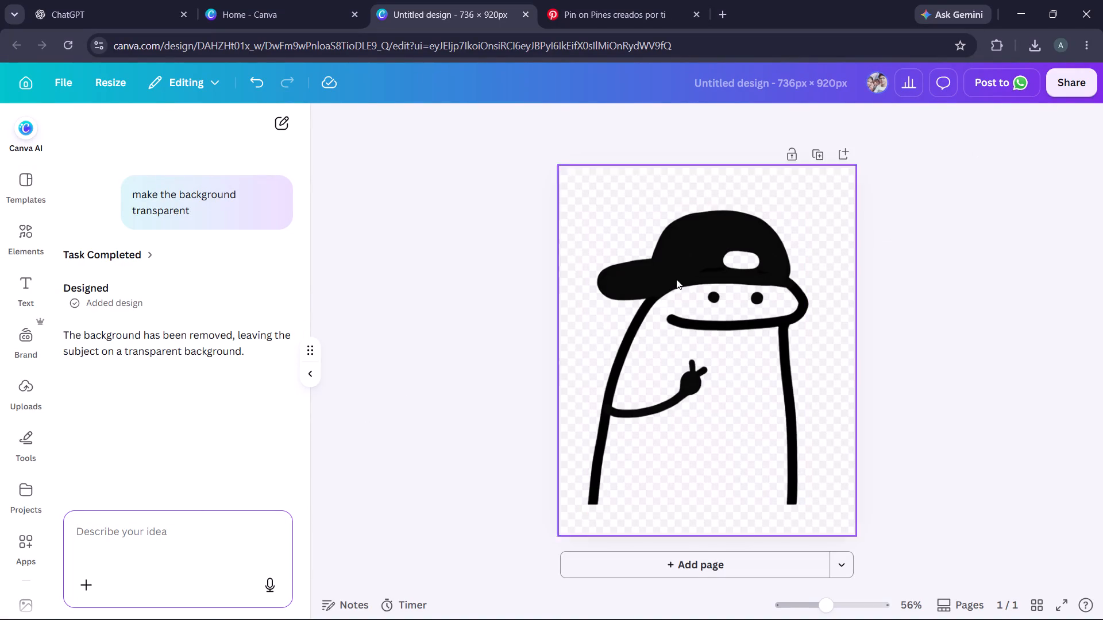
click(619, 338)
click(476, 327)
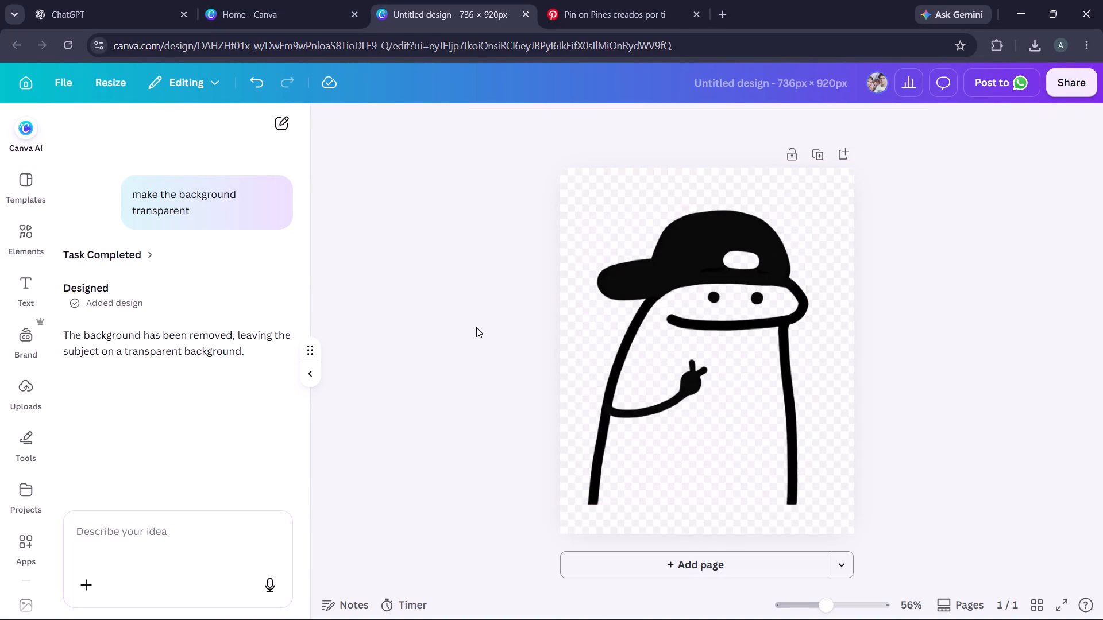
Download the design as a high-quality PNG at size 2.625 (1,932 × 2,415 px) with a transparent background.
click(1057, 83)
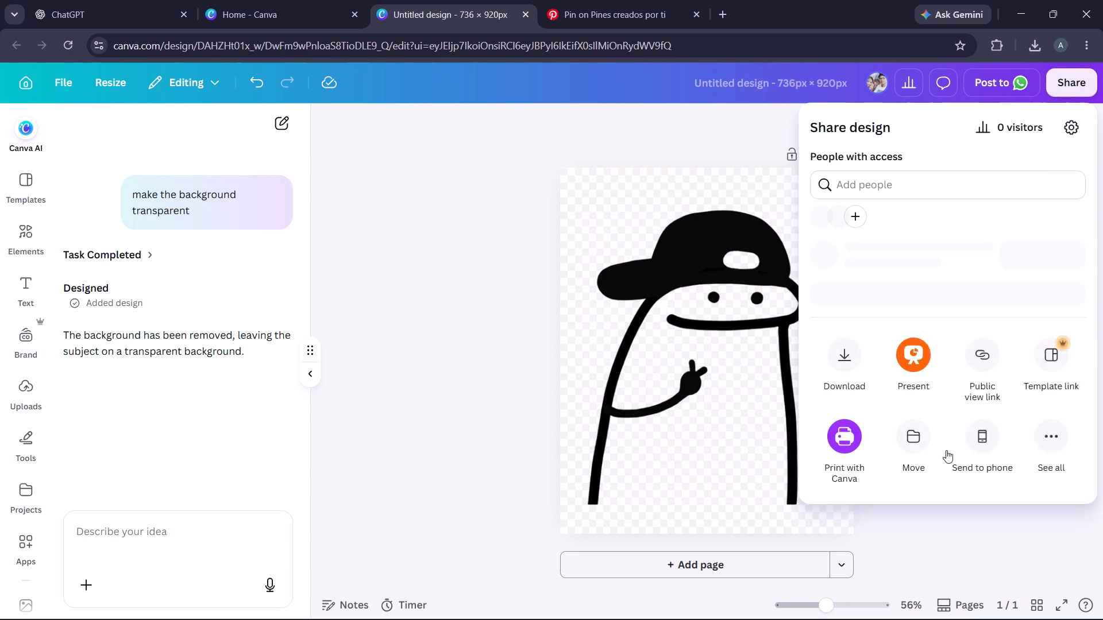
click(839, 421)
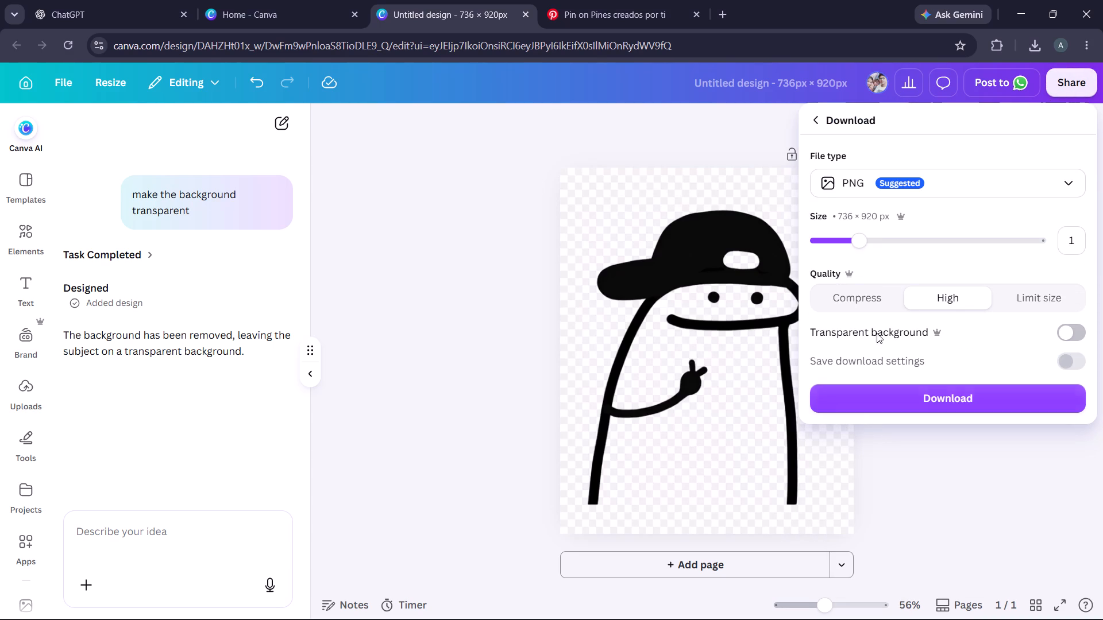
drag(863, 245, 1025, 247)
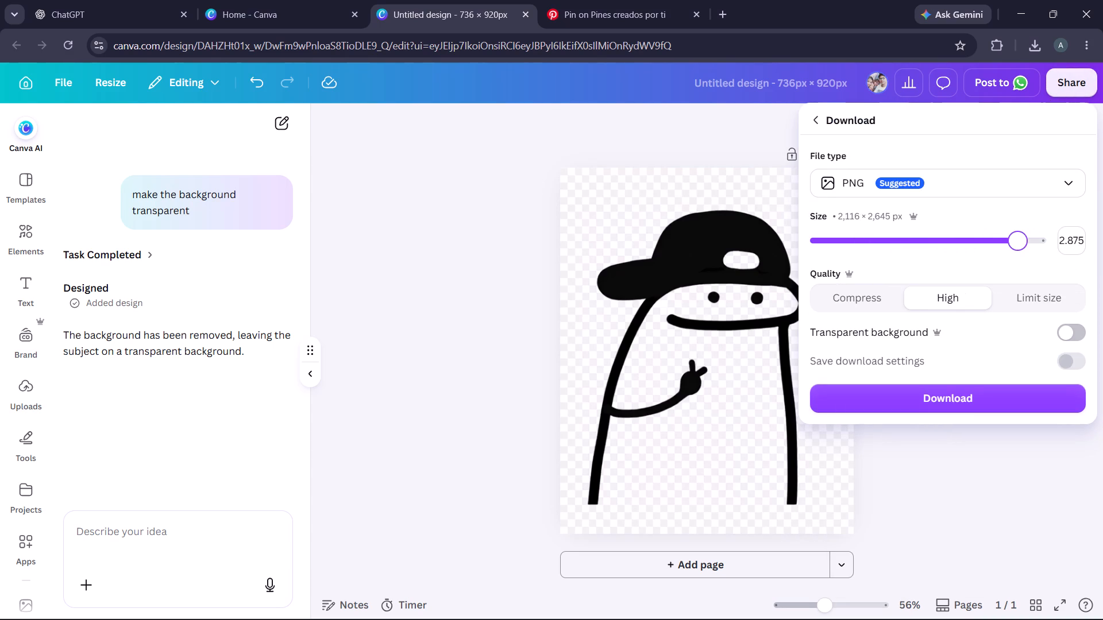
drag(1025, 247, 1002, 283)
click(1067, 332)
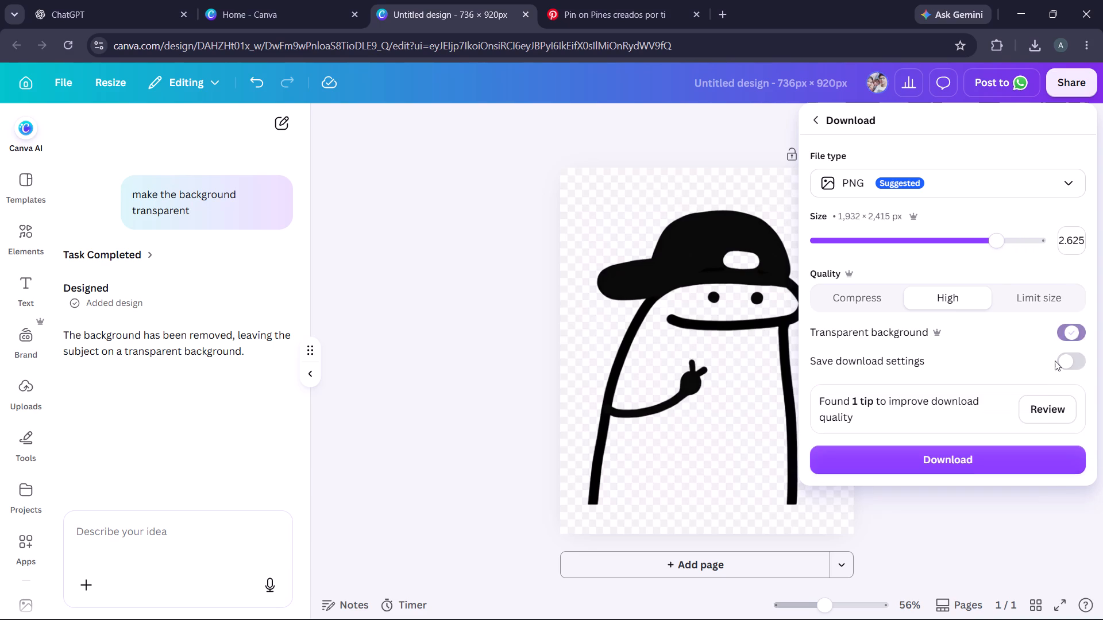
click(954, 462)
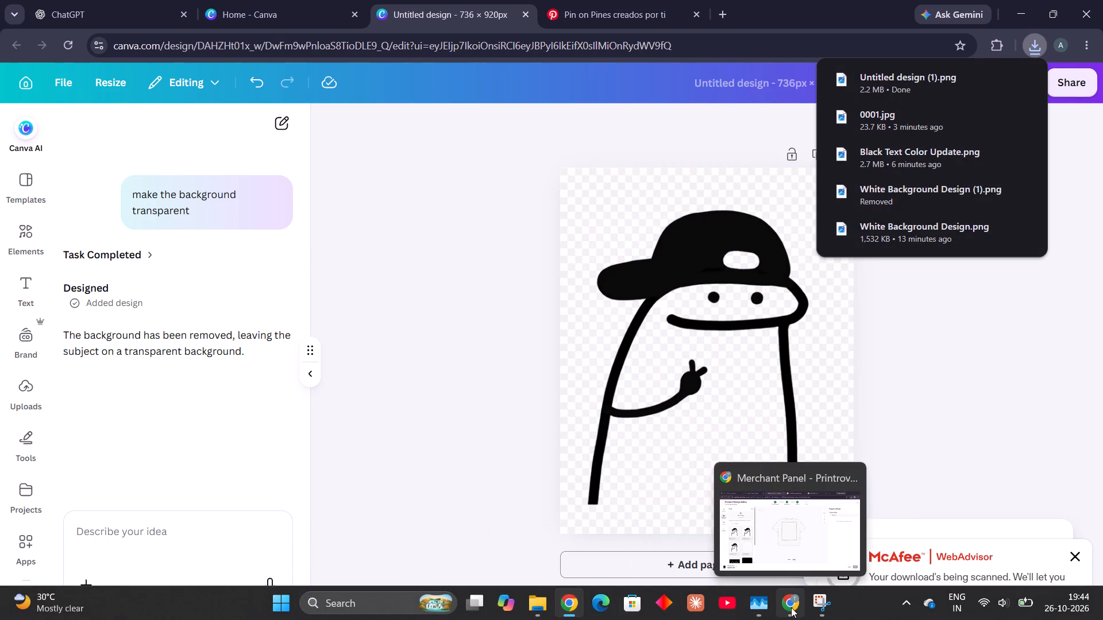
Switch to the Printrove product design editor and upload Untitled design (1) from Downloads.
click(791, 607)
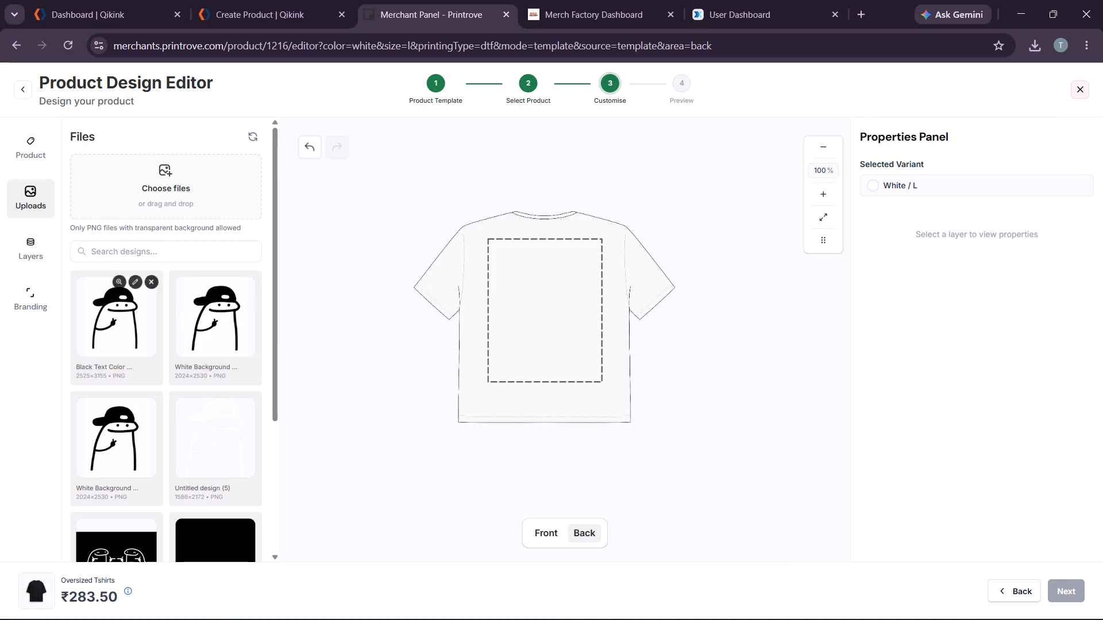
click(160, 188)
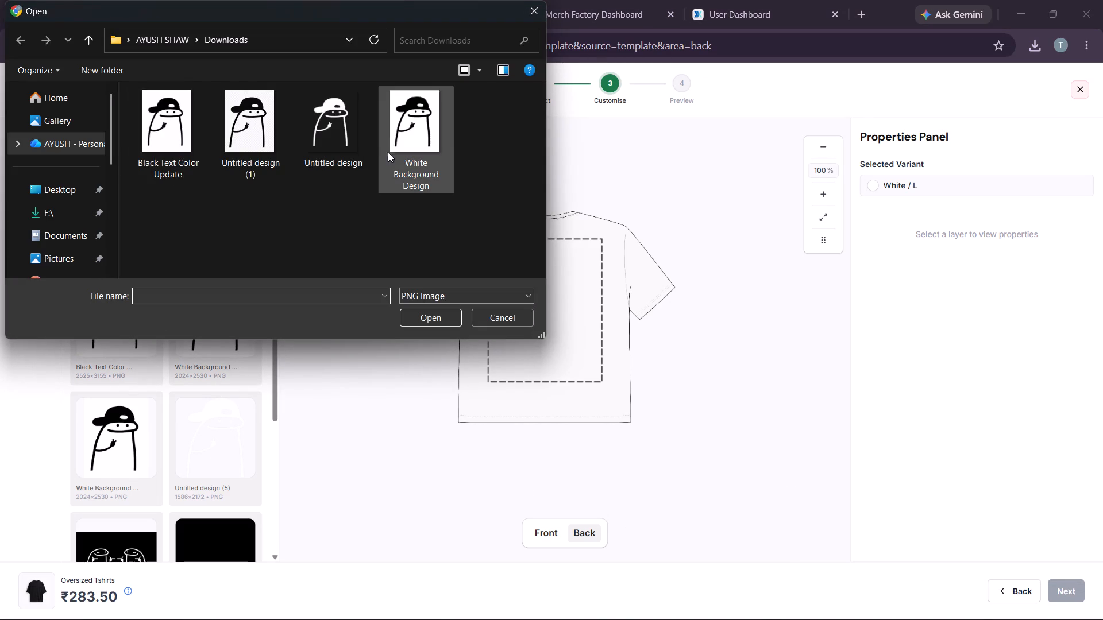
click(233, 139)
click(414, 315)
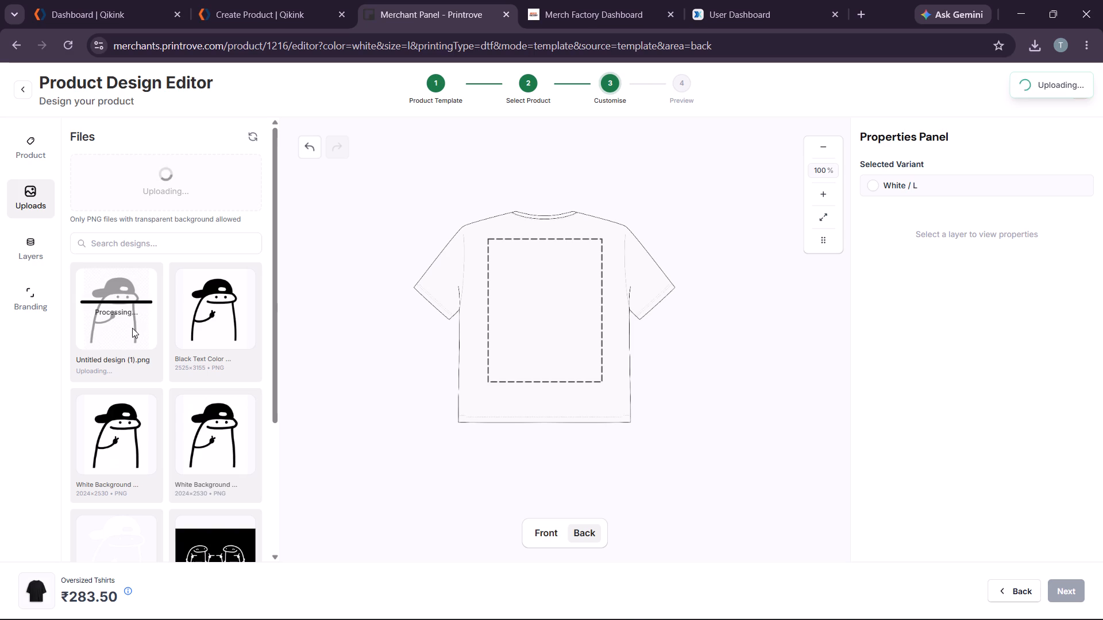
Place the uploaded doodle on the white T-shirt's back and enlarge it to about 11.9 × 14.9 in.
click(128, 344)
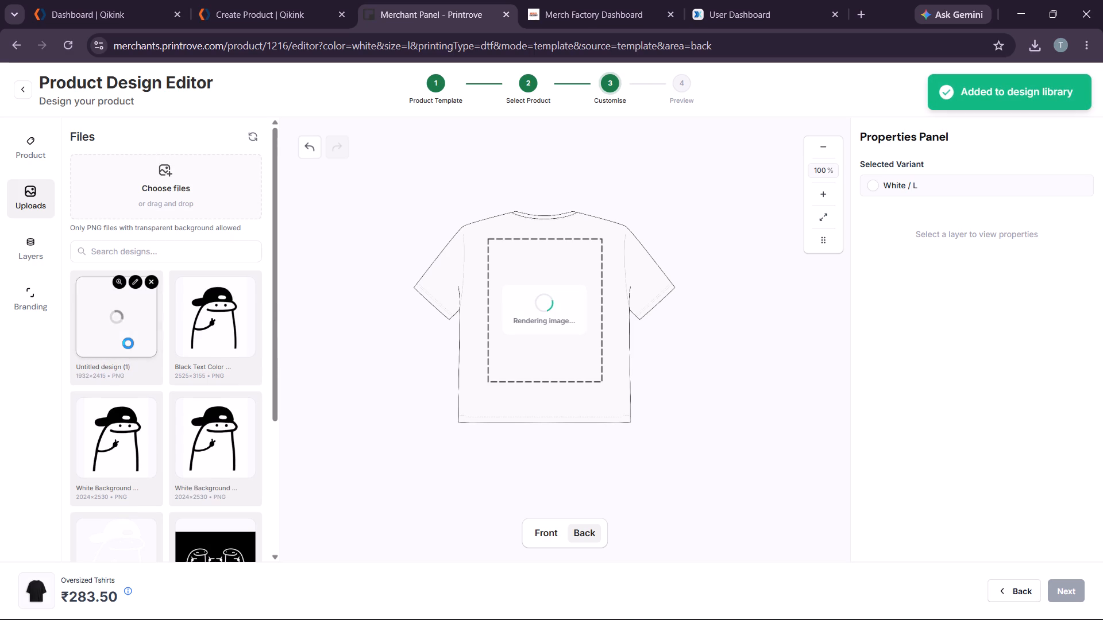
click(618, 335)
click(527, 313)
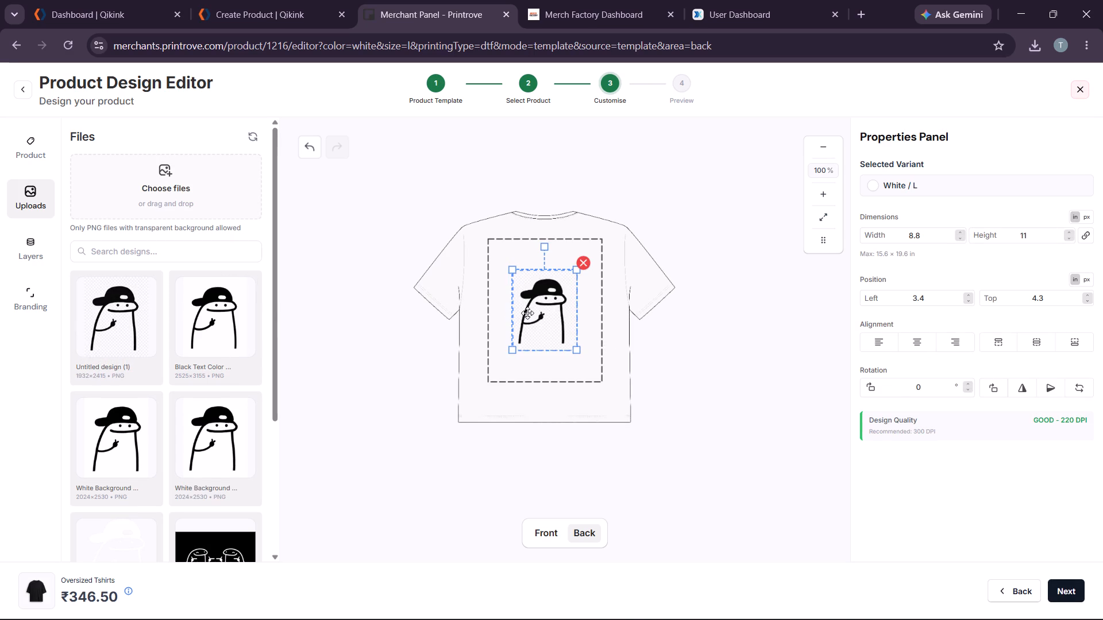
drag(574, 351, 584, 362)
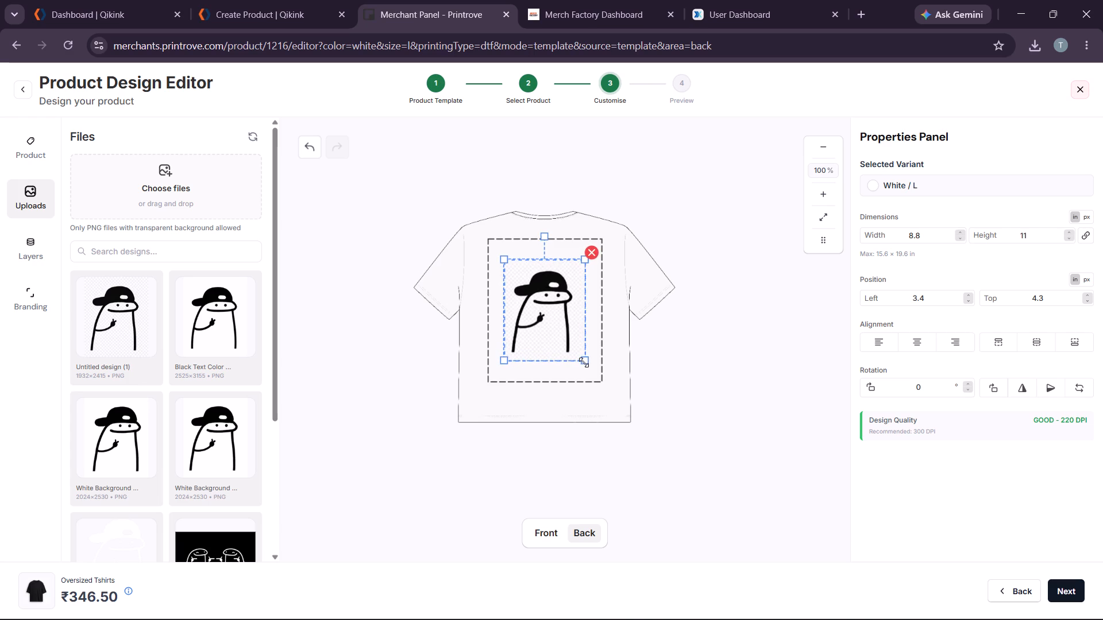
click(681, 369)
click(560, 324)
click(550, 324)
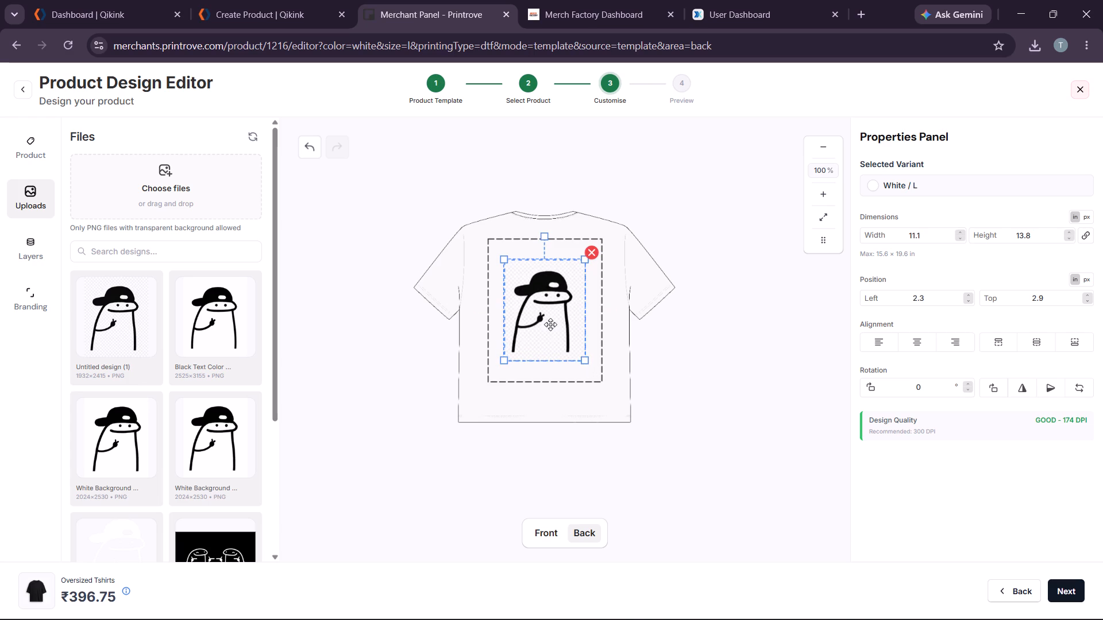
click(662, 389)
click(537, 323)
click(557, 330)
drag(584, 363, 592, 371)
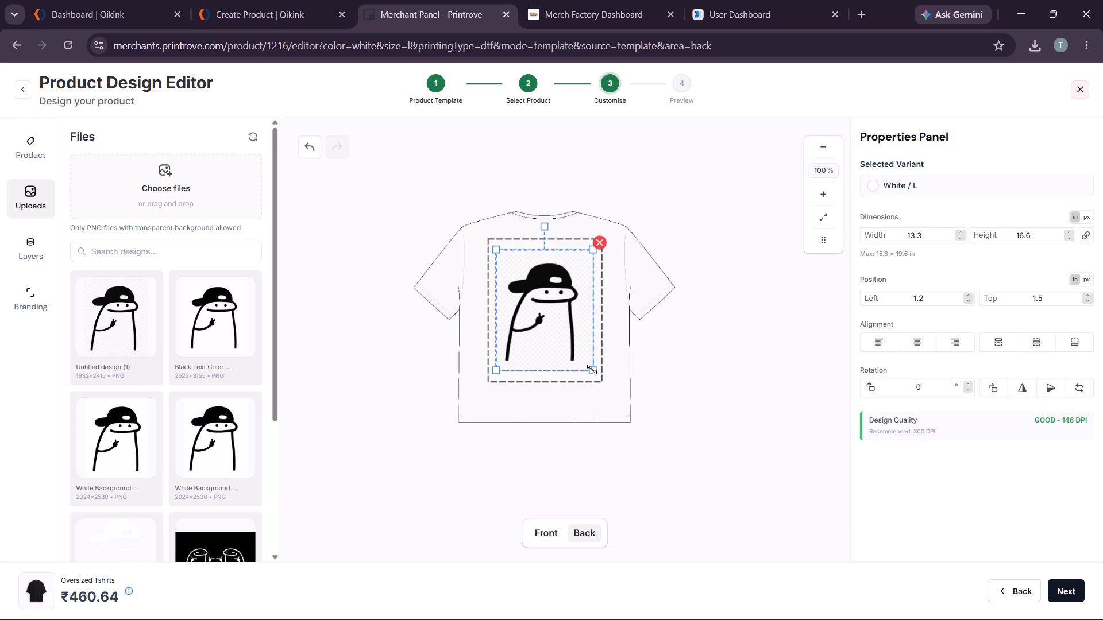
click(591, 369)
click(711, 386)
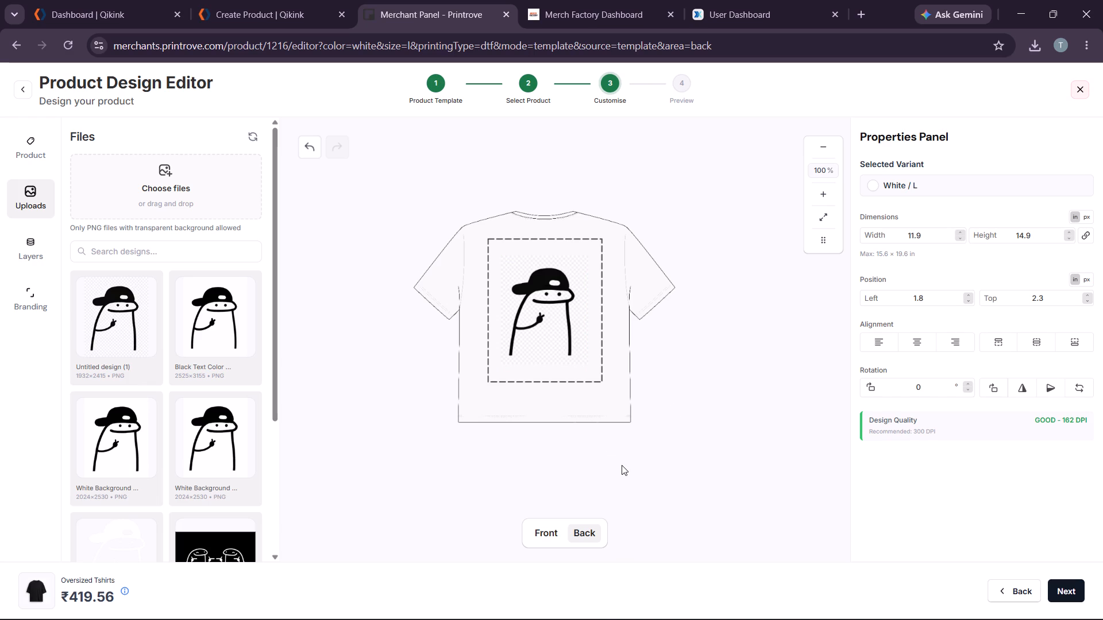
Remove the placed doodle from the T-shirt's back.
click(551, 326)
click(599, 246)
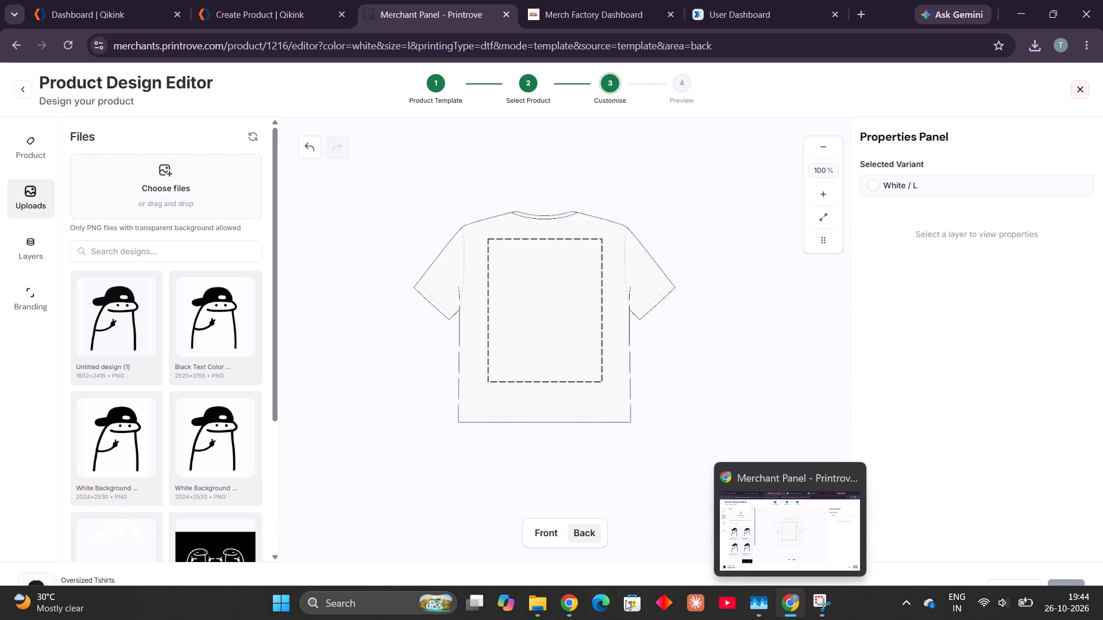
Switch to the capped doodle design in Canva.
click(567, 606)
click(934, 302)
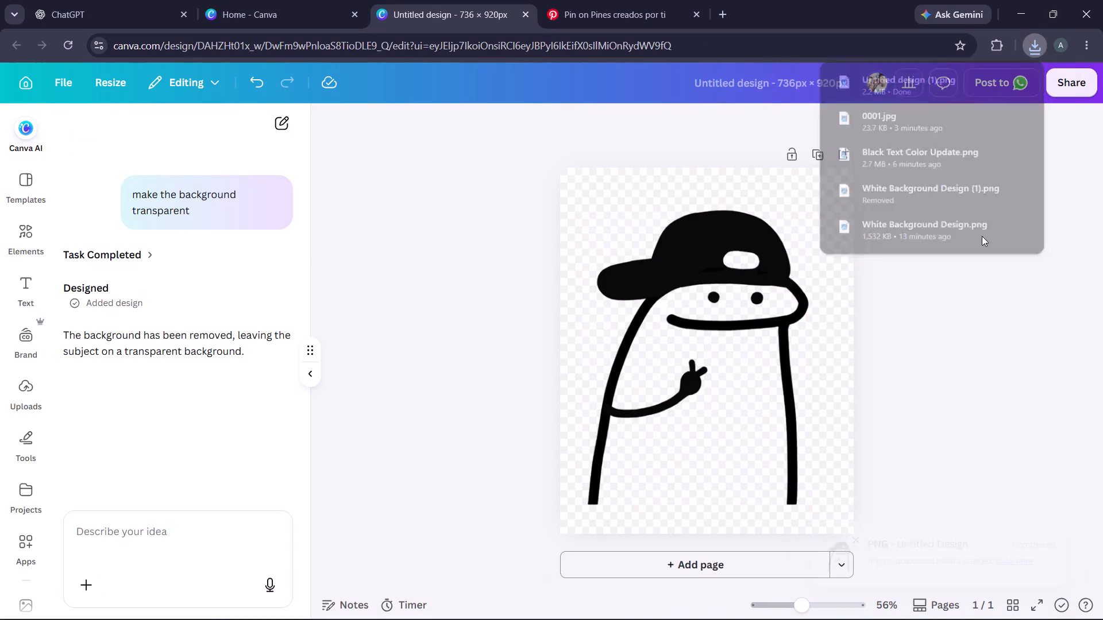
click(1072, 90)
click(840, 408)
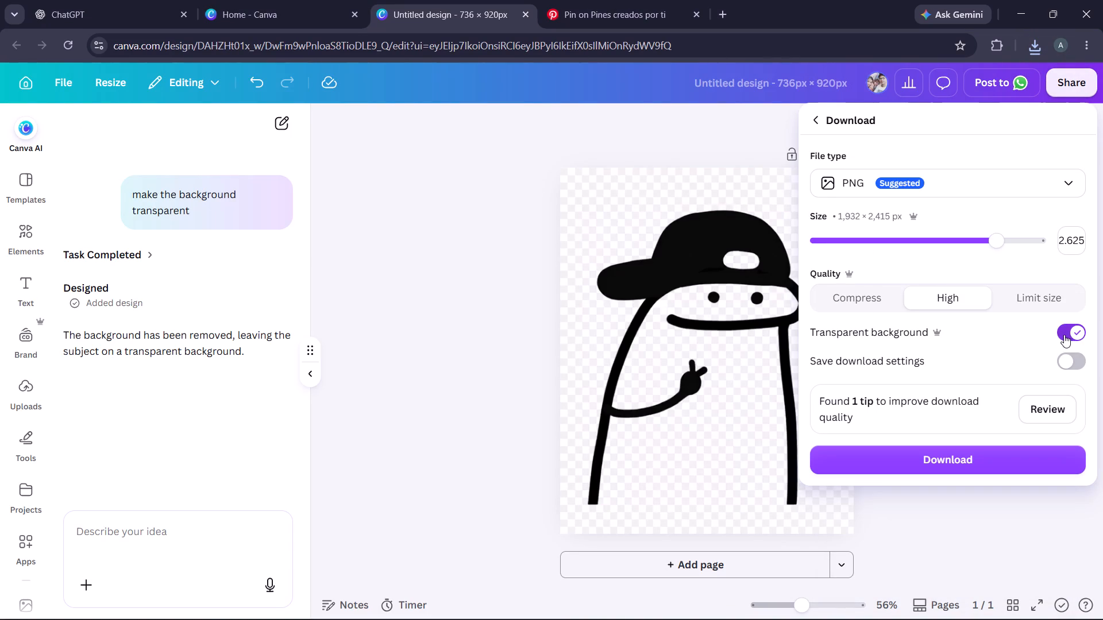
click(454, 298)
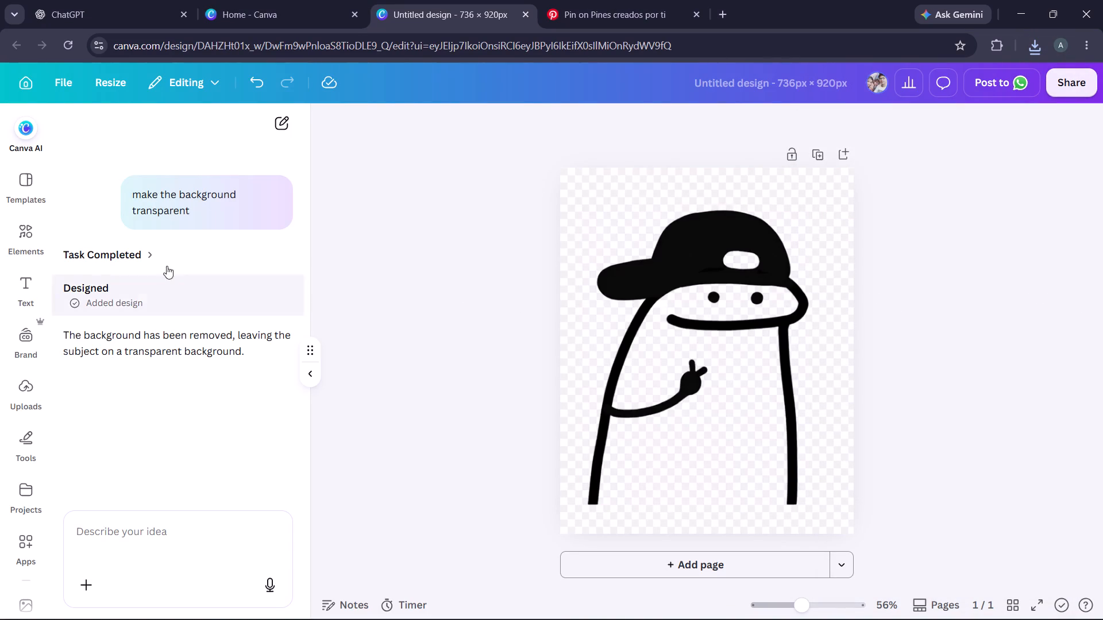
Replace the page's checkerboard background image with the solid white photo colour.
click(612, 197)
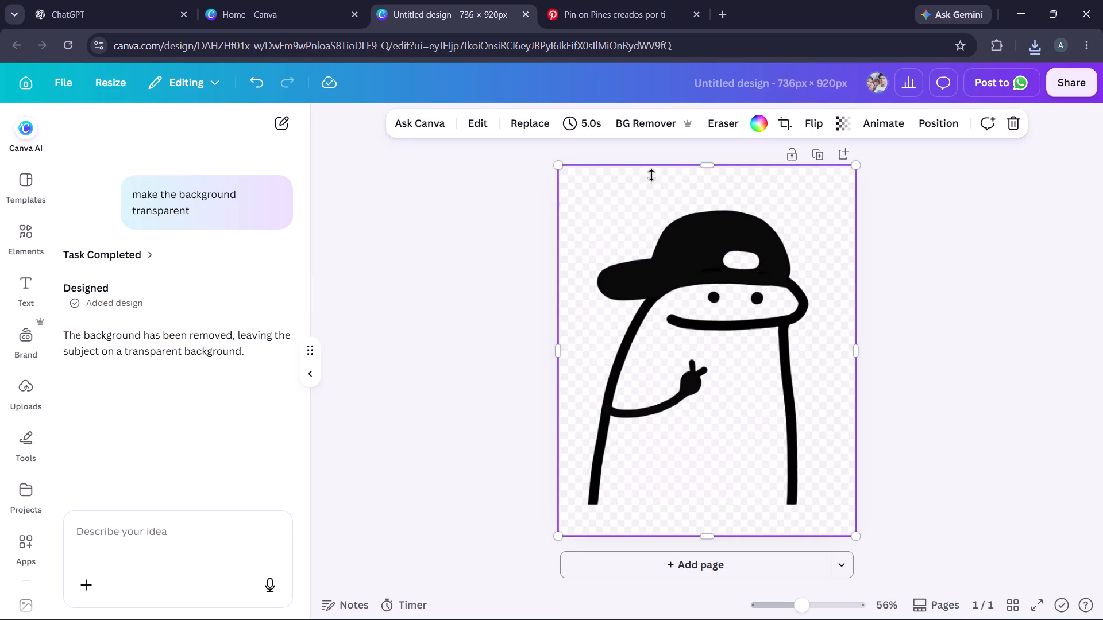
click(763, 130)
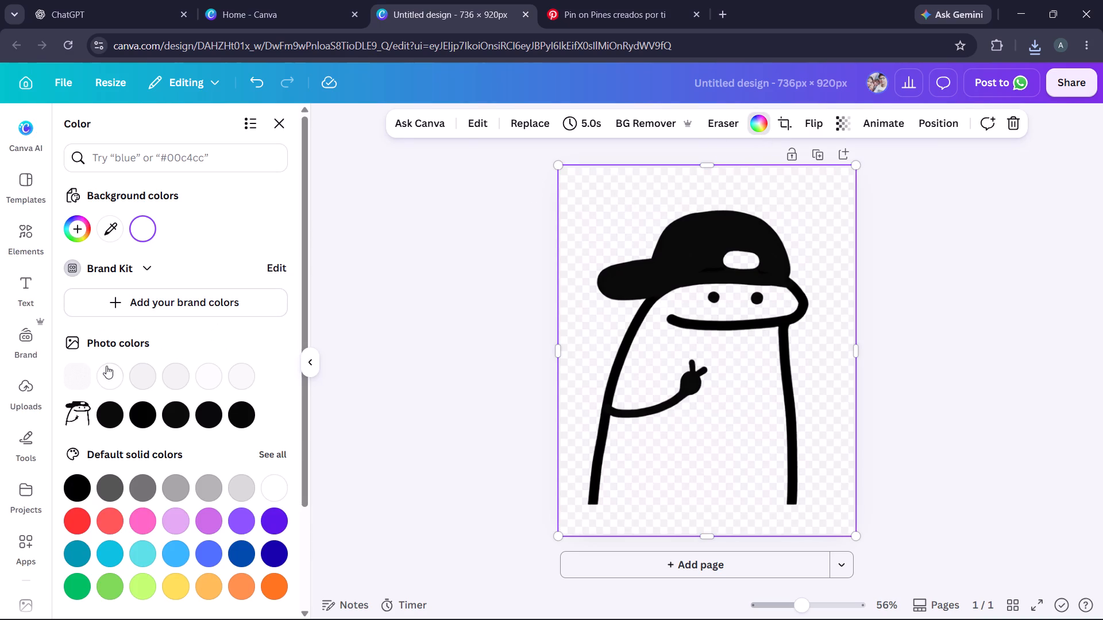
click(107, 371)
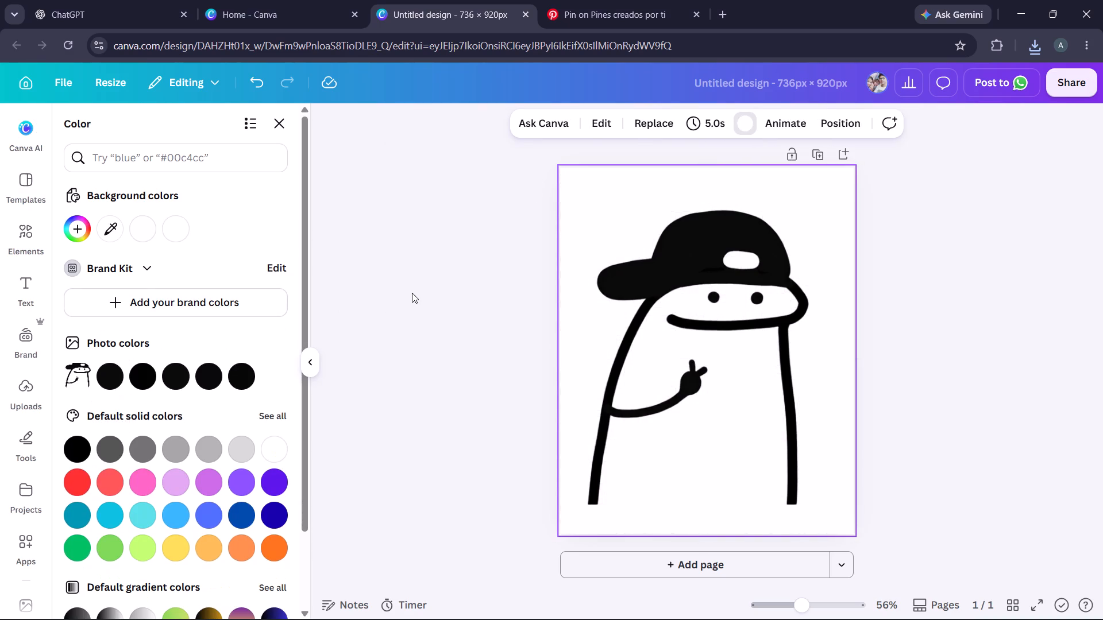
click(412, 293)
Shift the capped doodle slightly toward the page's right edge.
drag(738, 371, 745, 371)
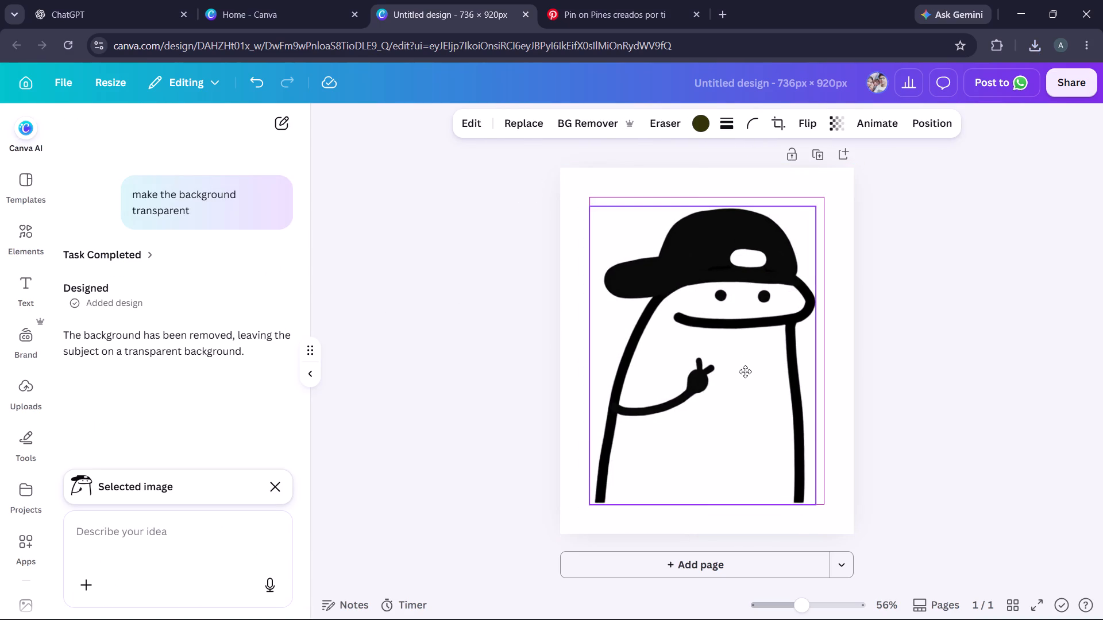
drag(745, 371, 750, 373)
click(752, 369)
click(751, 363)
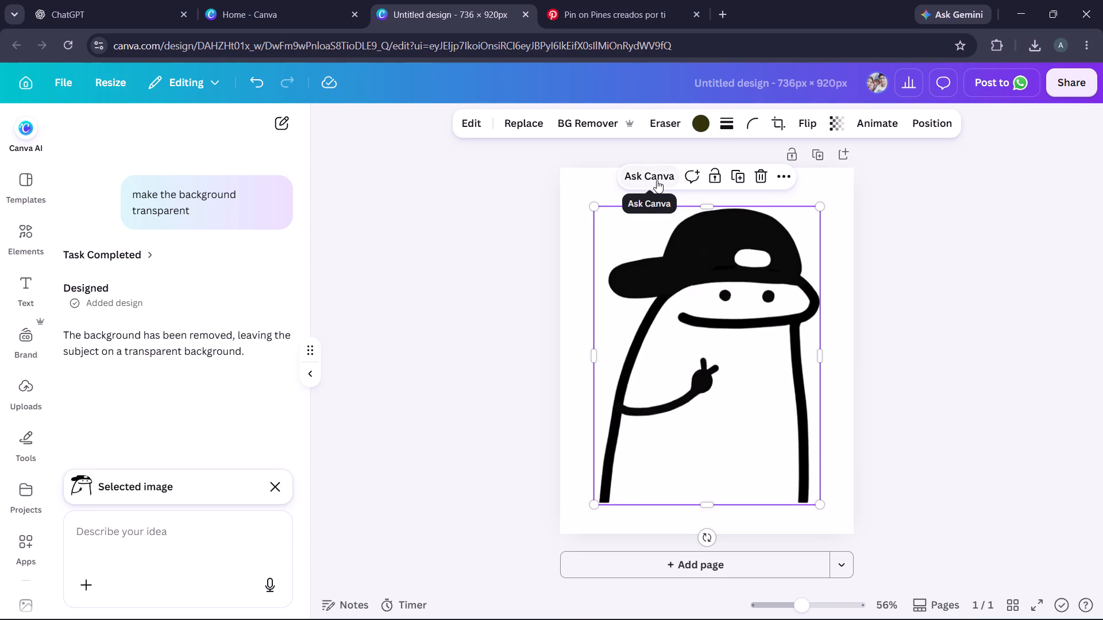
click(927, 232)
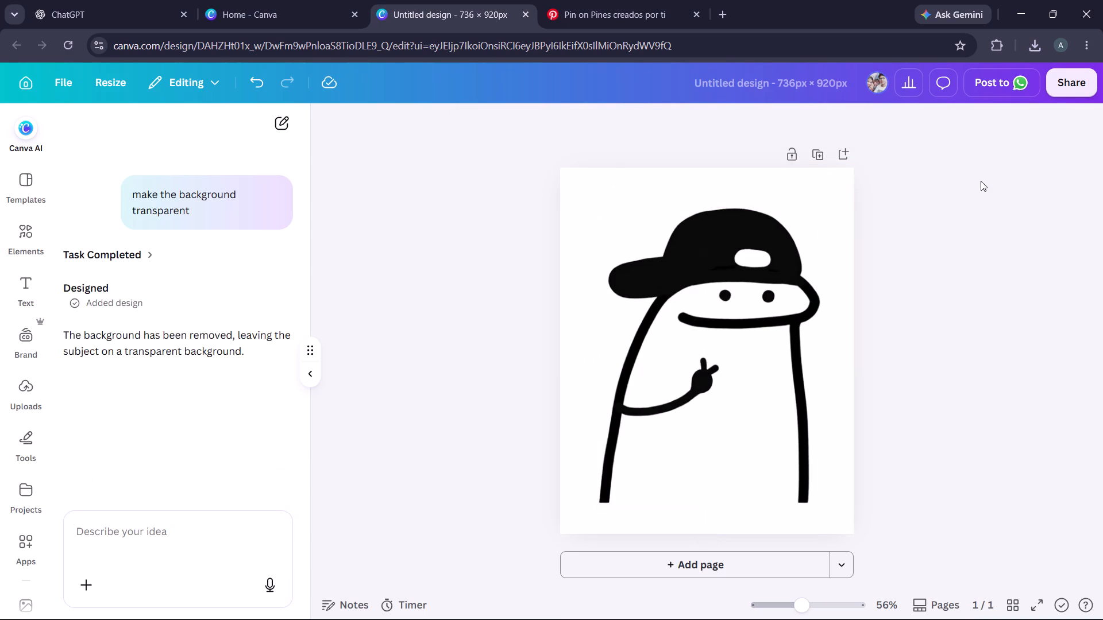
Download only the selected doodle as a high-quality PNG at size 2.875 (1,630 × 2,151 px) with a transparent background.
click(723, 395)
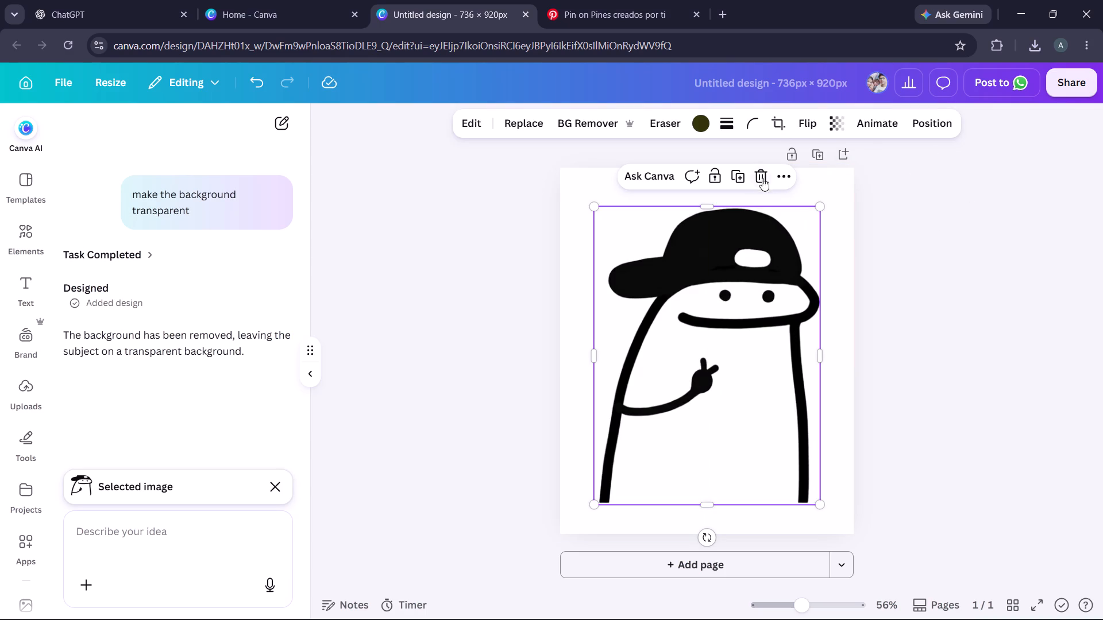
click(778, 176)
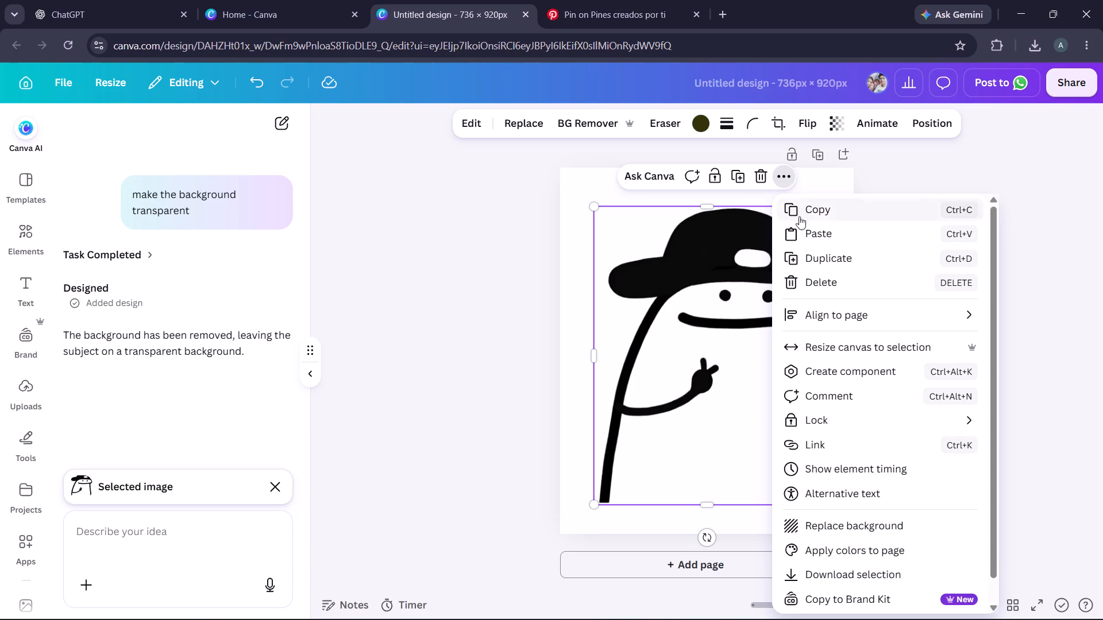
scroll(840, 375, down, 1)
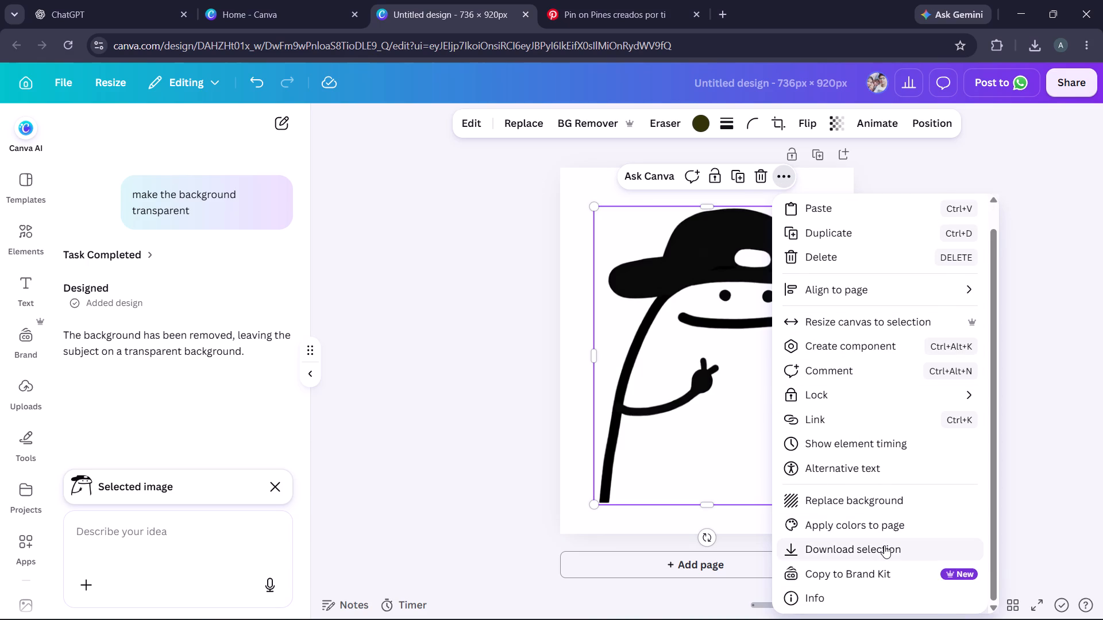
click(884, 545)
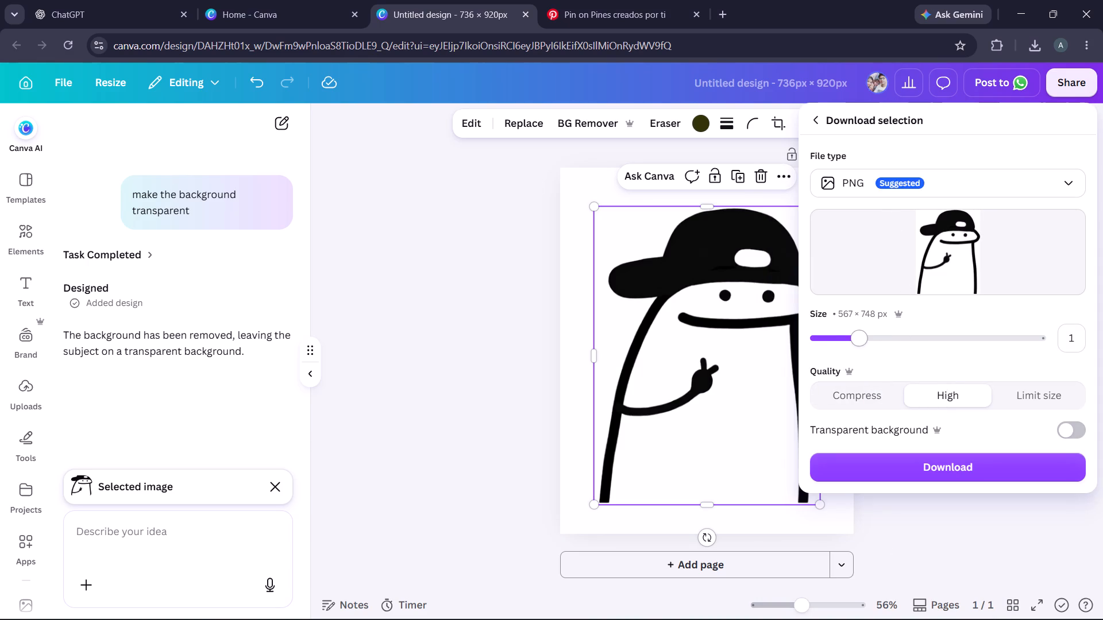
drag(861, 342, 1011, 370)
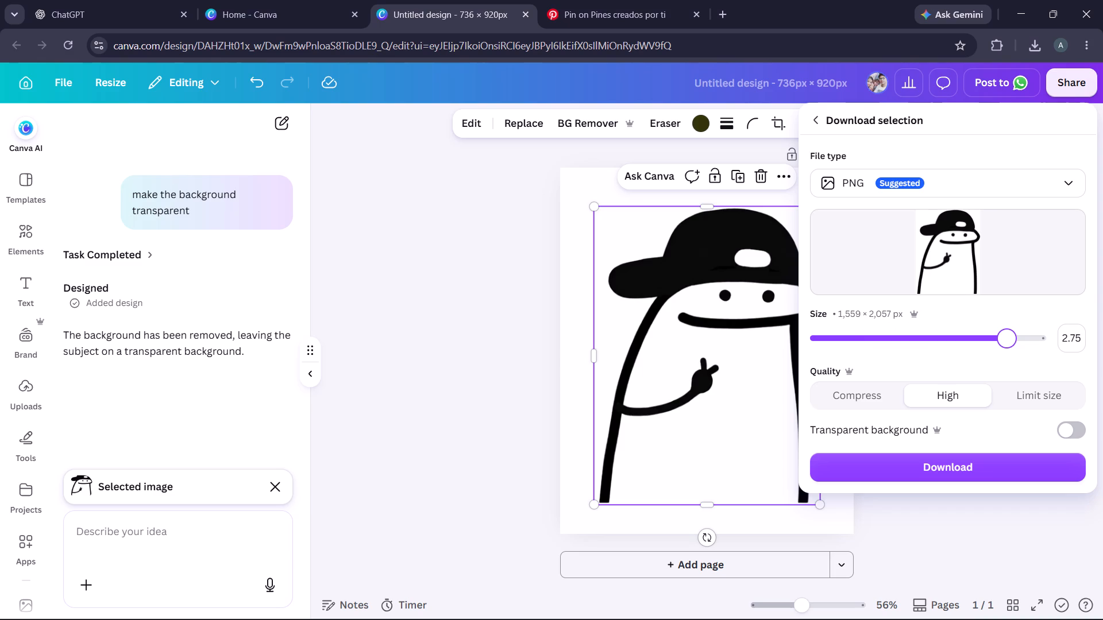
drag(1011, 370, 999, 376)
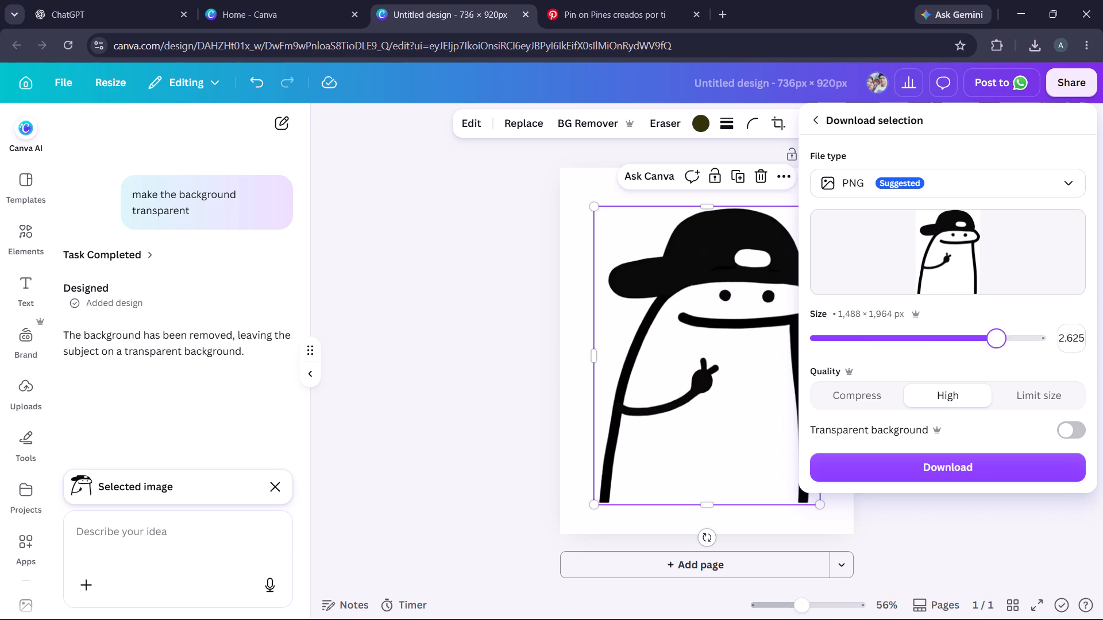
drag(999, 376, 1021, 379)
click(1068, 431)
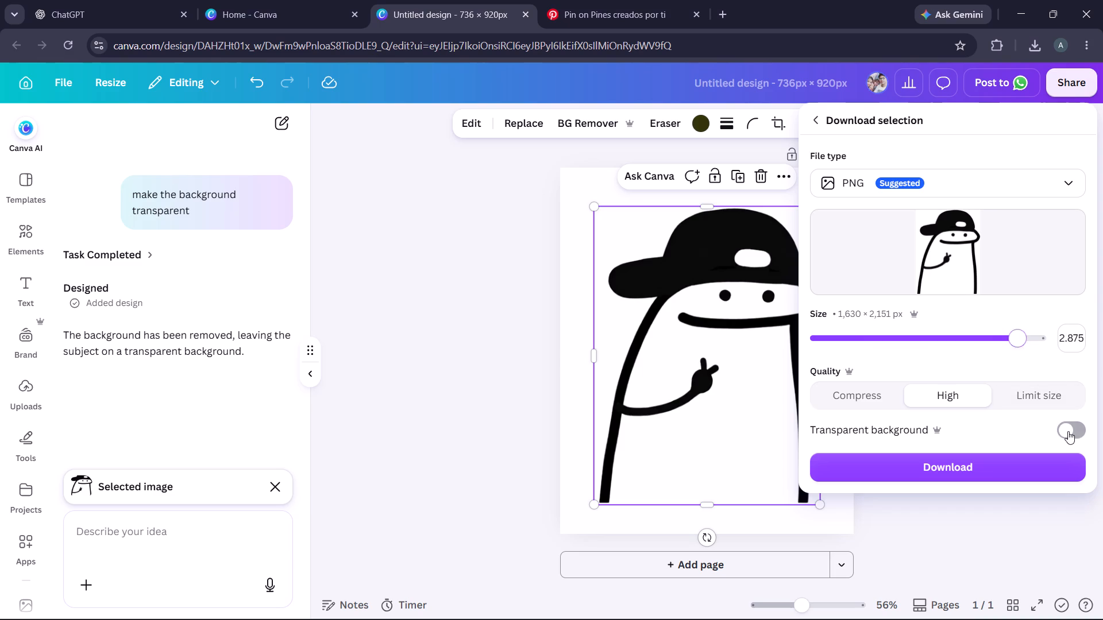
click(1016, 464)
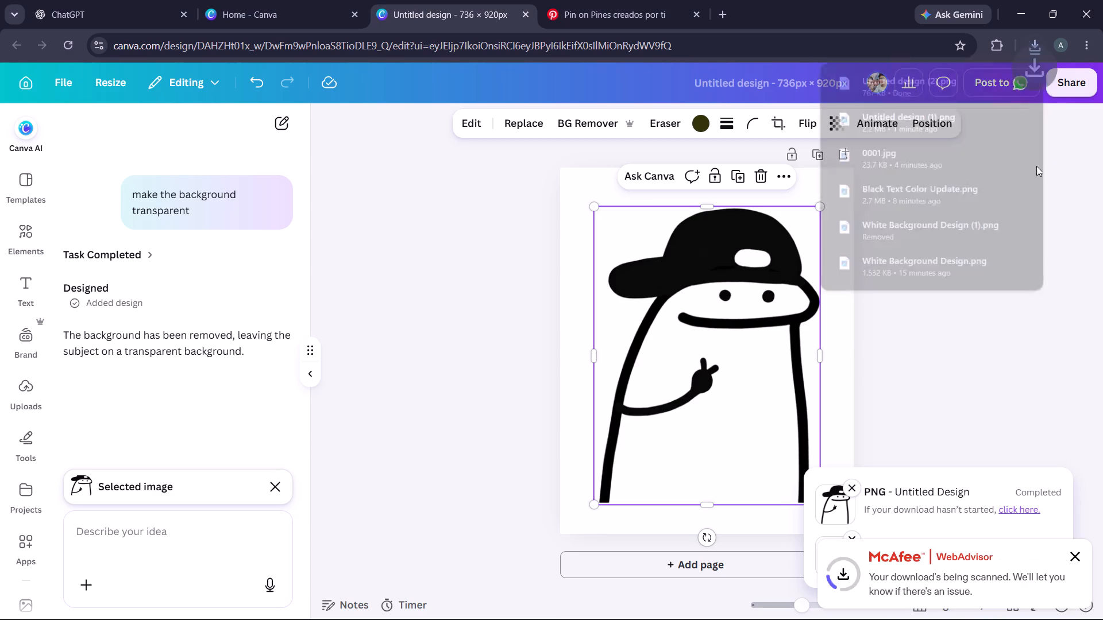
Switch to the Printrove product design editor and upload Untitled design (2) from Downloads.
click(1021, 11)
click(164, 197)
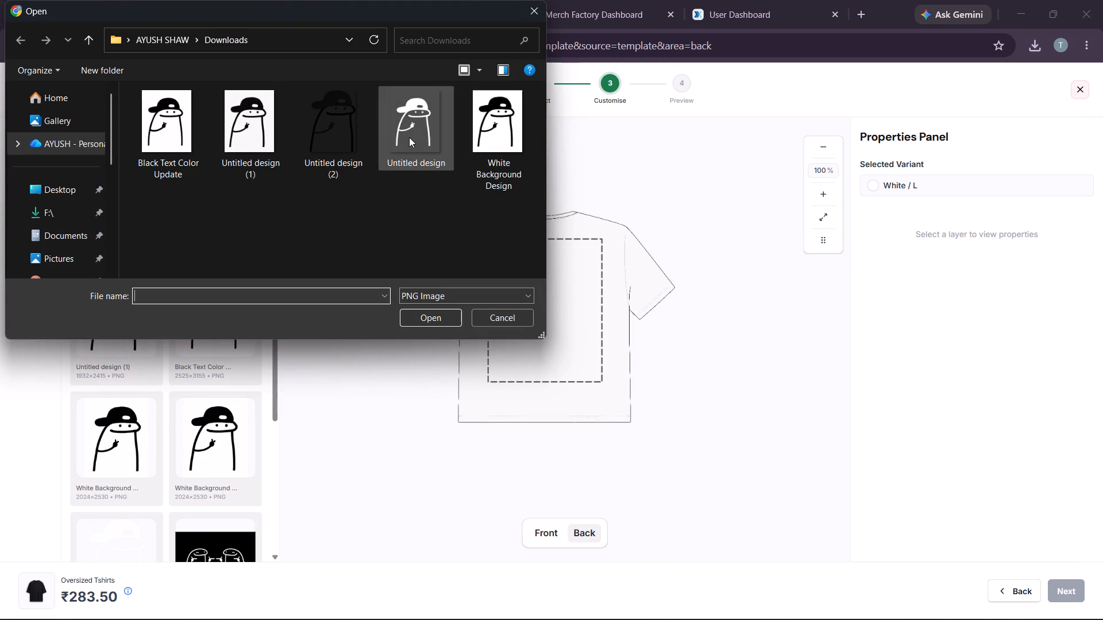
click(335, 141)
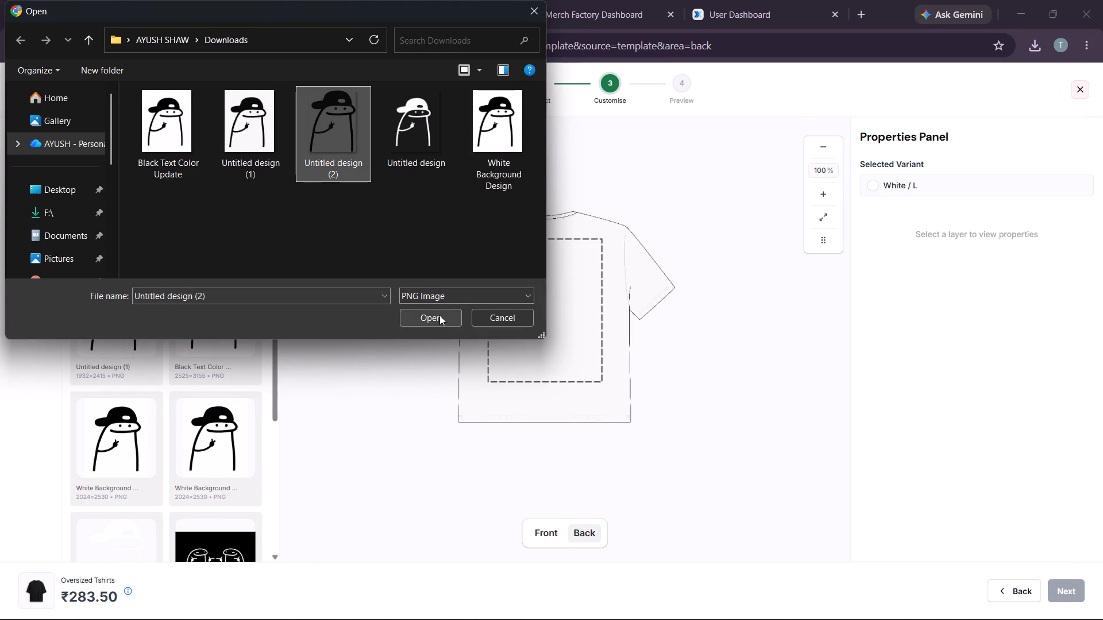
click(439, 315)
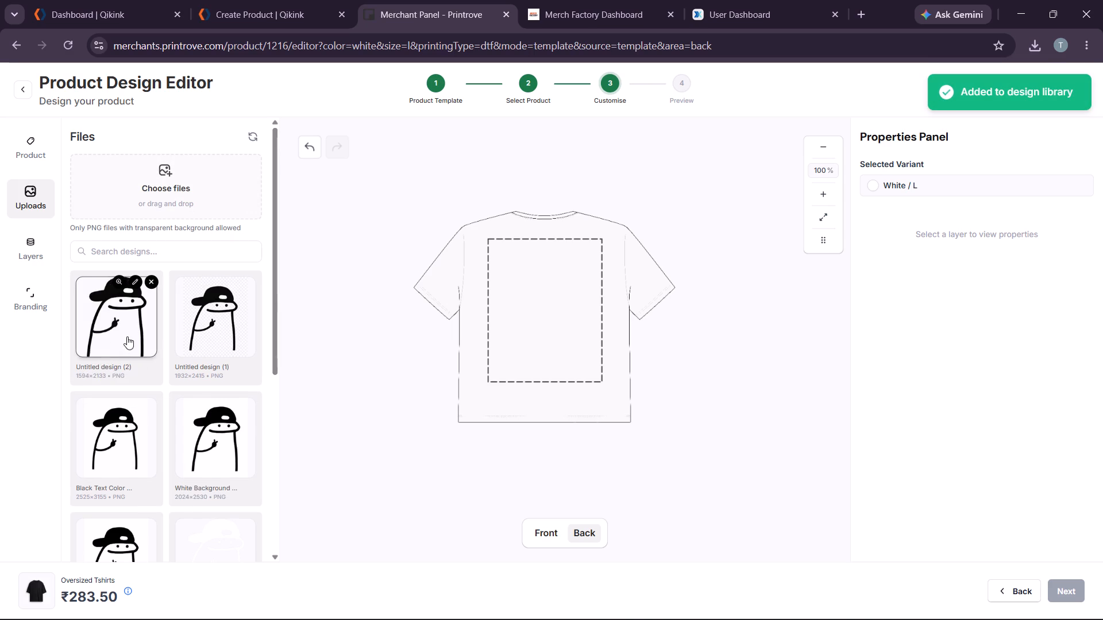
Place Untitled design (2) on the white T-shirt's back and enlarge it to about 10.4 × 13.9 in.
click(127, 334)
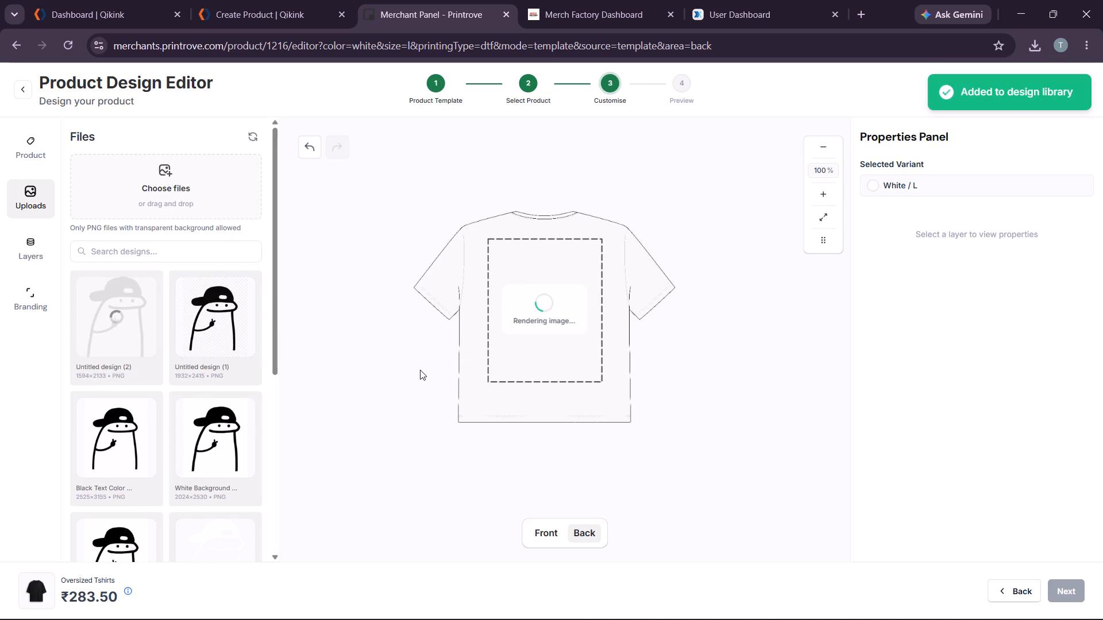
click(420, 370)
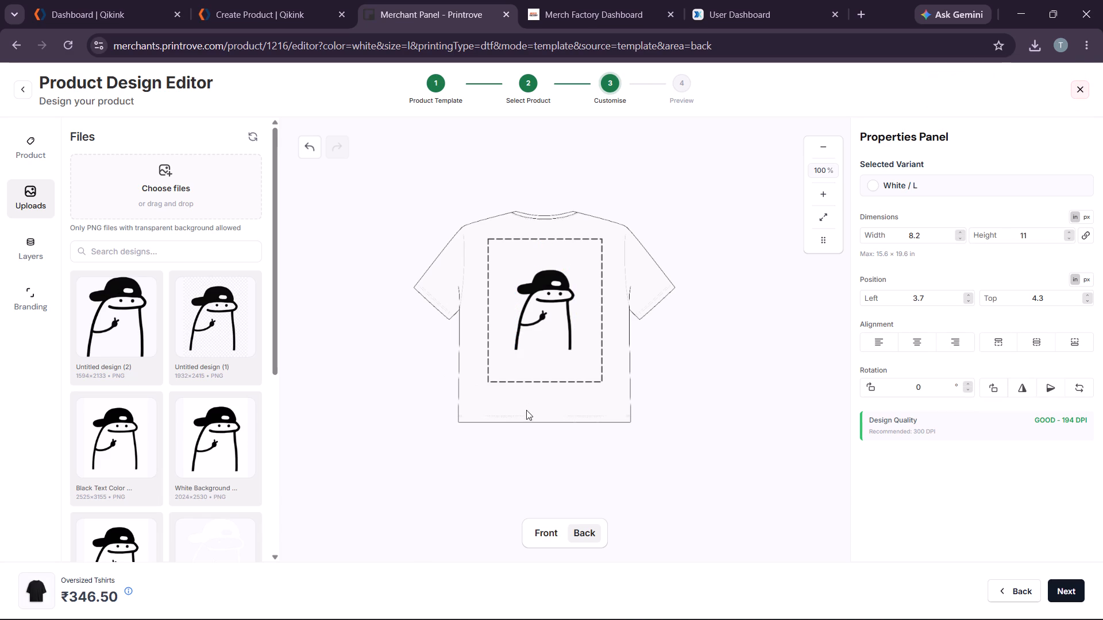
click(544, 316)
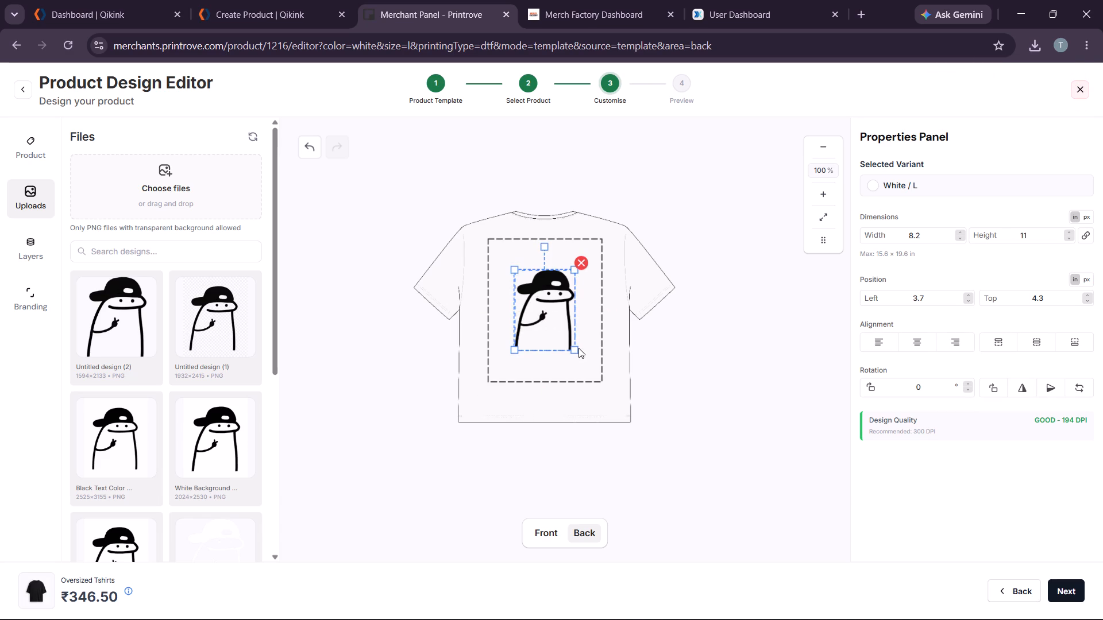
click(569, 350)
drag(574, 352, 583, 361)
click(794, 371)
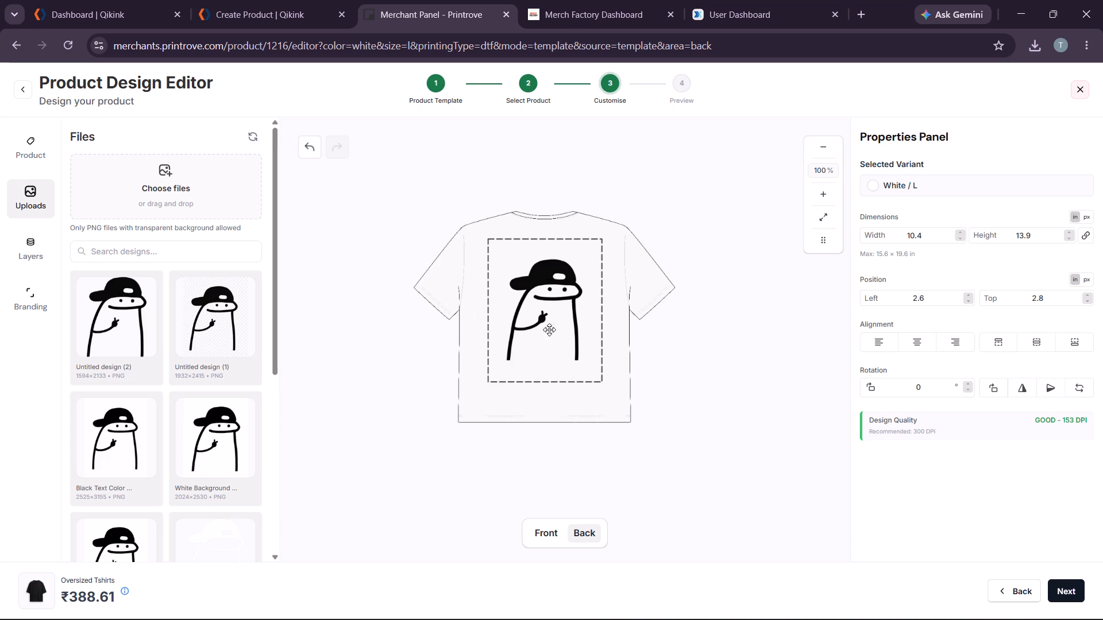
click(531, 324)
click(643, 346)
Select all available T-shirt colours for the product template.
click(34, 149)
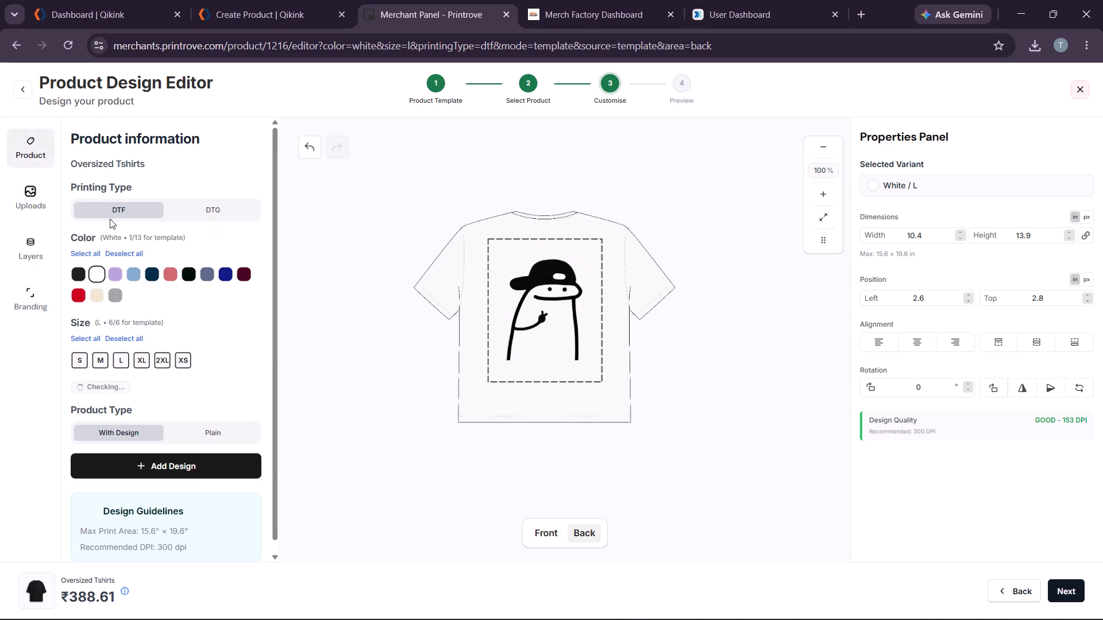
click(92, 251)
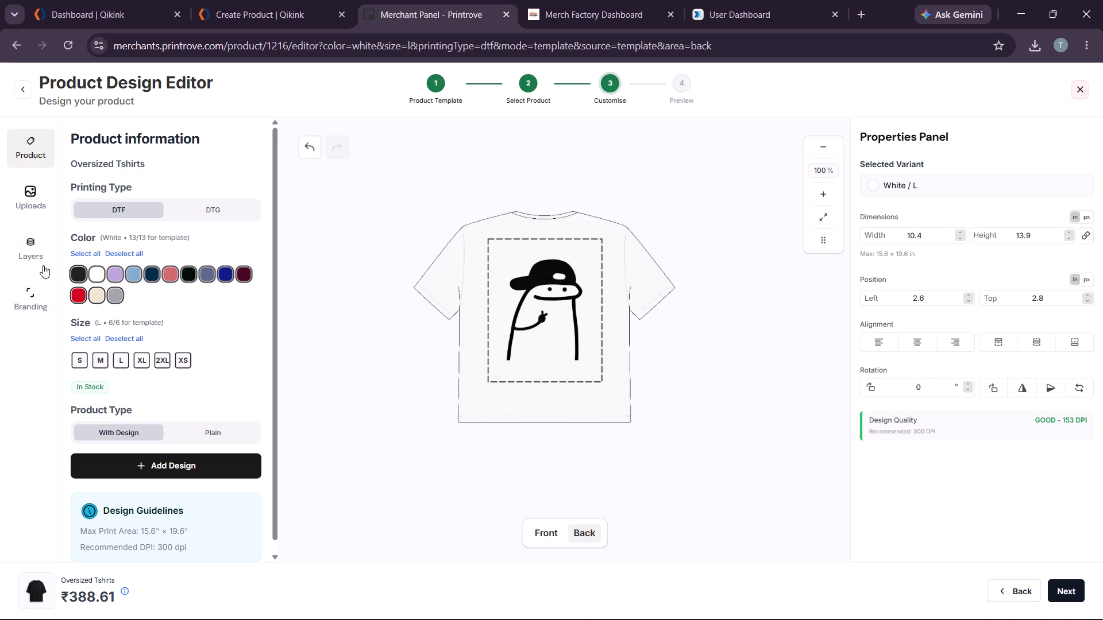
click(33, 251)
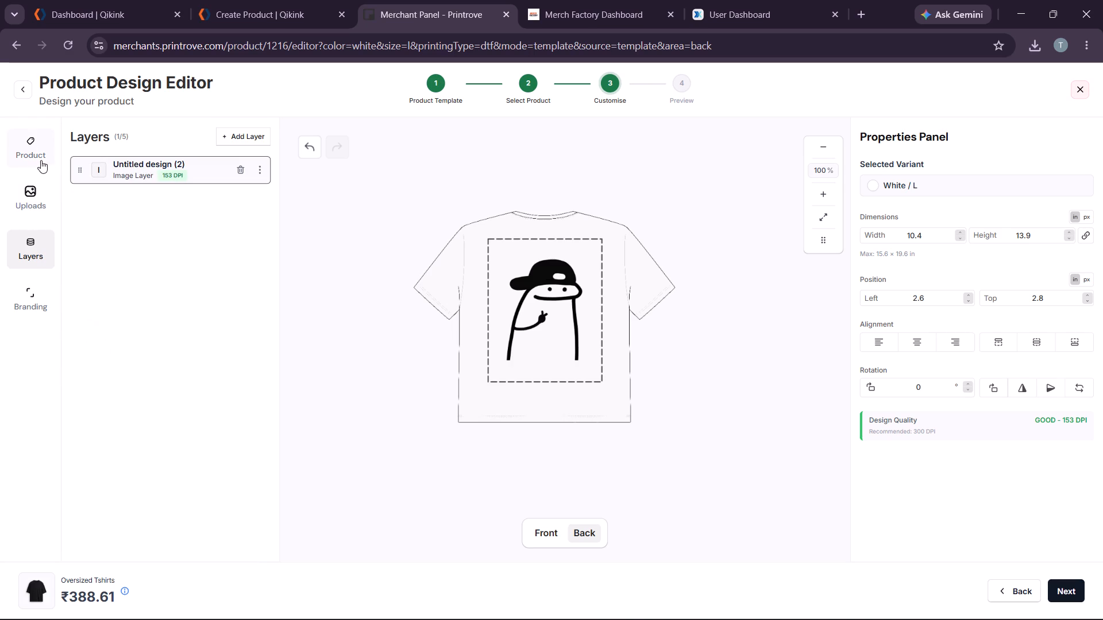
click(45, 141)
Enlarge the doodle on the T-shirt's back to about 10.7 × 14.3 in, keeping it centred in the print area.
click(557, 316)
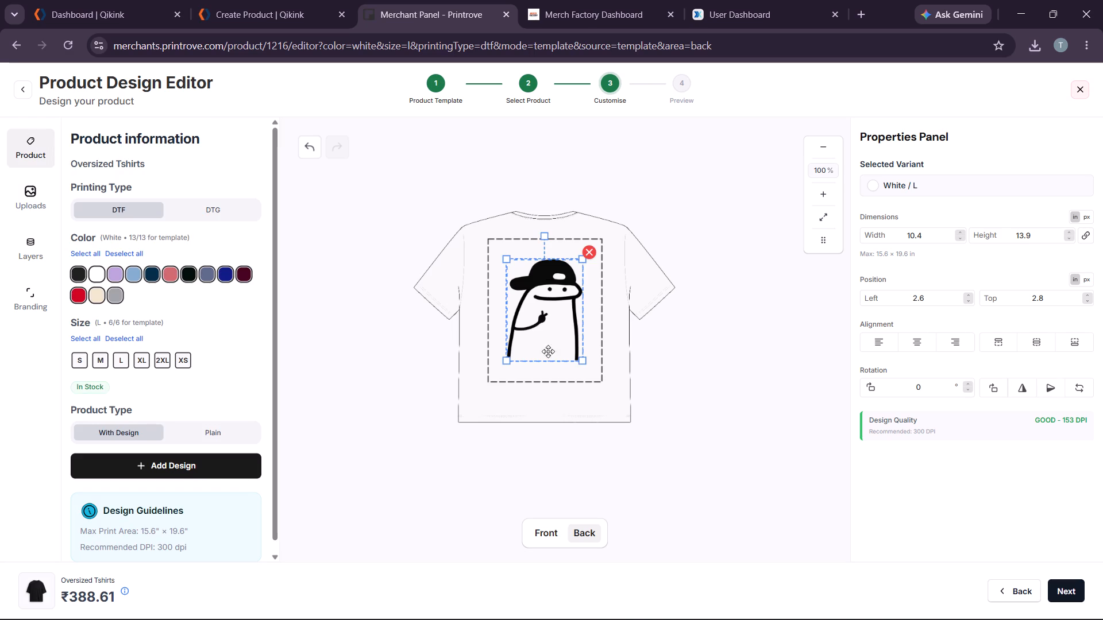
click(580, 361)
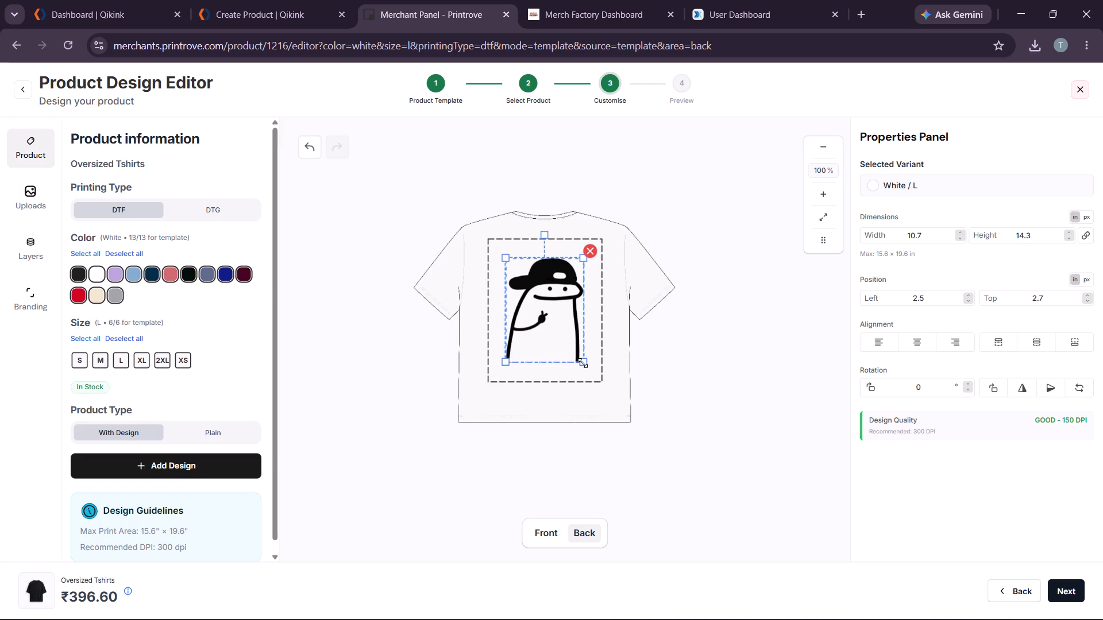
click(650, 346)
click(539, 309)
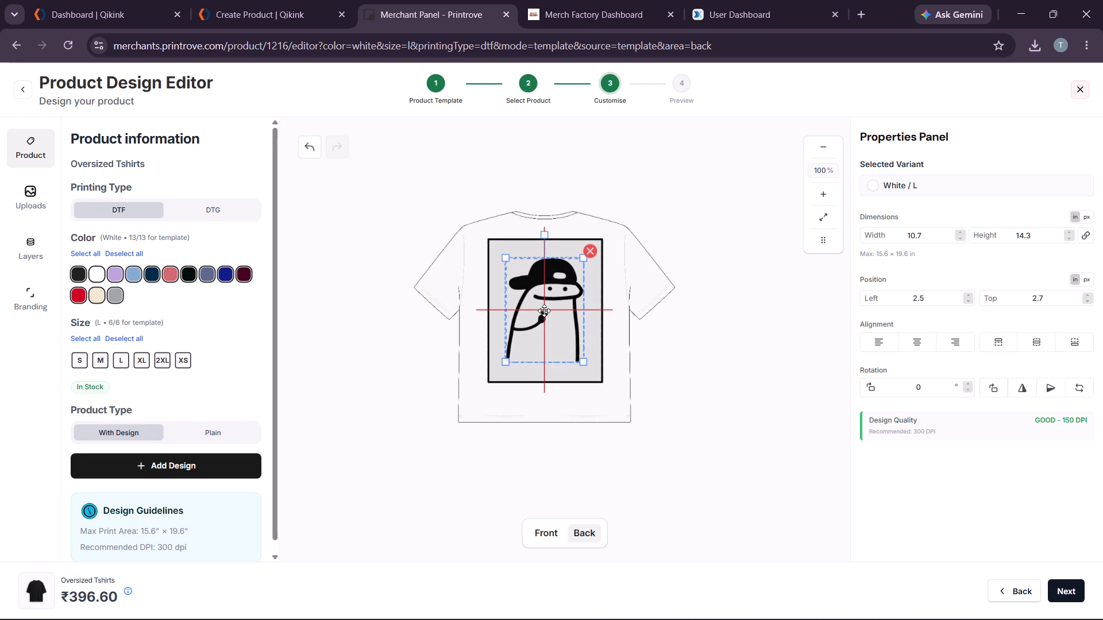
click(747, 366)
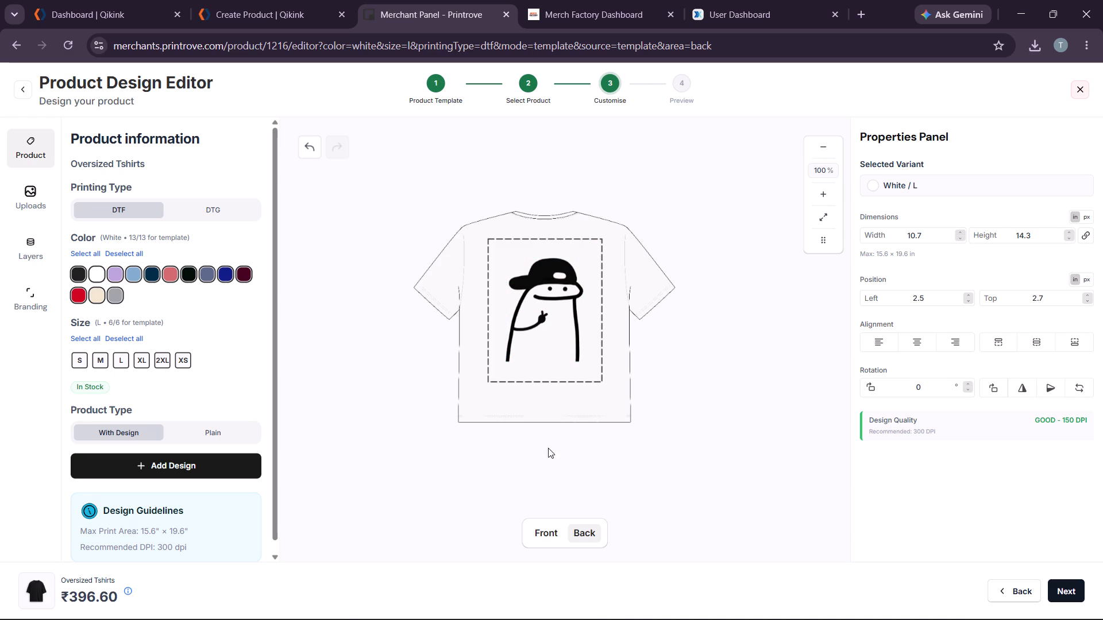
Switch the design view to the T-shirt's front.
scroll(537, 492, down, 2)
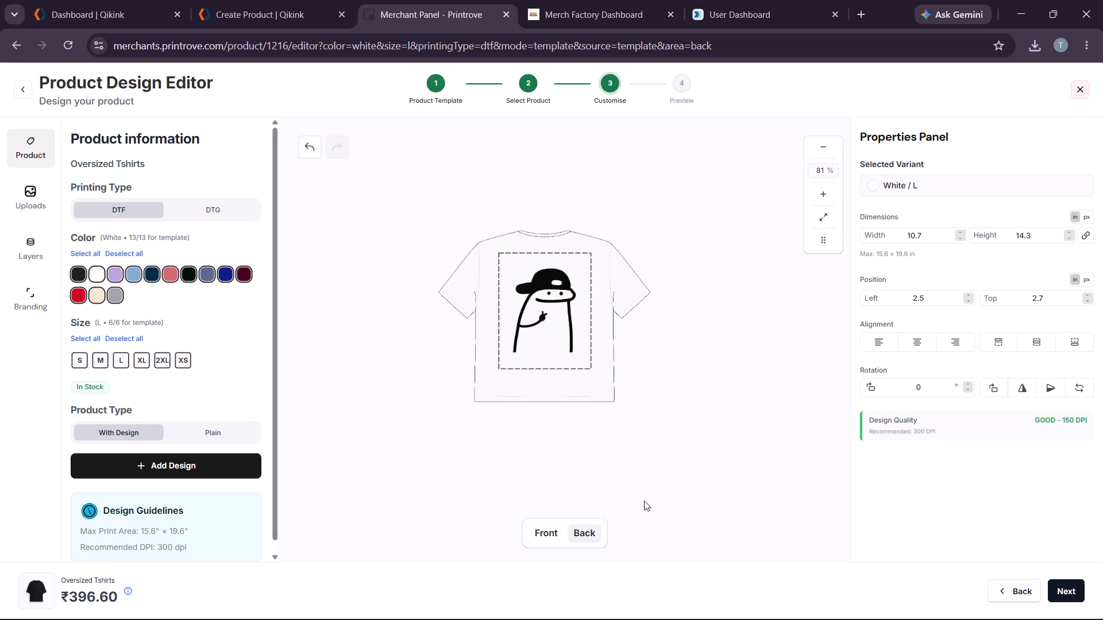
scroll(645, 499, up, 5)
click(557, 536)
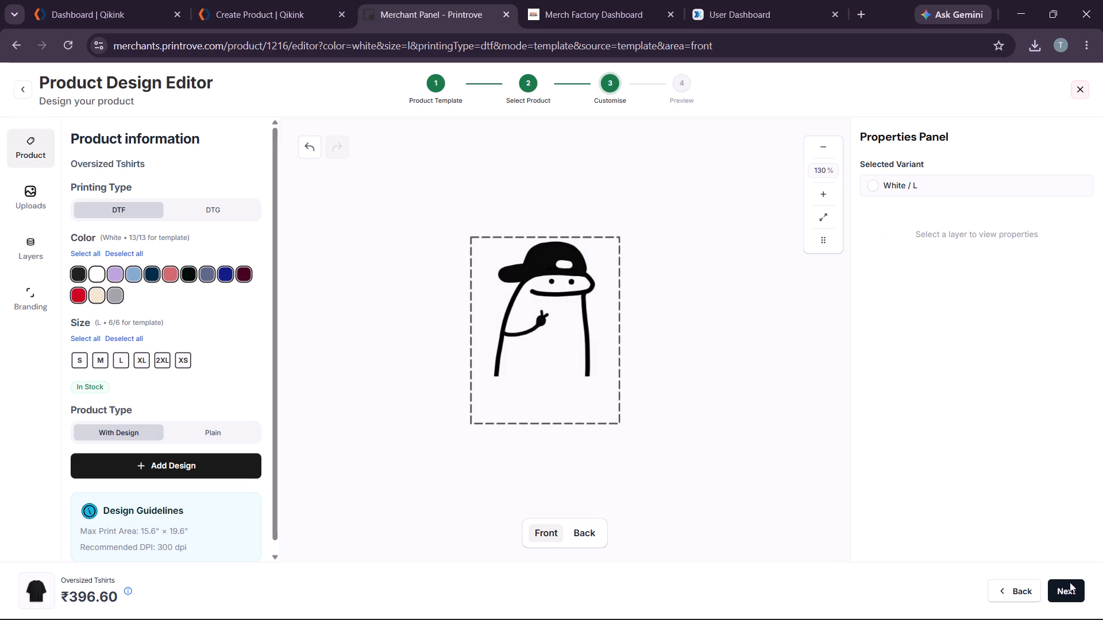
Proceed to the mockup preview, add the Flat 2 view to the selection and download all three mockups.
click(1067, 591)
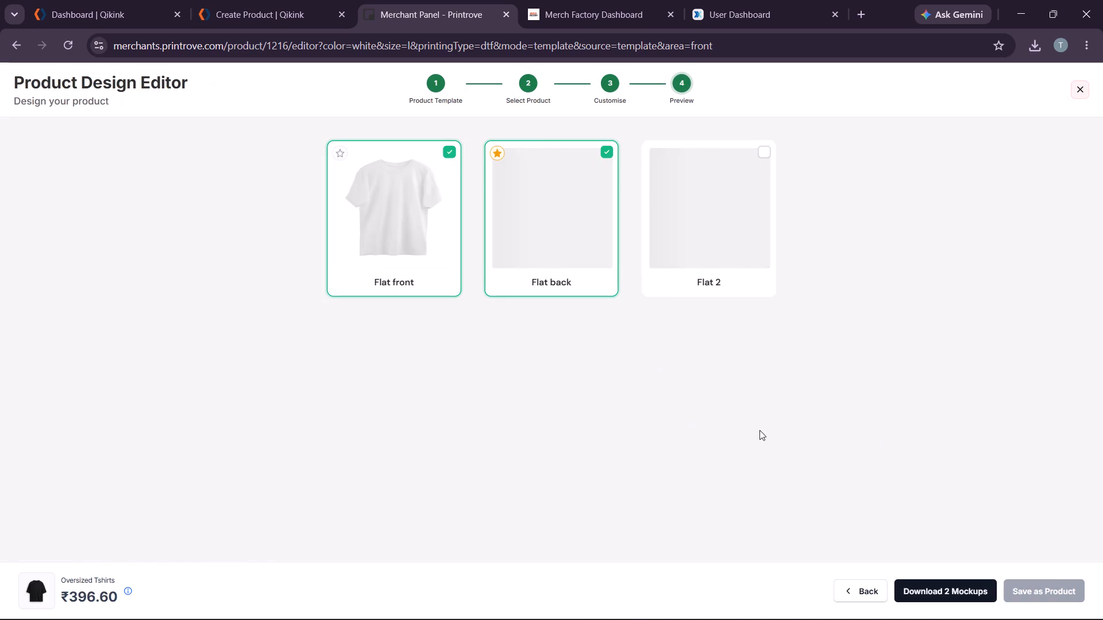
click(725, 254)
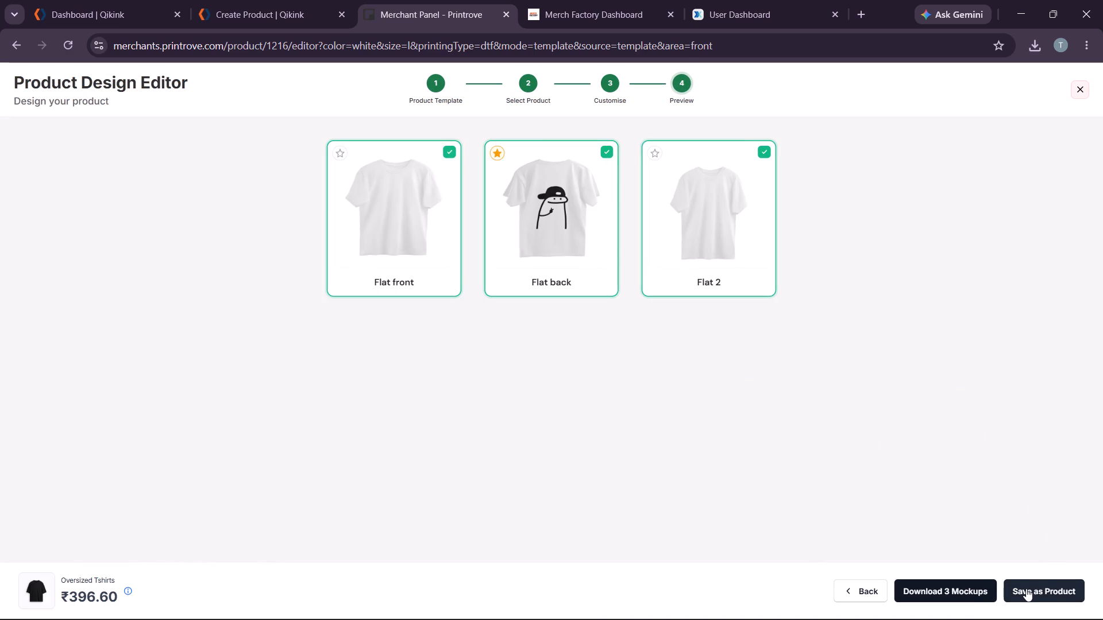
click(976, 598)
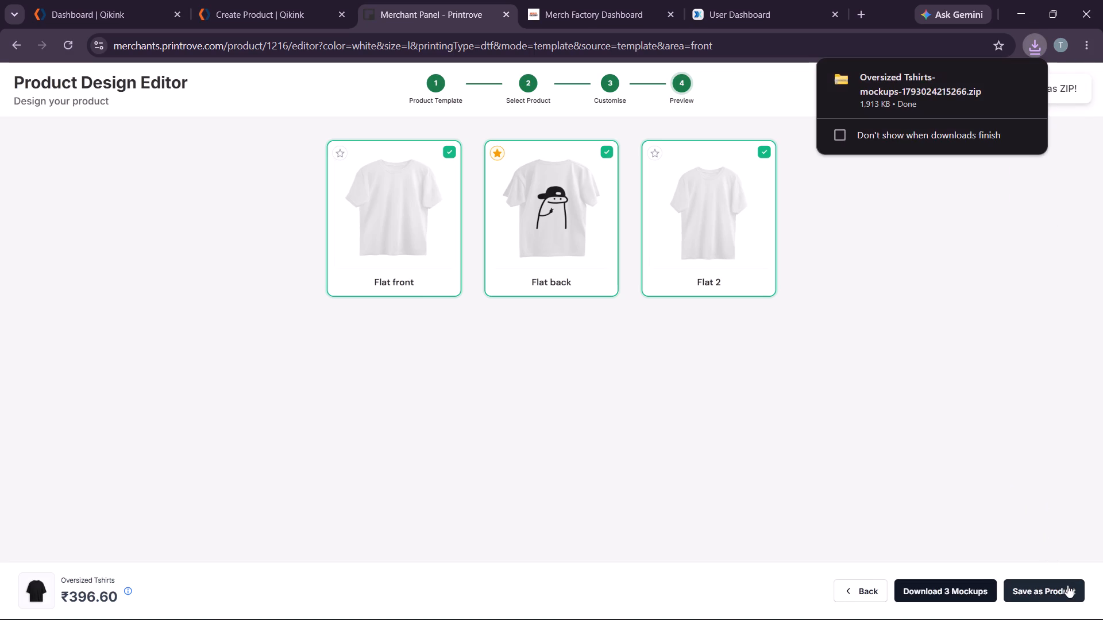
Save the design as a product named Oversized T shirt 002, keeping the default SKUs and no collection.
click(1065, 586)
scroll(686, 414, down, 3)
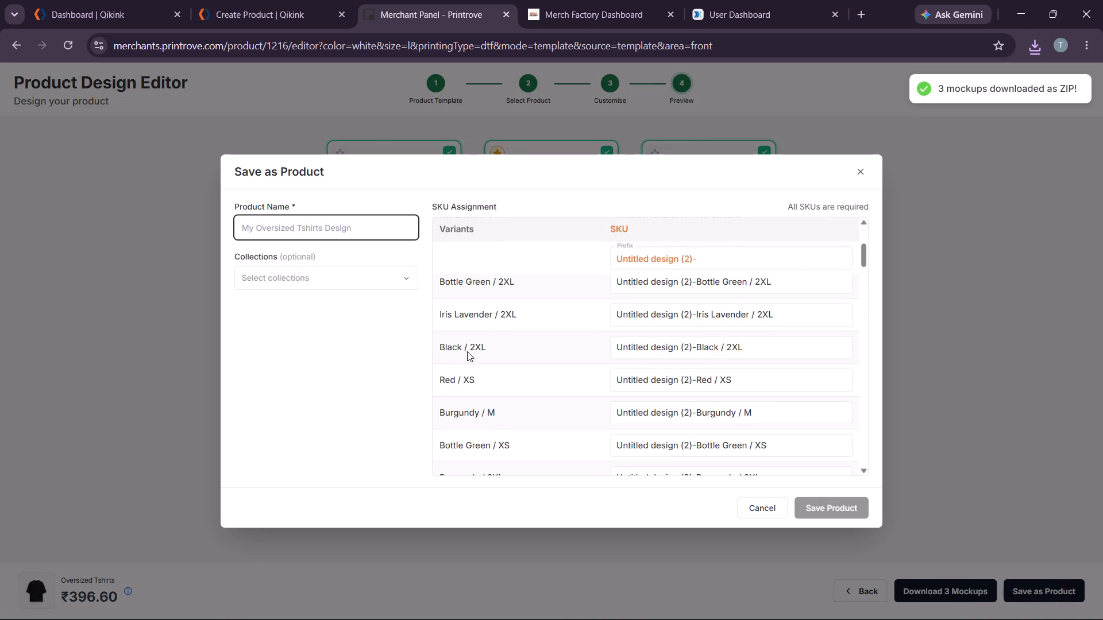
click(369, 230)
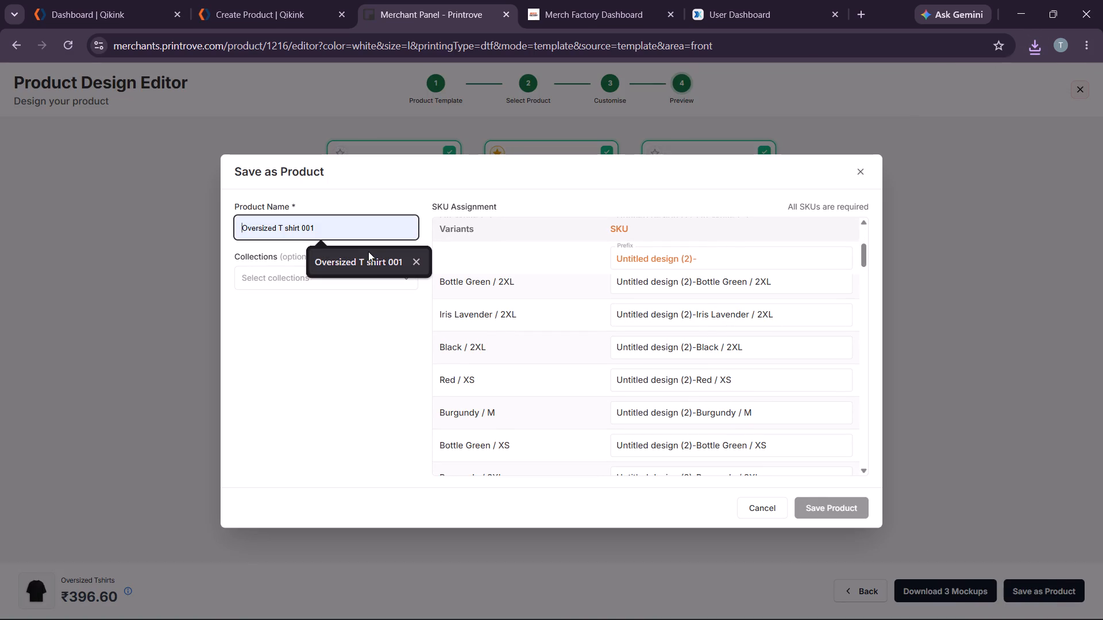
click(368, 254)
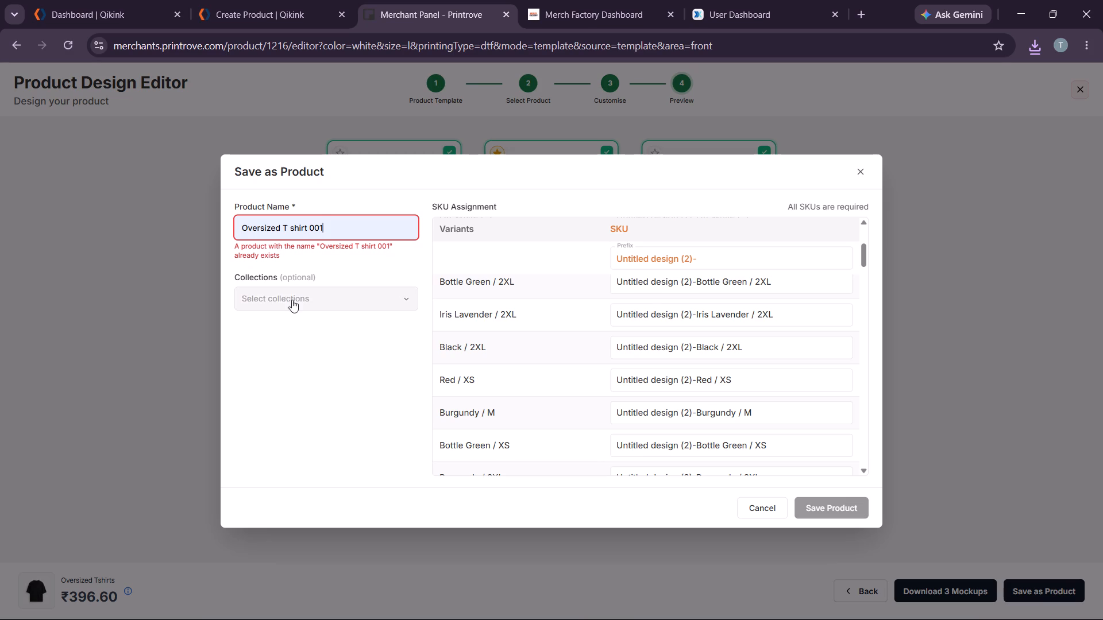
key(BackSpace)
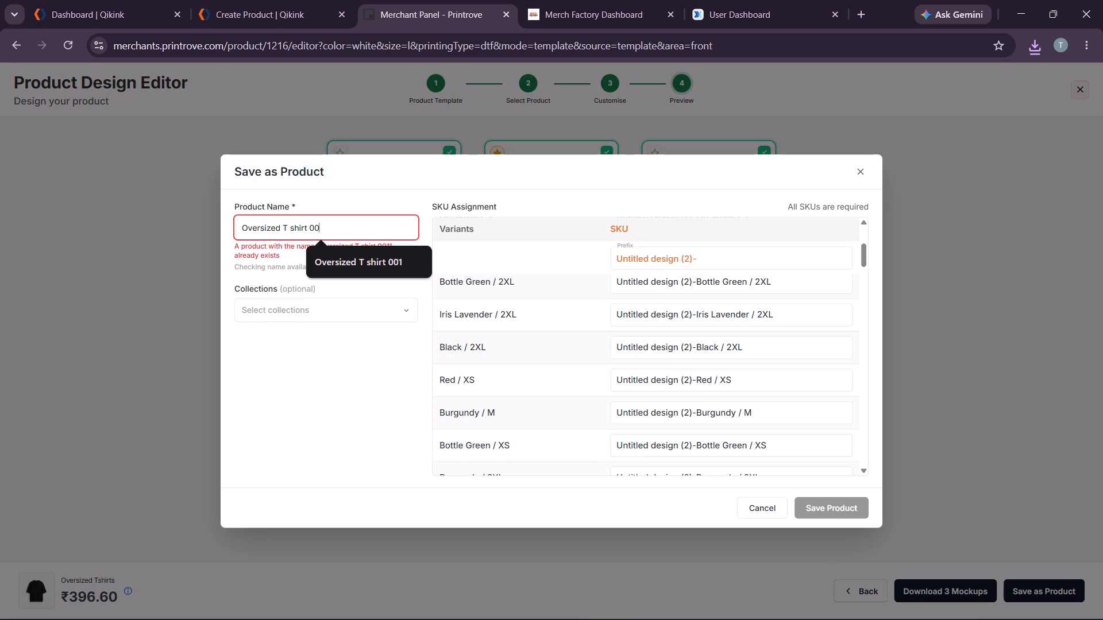
key(2)
click(319, 280)
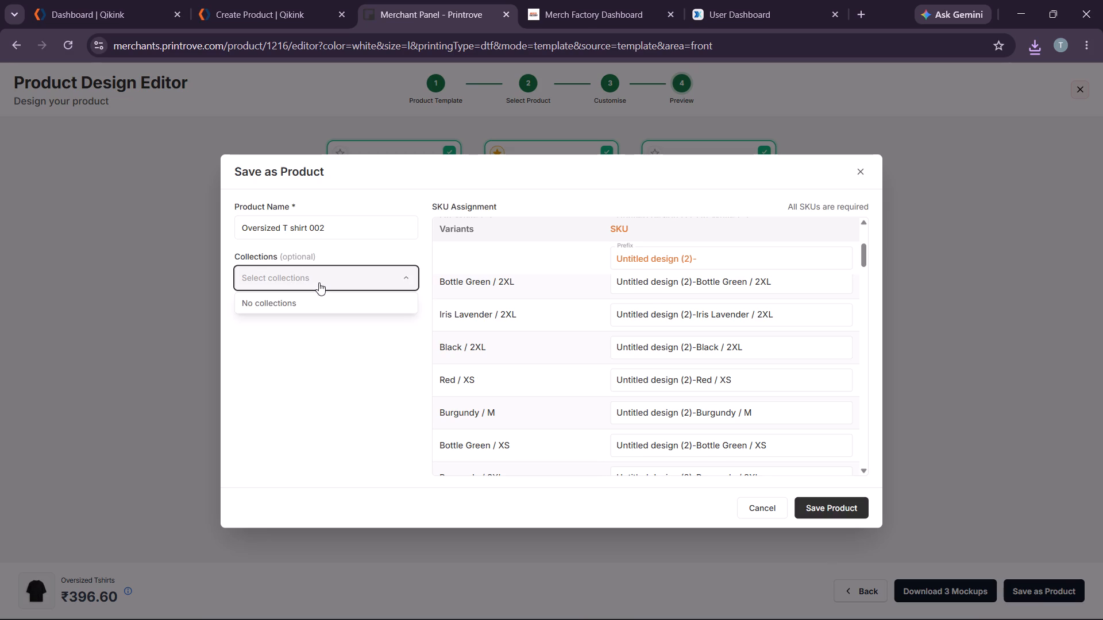
click(326, 284)
scroll(603, 381, down, 11)
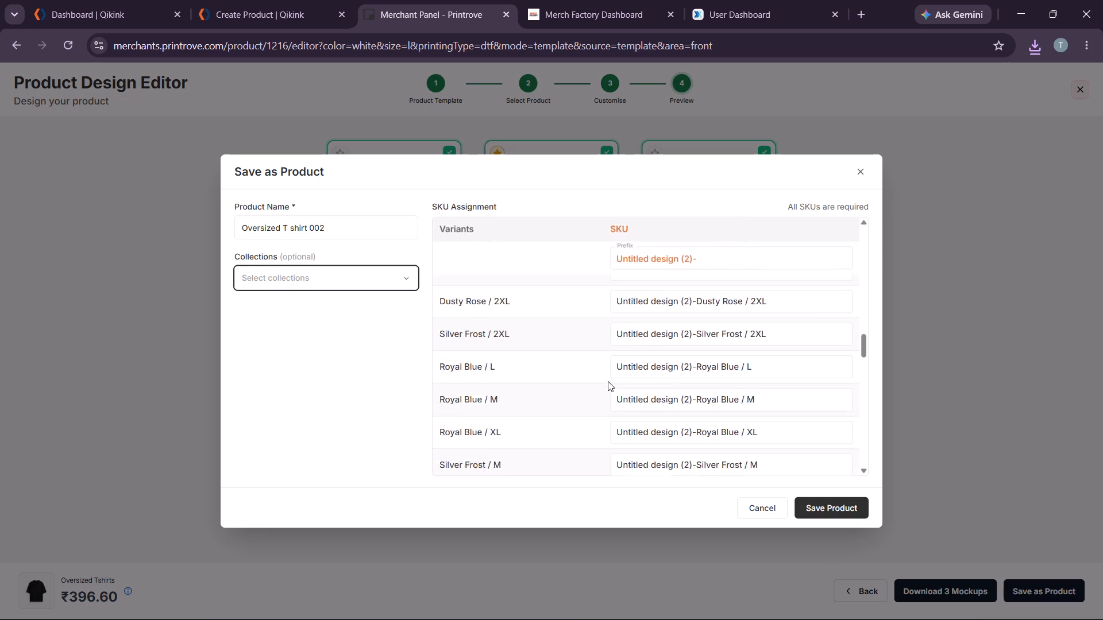
scroll(608, 381, down, 2)
scroll(610, 381, up, 9)
scroll(611, 381, up, 12)
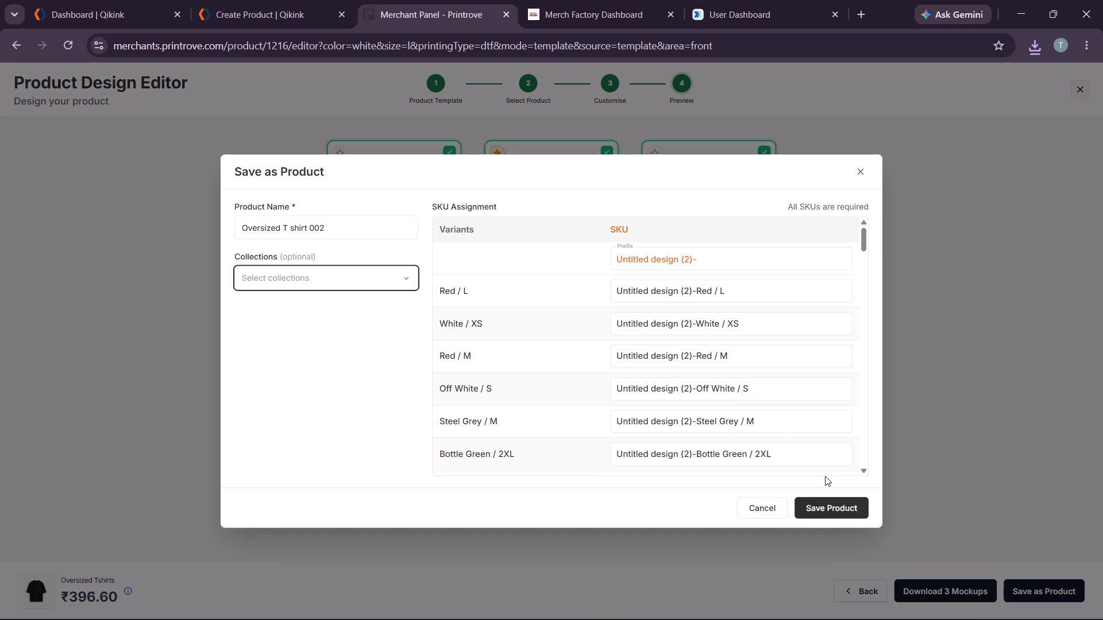
click(826, 509)
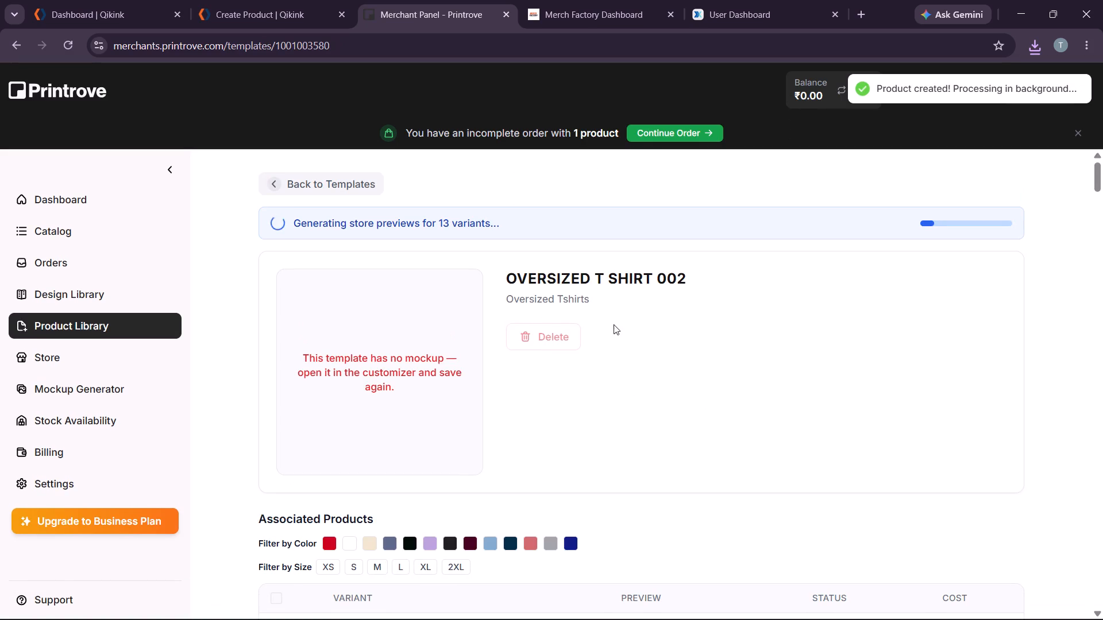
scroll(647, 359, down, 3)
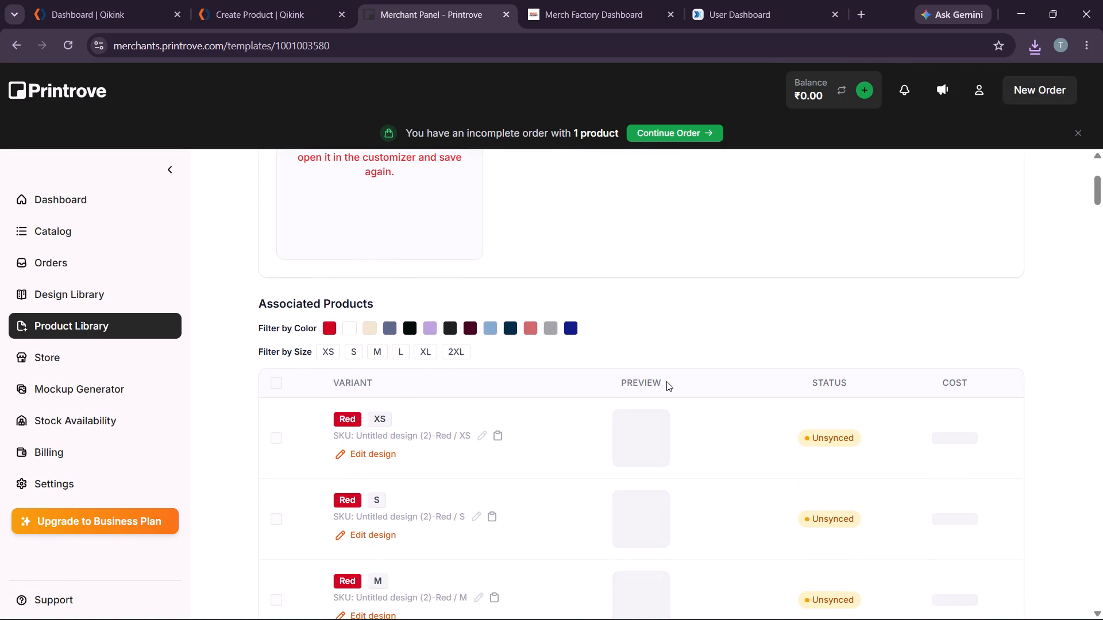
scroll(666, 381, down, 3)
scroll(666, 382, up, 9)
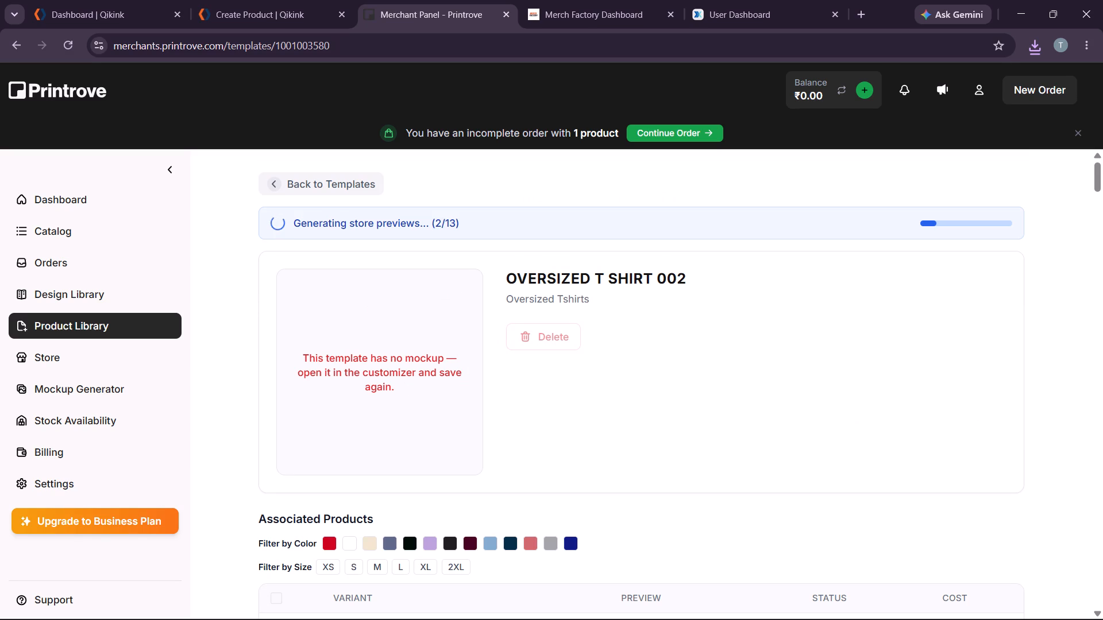
Open the Mockup Generator and choose Oversized Tshirts as the product to customise.
click(61, 390)
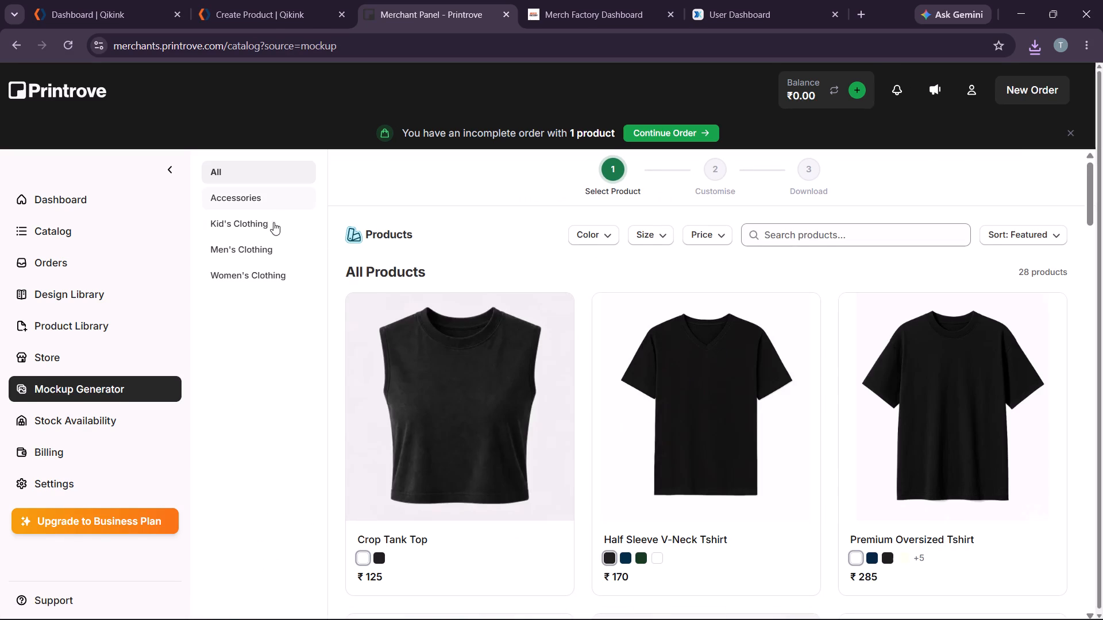
scroll(290, 250, down, 4)
scroll(720, 361, down, 7)
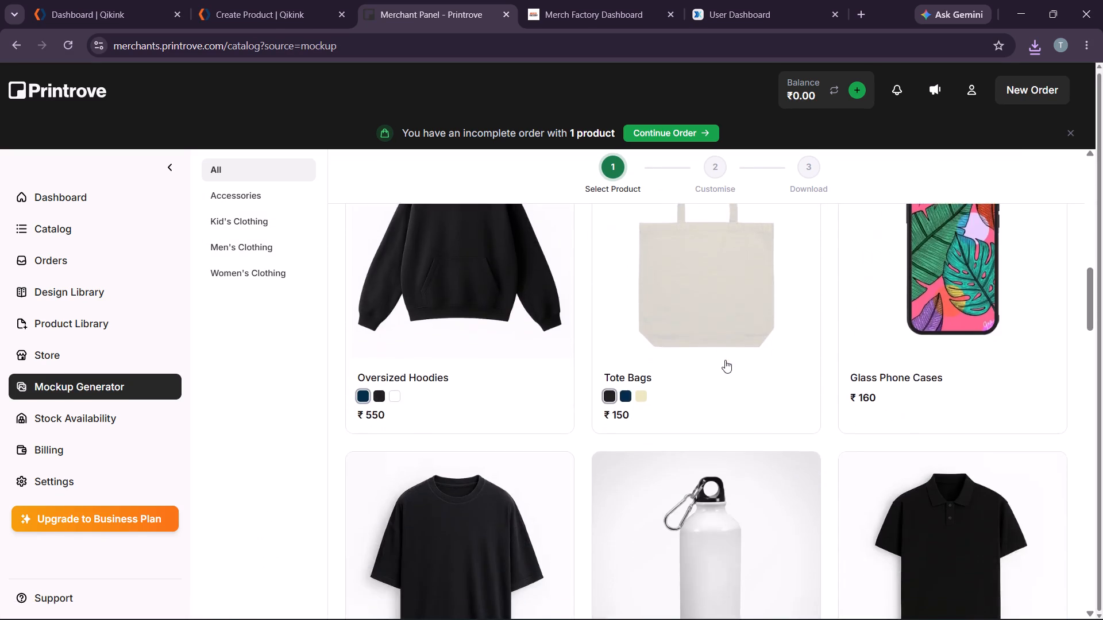
scroll(725, 360, up, 10)
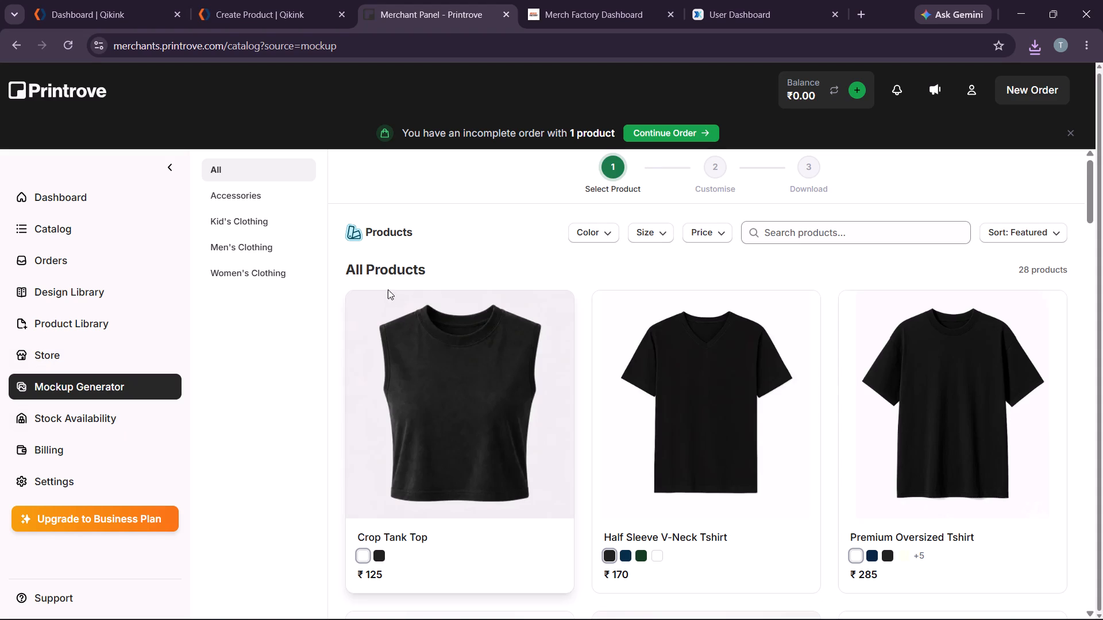
scroll(693, 439, down, 7)
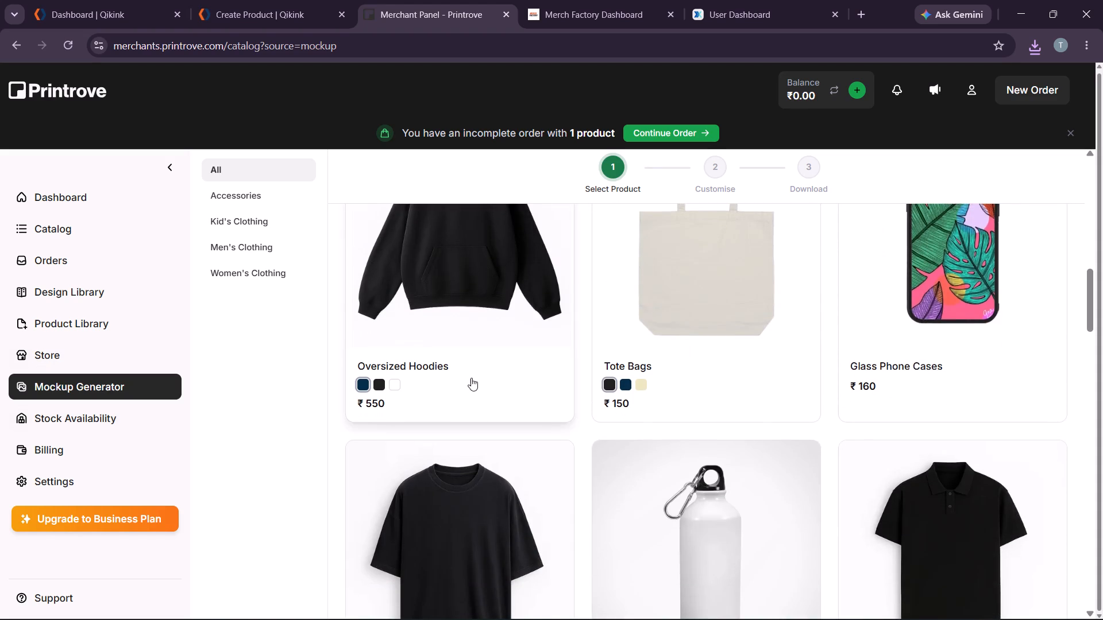
scroll(470, 469, down, 1)
click(473, 454)
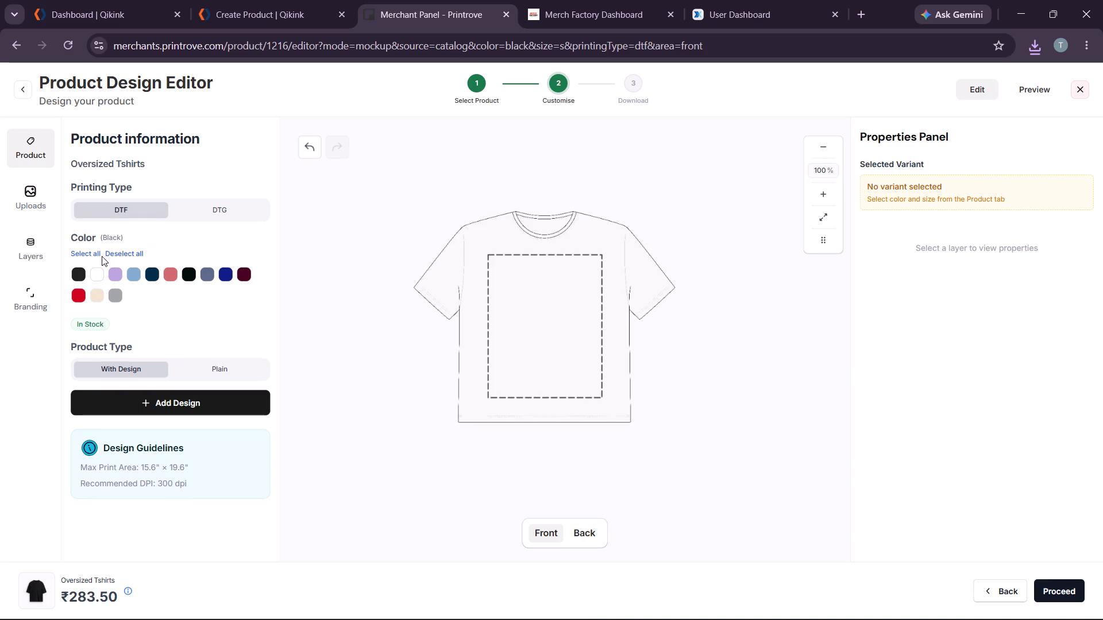
Select all T-shirt colours for the mockups and show the back of the shirt in white.
click(95, 254)
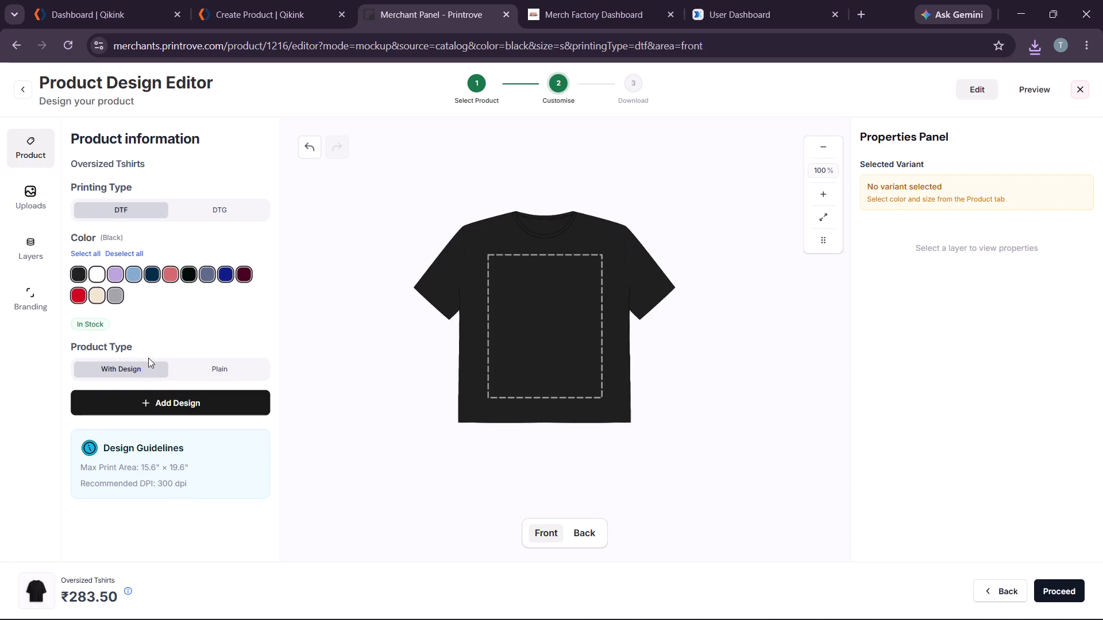
click(591, 543)
click(595, 540)
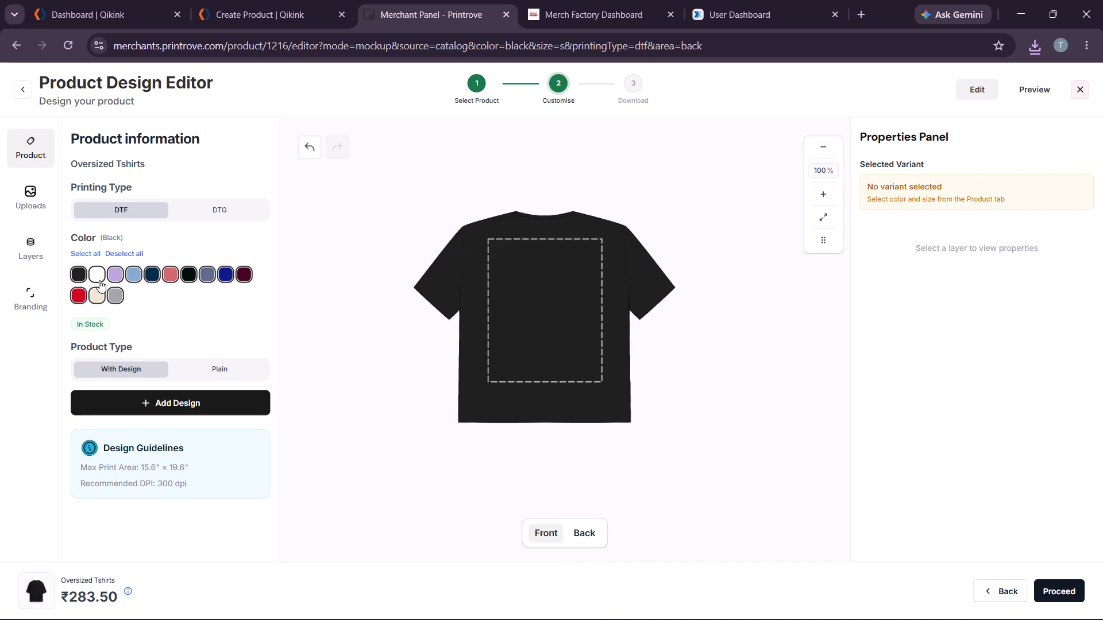
click(94, 269)
click(101, 253)
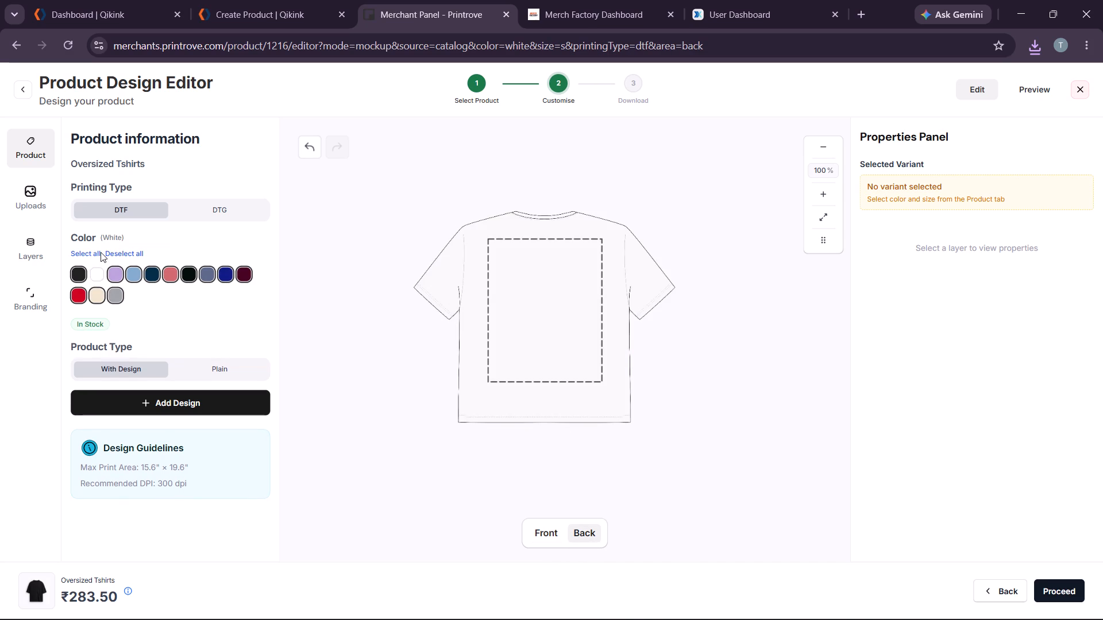
click(82, 254)
Place Untitled design (2) on the white T-shirt's back and enlarge it to about 10.7 × 14.4 in.
click(30, 199)
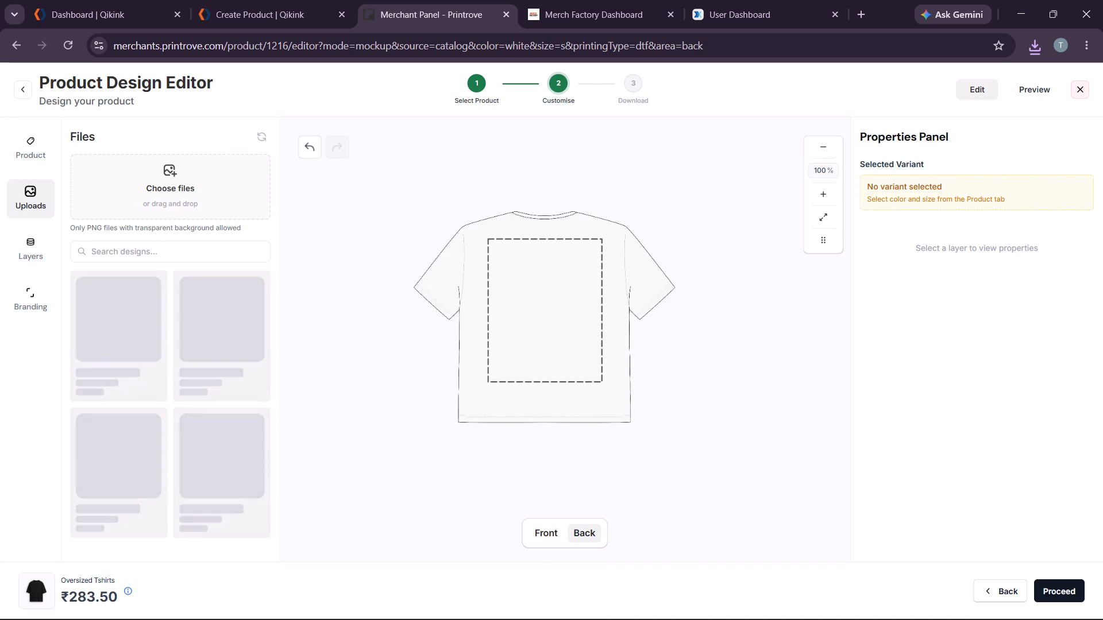
click(121, 330)
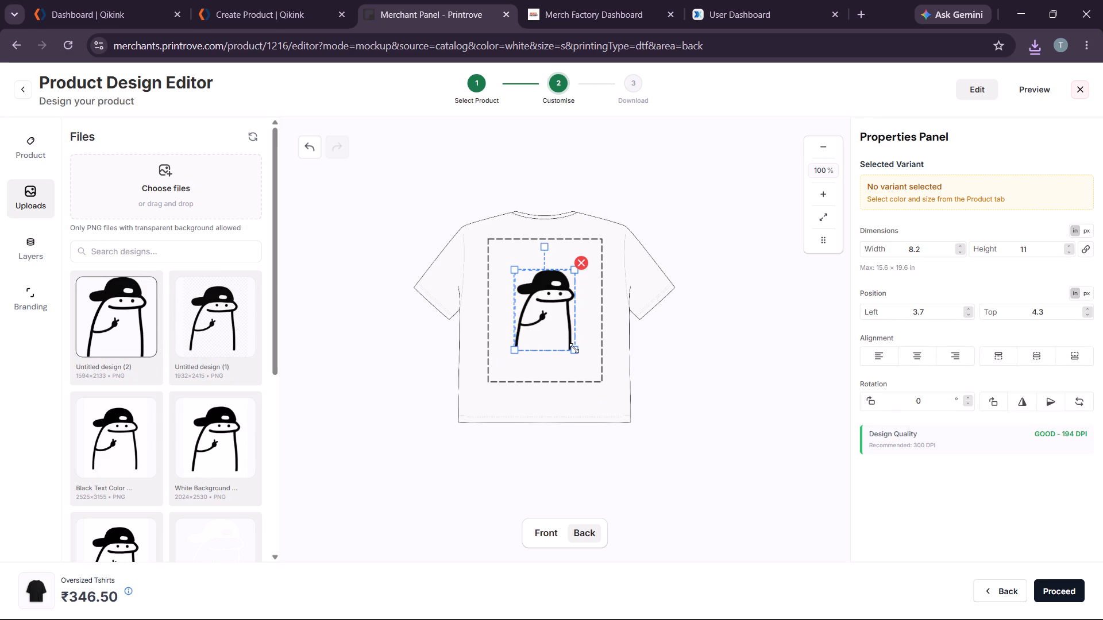
drag(574, 348, 581, 359)
click(635, 376)
click(546, 331)
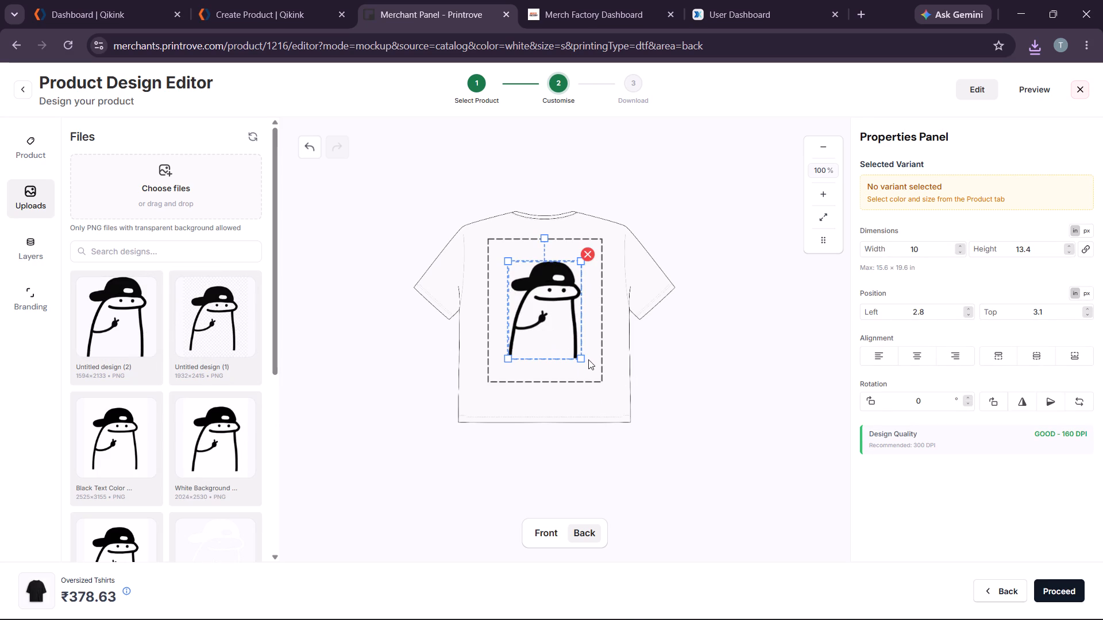
click(583, 358)
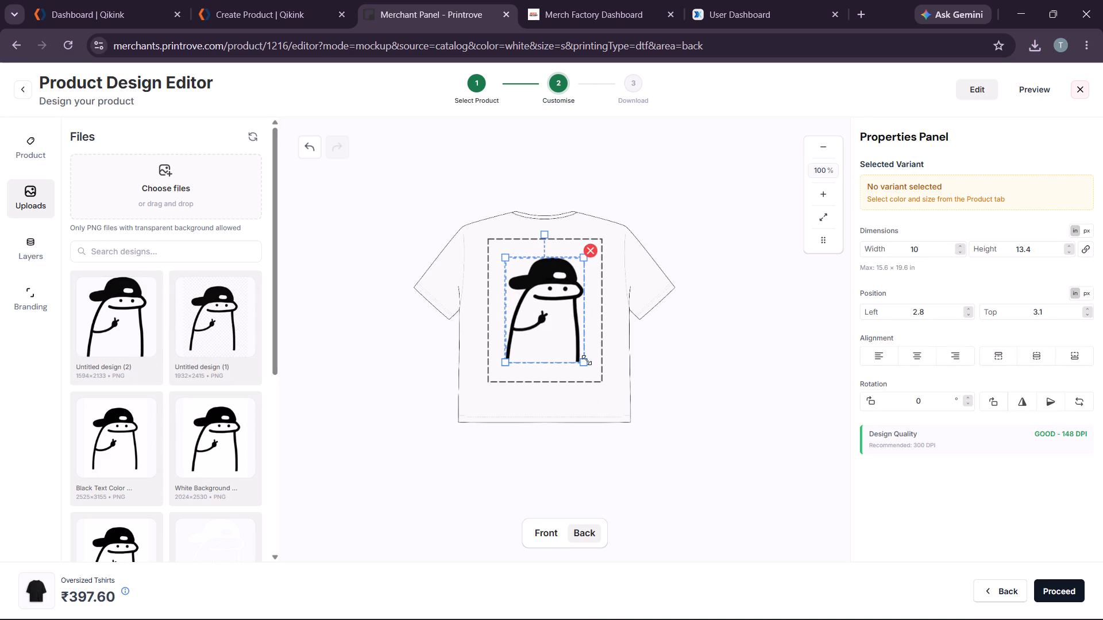
click(655, 373)
click(565, 325)
click(712, 343)
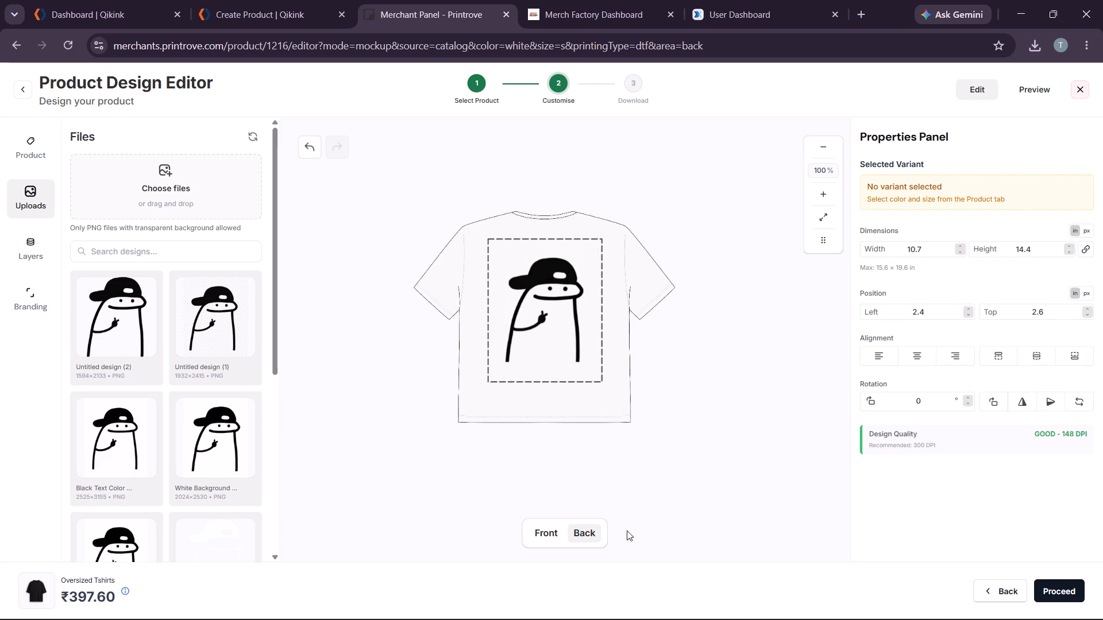
Proceed to the mockup selection, include the Flat 2 view and download the mockups for all colours.
click(1049, 587)
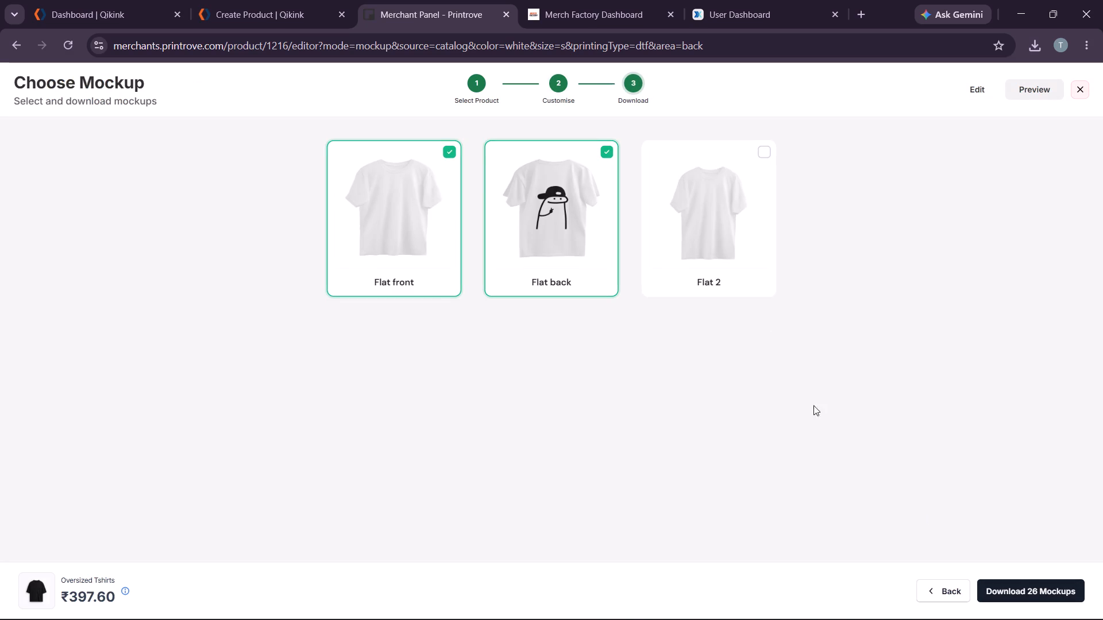
click(748, 178)
click(1013, 586)
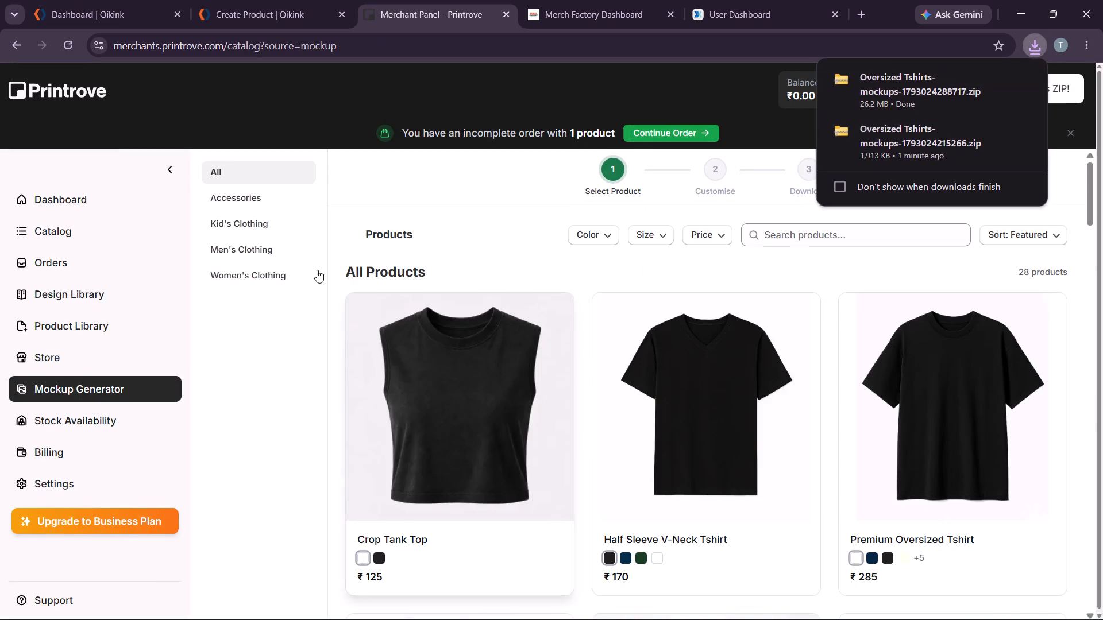
Examine the preview images of Oversized T shirt 001 and Oversized T shirt 002 in the Product Library.
click(69, 290)
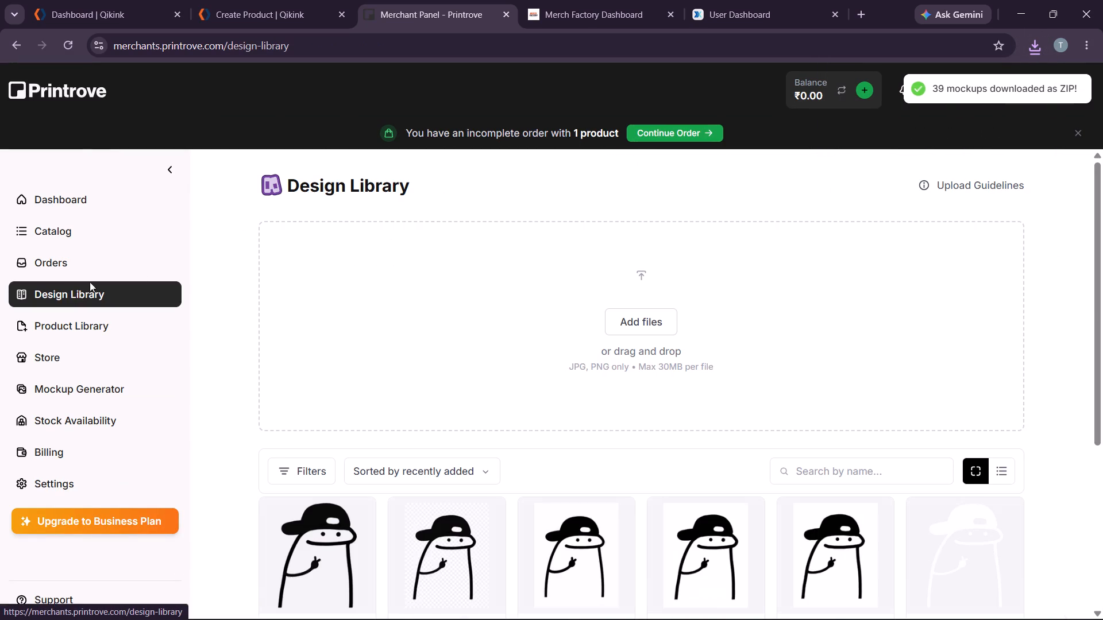
click(71, 320)
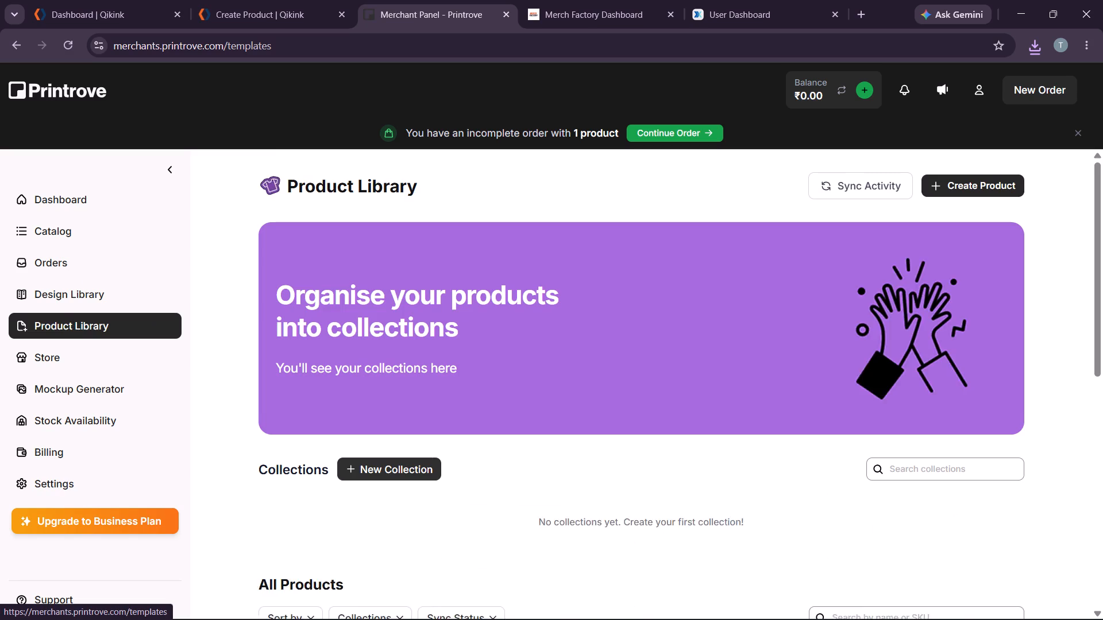
scroll(462, 324, down, 5)
scroll(455, 393, down, 1)
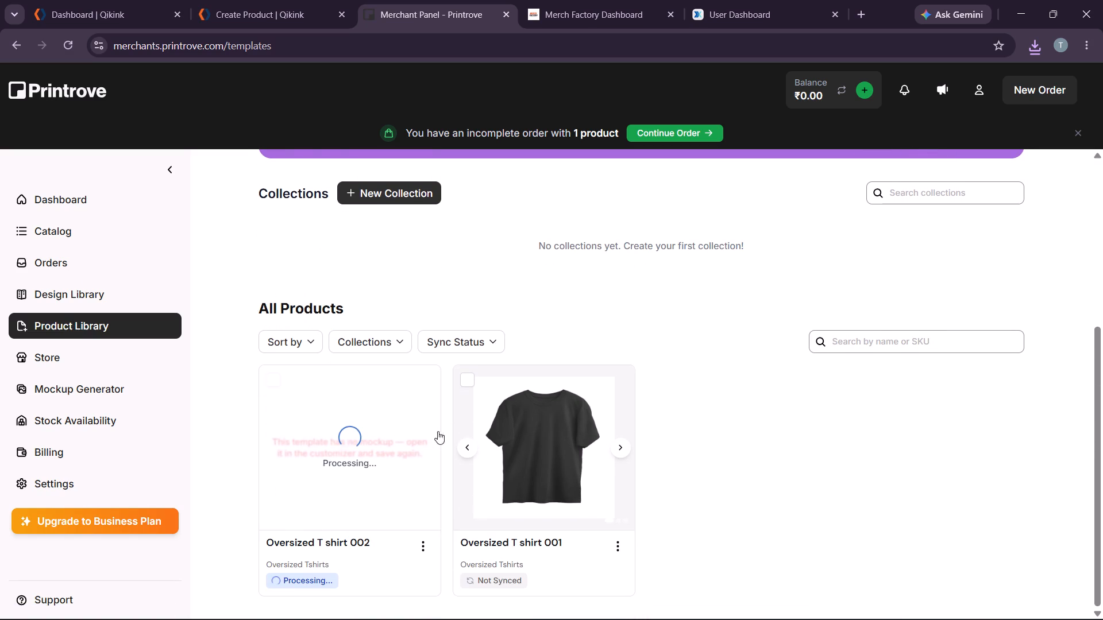
scroll(724, 502, down, 1)
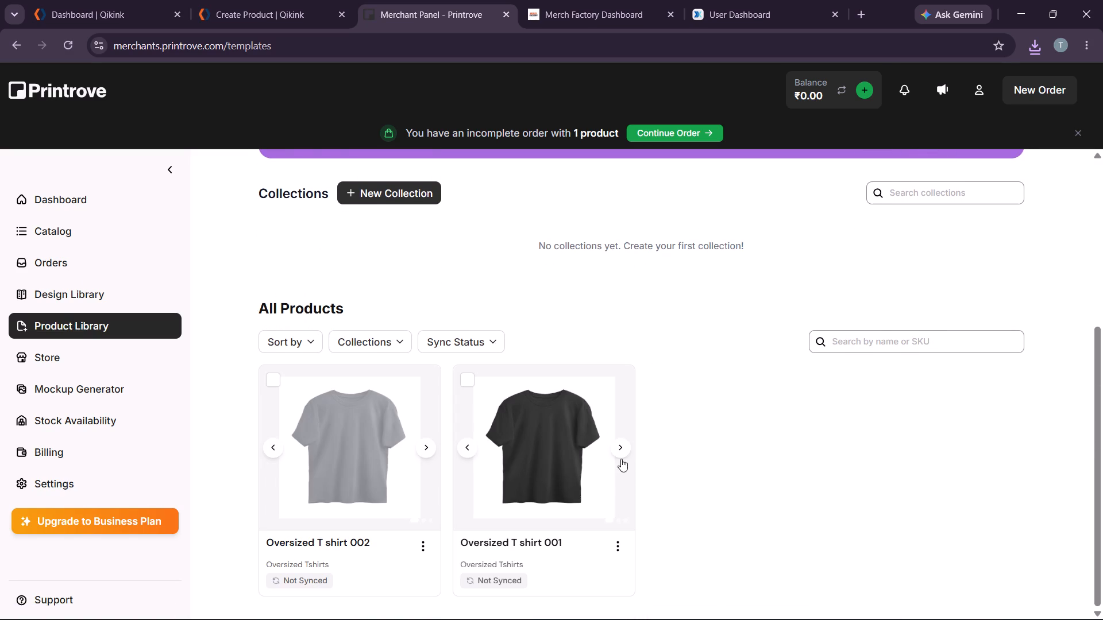
click(626, 452)
click(626, 452)
click(626, 452)
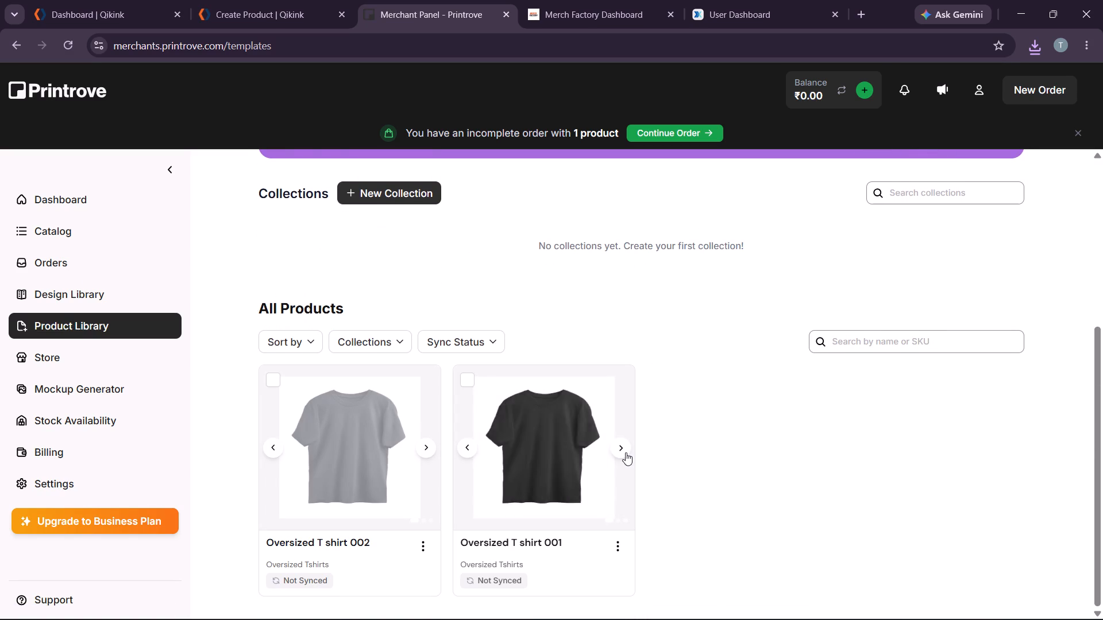
click(626, 452)
click(423, 453)
double_click(423, 453)
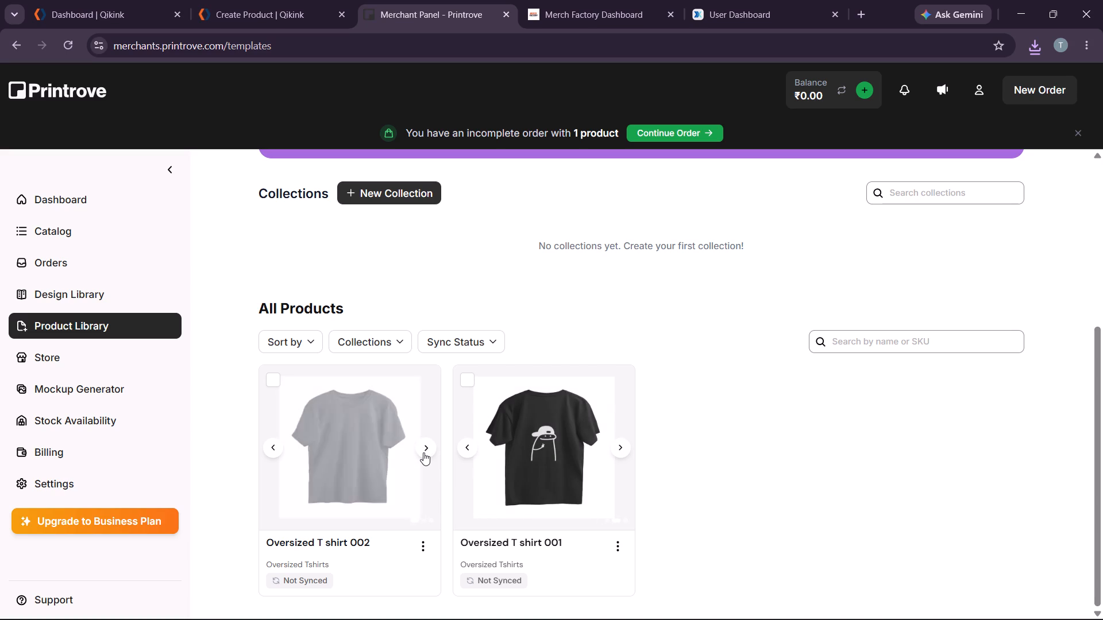
Open Oversized T shirt 002 from the Product Library and examine its Iris Lavender variants.
triple_click(423, 452)
click(374, 505)
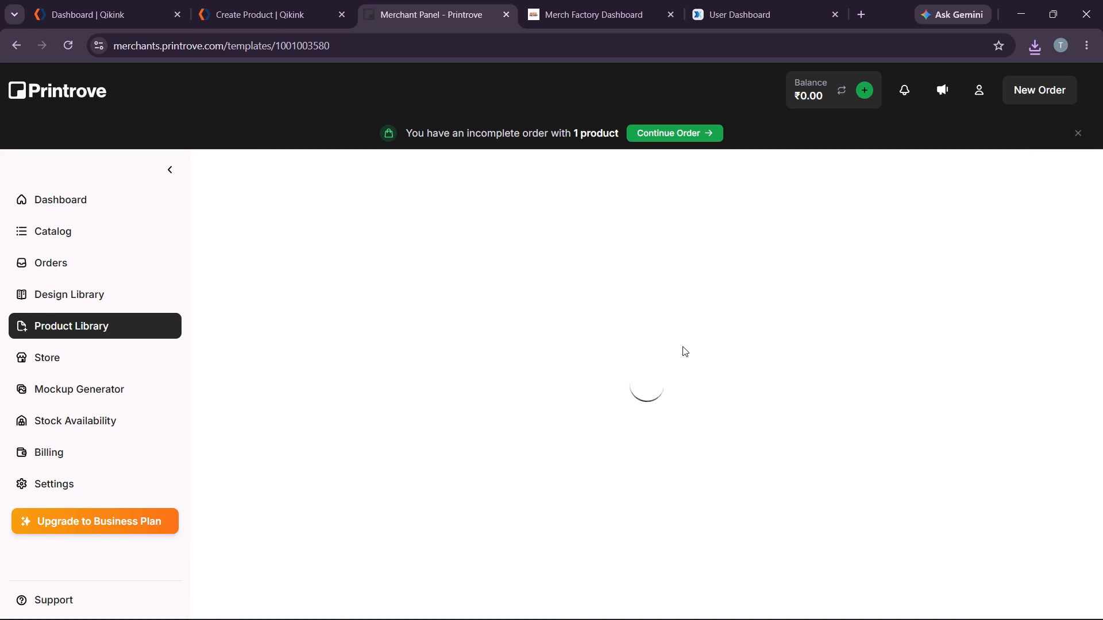
scroll(802, 354, down, 2)
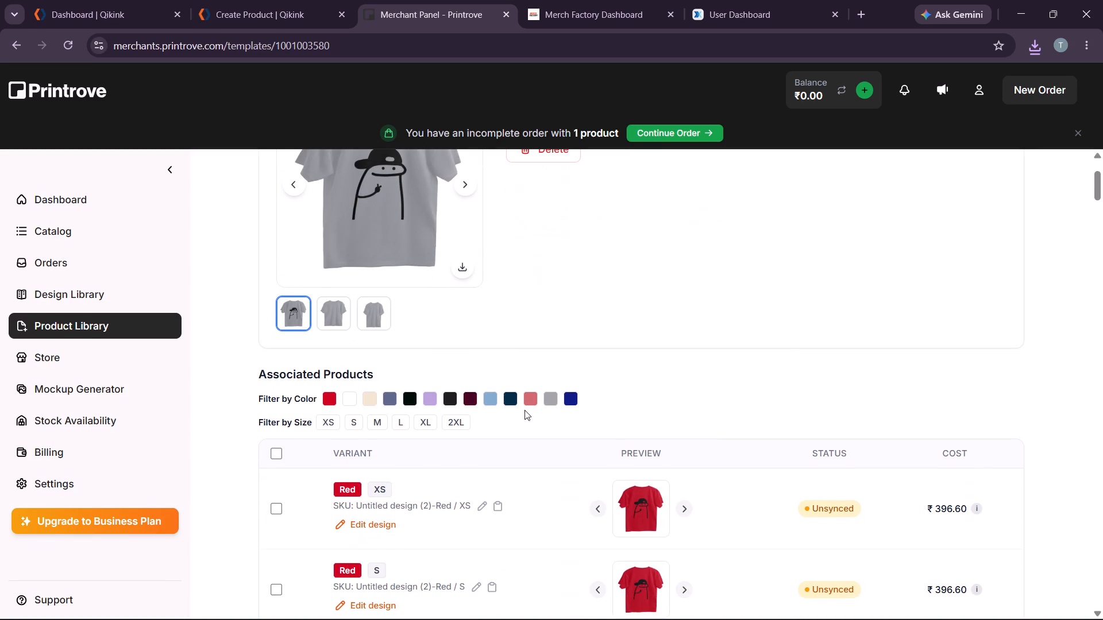
click(436, 400)
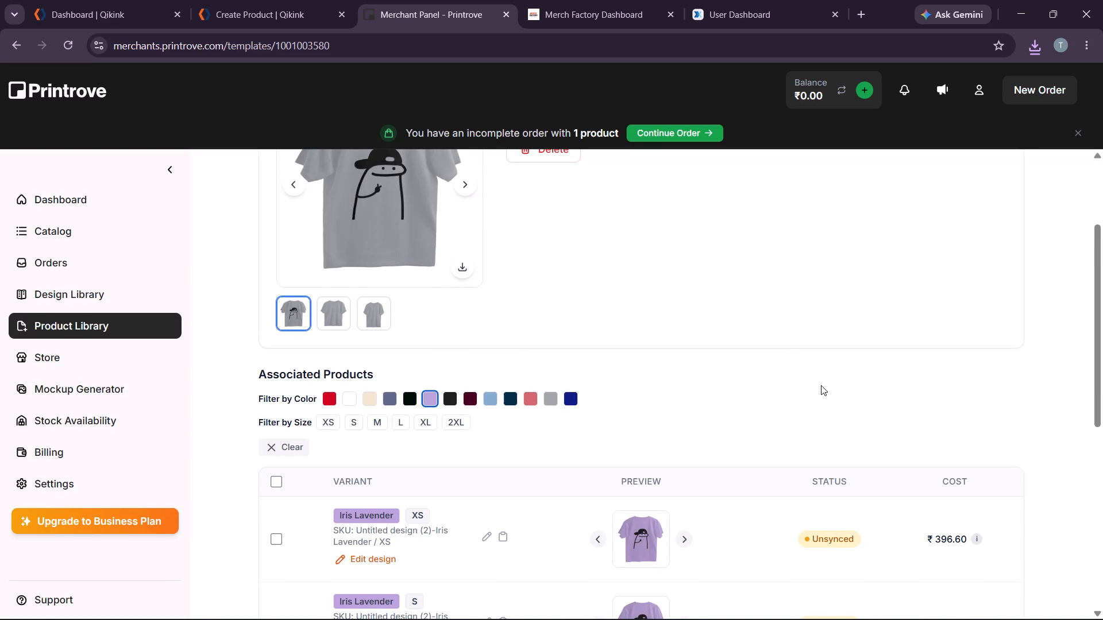
scroll(824, 392, down, 11)
scroll(837, 453, down, 1)
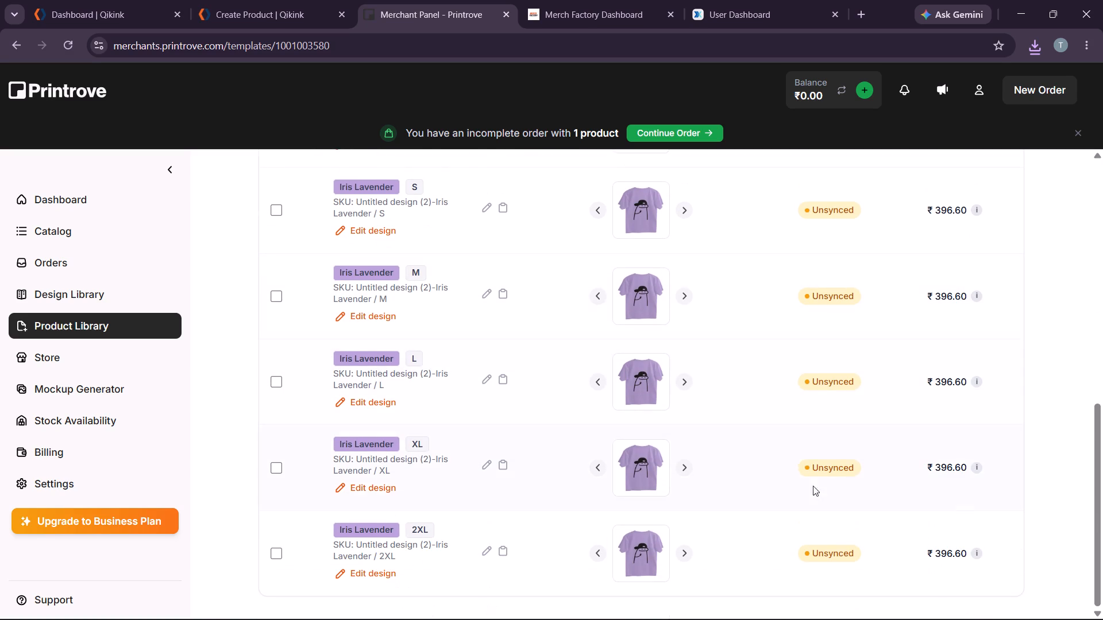
scroll(813, 486, down, 1)
scroll(348, 539, up, 8)
scroll(432, 516, down, 2)
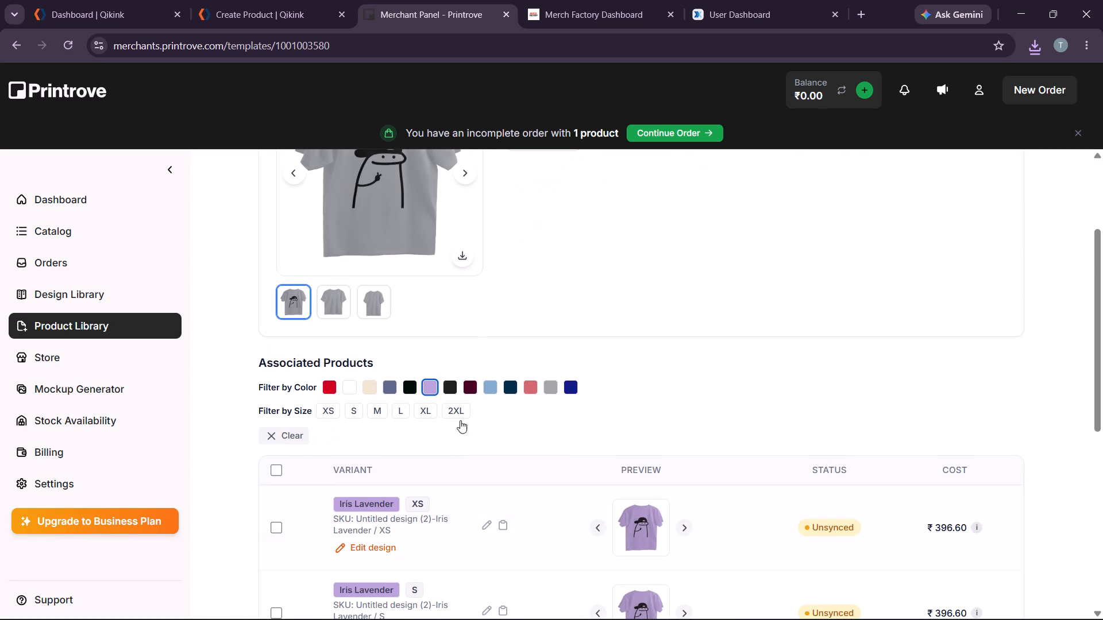
Add maroon to the colour filter and examine the preview images of Oversized T shirt 002.
click(465, 384)
scroll(466, 385, down, 1)
scroll(475, 385, up, 4)
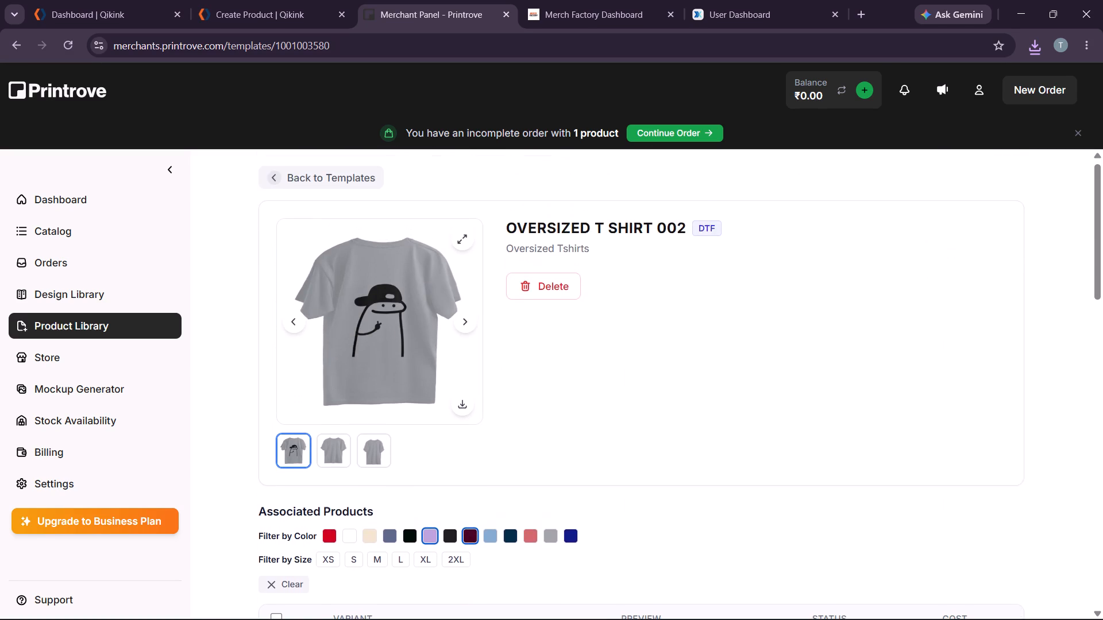
scroll(481, 435, down, 2)
scroll(483, 433, up, 4)
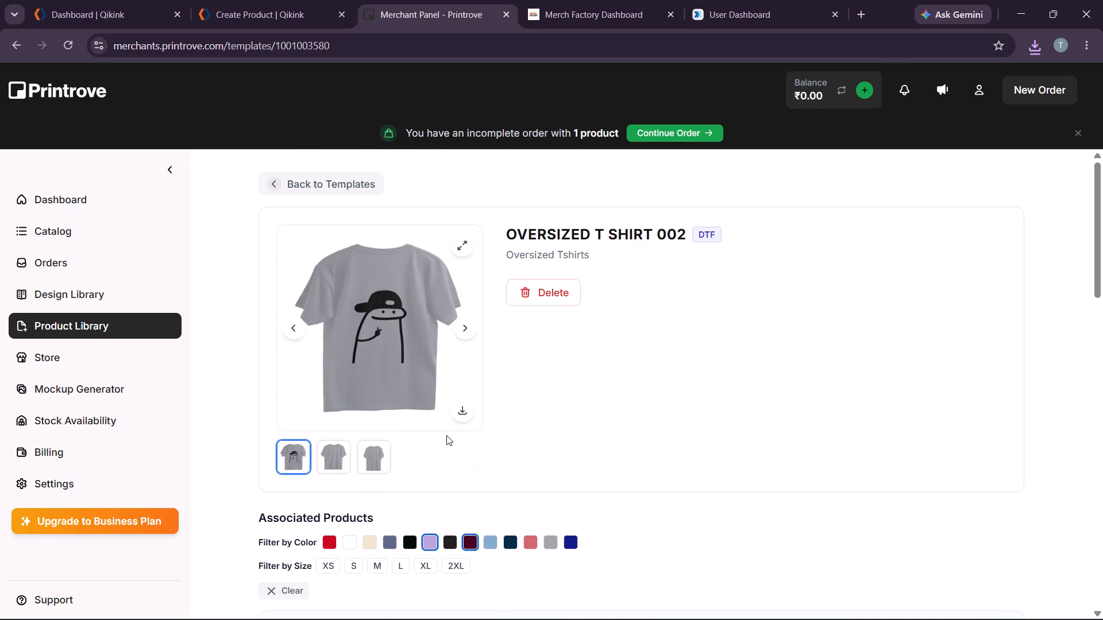
click(466, 330)
click(466, 330)
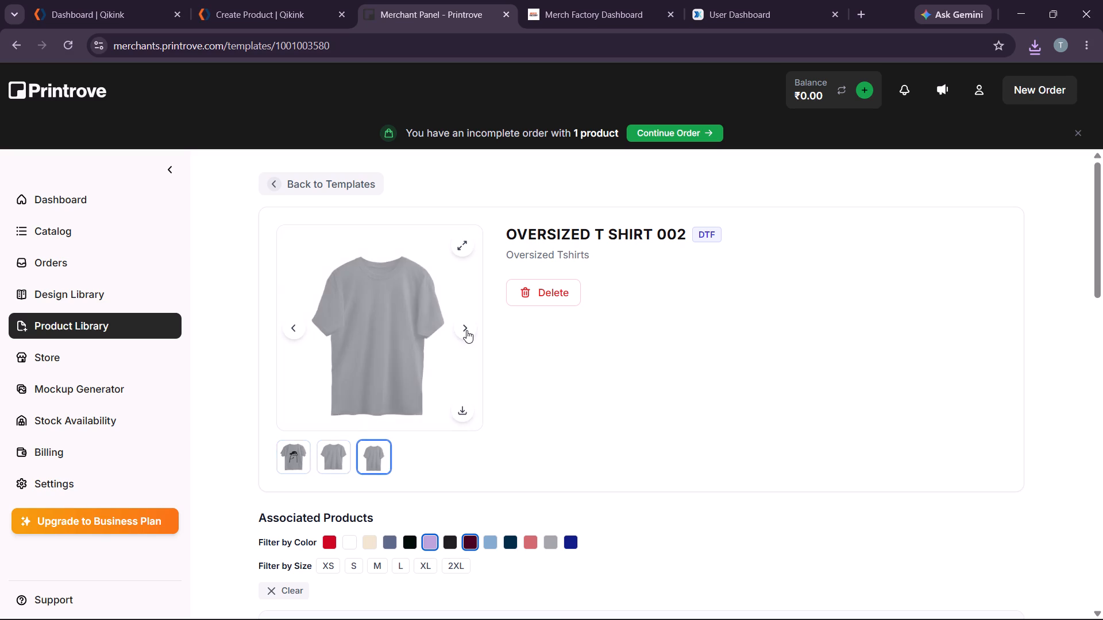
click(466, 330)
Remove the lavender and maroon filters, check the Baby Blue variants, and clear that colour filter too.
click(489, 542)
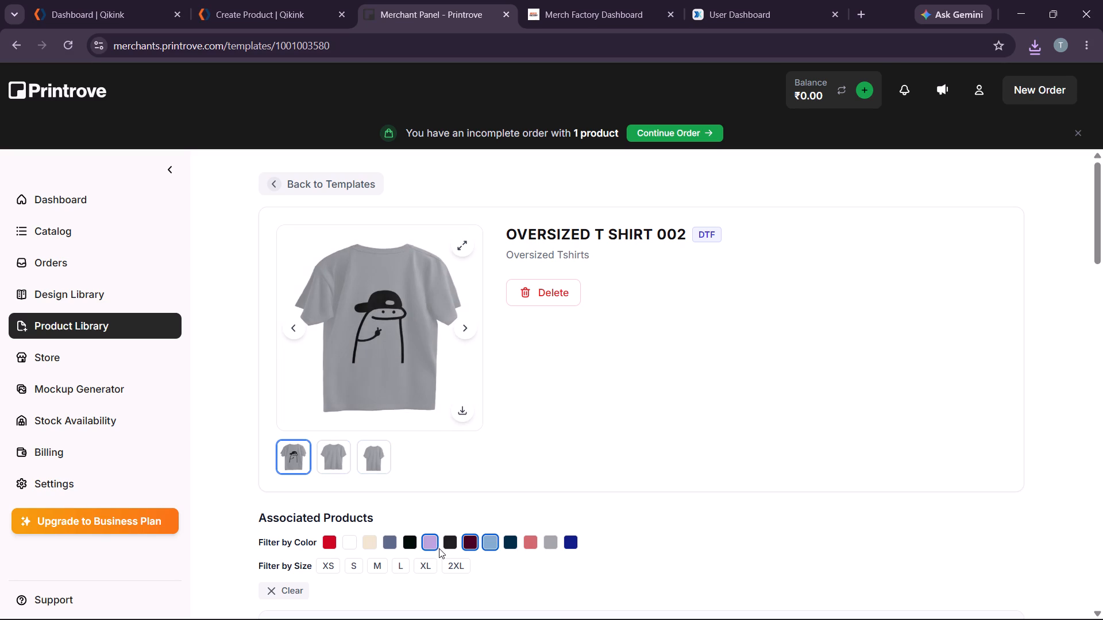
click(429, 548)
click(468, 541)
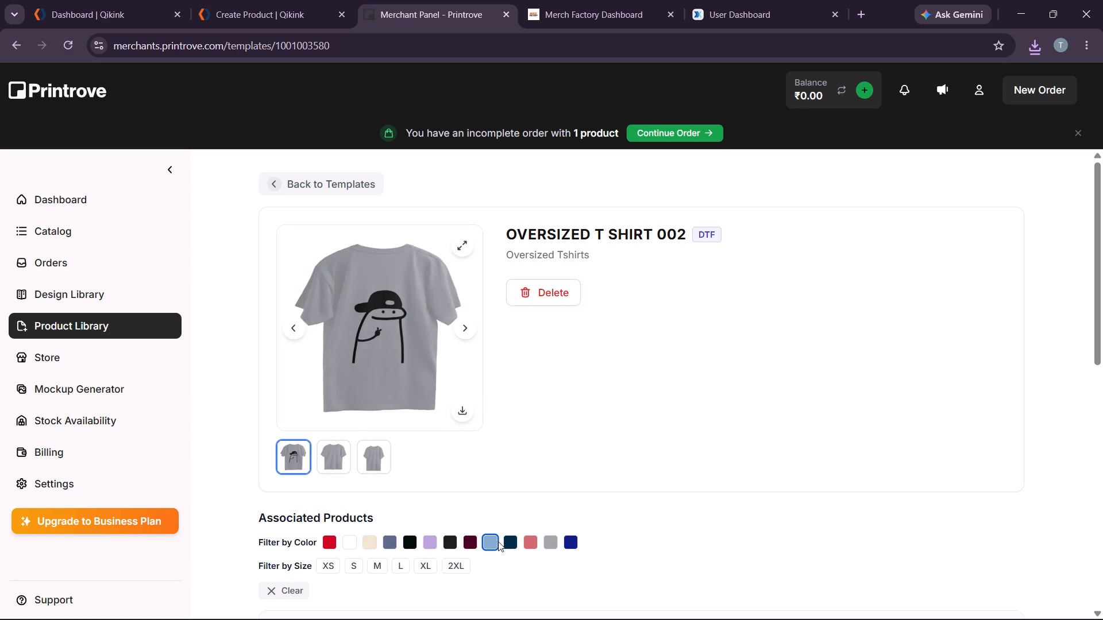
double_click(496, 541)
click(493, 541)
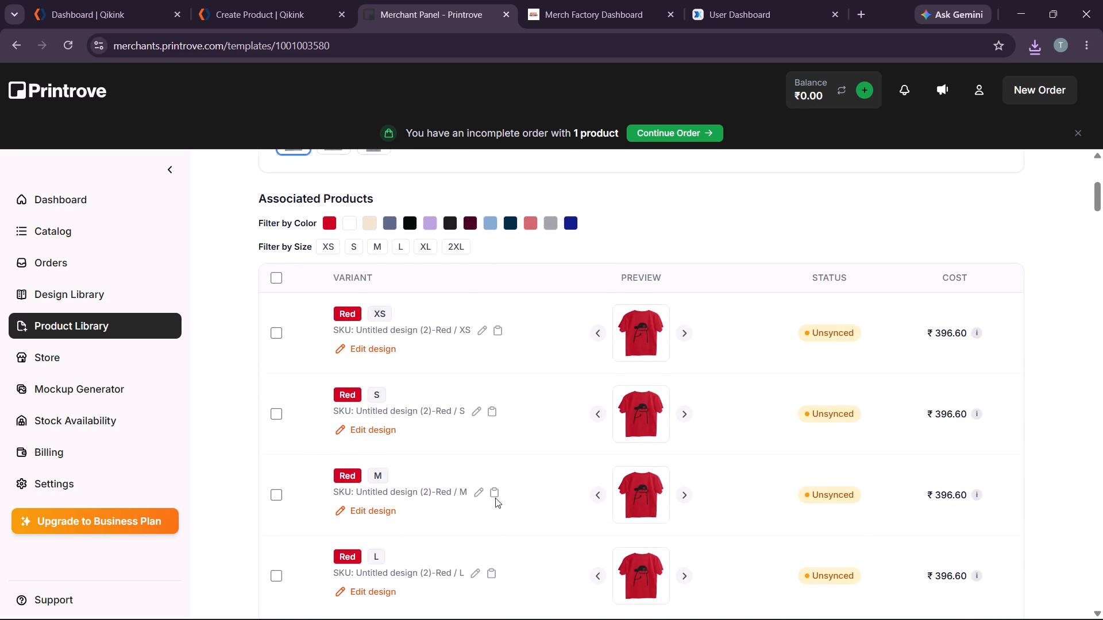
click(491, 224)
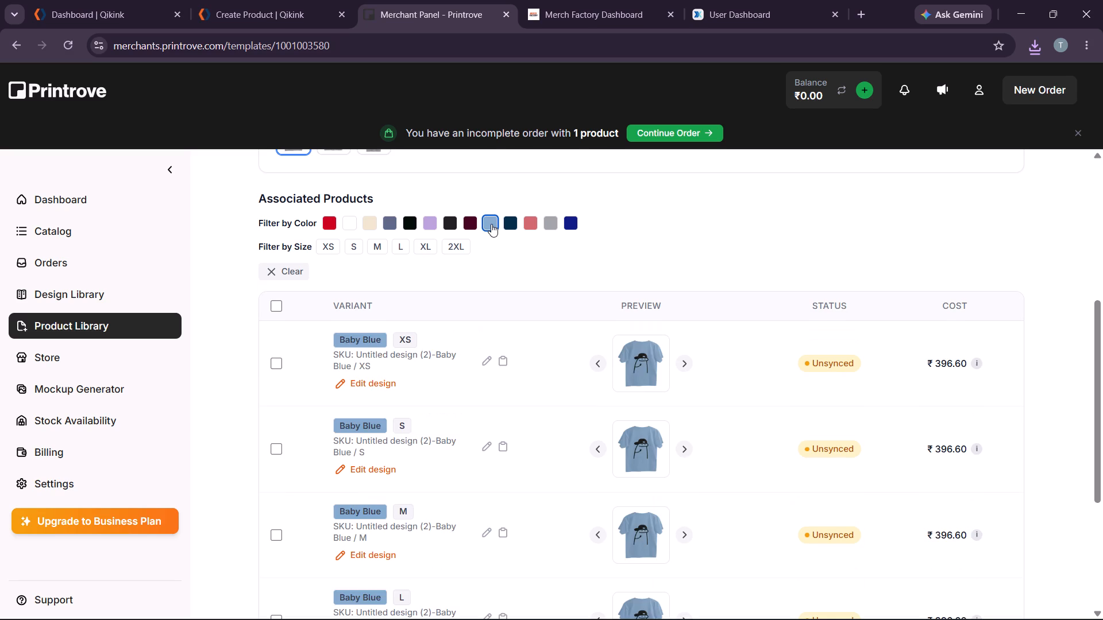
click(491, 224)
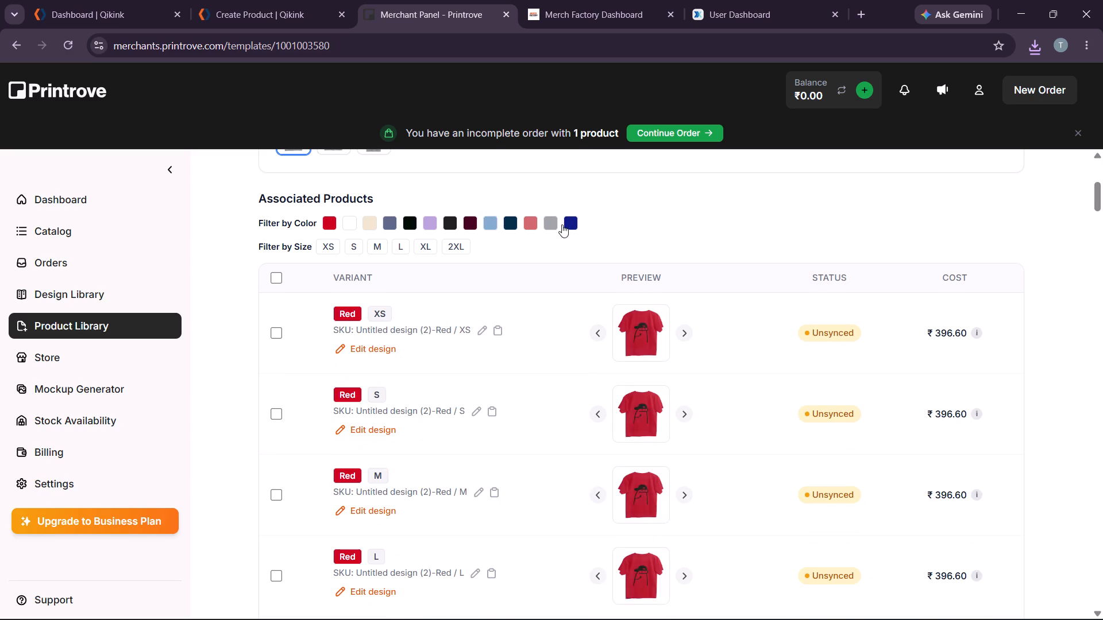
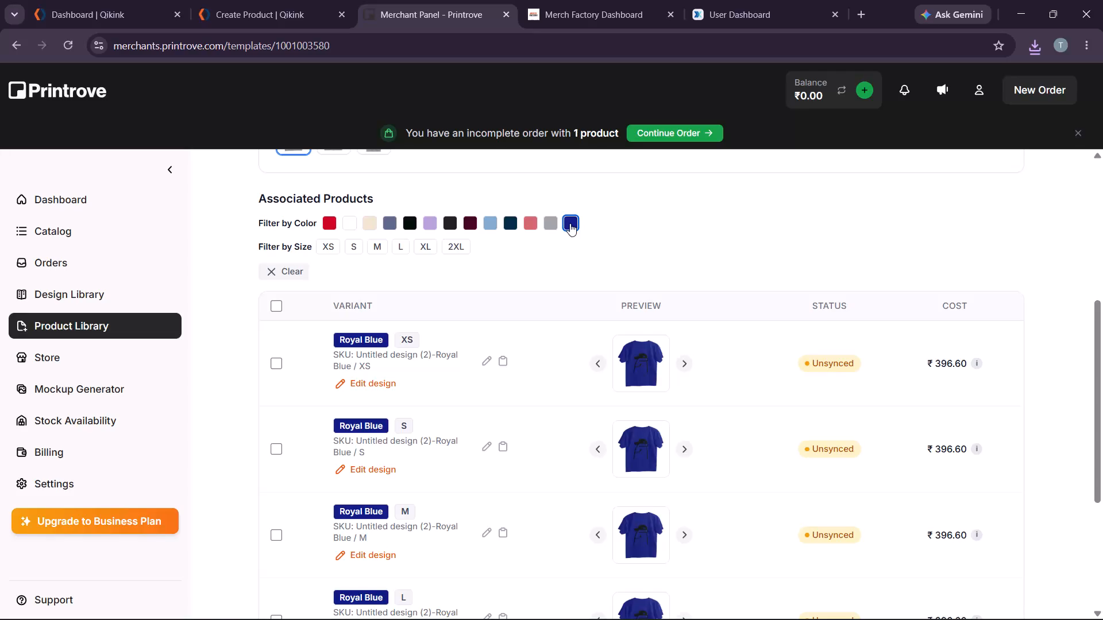
Check the Royal Blue, Silver Frost and Red variants of Oversized T shirt 002 one colour at a time, clearing each filter.
click(570, 223)
click(552, 227)
click(552, 227)
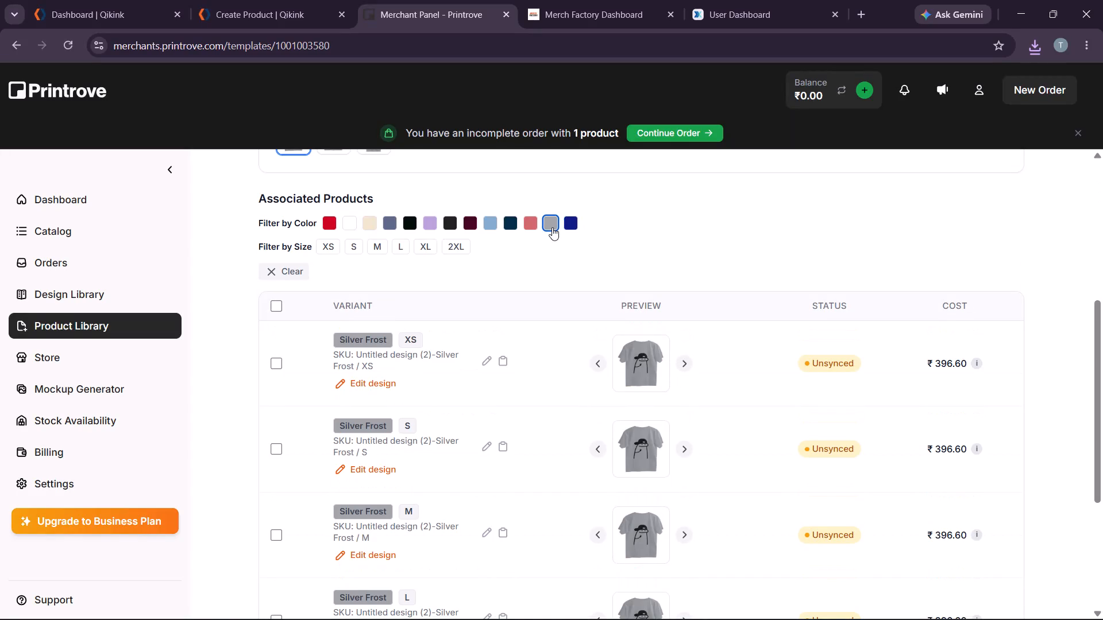
click(324, 222)
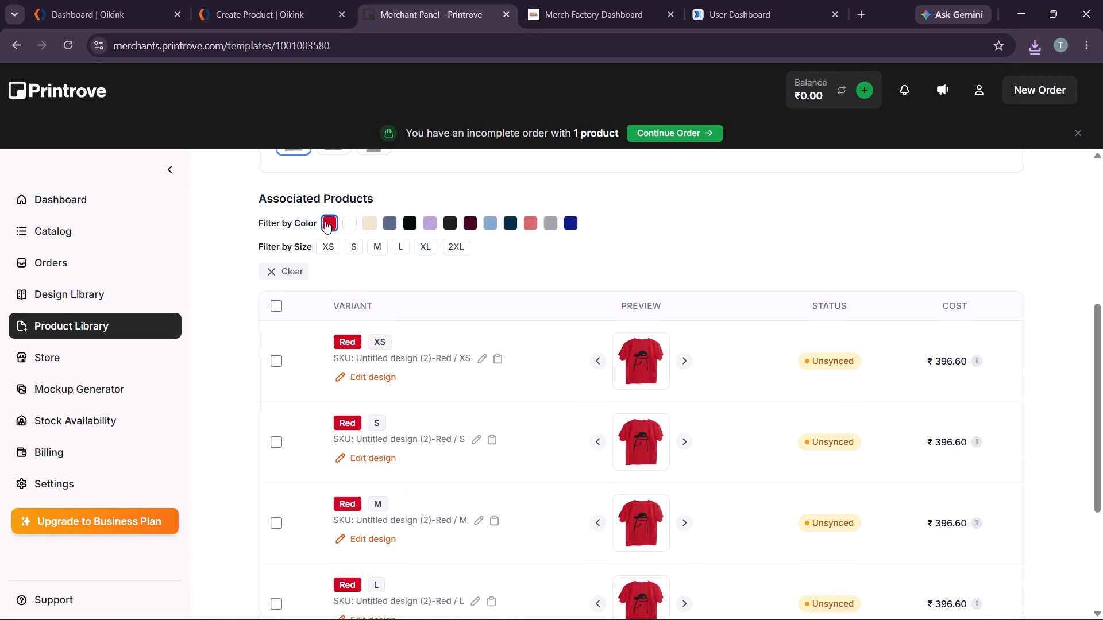
click(325, 221)
Filter the variants to Bottle Green, select all of its sizes and open them for a printfile change.
click(403, 218)
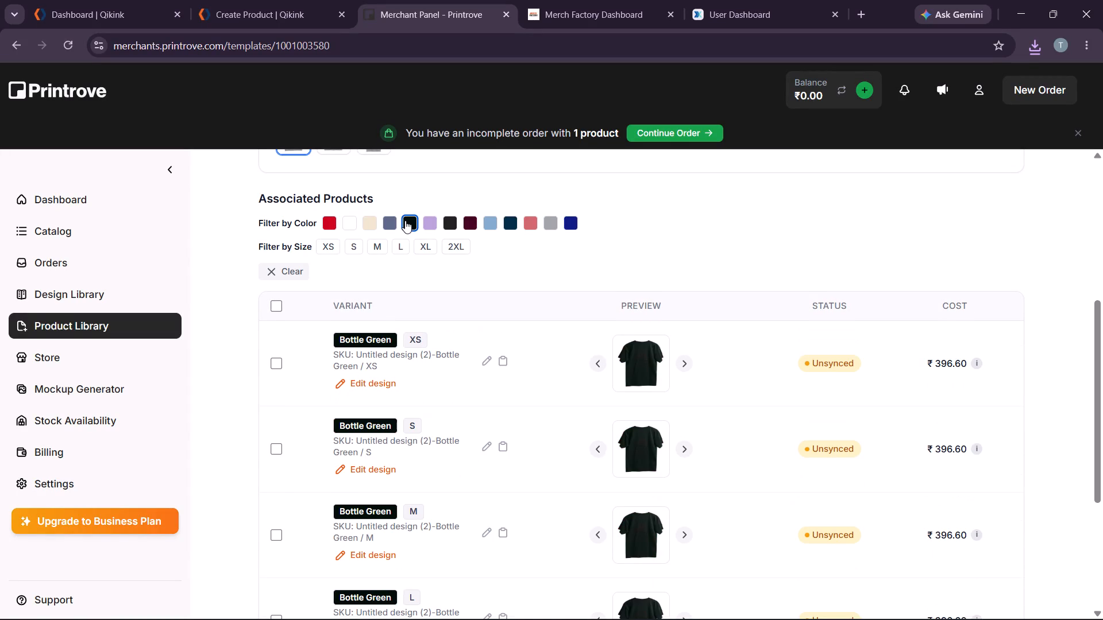
click(405, 220)
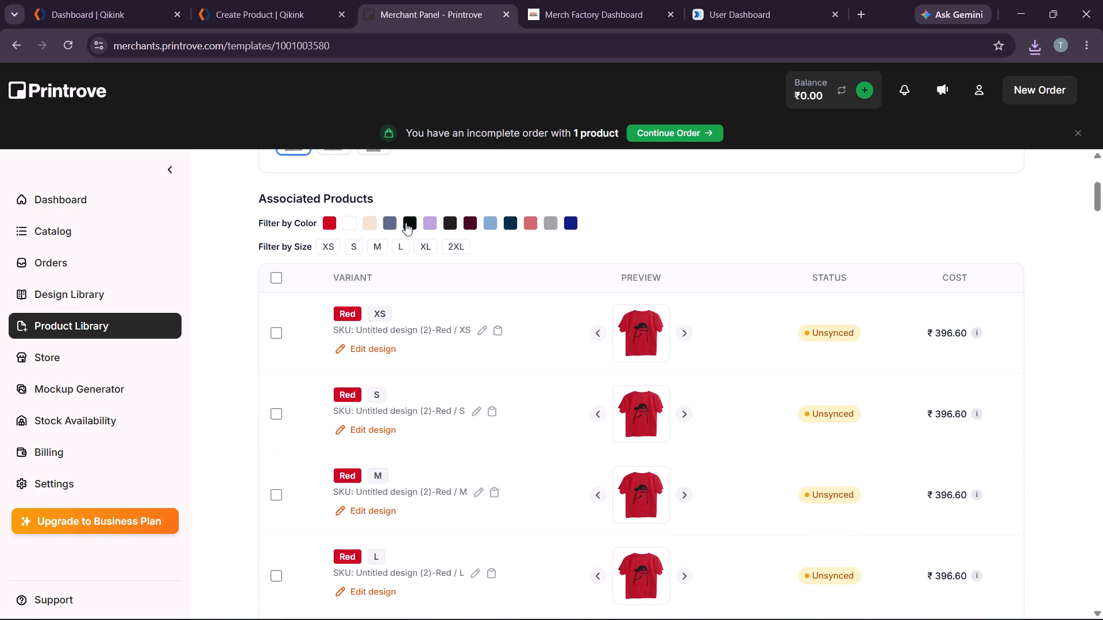
click(407, 227)
scroll(588, 316, down, 1)
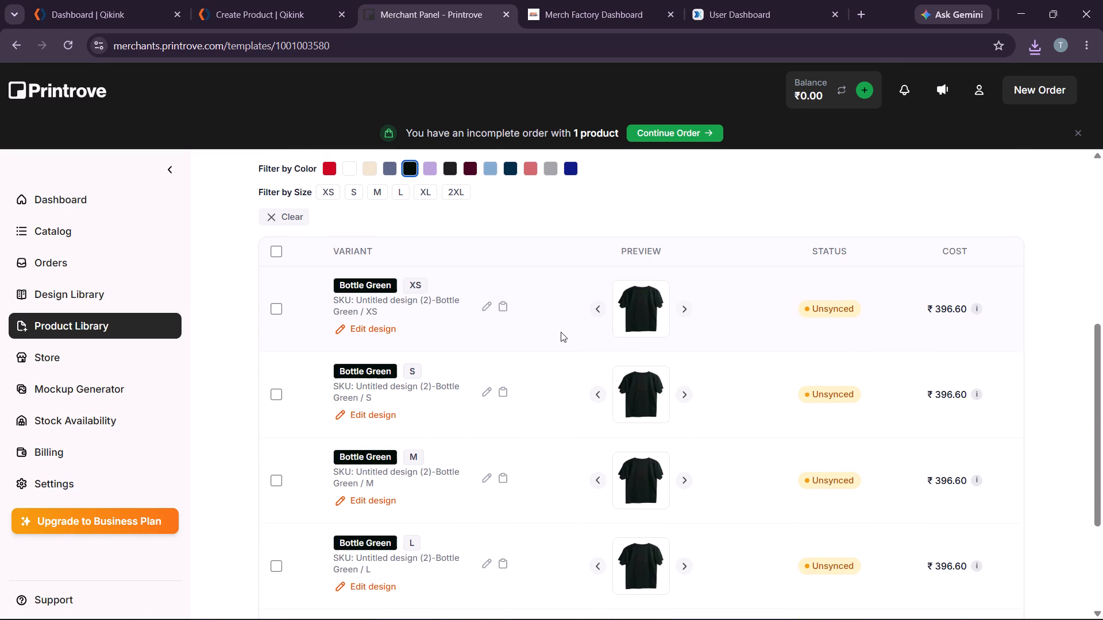
scroll(561, 332, down, 1)
scroll(376, 263, up, 1)
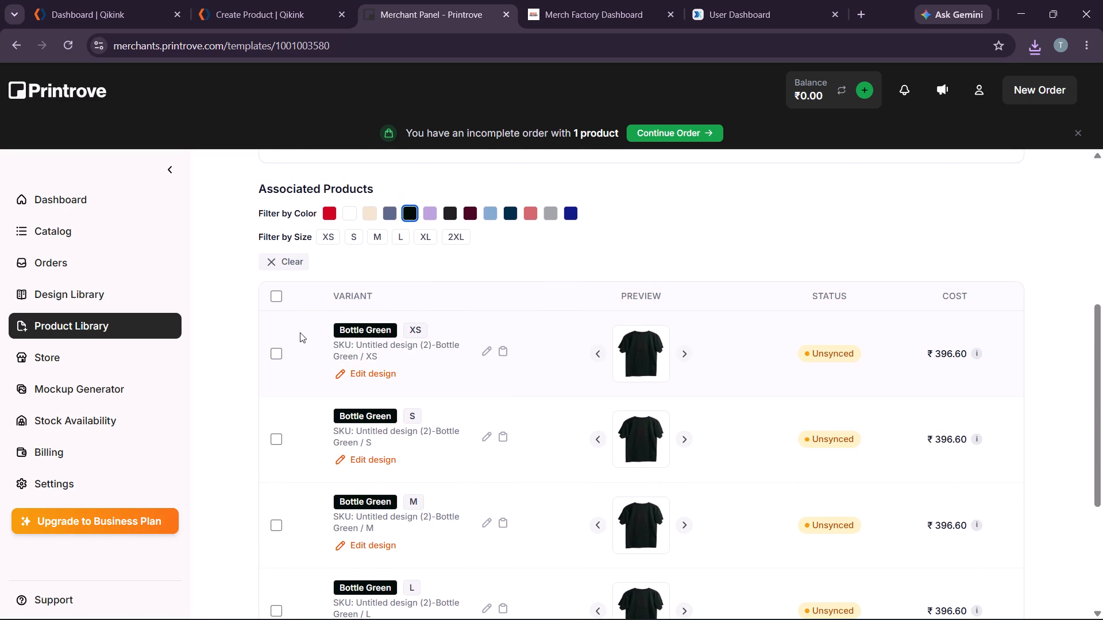
click(273, 295)
scroll(369, 321, down, 3)
scroll(379, 323, up, 7)
scroll(427, 330, down, 1)
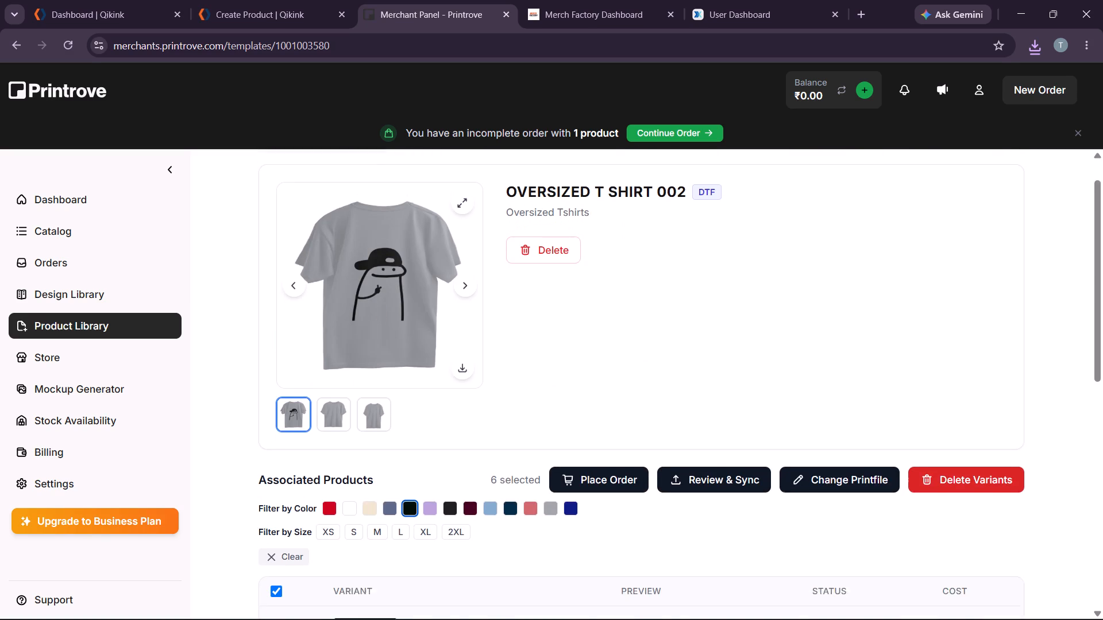
scroll(438, 330, down, 1)
scroll(722, 440, down, 1)
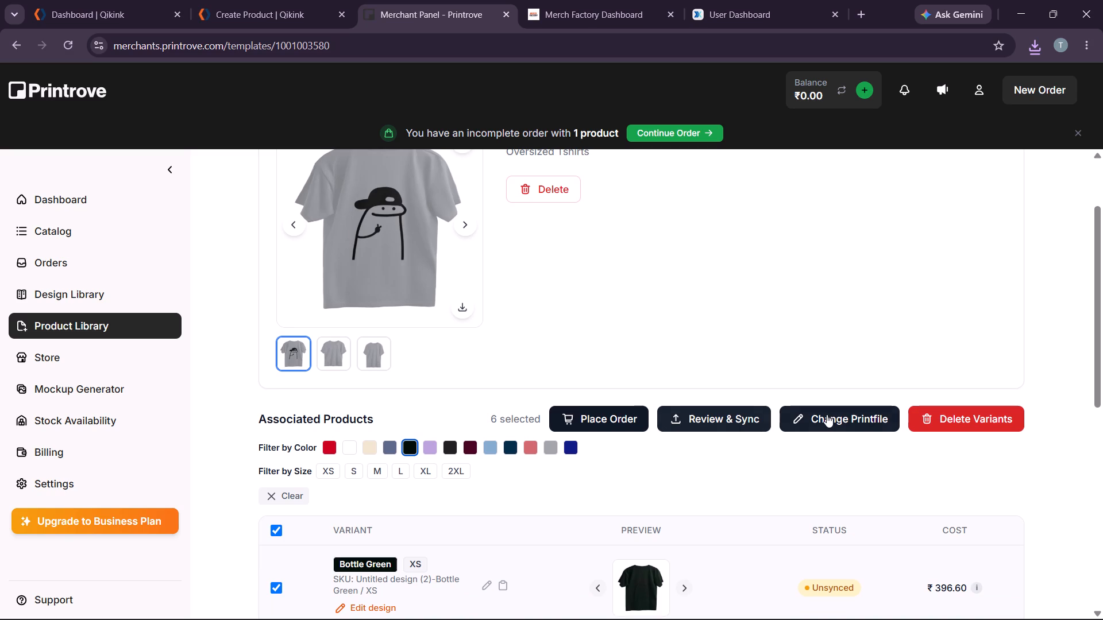
click(826, 414)
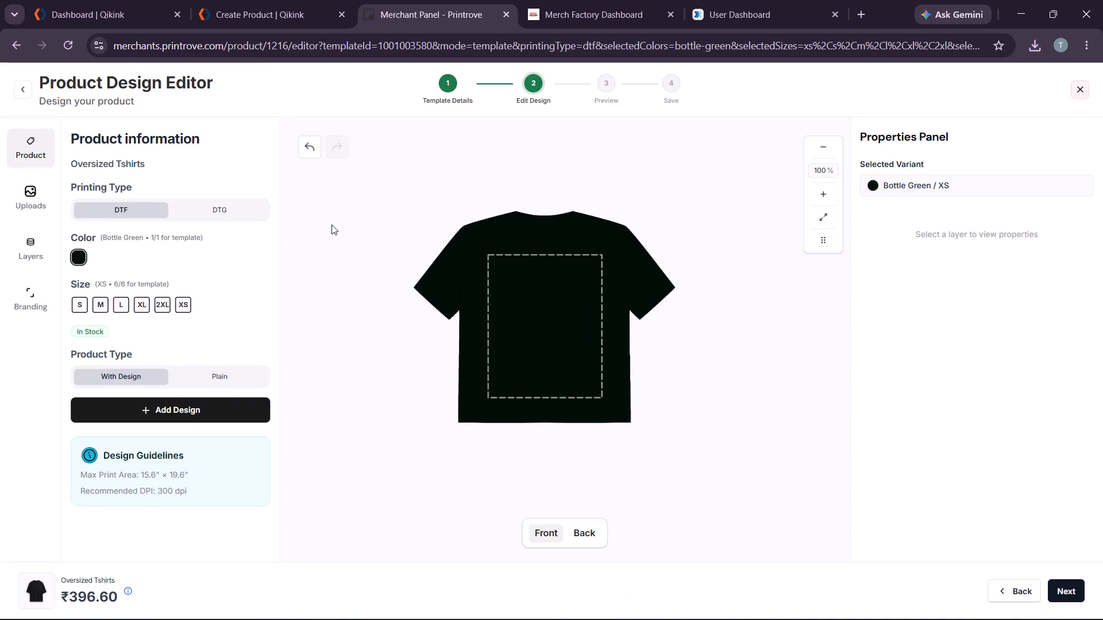
Place the white doodle Untitled design (5) on the Bottle Green T-shirt's back only, enlarged to about 10.5 × 14.4 in.
click(36, 198)
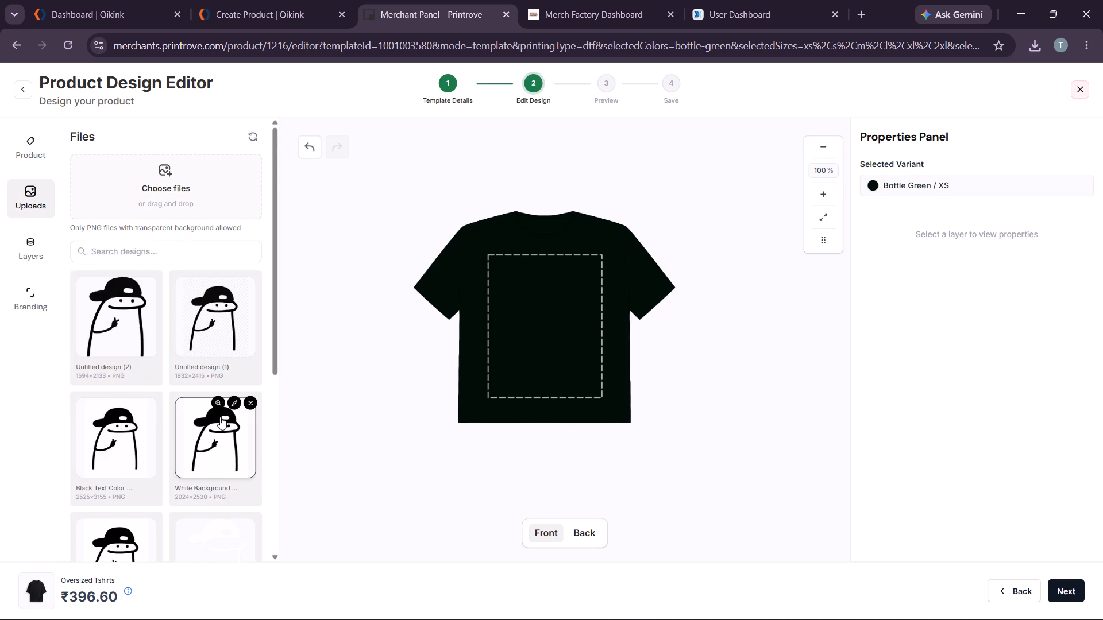
scroll(219, 419, down, 2)
click(226, 477)
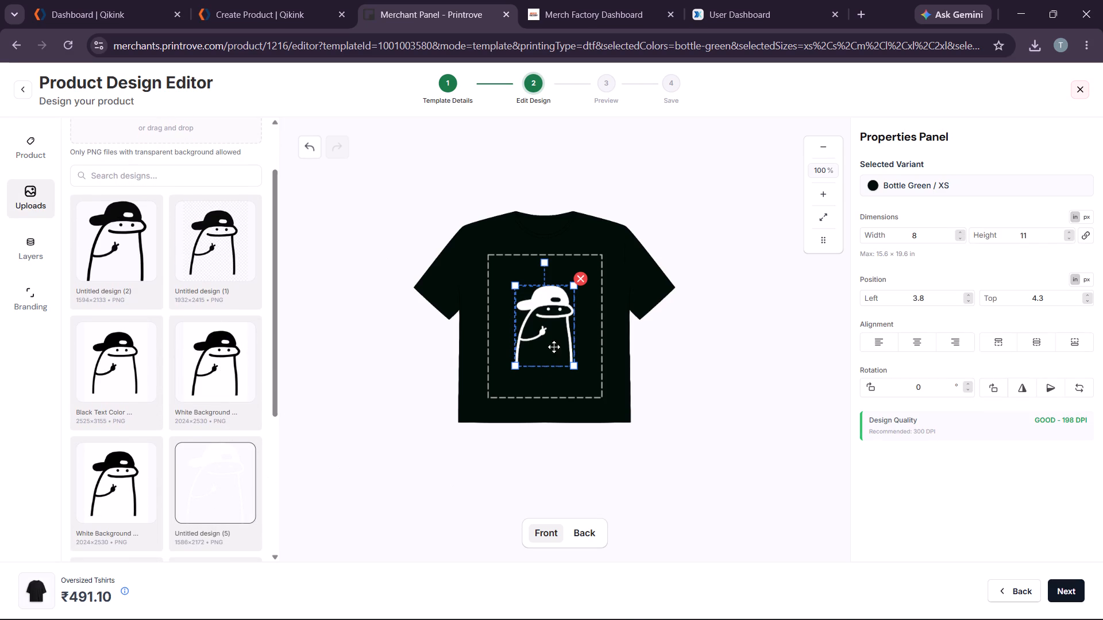
click(580, 276)
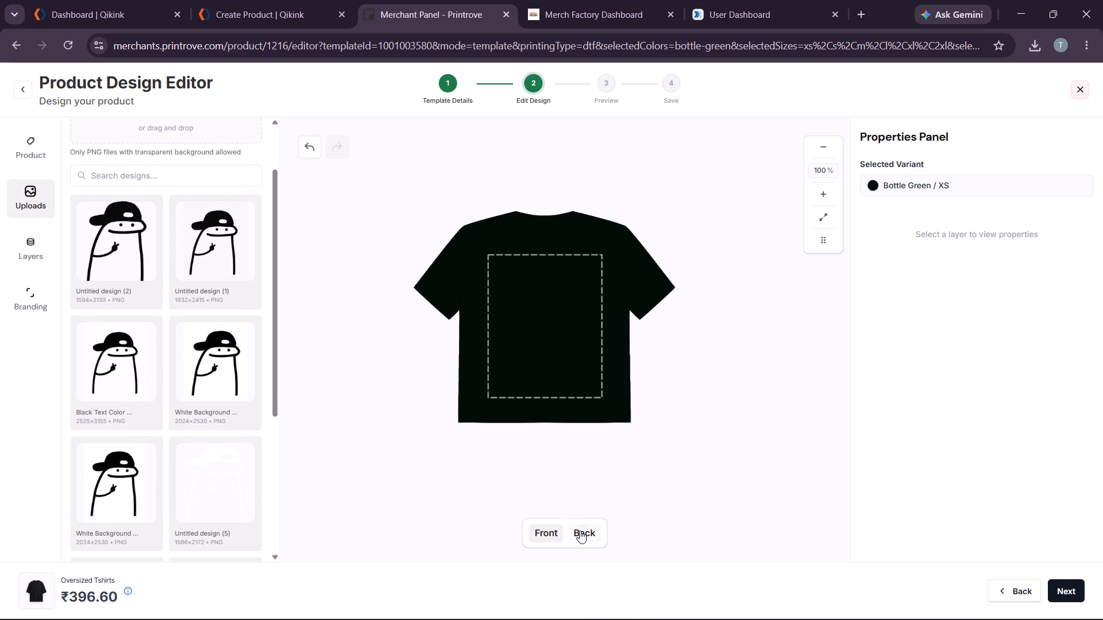
click(580, 530)
click(202, 485)
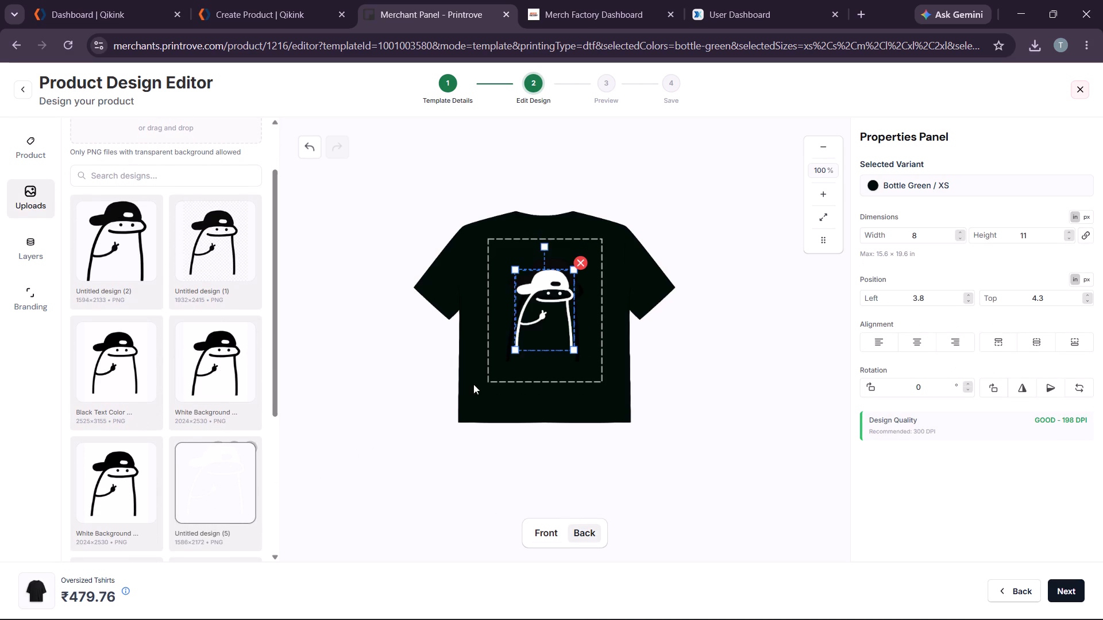
click(678, 377)
click(548, 317)
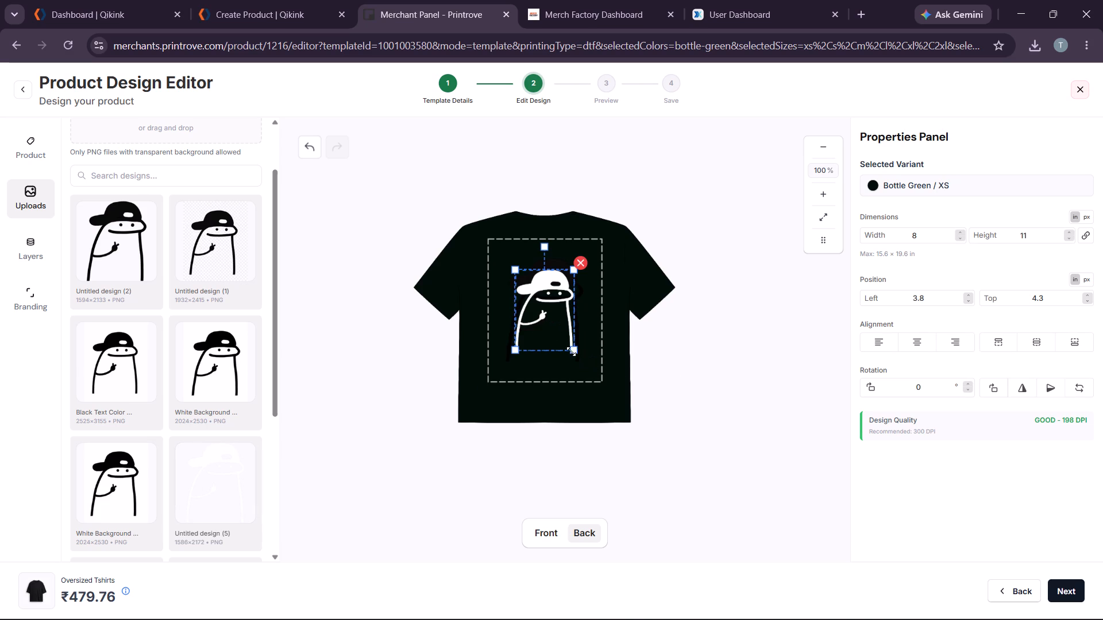
drag(577, 351, 583, 362)
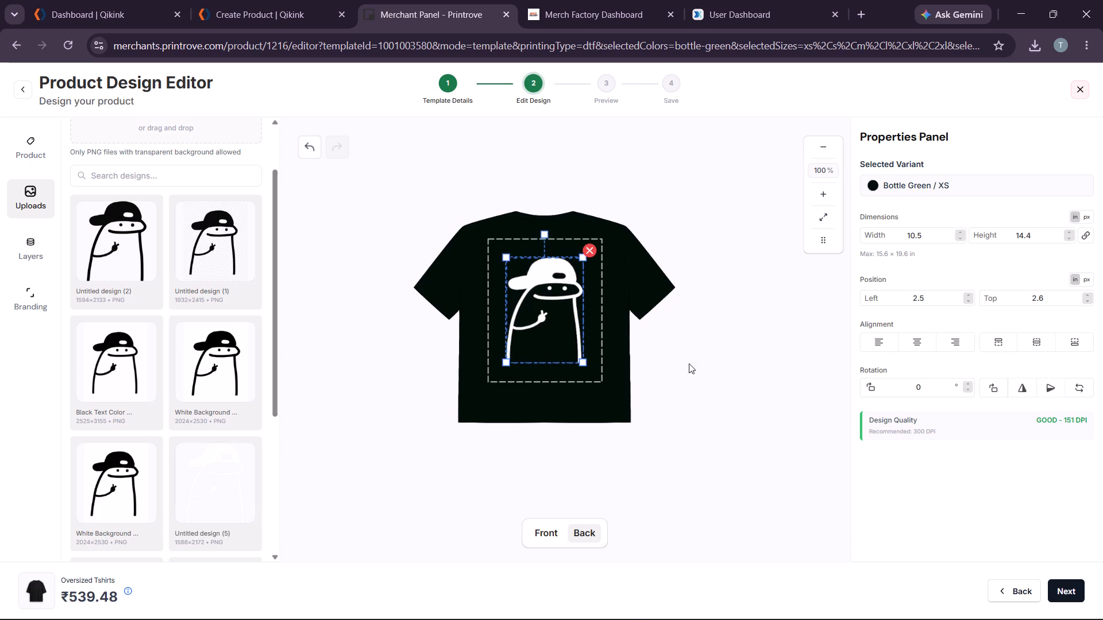
click(710, 361)
click(555, 327)
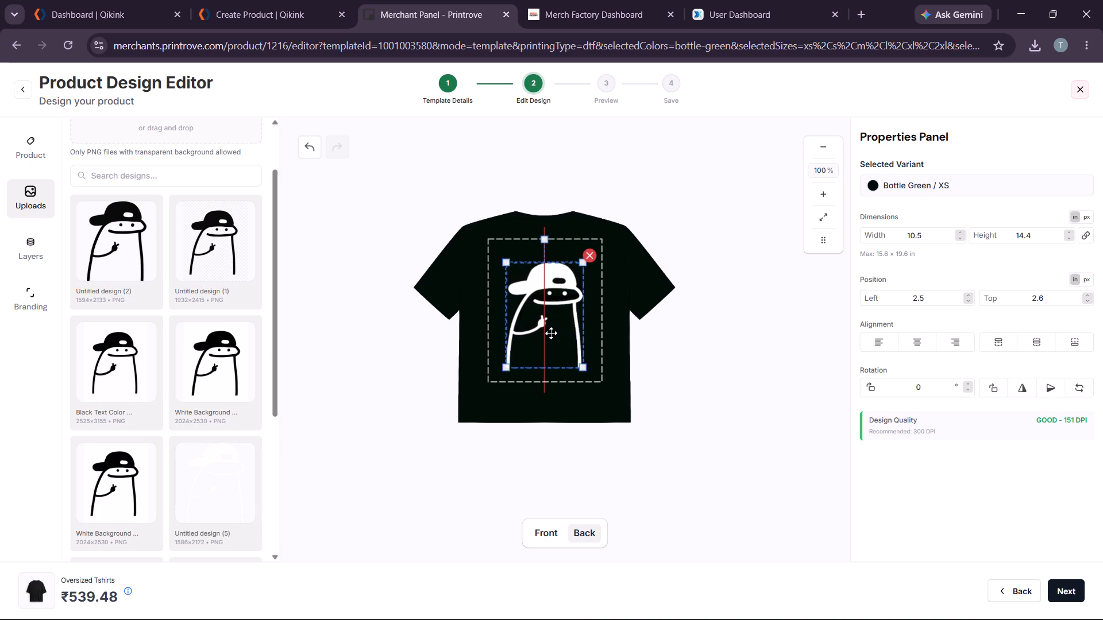
Preview the Bottle Green mockups and update the product under the name Oversized T shirt 002.
click(1067, 594)
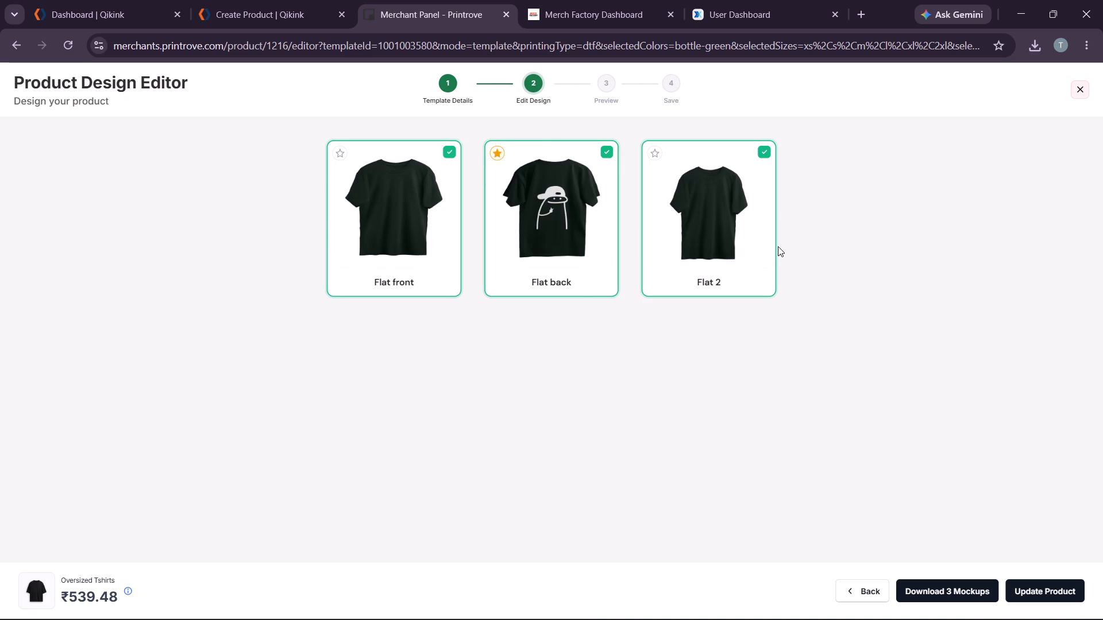
click(1044, 591)
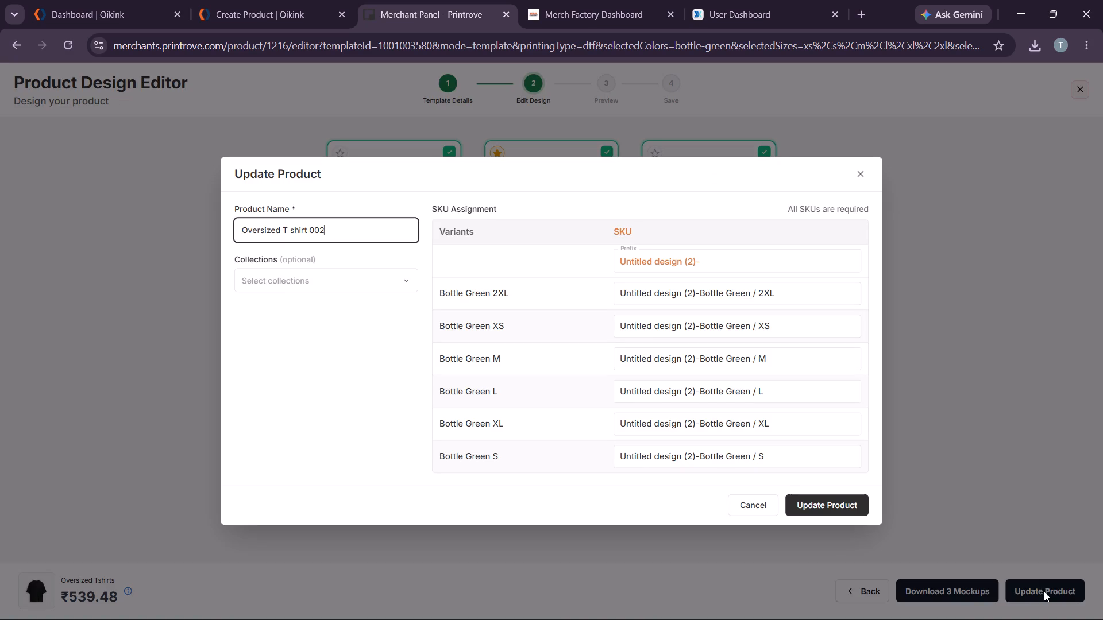
click(834, 503)
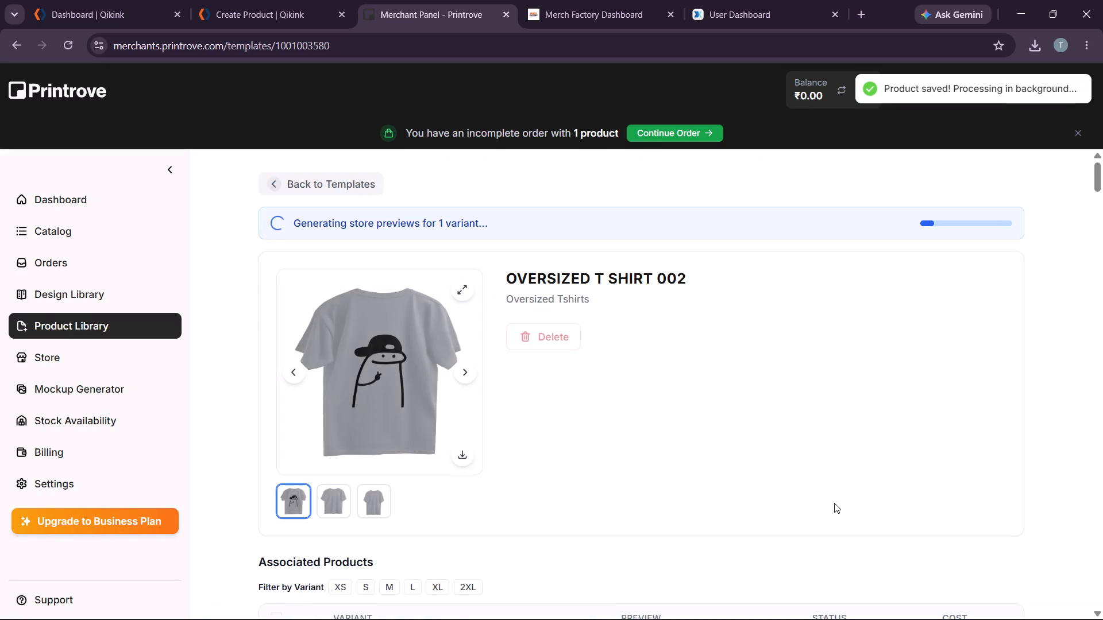
Filter Oversized T shirt 002 to its White variants and examine their previews once the product page reloads.
scroll(515, 419, down, 3)
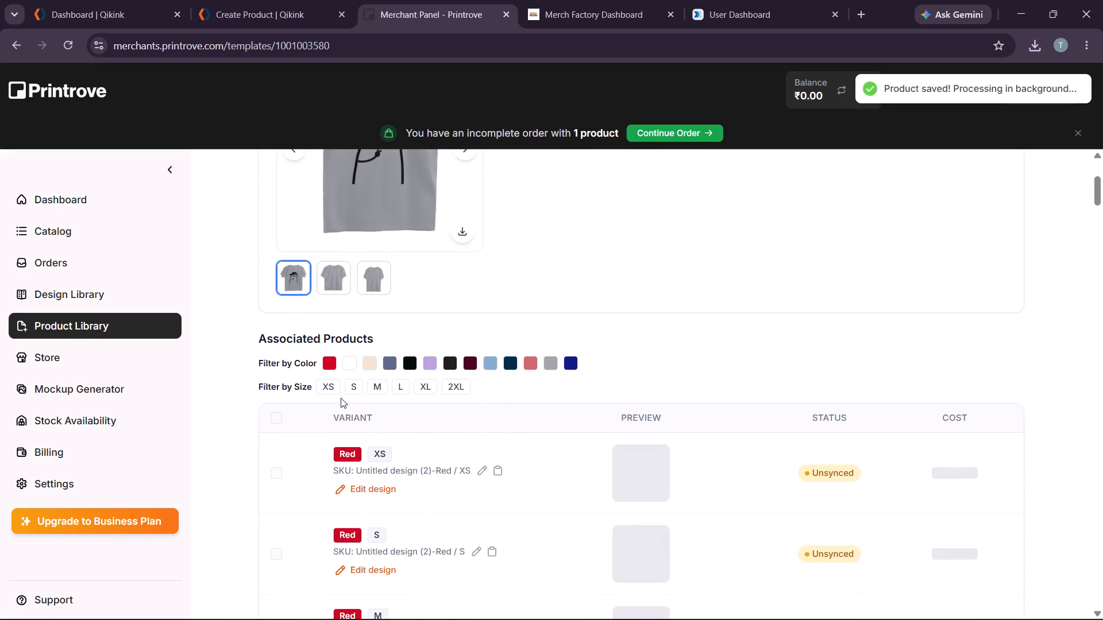
click(351, 361)
scroll(361, 370, down, 1)
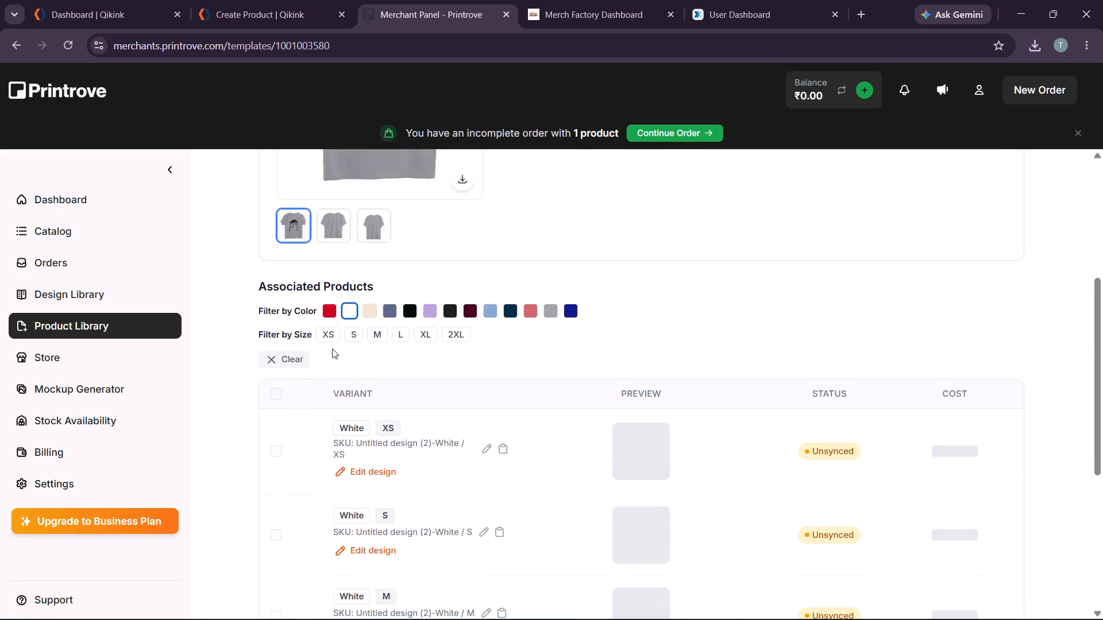
scroll(331, 347, up, 8)
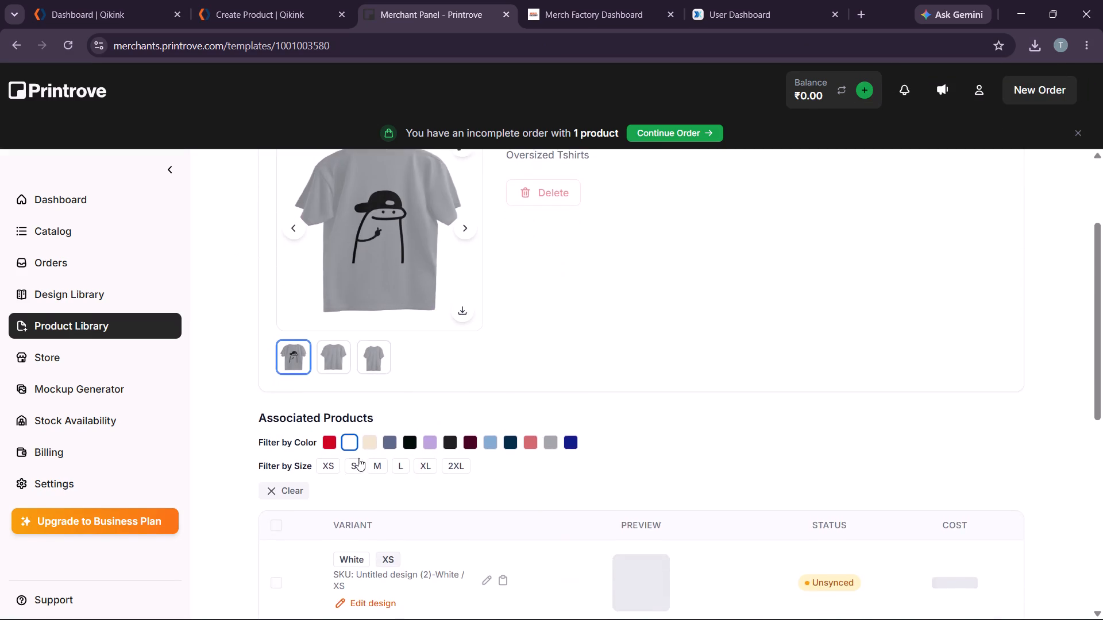
scroll(358, 458, up, 1)
scroll(375, 443, down, 1)
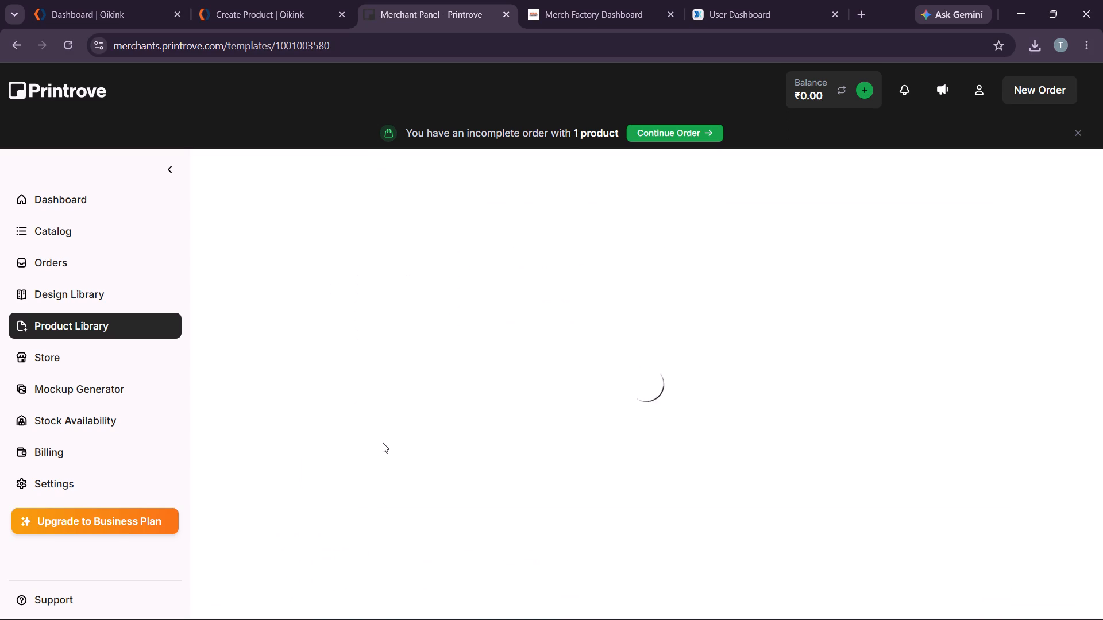
scroll(367, 540, down, 3)
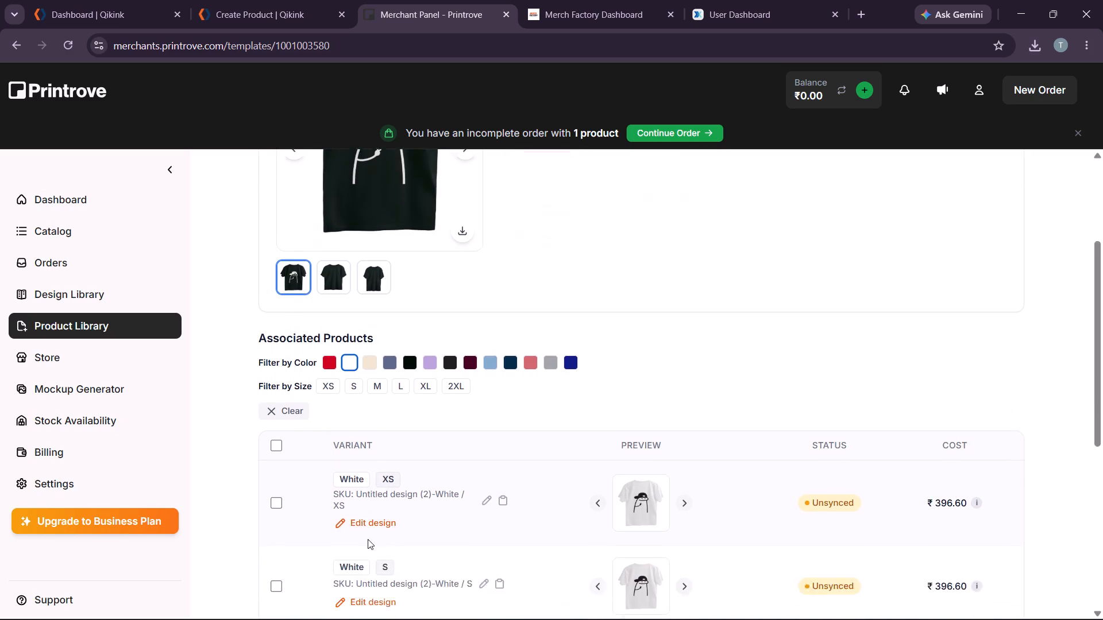
scroll(368, 539, down, 1)
right_drag(369, 501, 367, 489)
click(298, 401)
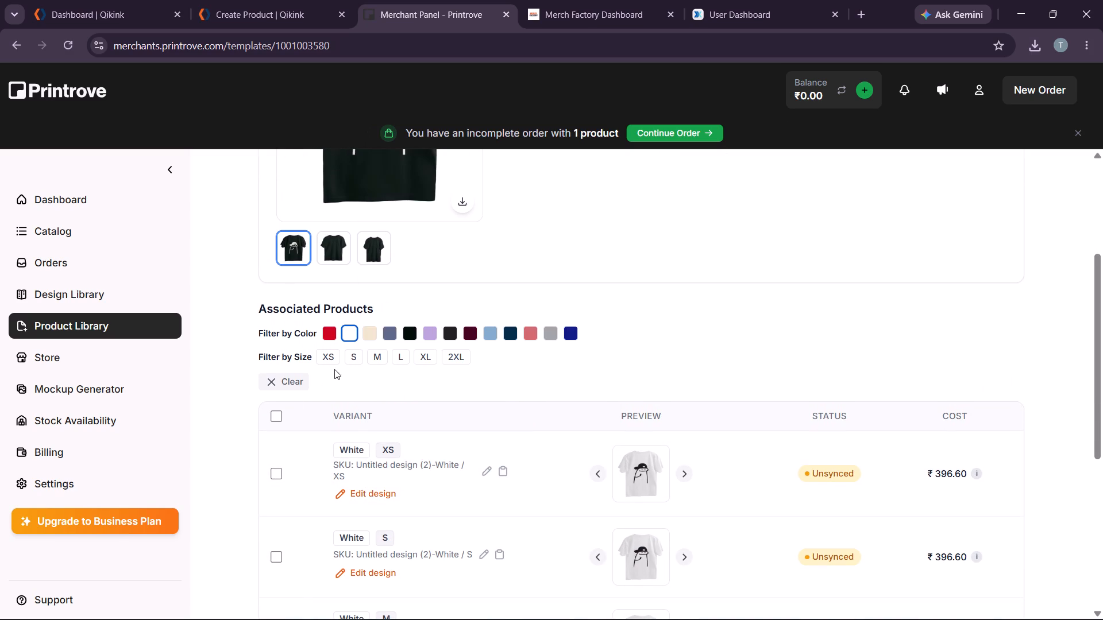
Replace the White filter with Steel Grey and then Bottle Green, checking the preview images of each colour.
click(366, 332)
click(394, 334)
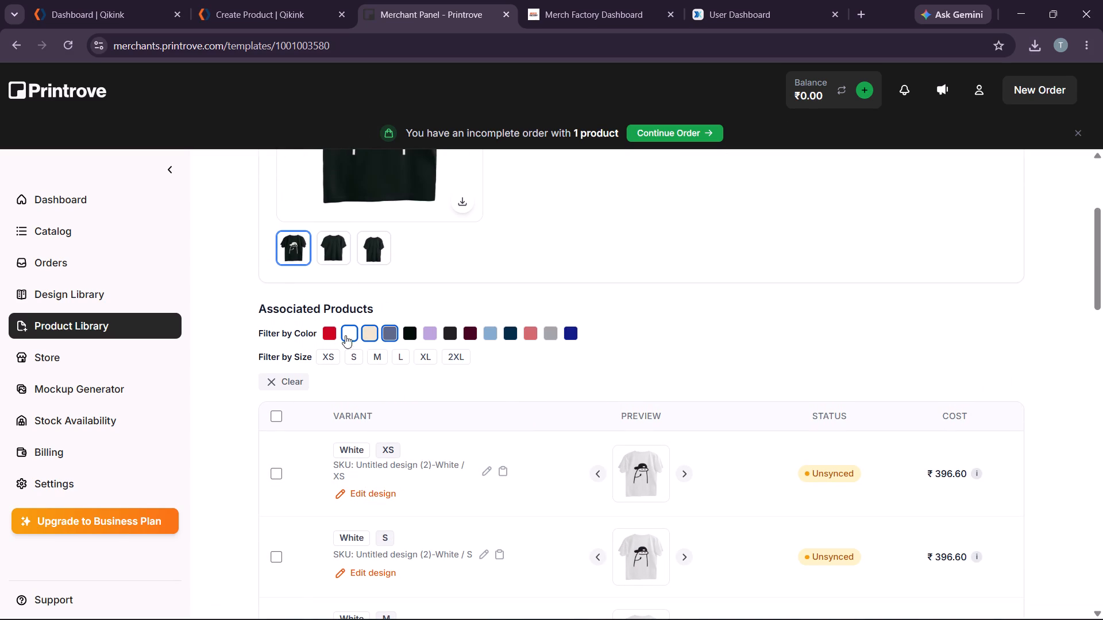
click(337, 334)
click(349, 334)
click(371, 328)
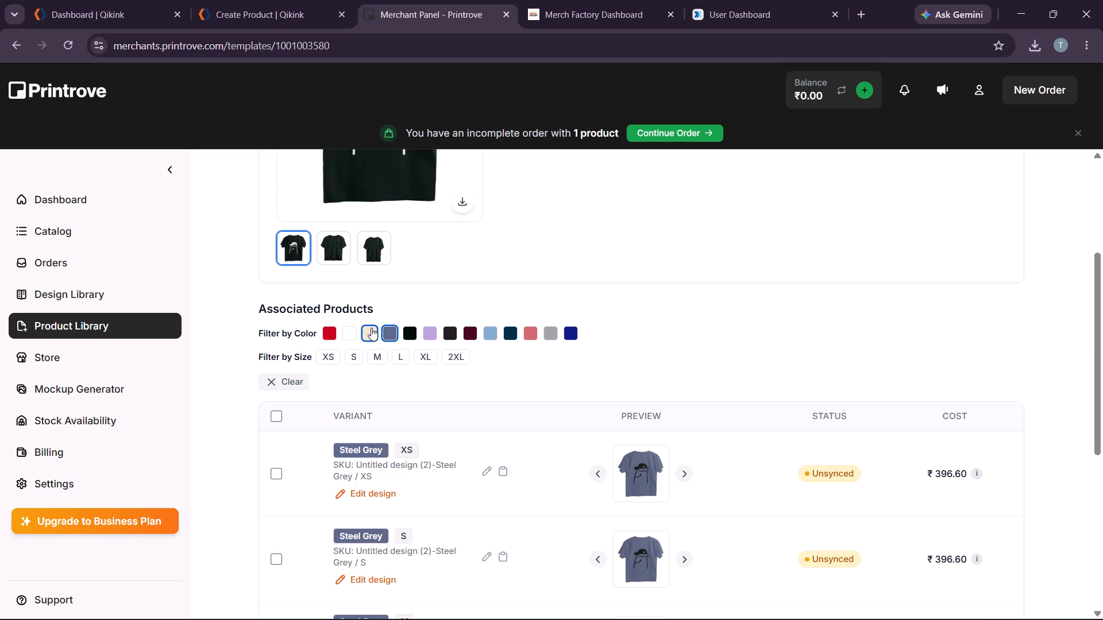
click(405, 331)
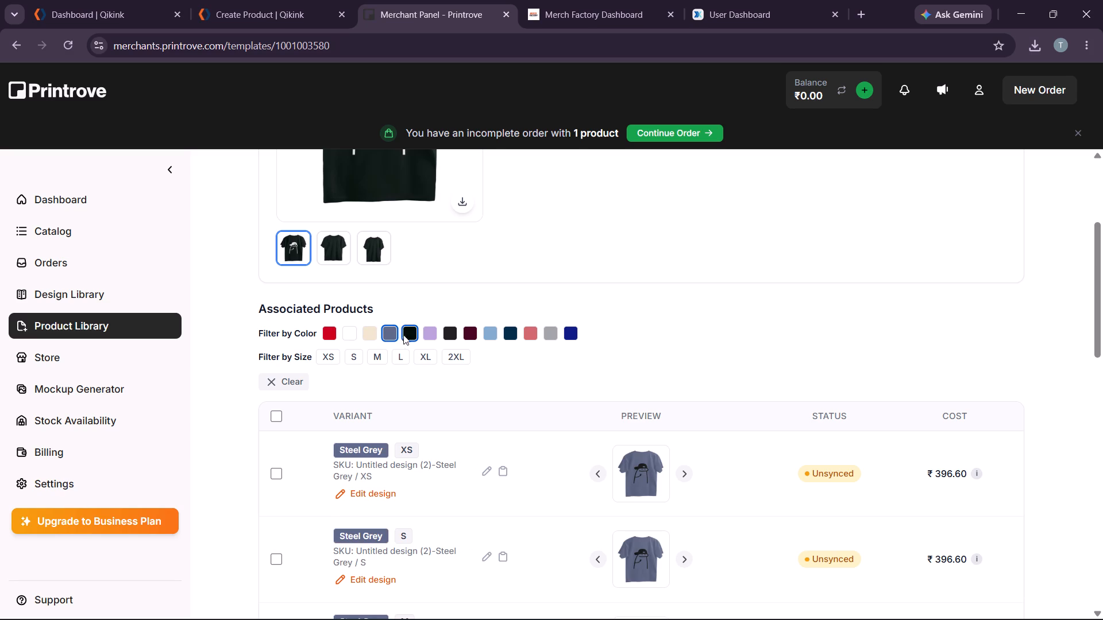
click(387, 336)
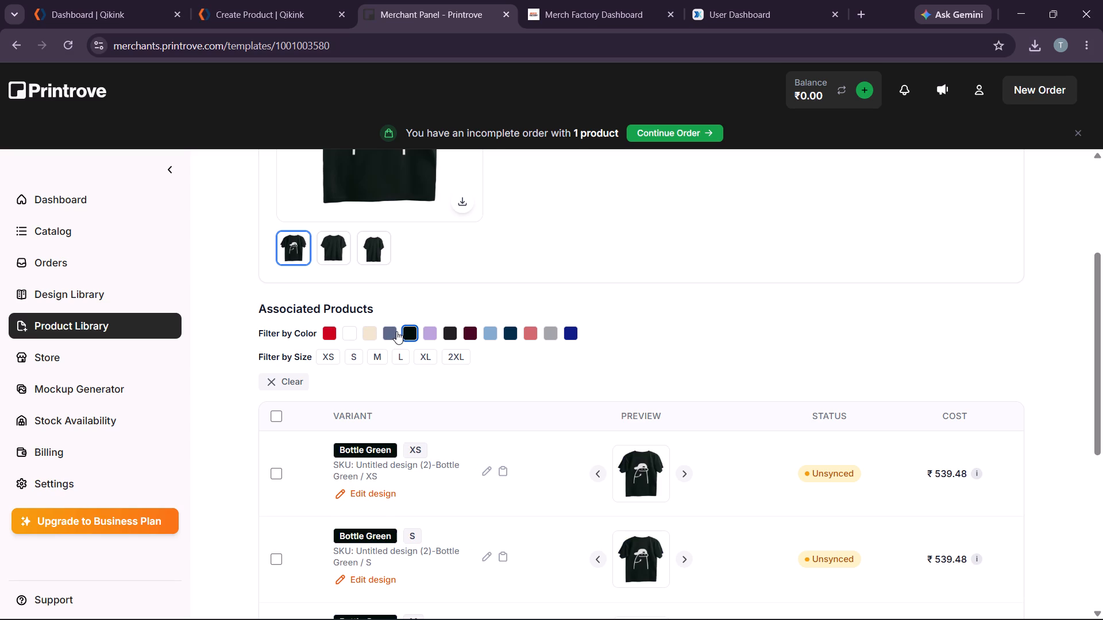
Compare the Black variants' previews with the Bottle Green ones, leaving only Bottle Green in the colour filter.
click(443, 332)
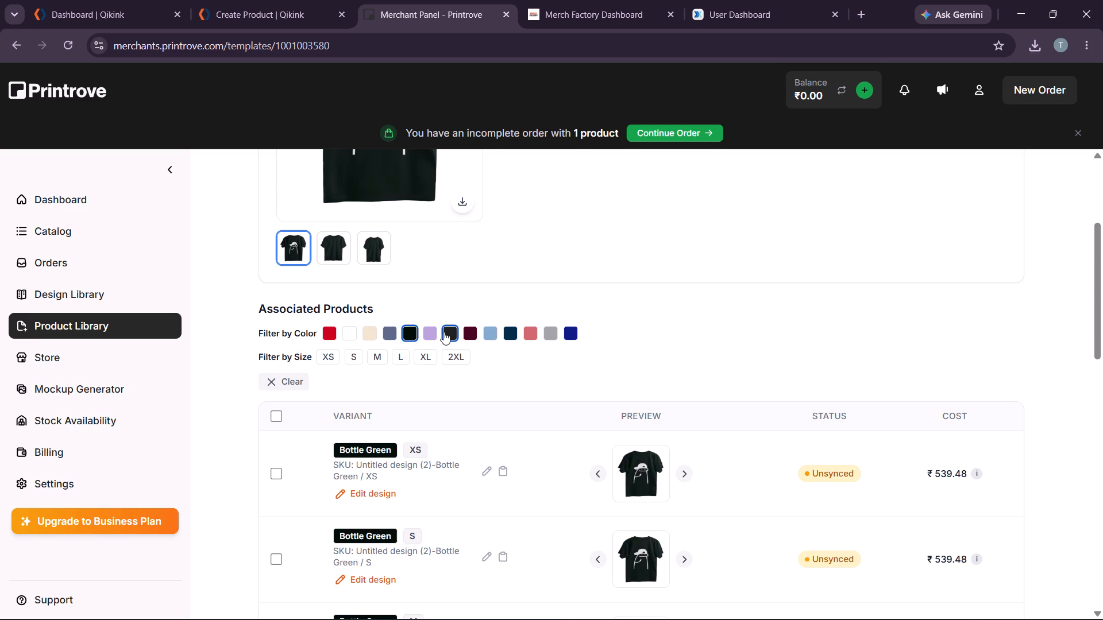
click(410, 328)
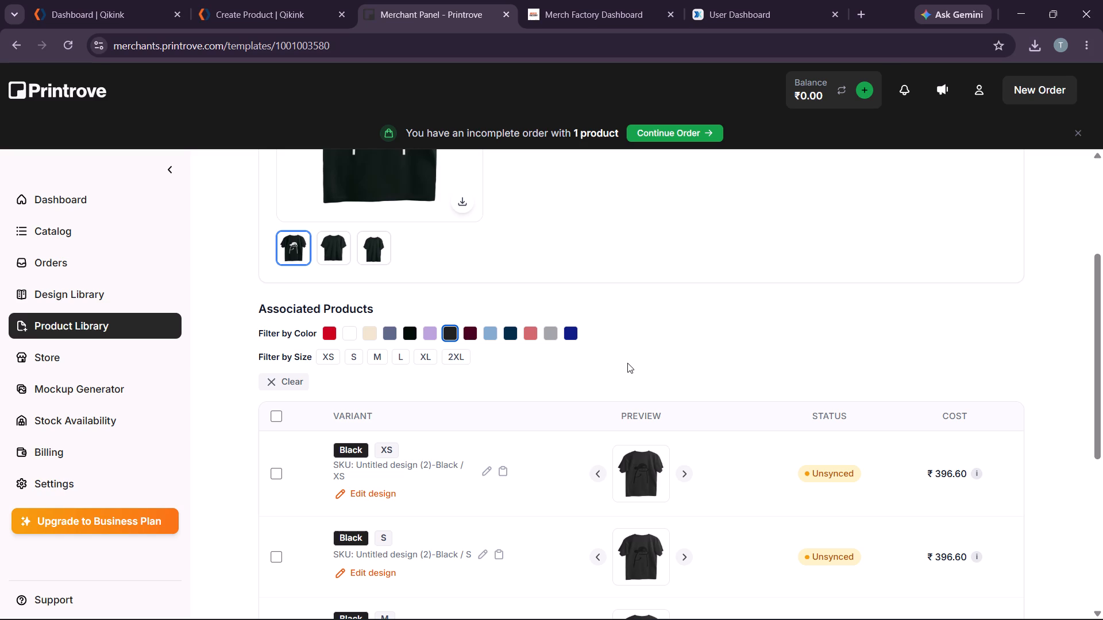
scroll(627, 363, down, 1)
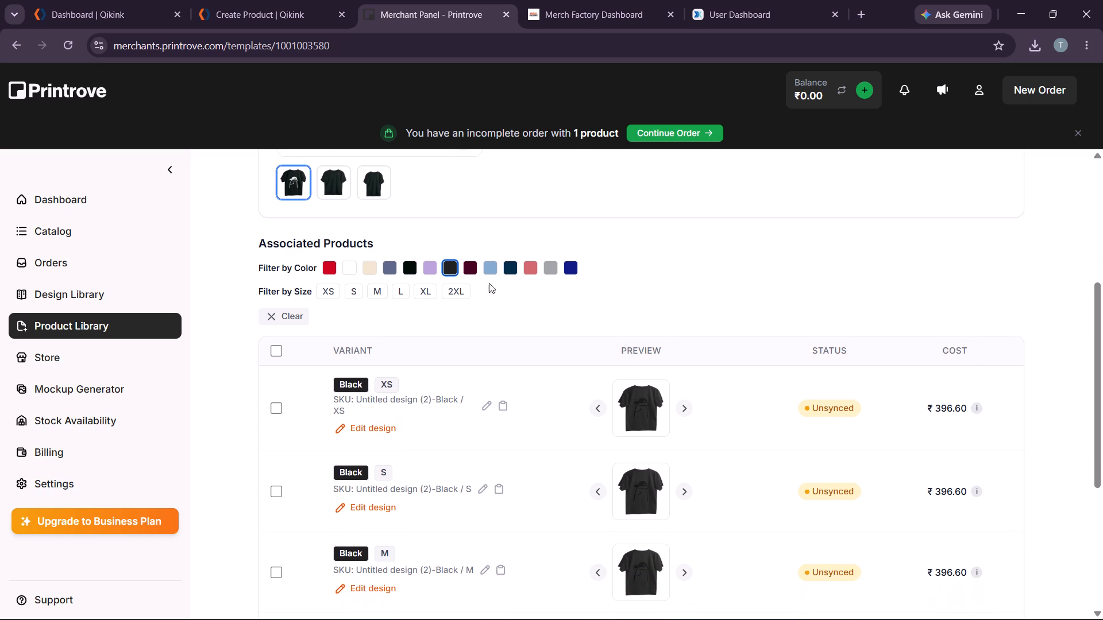
click(407, 264)
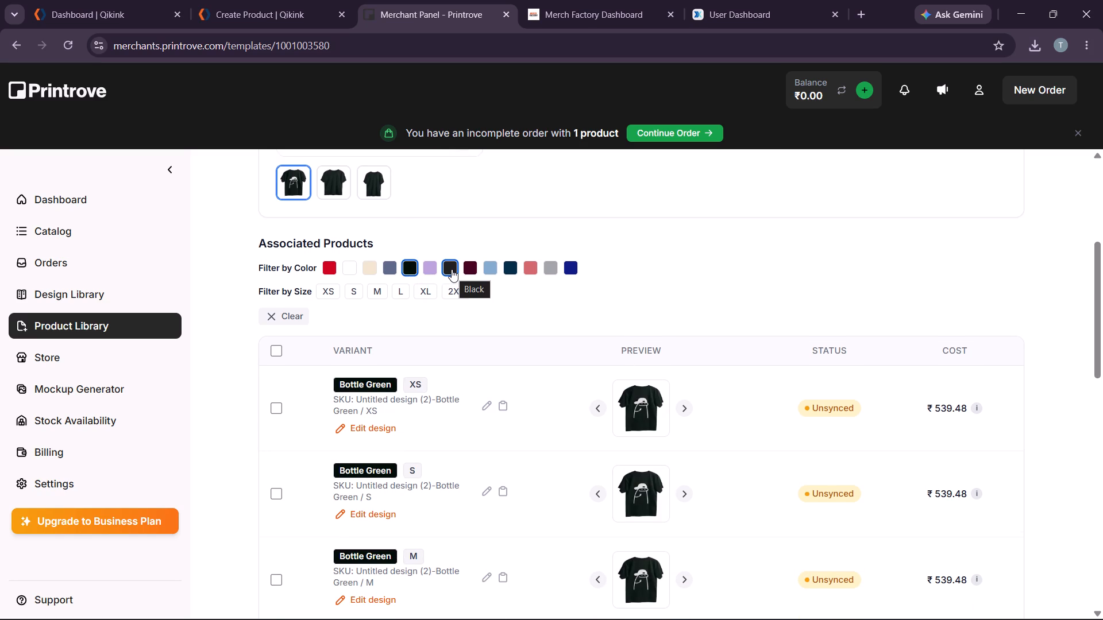
click(452, 269)
scroll(598, 435, down, 2)
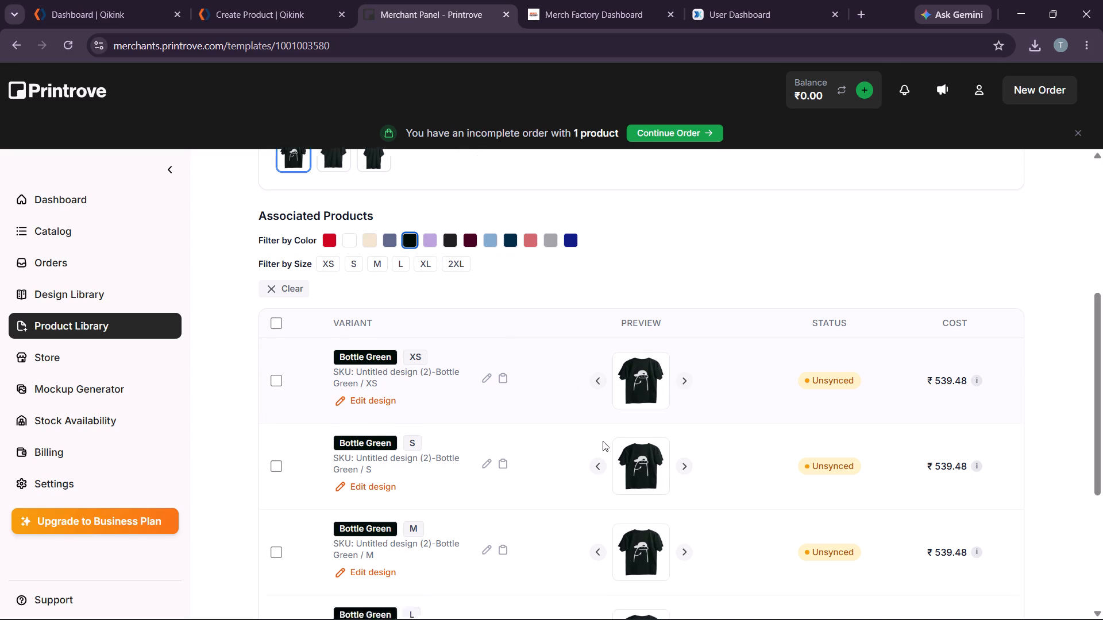
Clear the Bottle Green filter and check the Off White variants' preview, leaving the colour filter empty.
scroll(541, 429, up, 3)
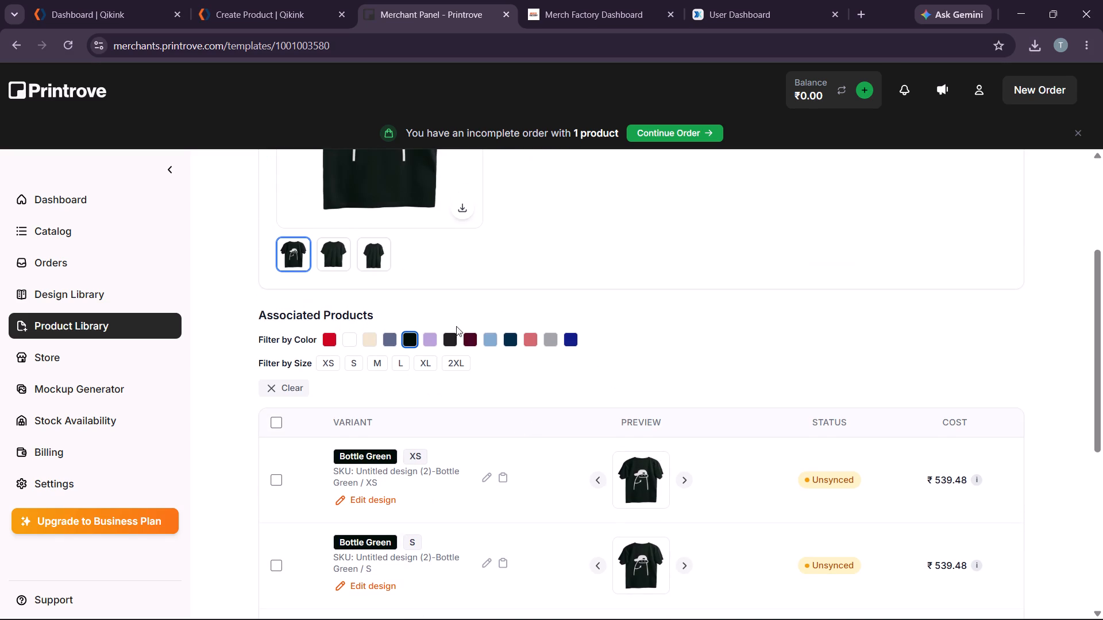
scroll(435, 314, up, 4)
scroll(449, 346, down, 2)
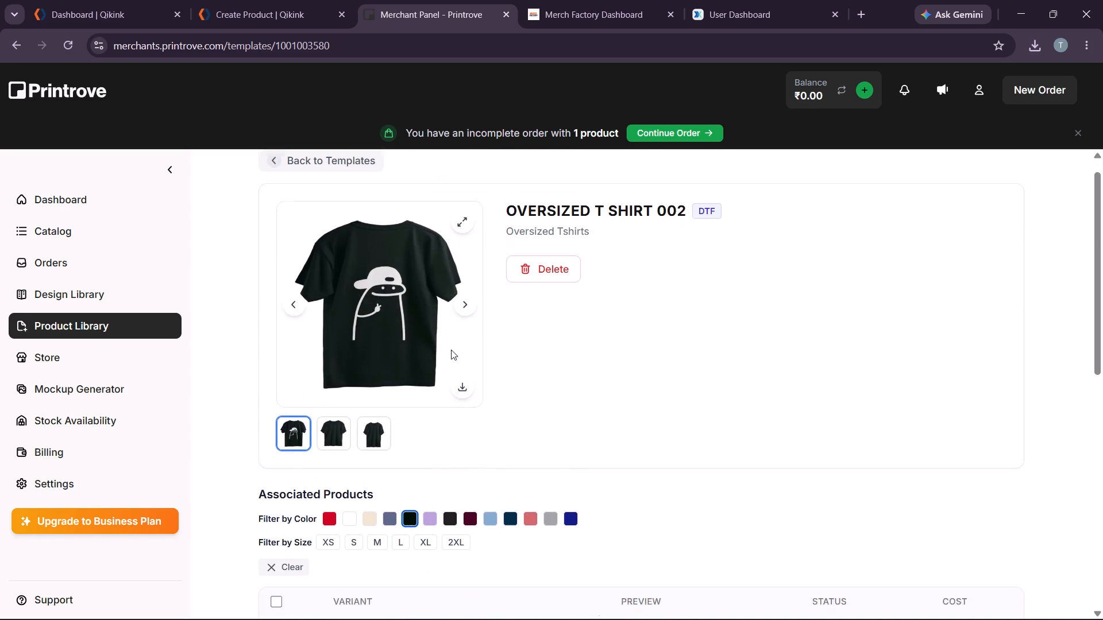
click(408, 395)
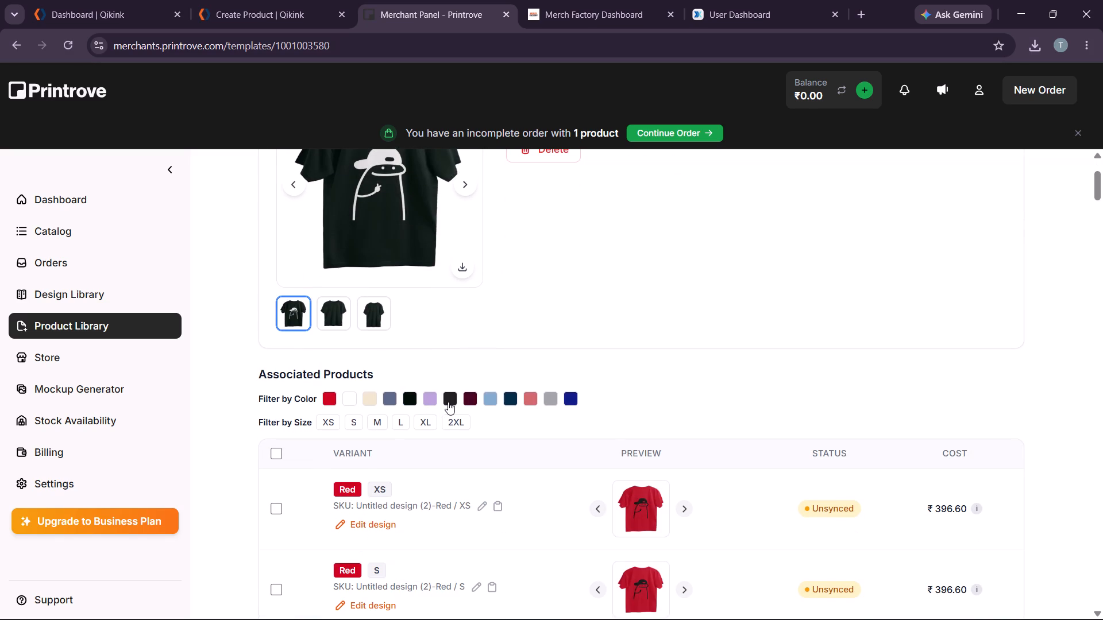
click(369, 394)
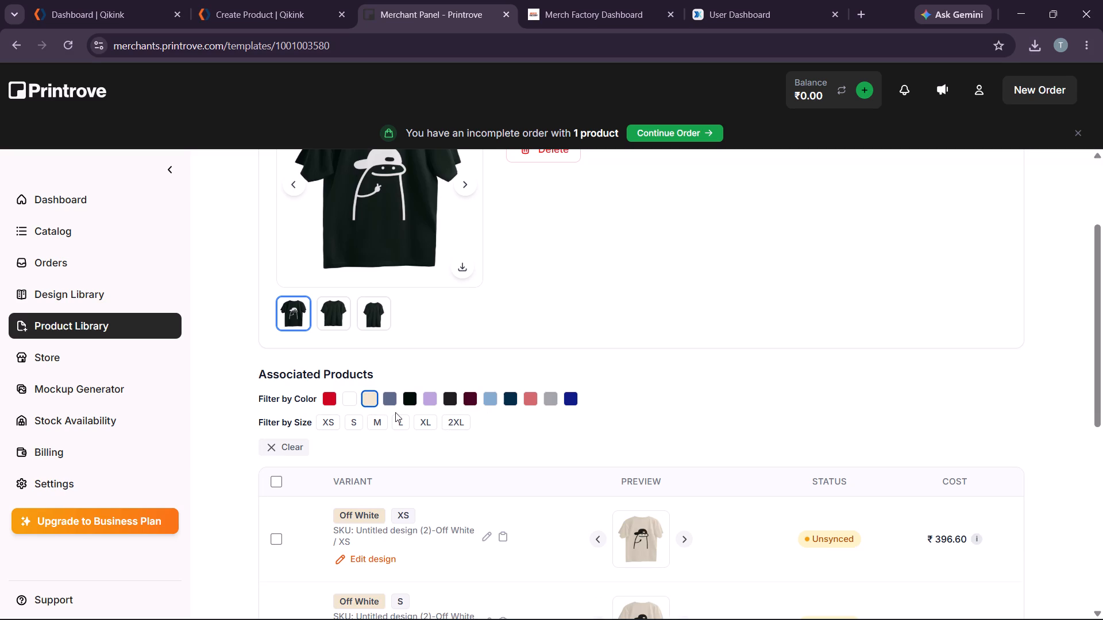
click(373, 402)
Filter to the Black variants, select all of them, and open their printfile for changing.
click(455, 399)
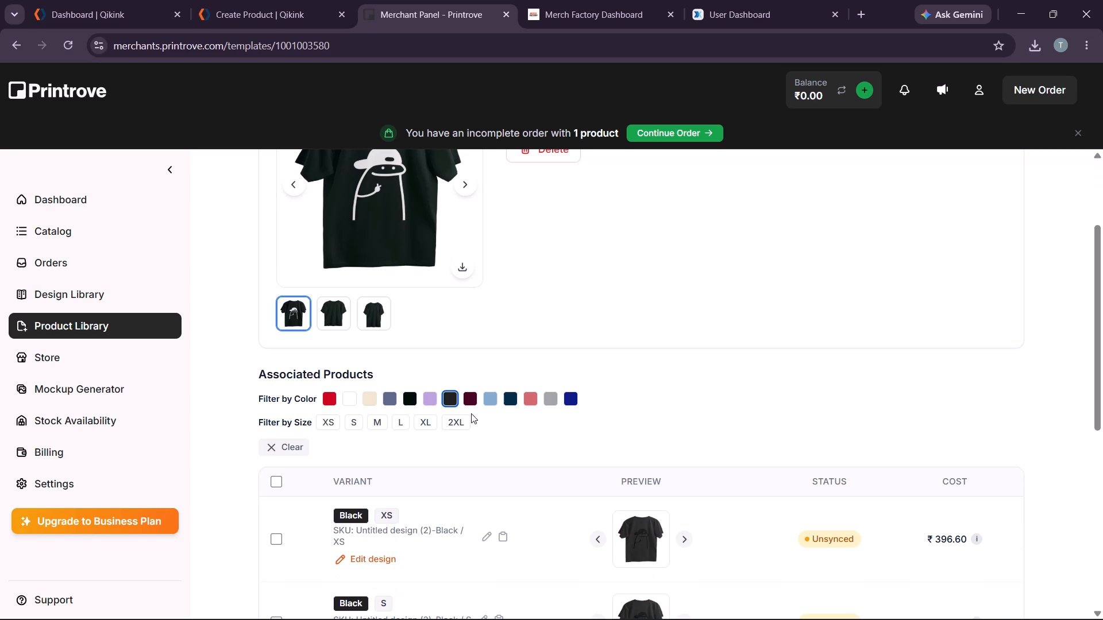
scroll(619, 431, down, 1)
click(276, 413)
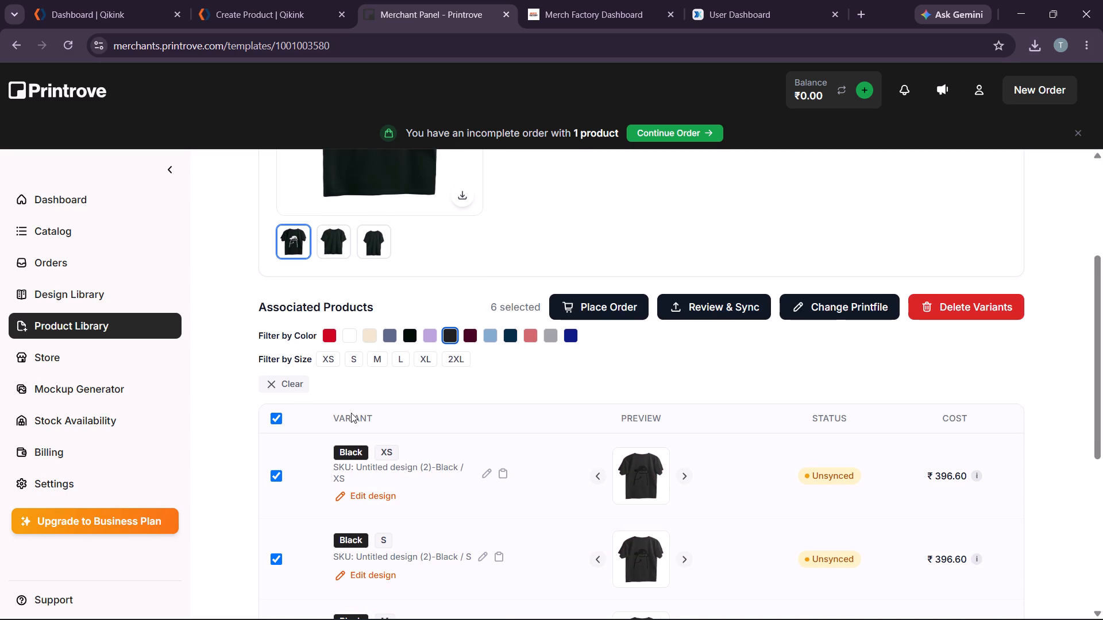
click(826, 319)
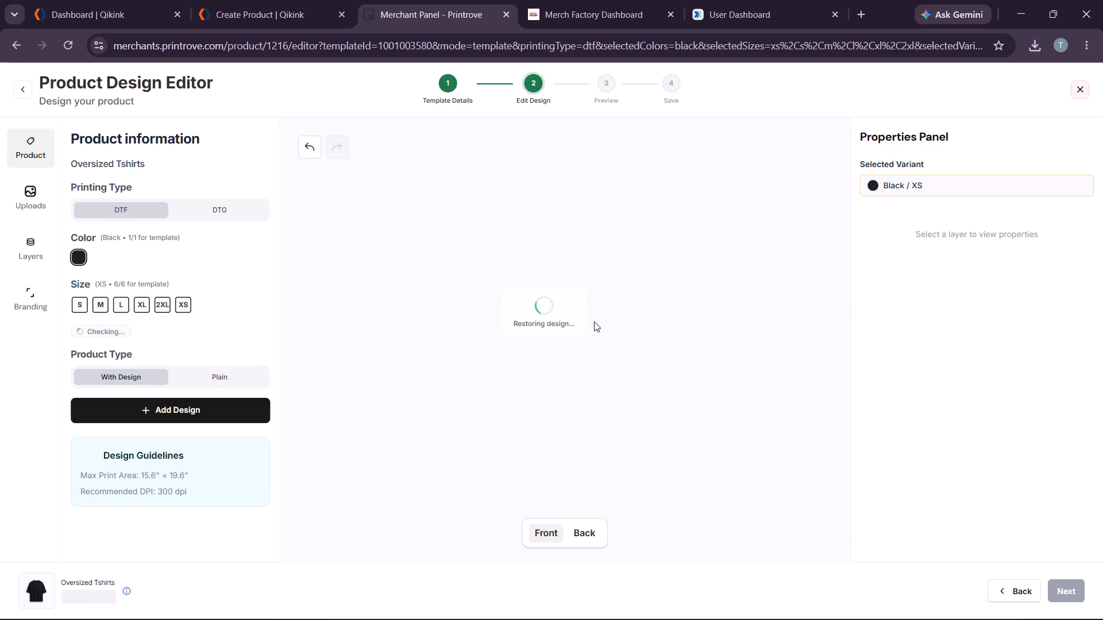
Replace the black doodle on the back of the Black shirt with the white doodle, Untitled design (5).
click(583, 533)
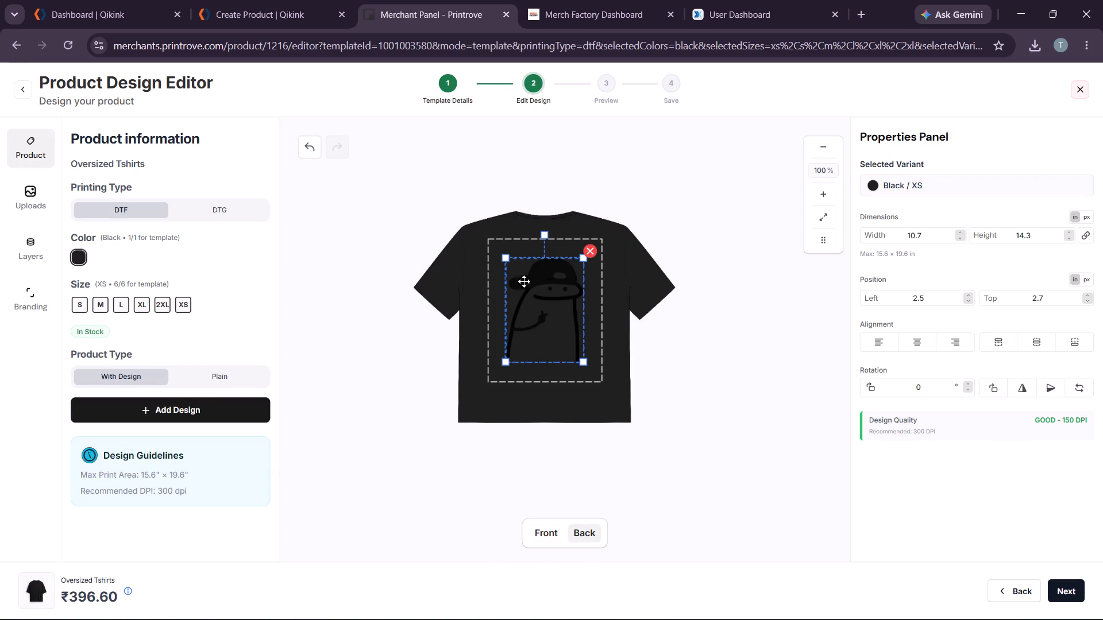
click(590, 253)
click(36, 195)
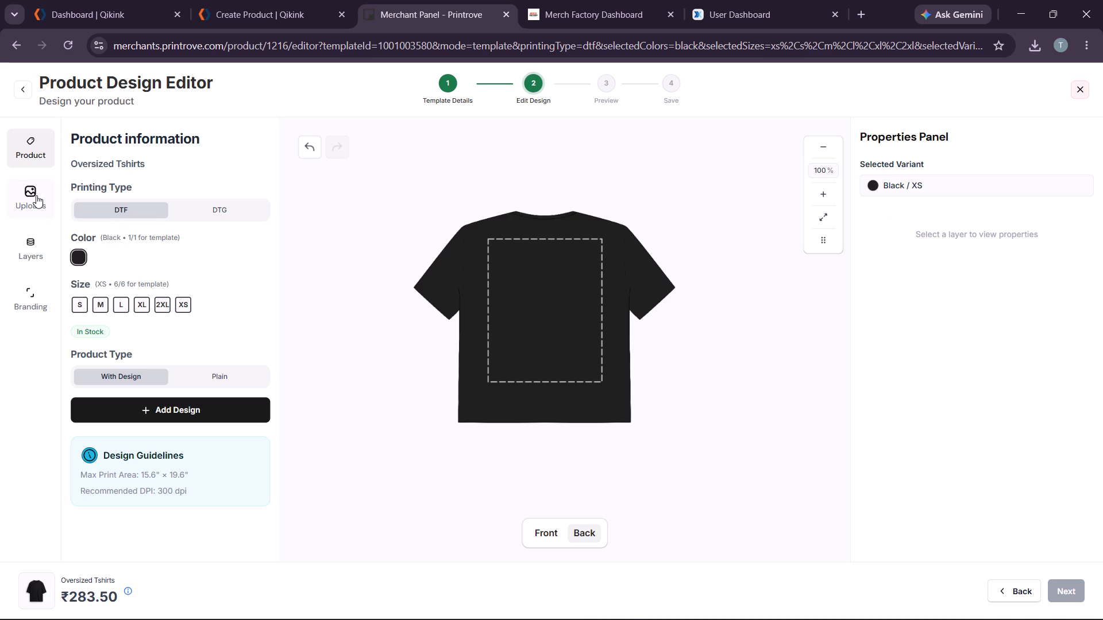
scroll(180, 390, down, 1)
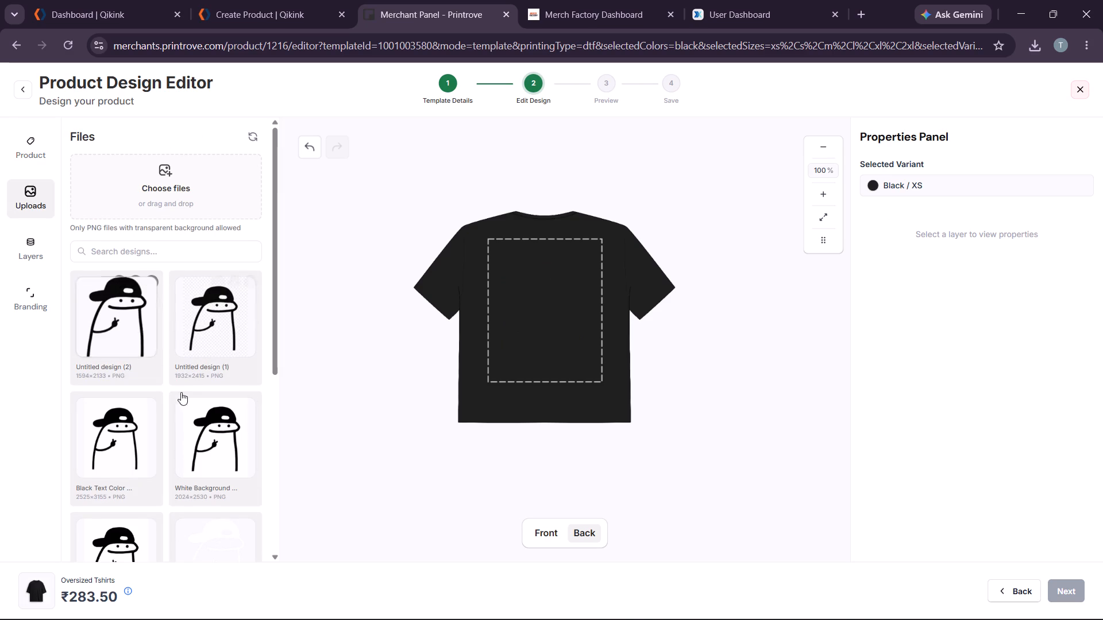
scroll(181, 392, down, 1)
click(226, 447)
click(640, 359)
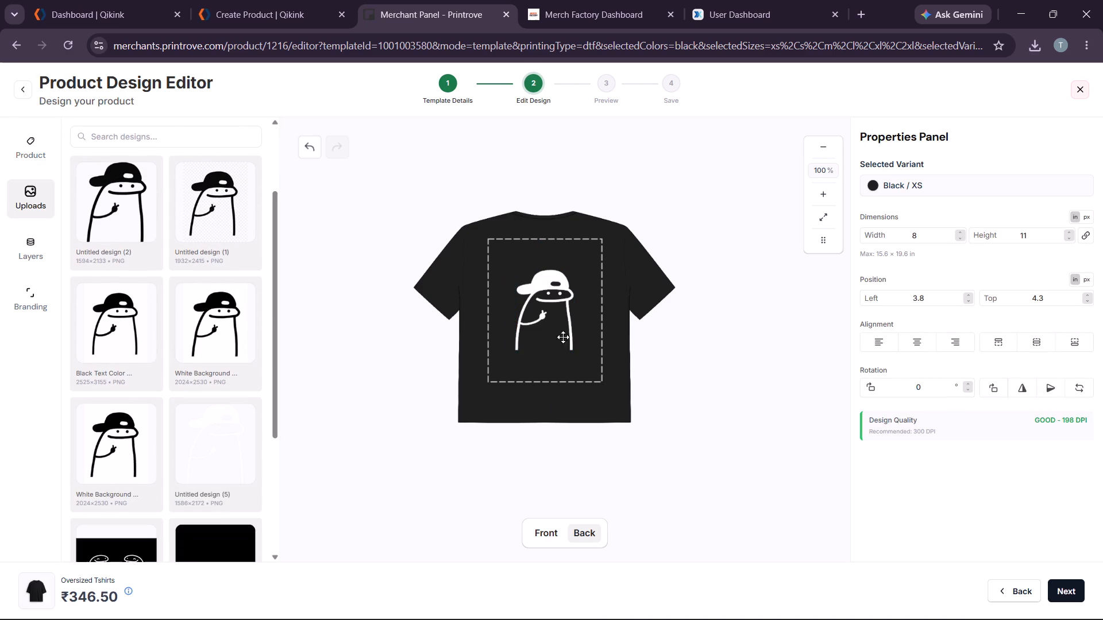
Enlarge the white doodle on the shirt's back to about 10.5 × 14.4 in.
click(552, 323)
drag(576, 350, 583, 362)
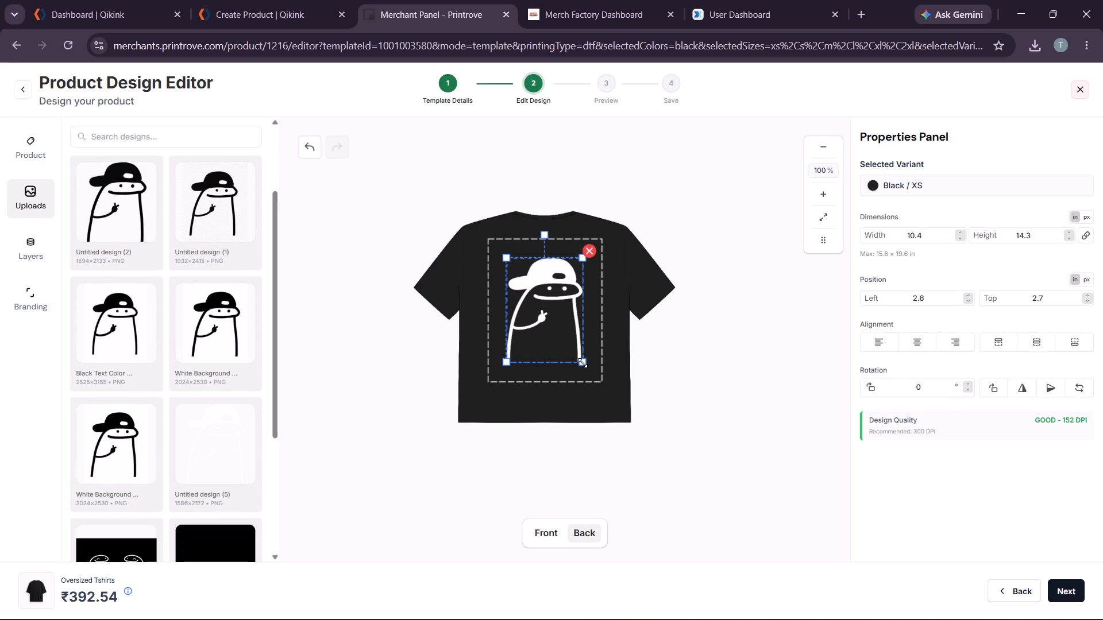
click(581, 363)
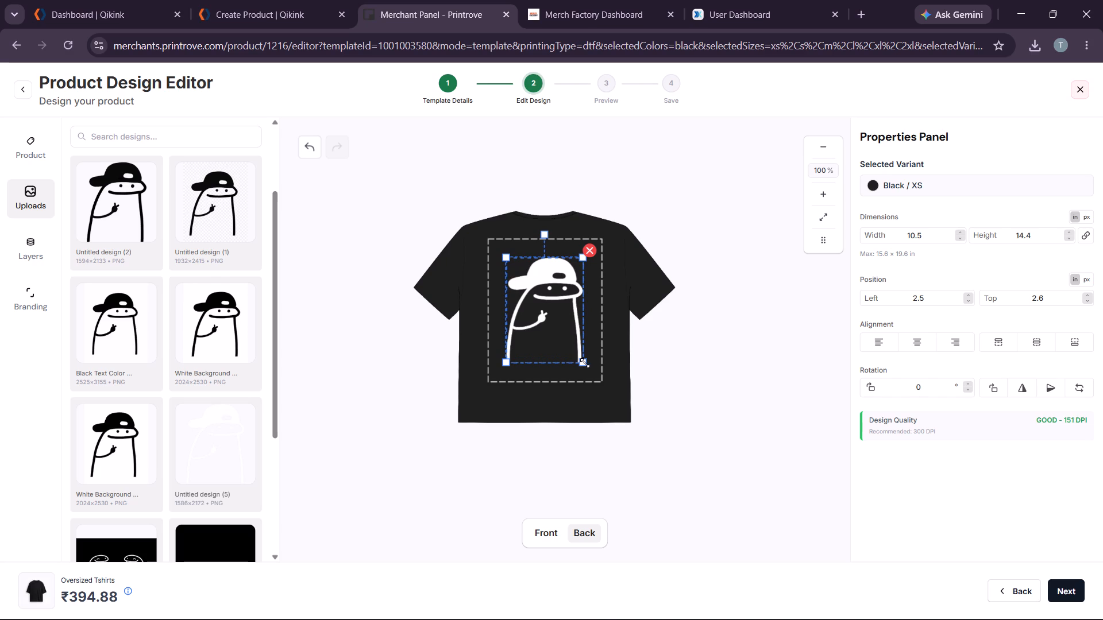
click(727, 340)
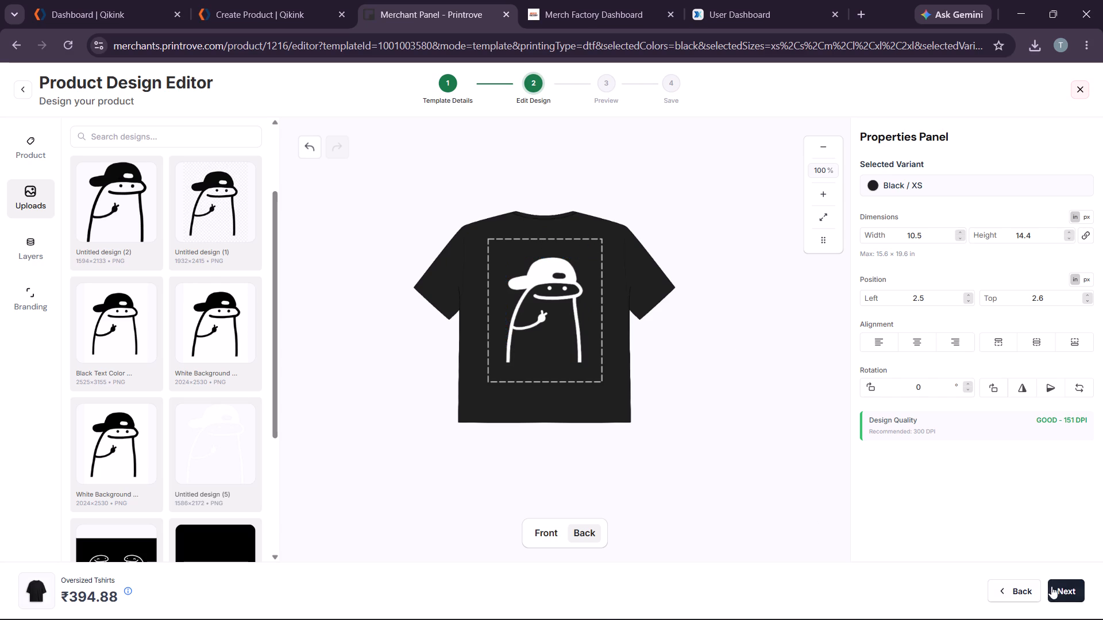
Proceed to the mockup preview and update the product for the Black variants, keeping the name Oversized T shirt 002.
click(1060, 587)
click(1051, 586)
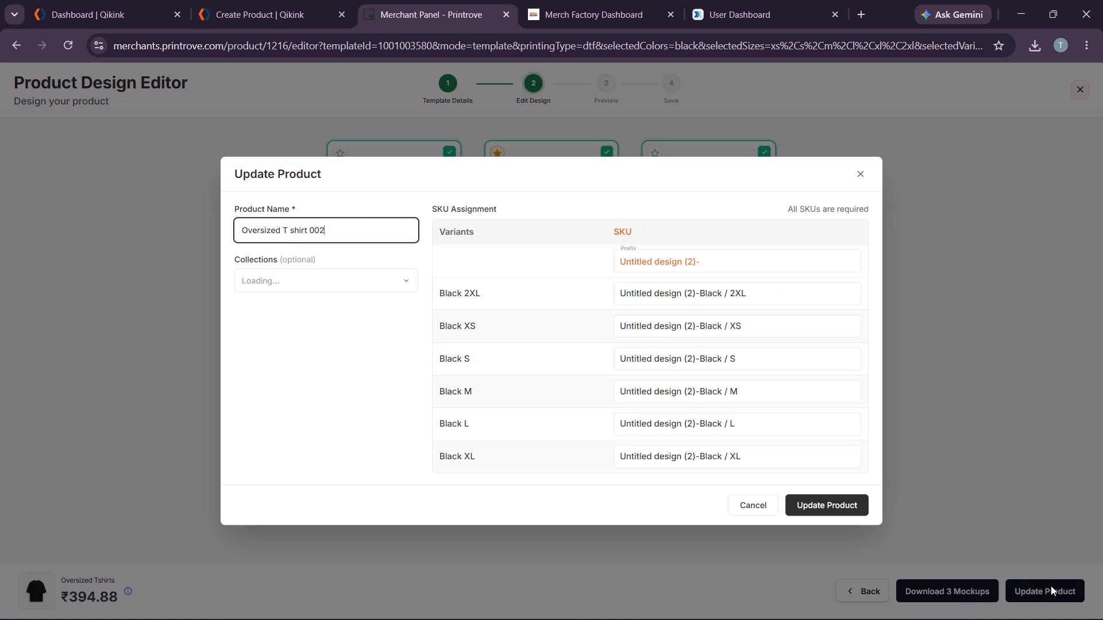
click(849, 494)
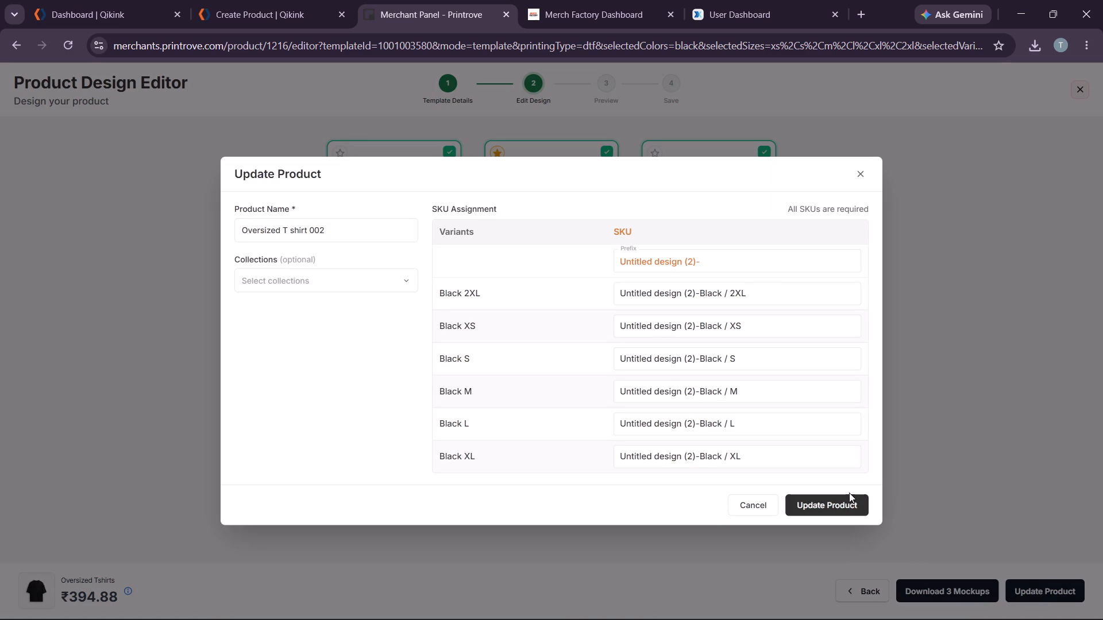
click(839, 501)
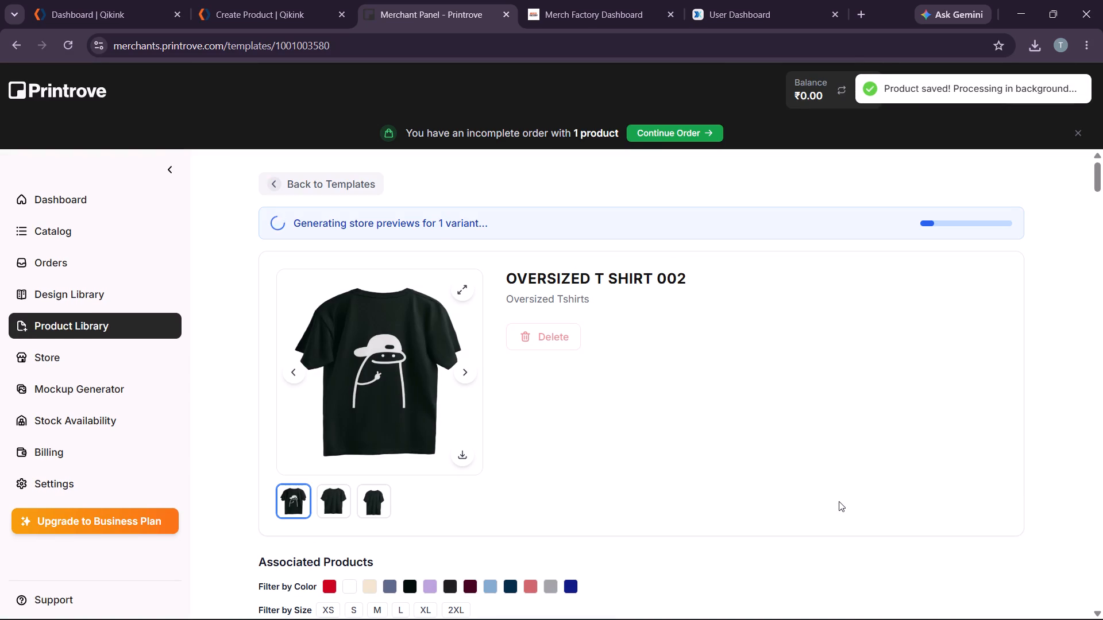
Check the Bottle Green and Black variants' previews one colour at a time on the reloaded product page, leaving neither filtered.
scroll(806, 228, down, 2)
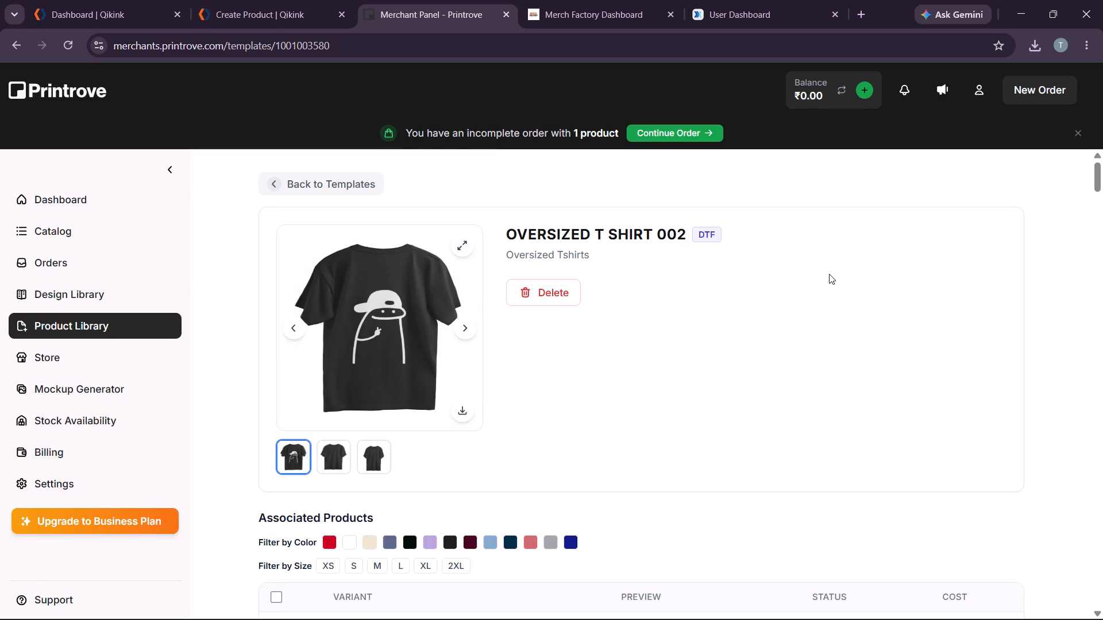
scroll(822, 289, down, 1)
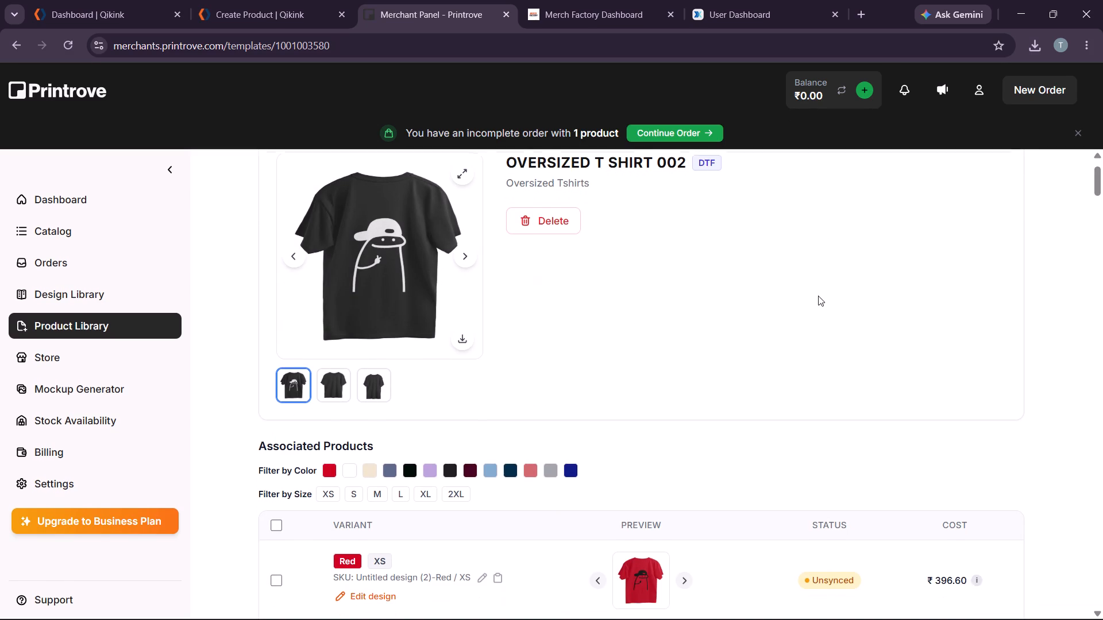
scroll(818, 301, down, 2)
scroll(791, 344, down, 1)
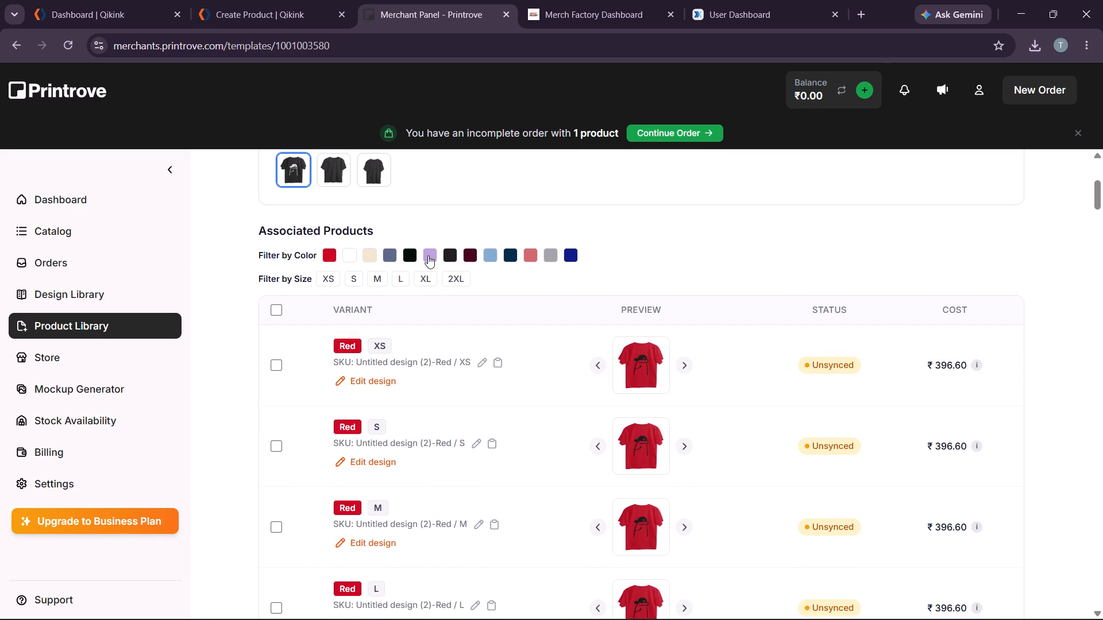
click(410, 254)
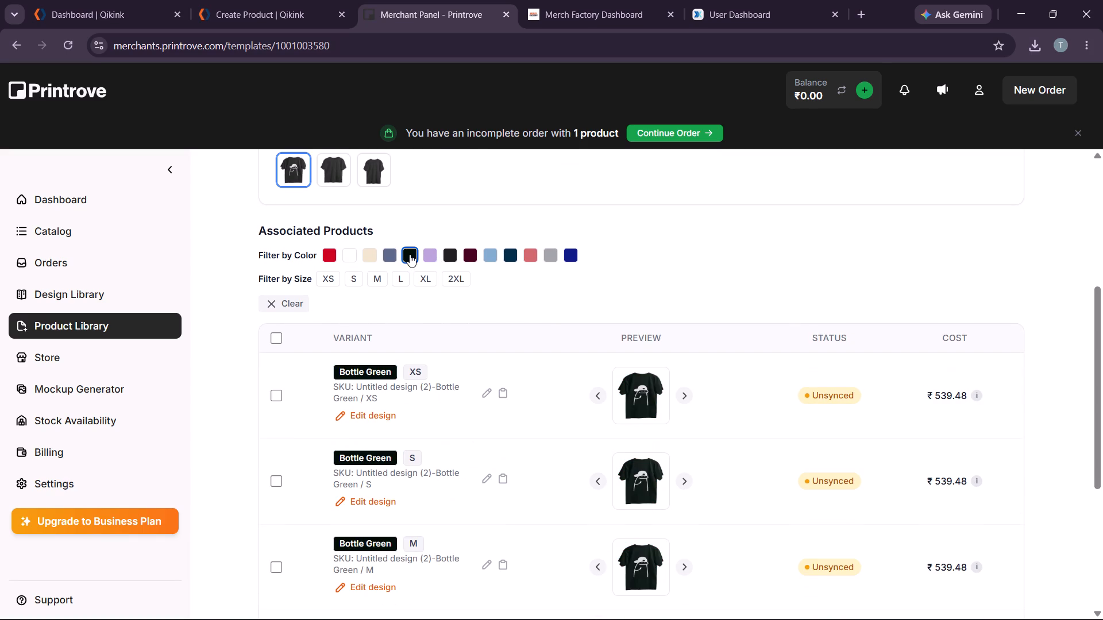
click(411, 253)
click(454, 253)
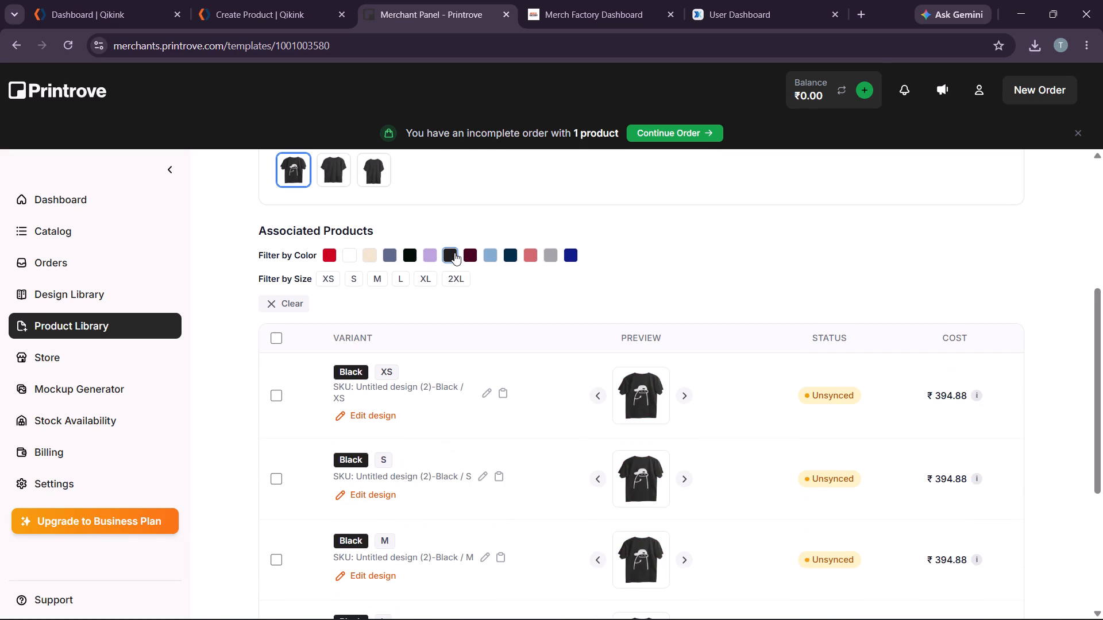
click(454, 253)
Filter to the Burgundy variants, select all of them, and open their printfile for changing, keeping DTF printing.
click(465, 253)
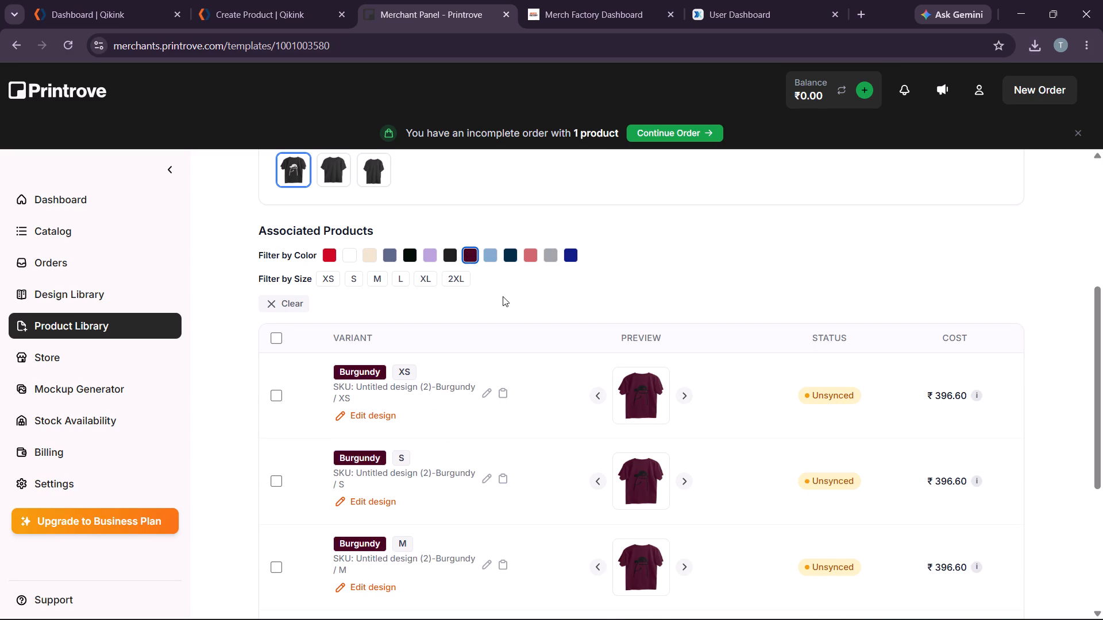
click(282, 335)
click(277, 338)
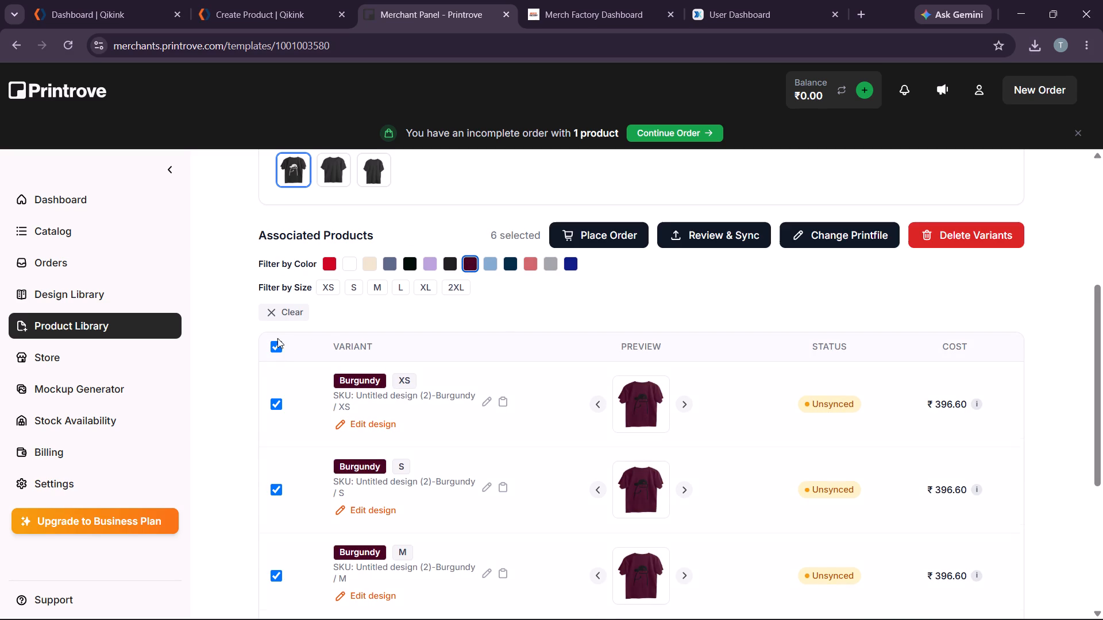
click(854, 245)
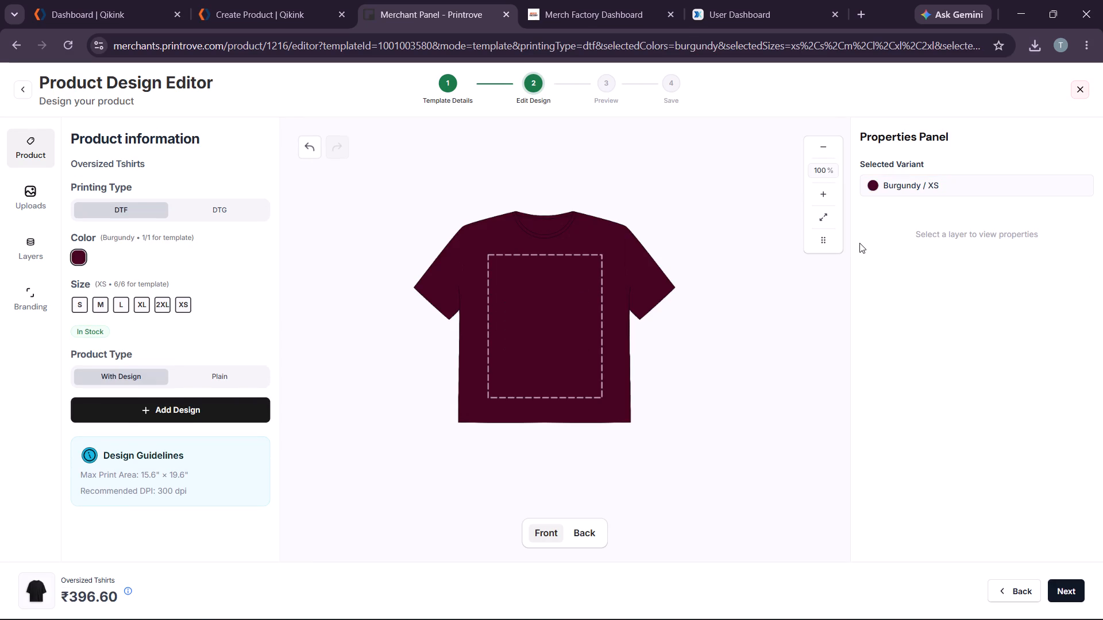
click(201, 213)
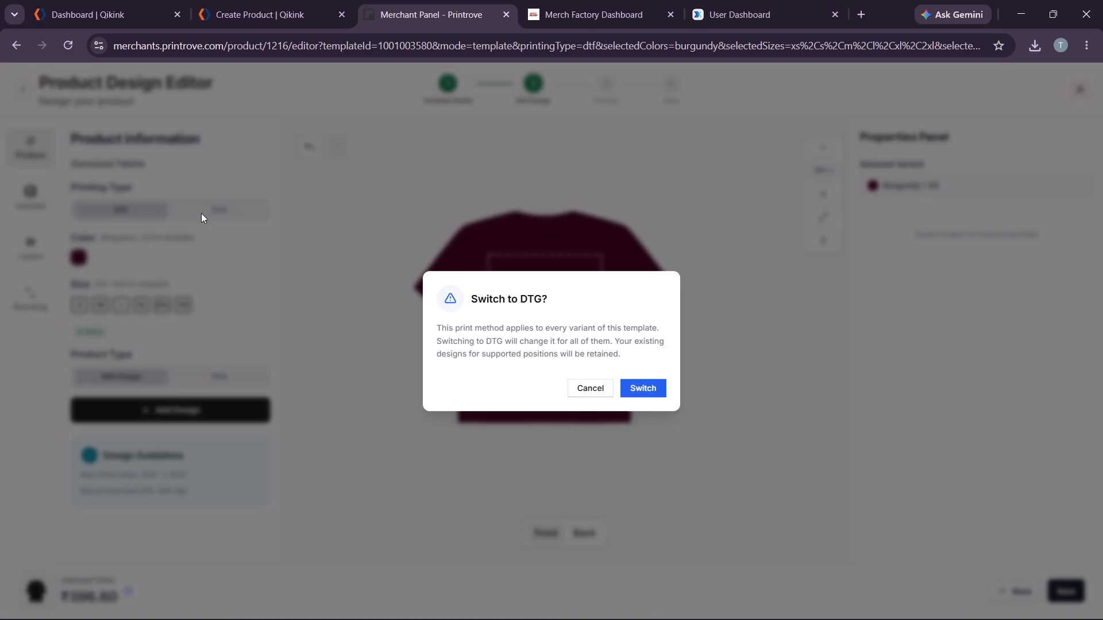
click(581, 385)
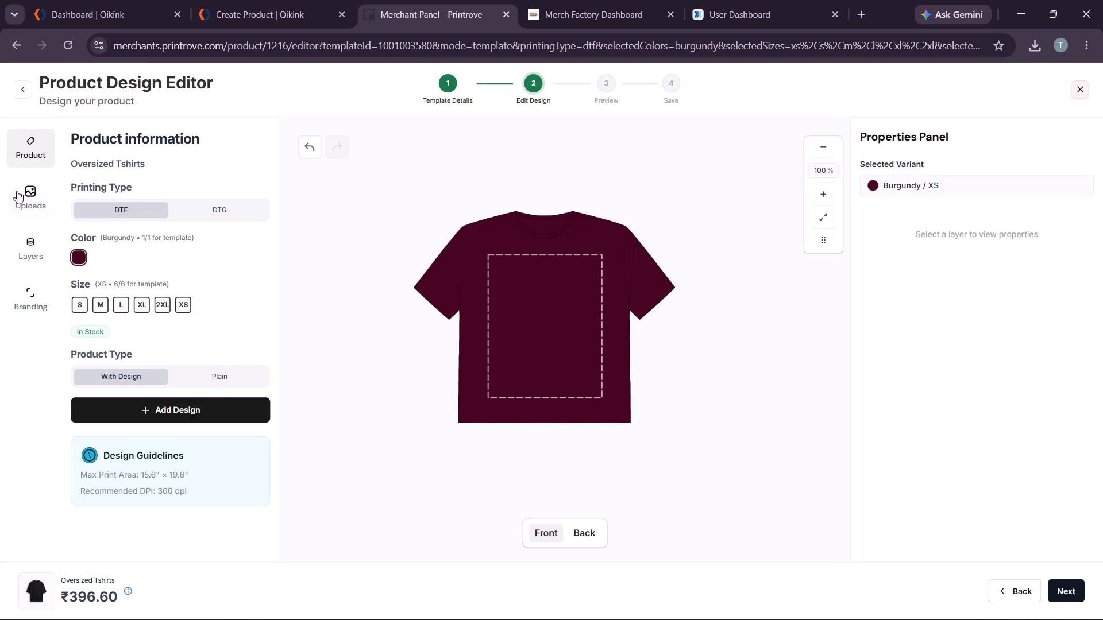
Remove Untitled design (1), Black Text Color Update, and both White Background designs from the uploaded design library.
click(30, 196)
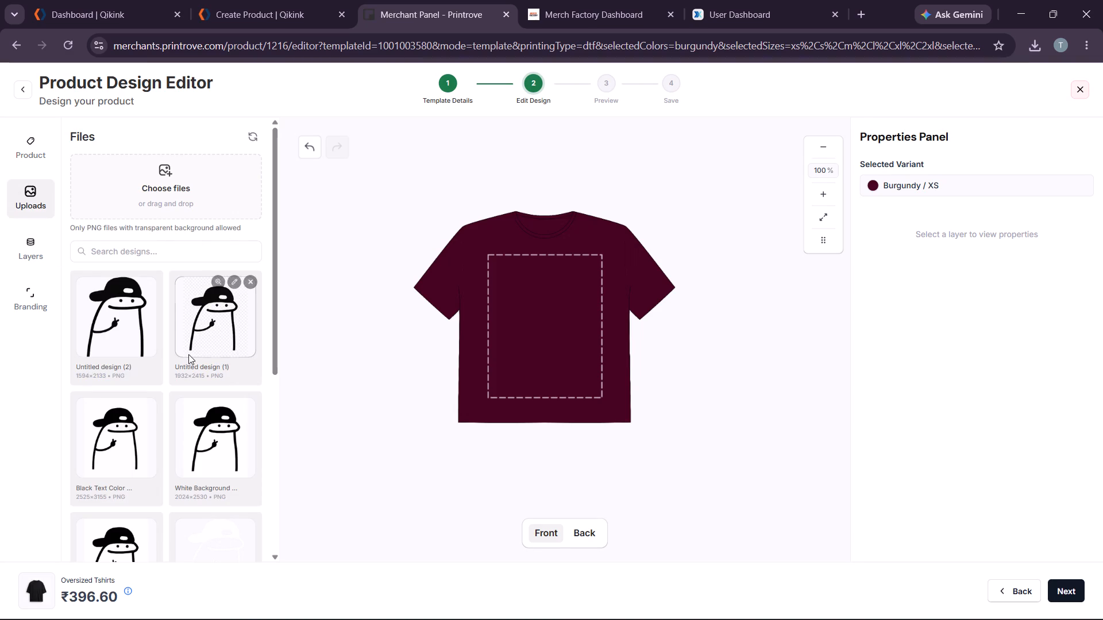
scroll(220, 369, up, 1)
scroll(217, 375, down, 2)
click(252, 166)
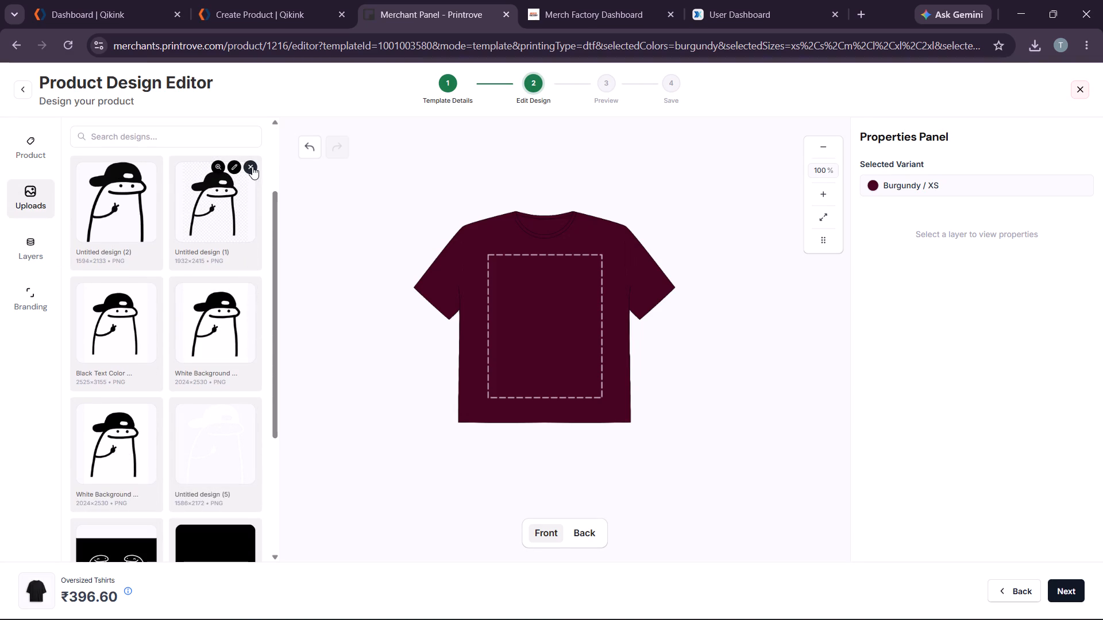
click(640, 374)
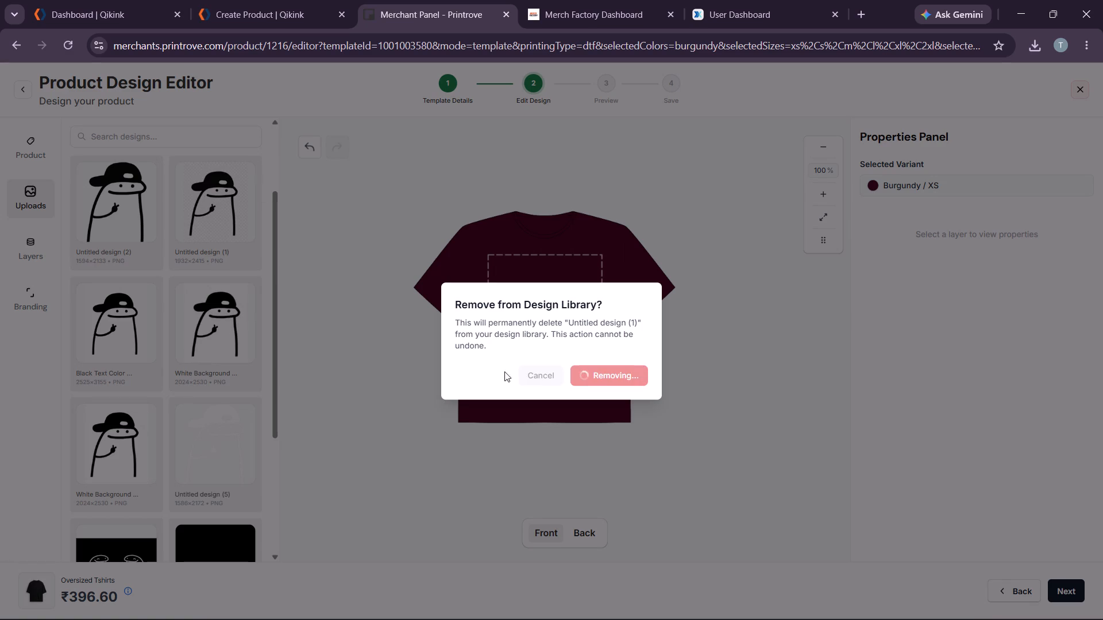
click(249, 165)
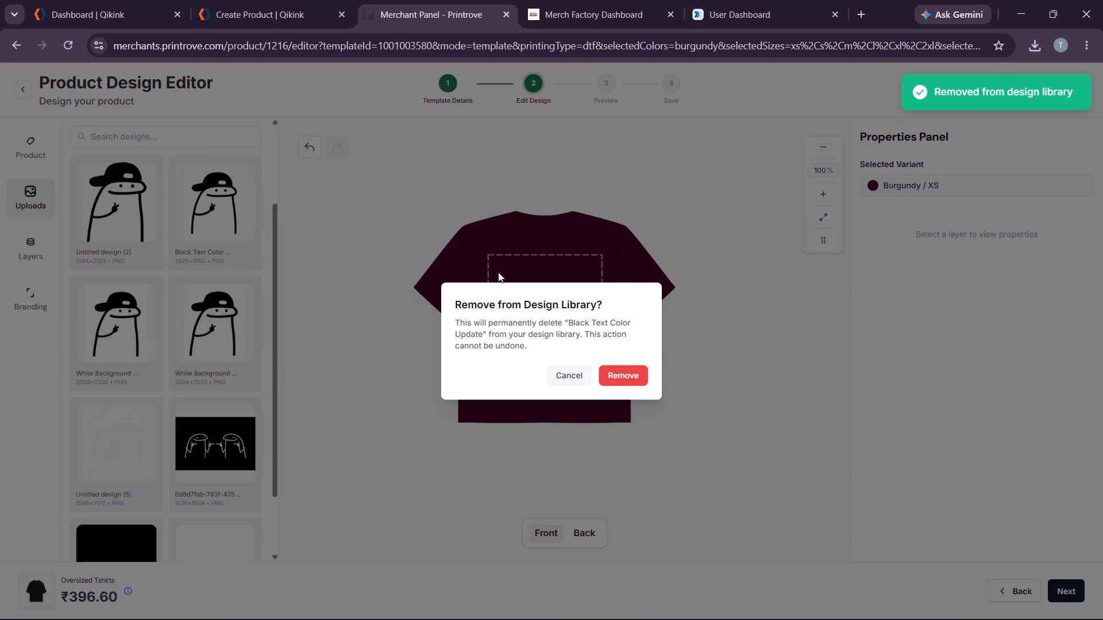
click(607, 377)
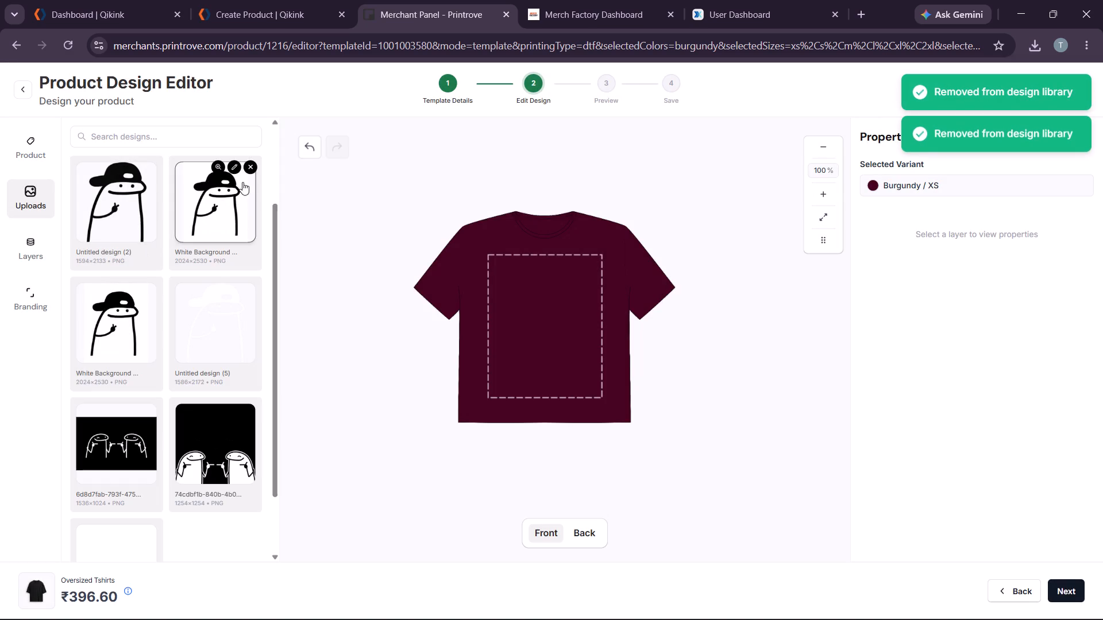
click(250, 166)
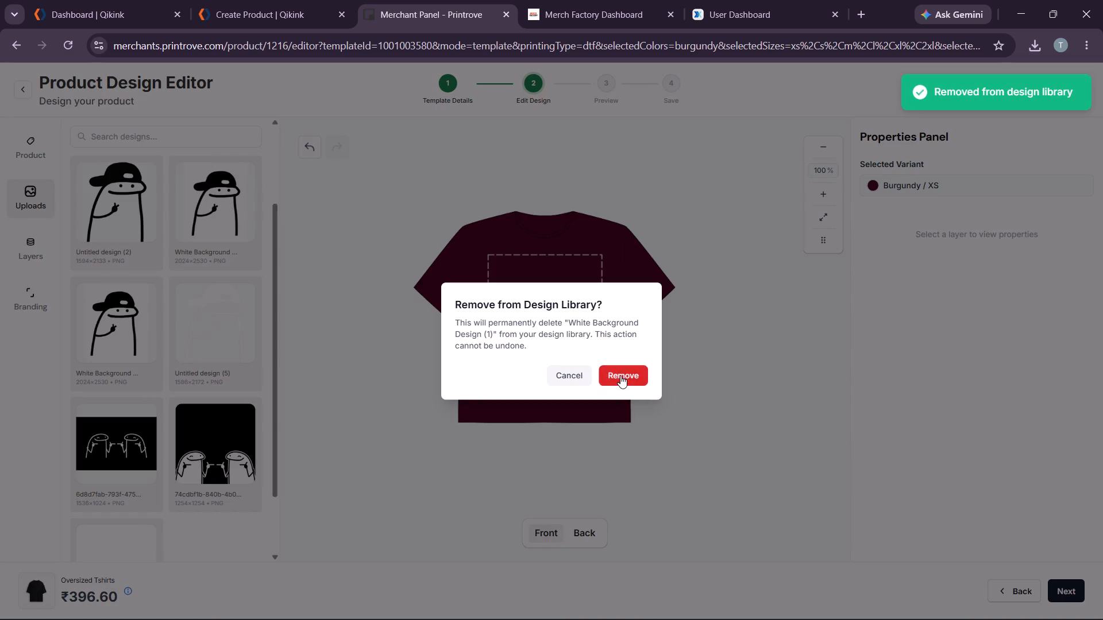
click(620, 375)
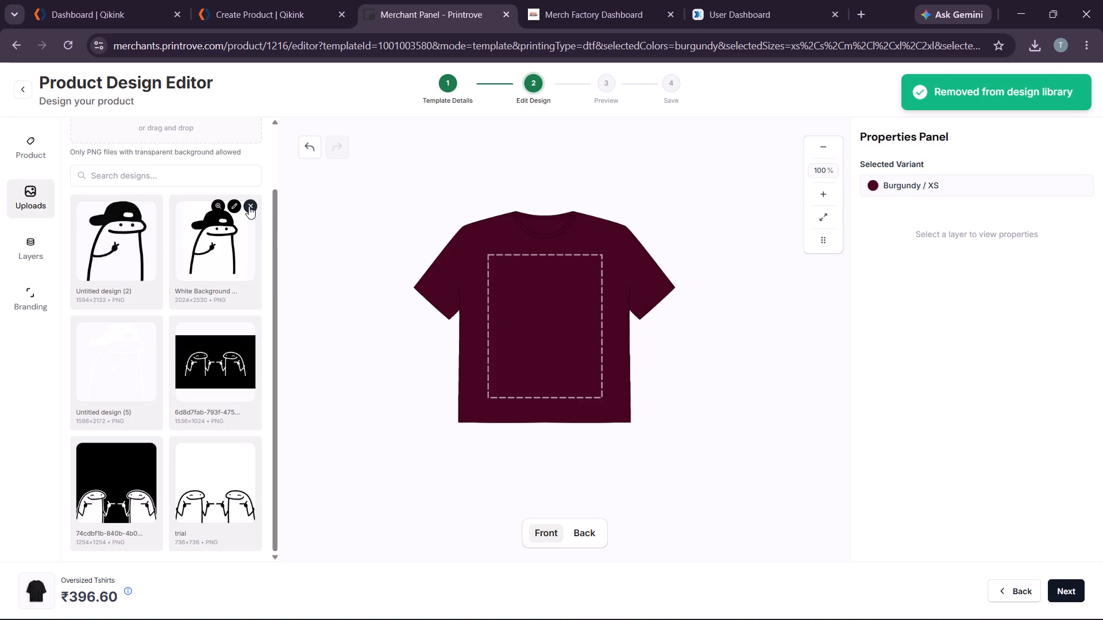
click(249, 206)
click(630, 379)
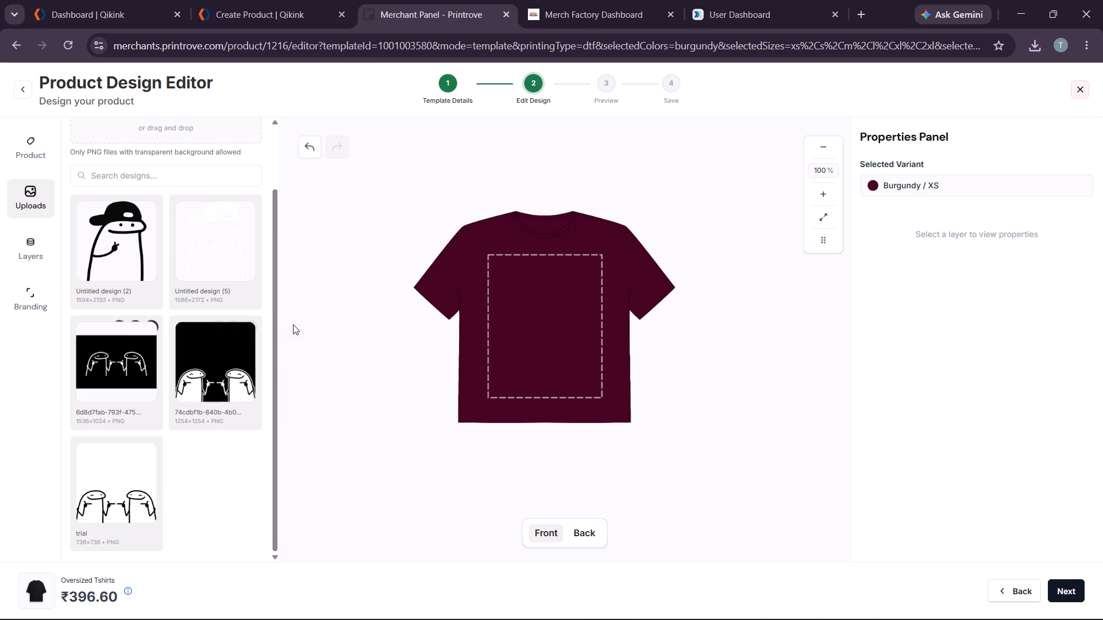
Replace the black capped doodle on the Burgundy shirt's back with the white doodle, Untitled design (5), leaving the front empty.
click(217, 244)
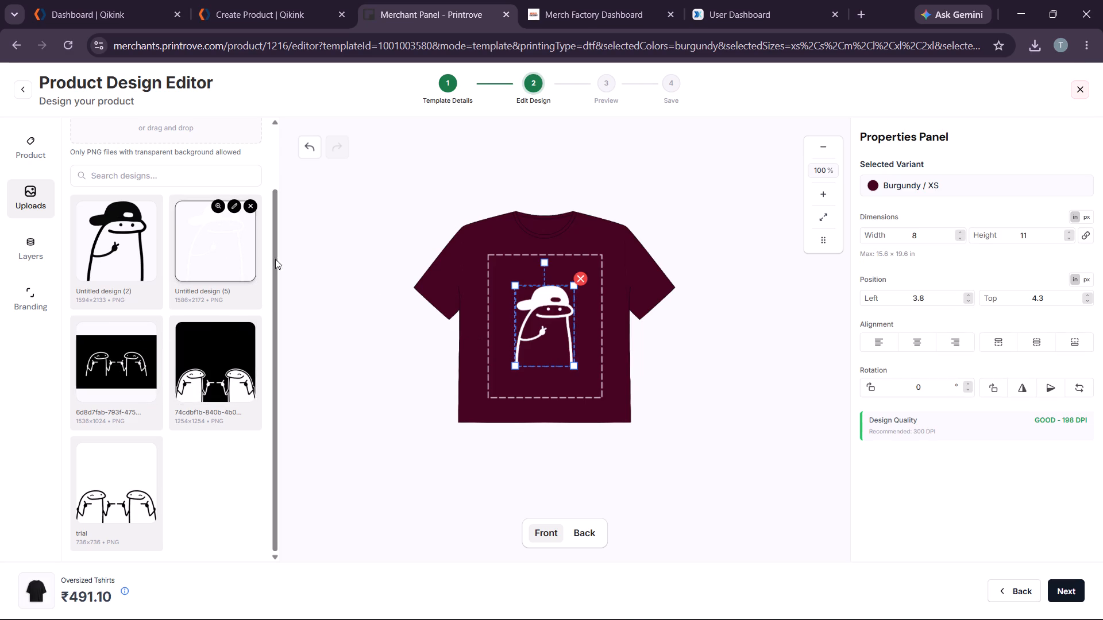
click(580, 277)
click(585, 529)
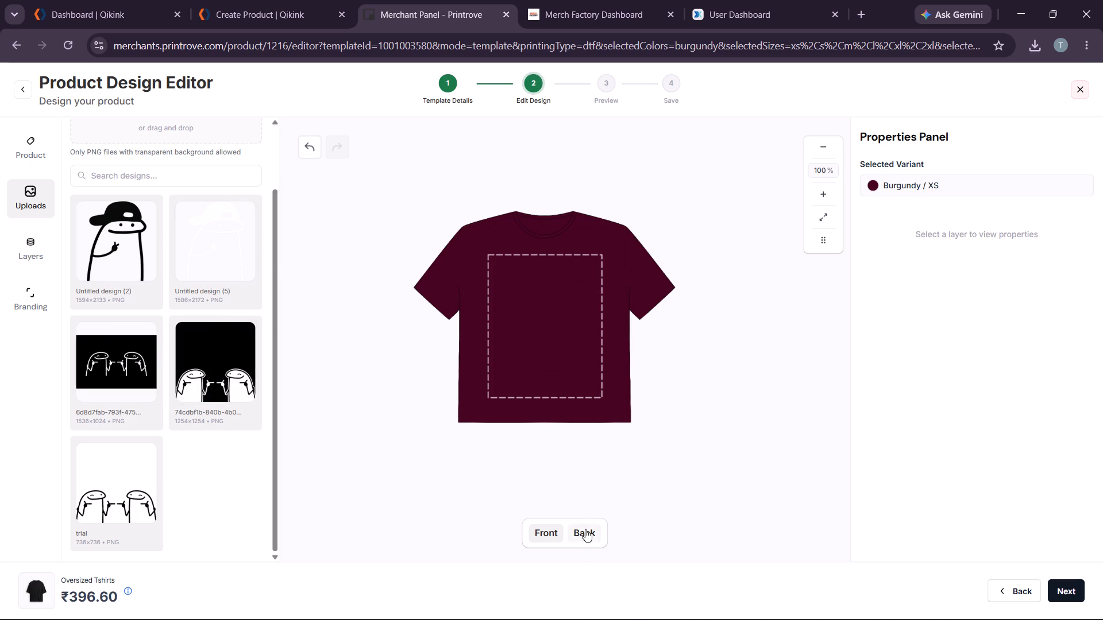
click(217, 230)
click(609, 335)
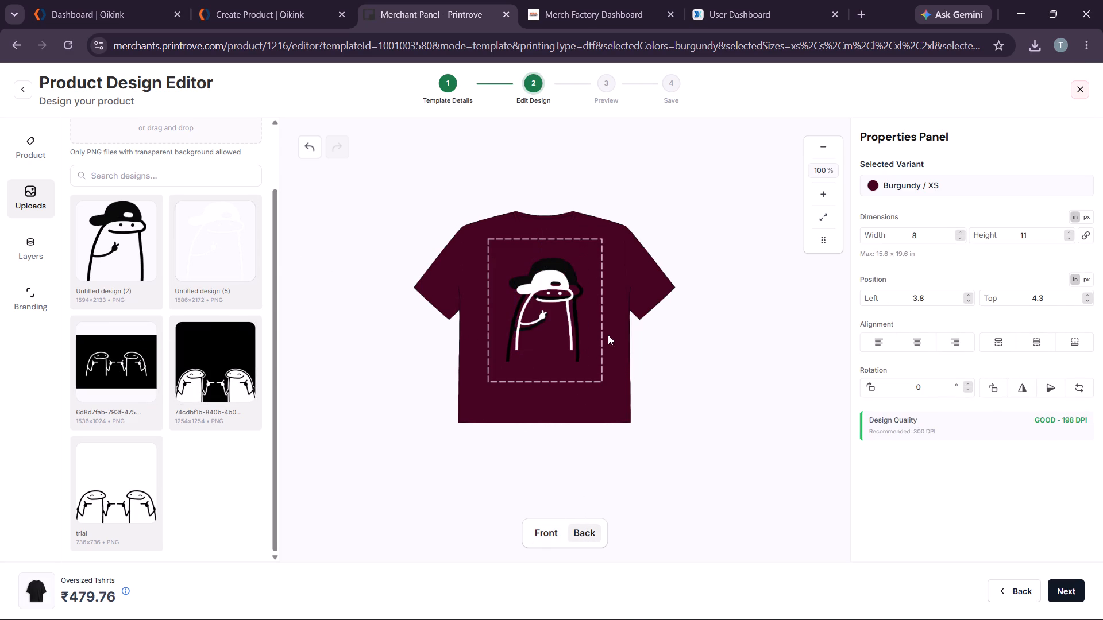
click(540, 305)
click(581, 268)
click(547, 301)
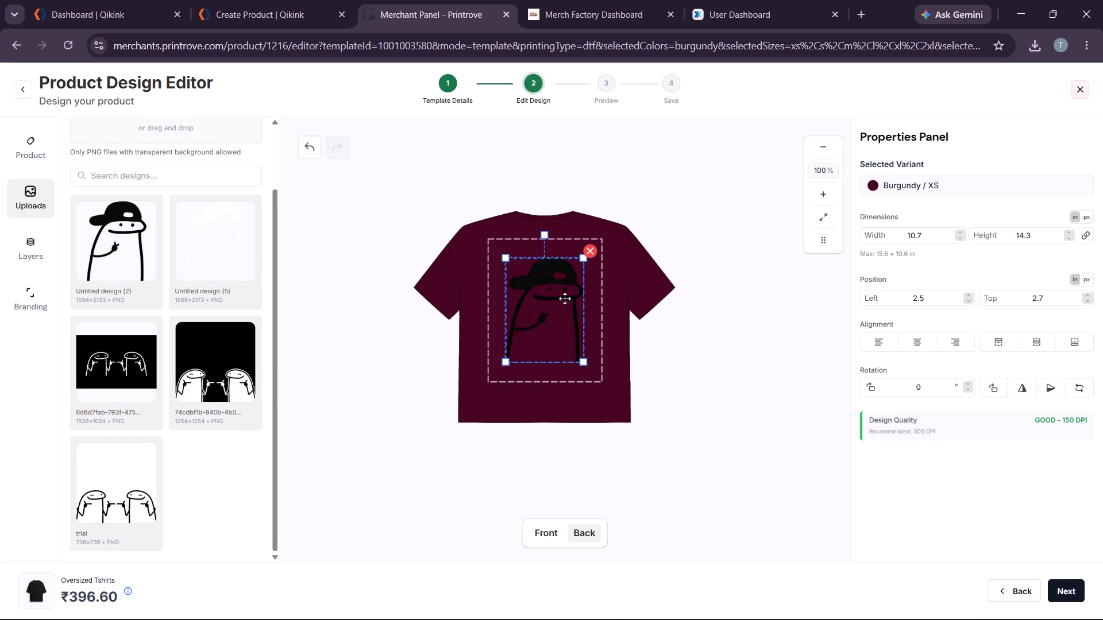
click(593, 250)
click(219, 263)
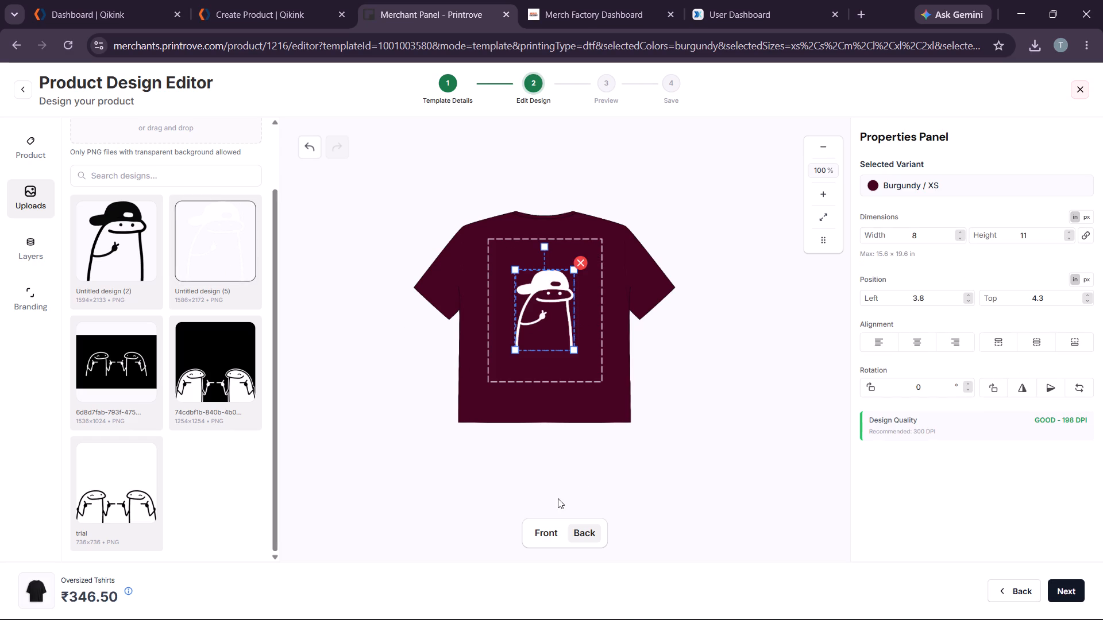
Enlarge the white doodle on the Burgundy back to about 10.5 × 14.4 in, keeping it centred in the print area.
drag(572, 351, 584, 365)
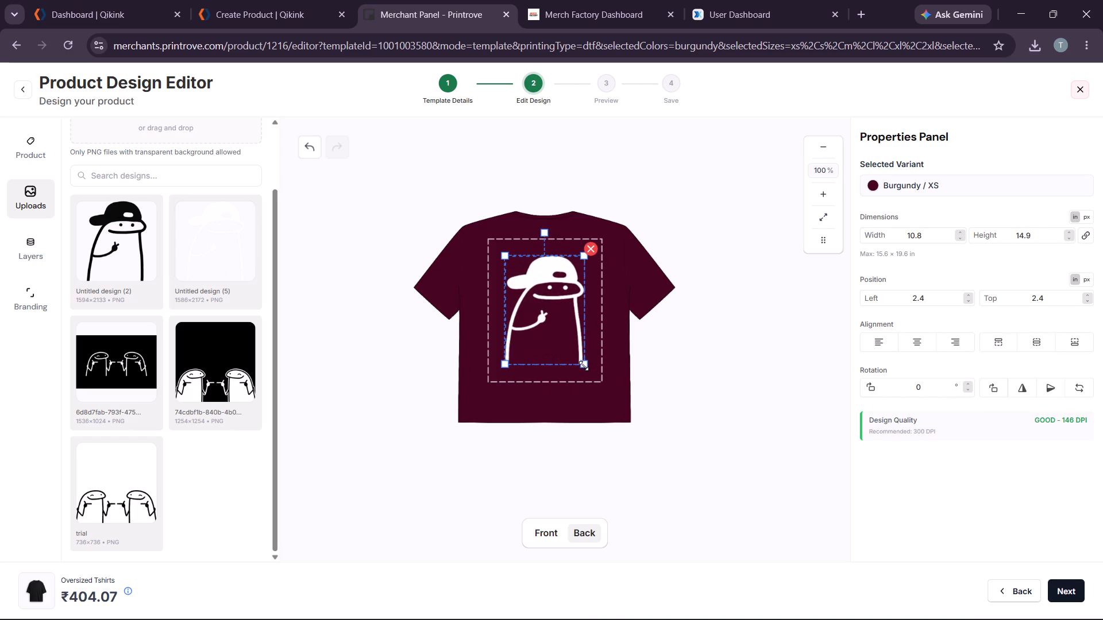
click(584, 366)
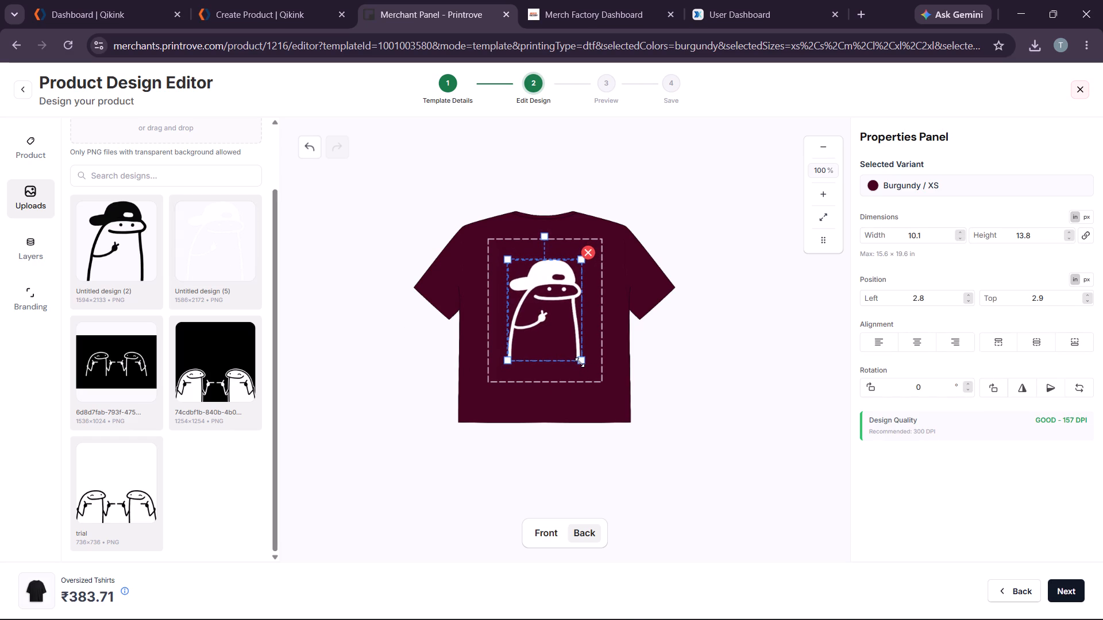
click(580, 362)
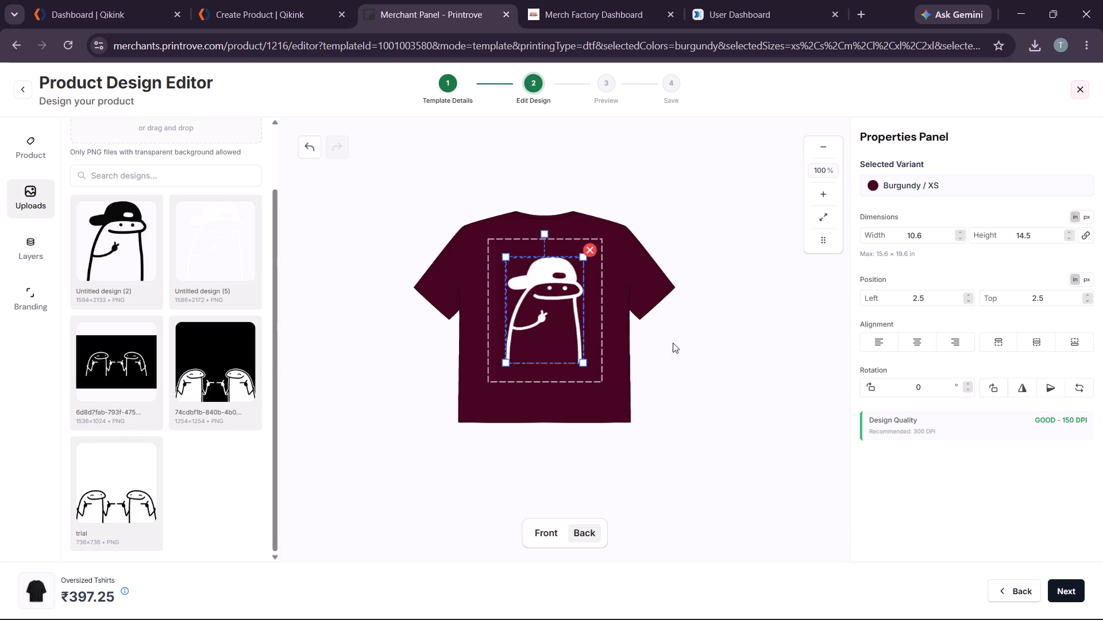
click(581, 361)
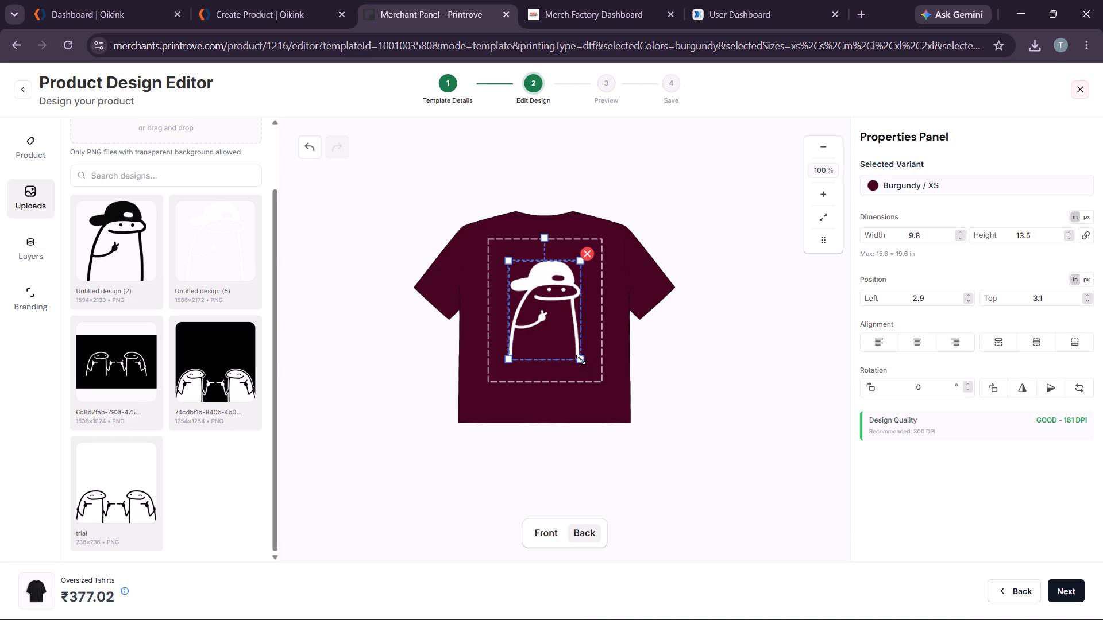
click(581, 359)
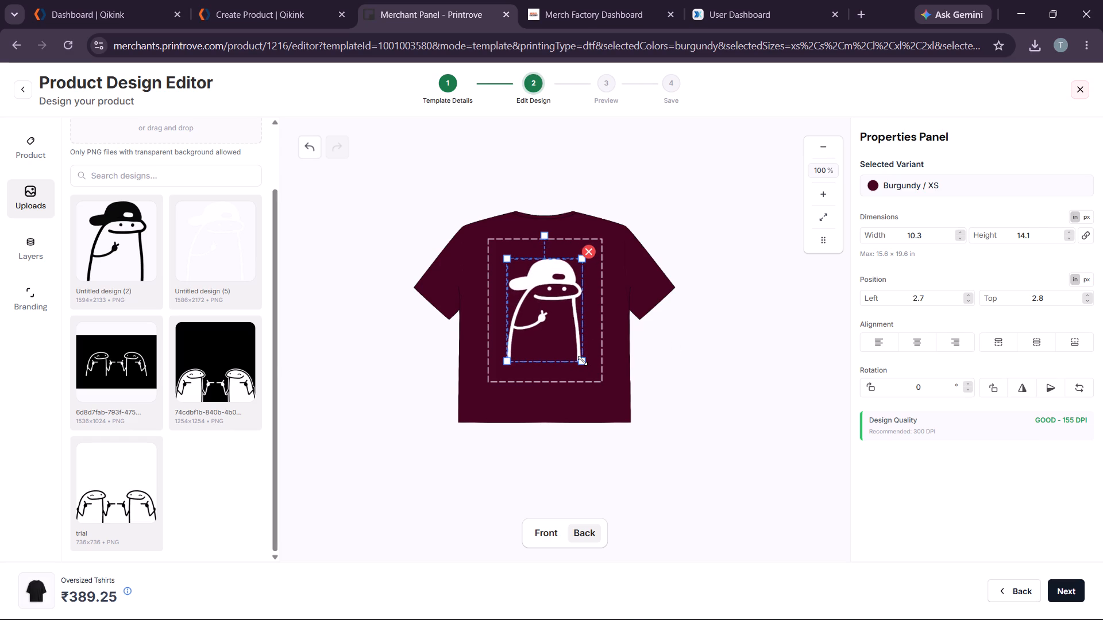
click(583, 361)
click(712, 343)
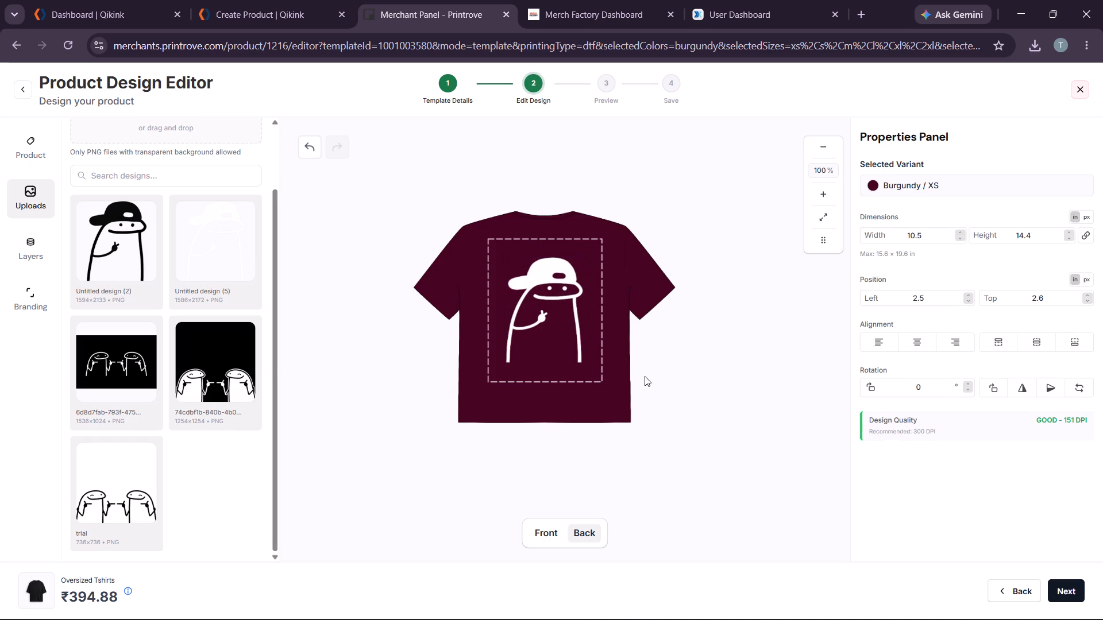
click(538, 300)
click(543, 309)
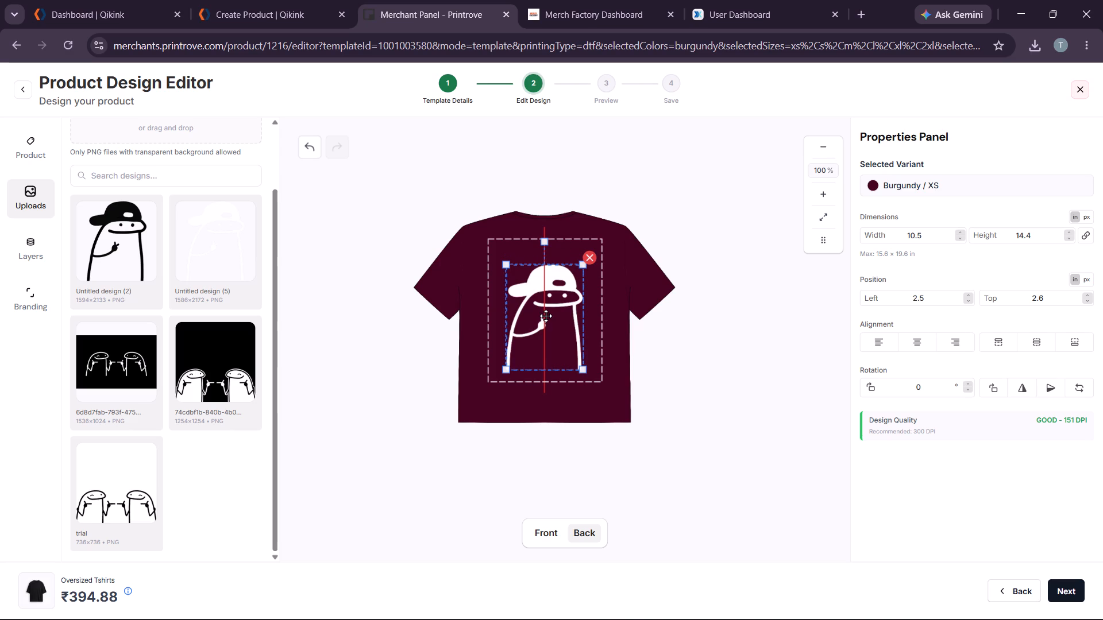
click(624, 321)
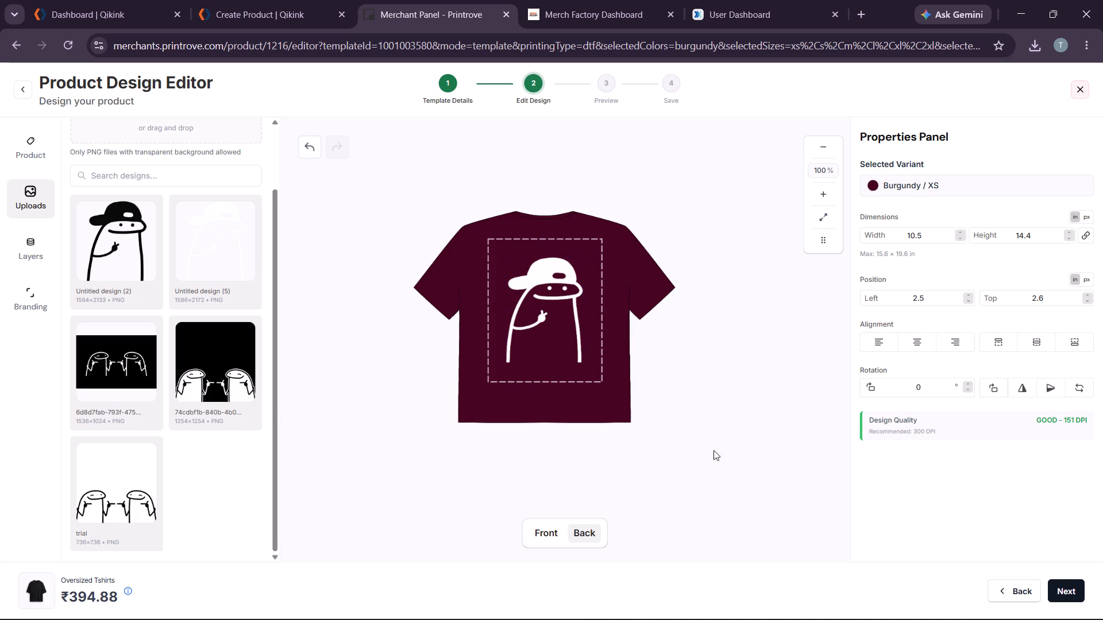
Proceed to the mockup preview and update the product for the Burgundy variants.
click(1054, 582)
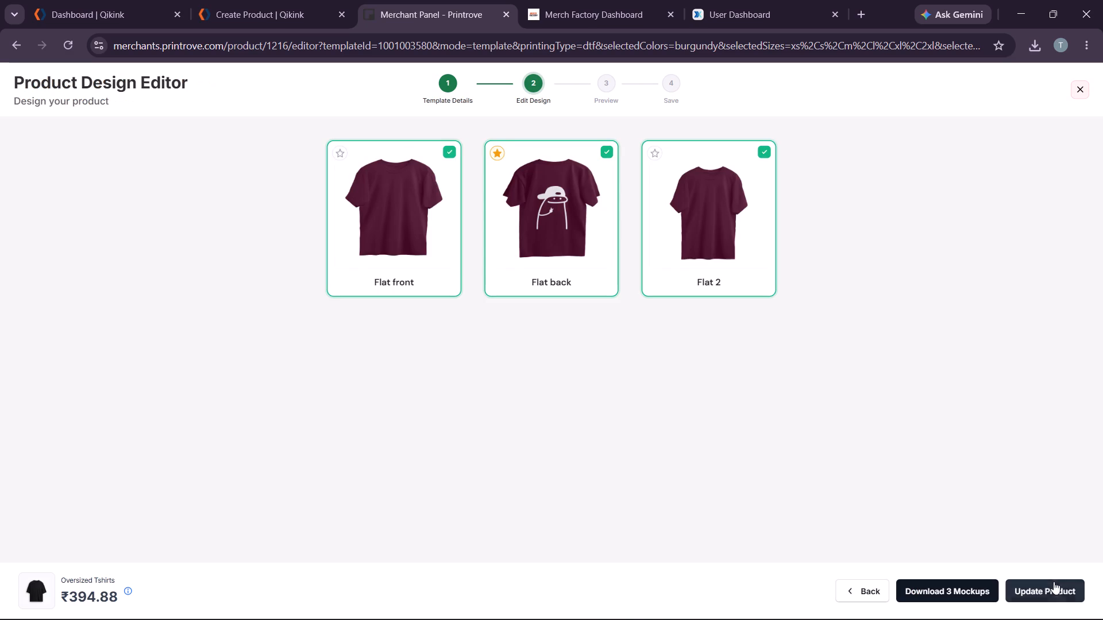
click(1043, 591)
click(835, 506)
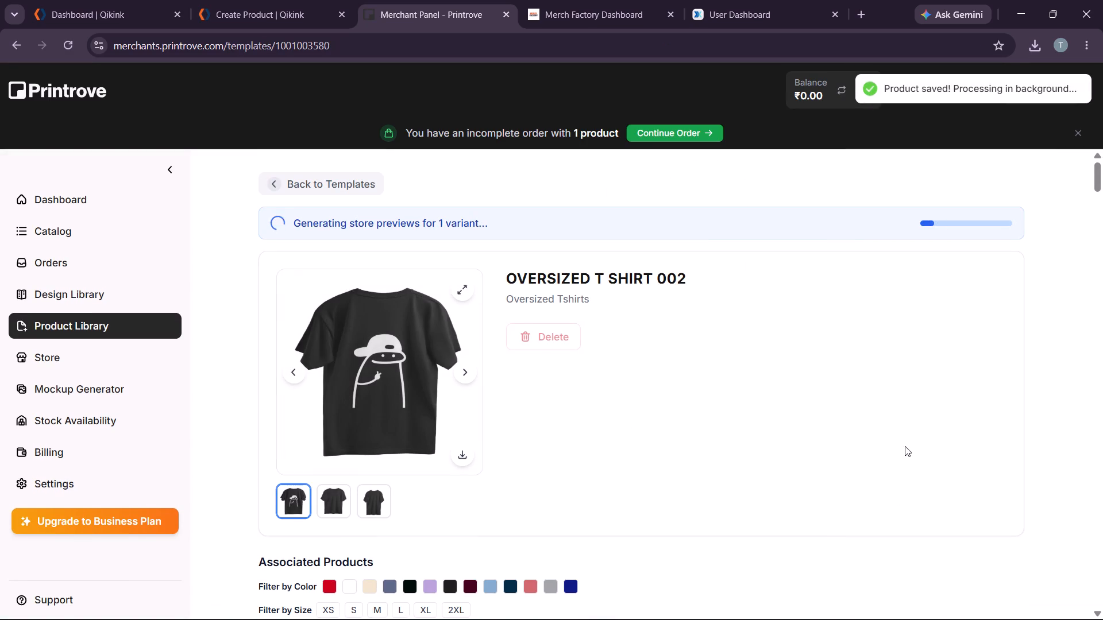
Filter the associated products to Royal Blue, select all of its variants, and open their printfile for changing.
scroll(903, 445, down, 3)
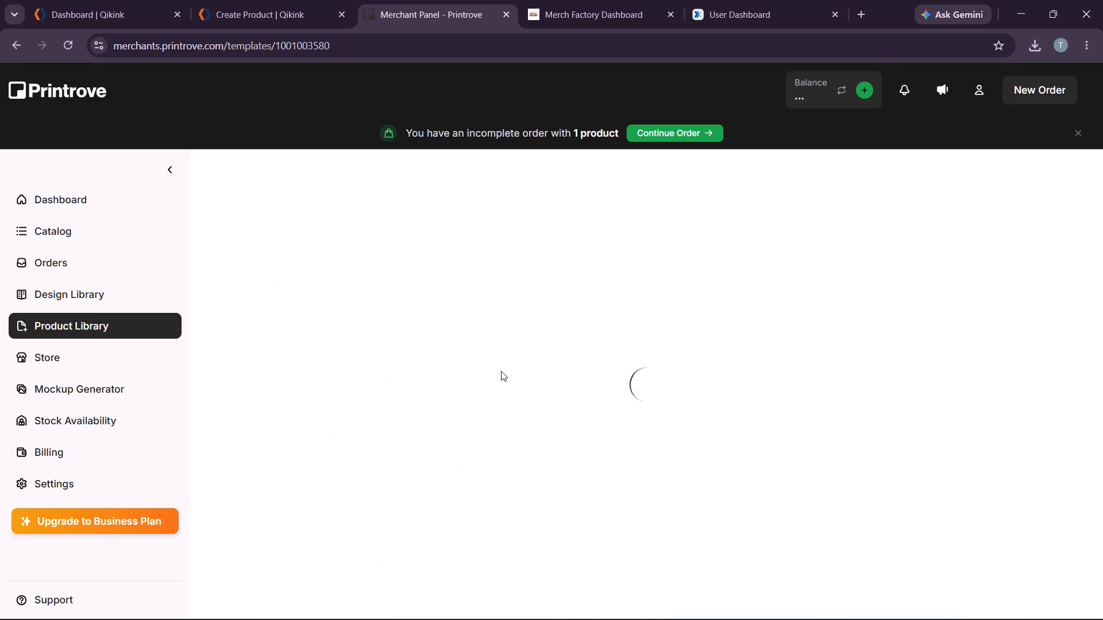
scroll(644, 372, down, 2)
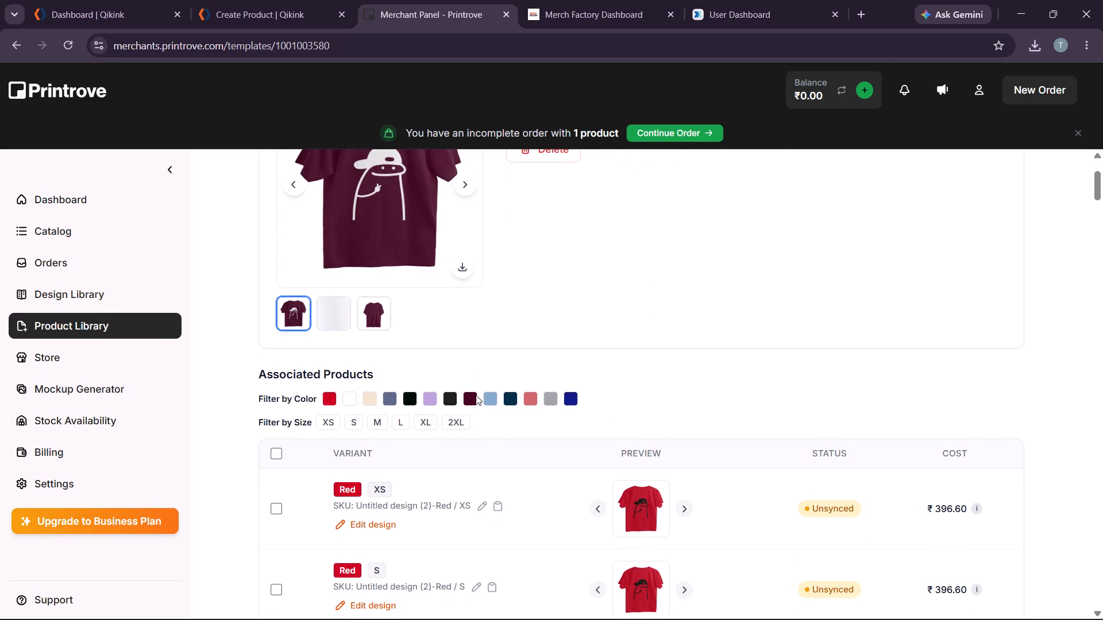
click(574, 397)
scroll(731, 390, down, 2)
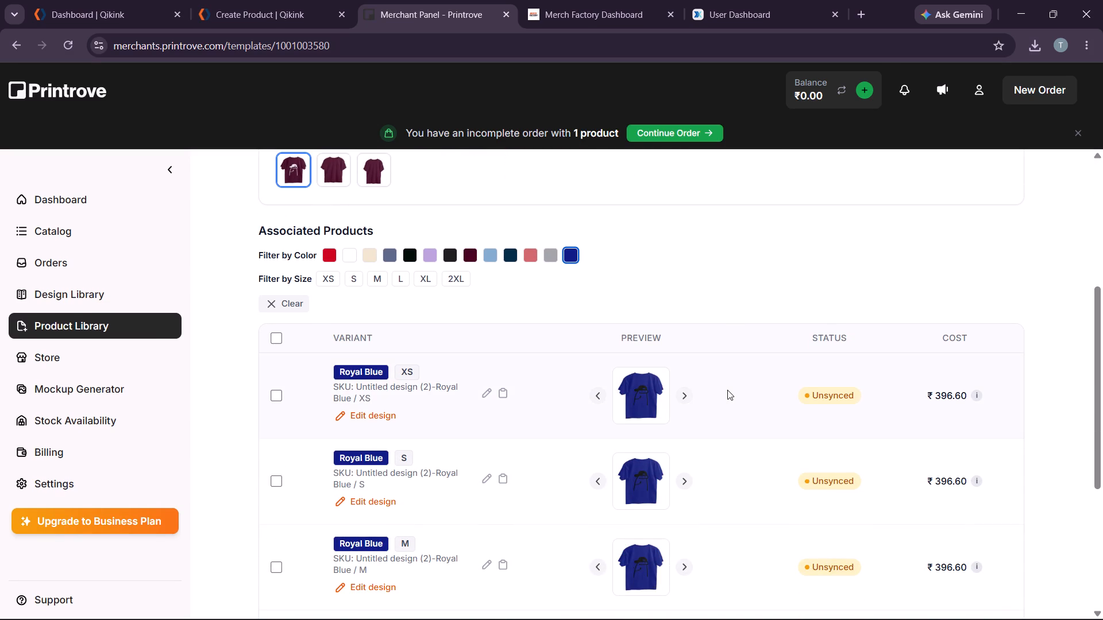
scroll(466, 380, up, 2)
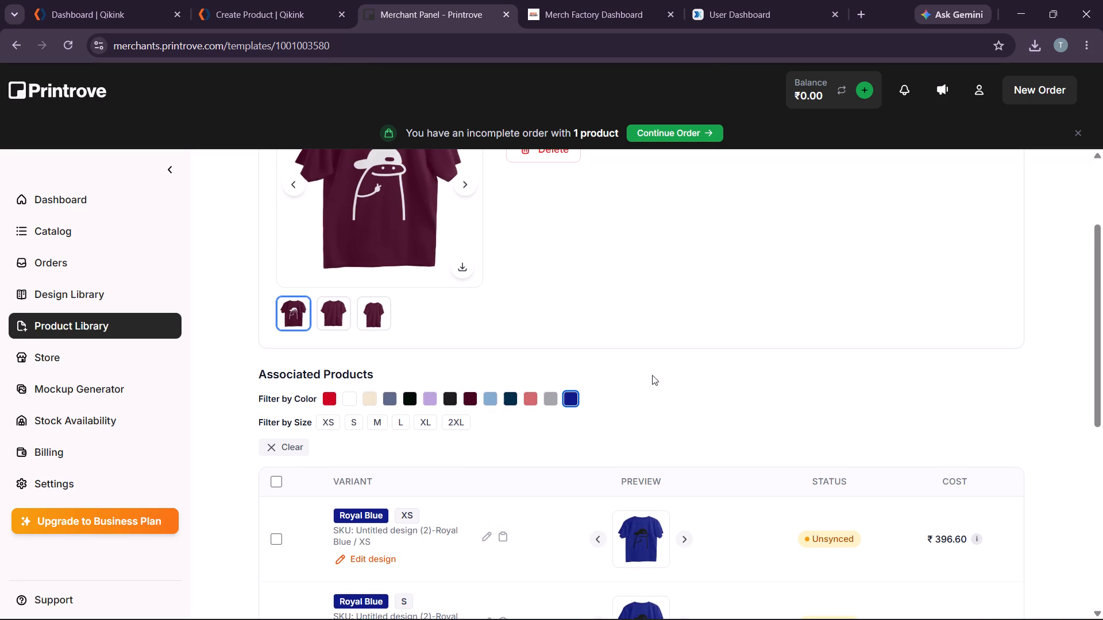
click(274, 482)
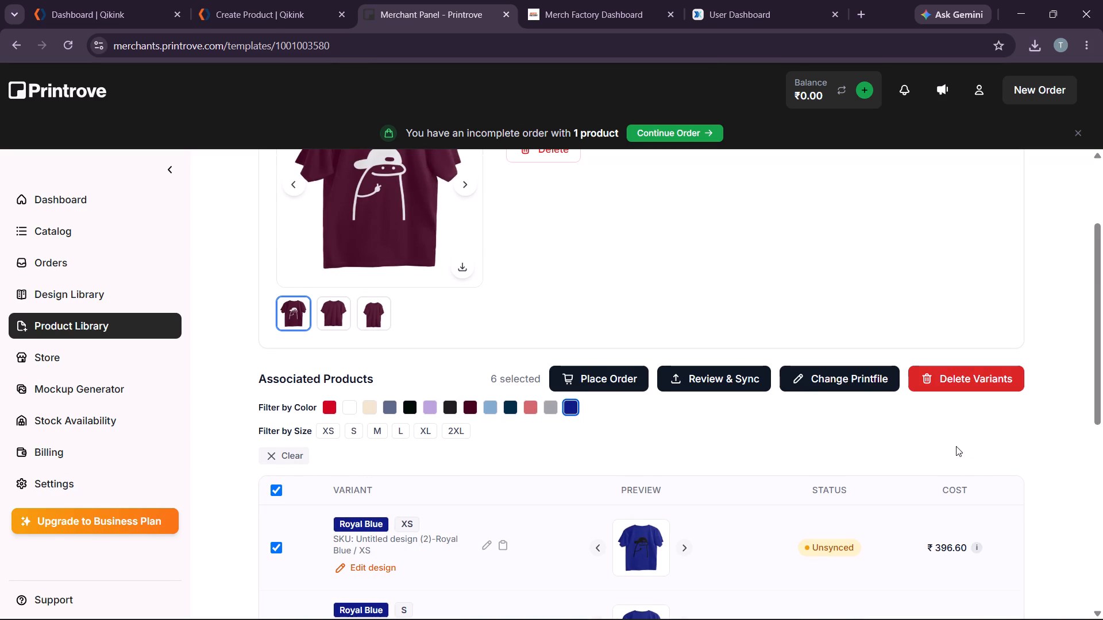
scroll(802, 460, down, 1)
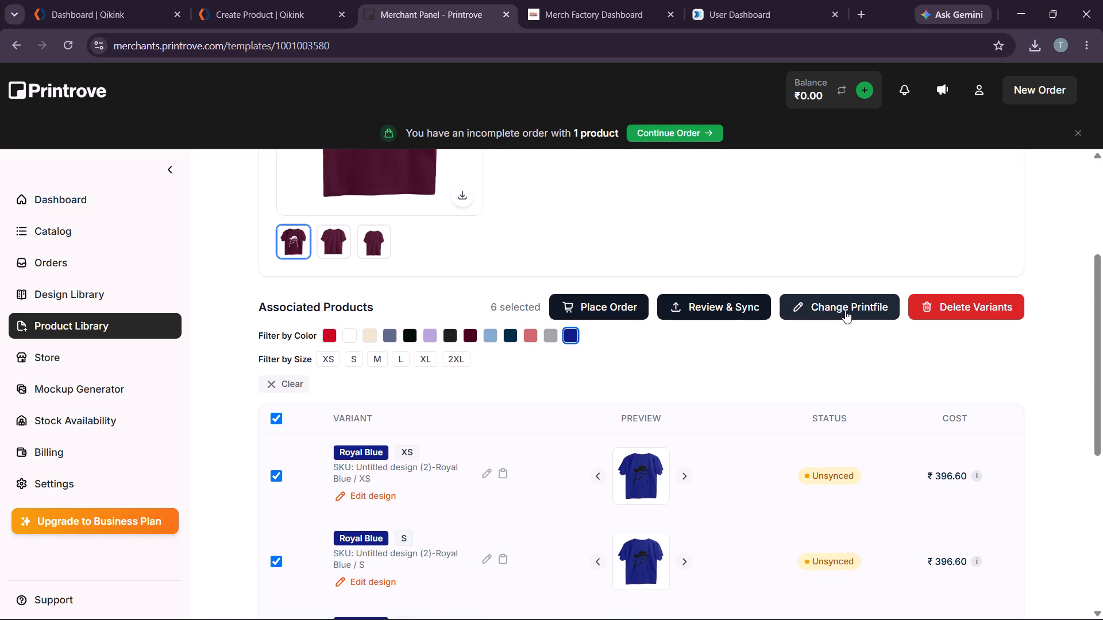
click(845, 311)
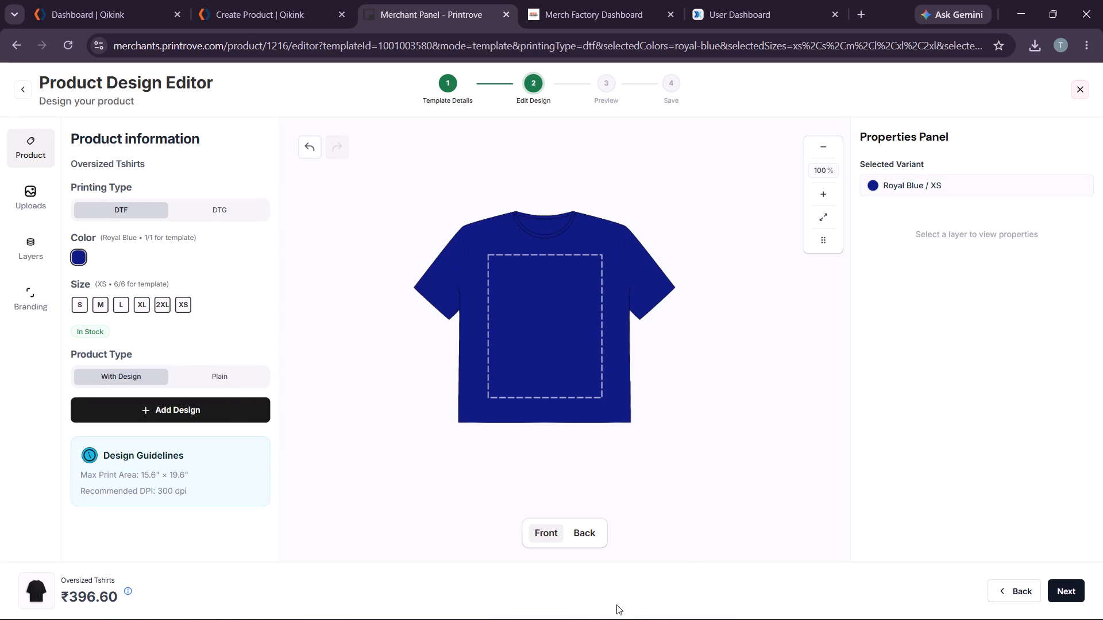
Replace the black capped doodle on the Royal Blue shirt's back with the white doodle, Untitled design (5).
click(592, 538)
click(30, 207)
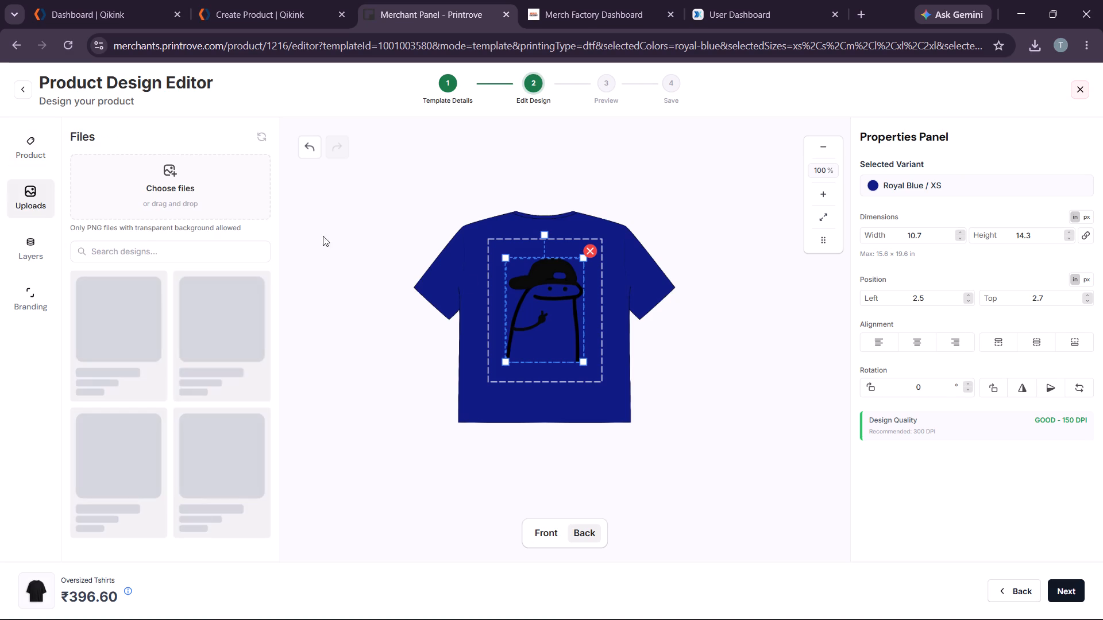
click(588, 251)
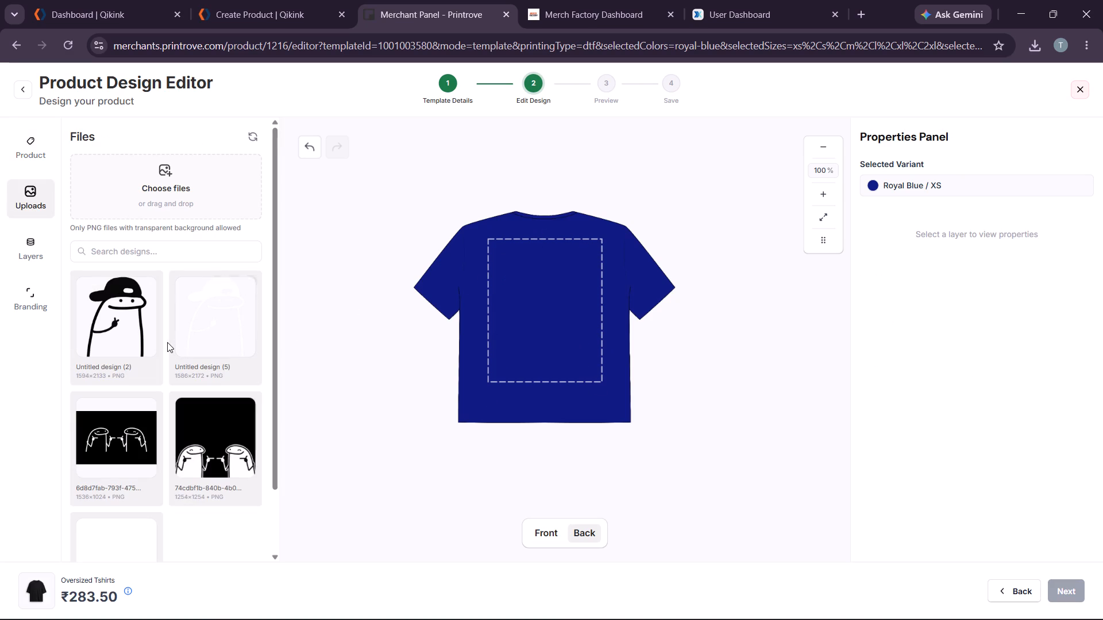
click(199, 332)
click(652, 357)
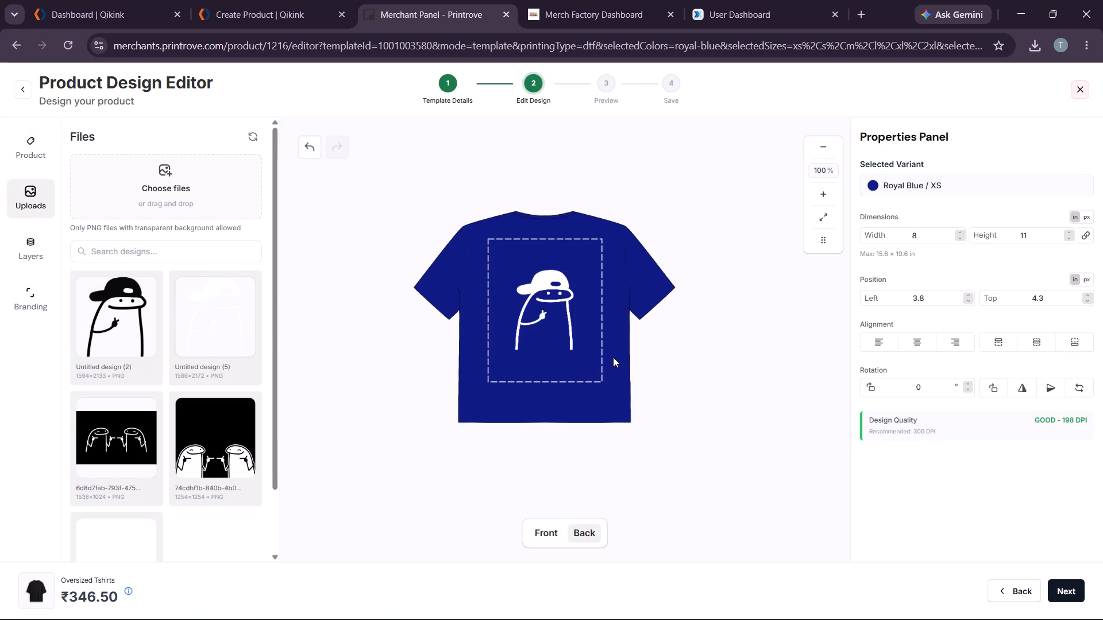
Enlarge the white doodle on the Royal Blue back to about 10.5 × 14.4 in, keeping it centred in the print area.
click(540, 338)
drag(572, 347, 576, 353)
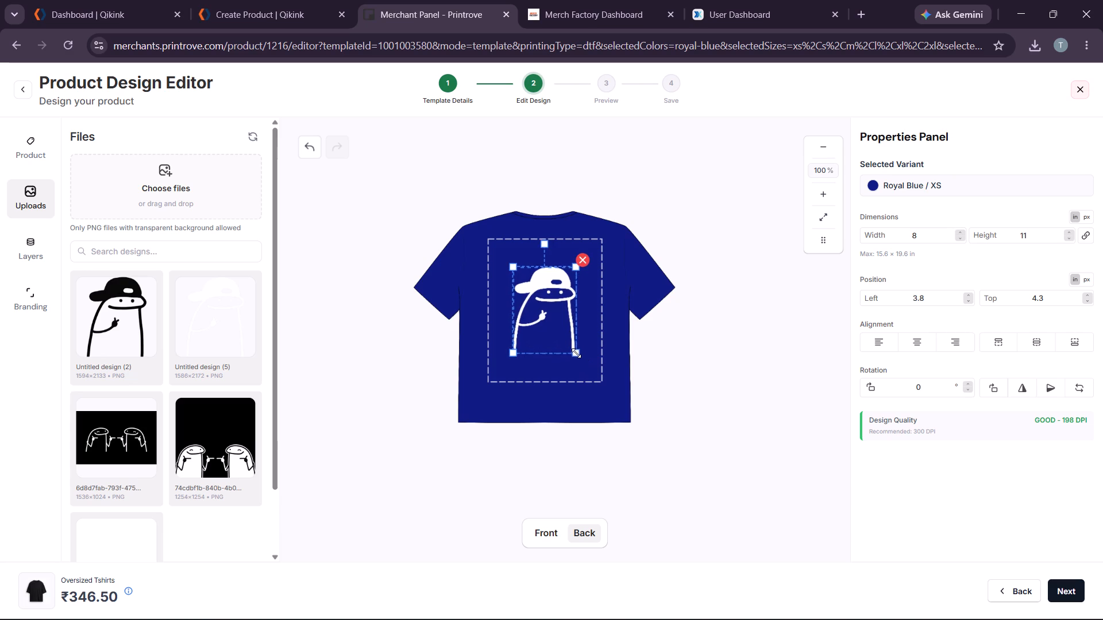
drag(576, 353, 578, 356)
drag(577, 356, 579, 365)
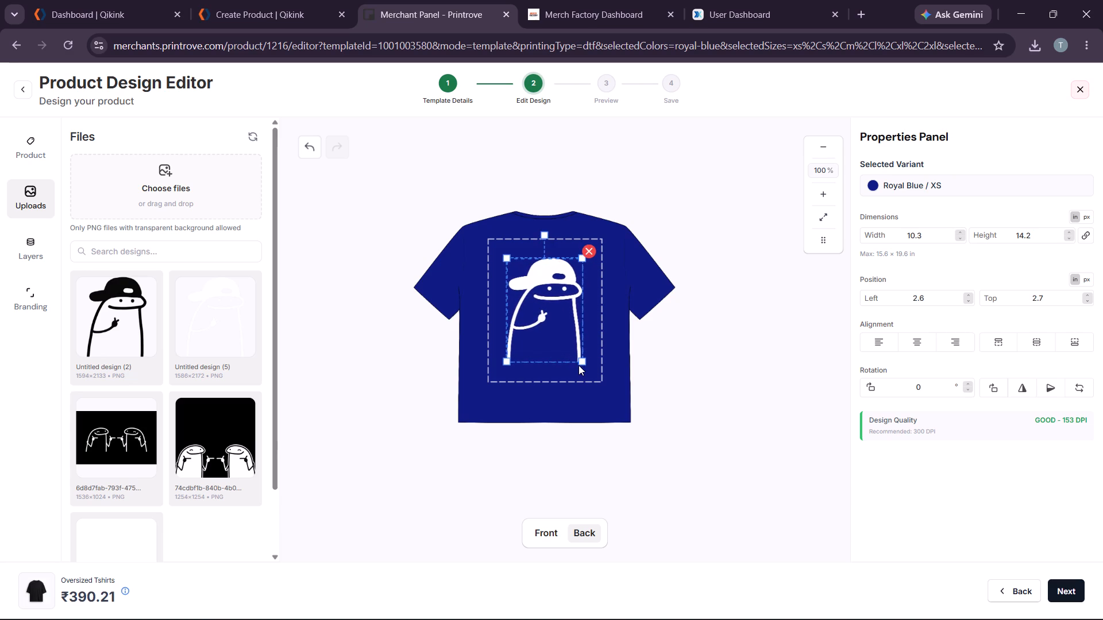
click(577, 365)
click(575, 360)
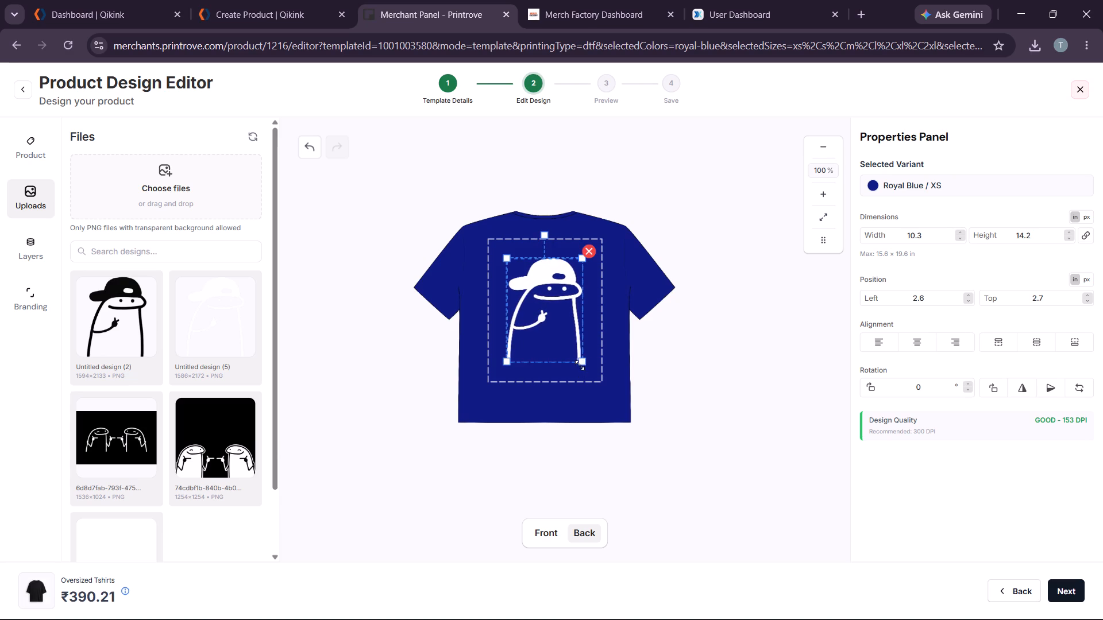
click(581, 363)
click(583, 364)
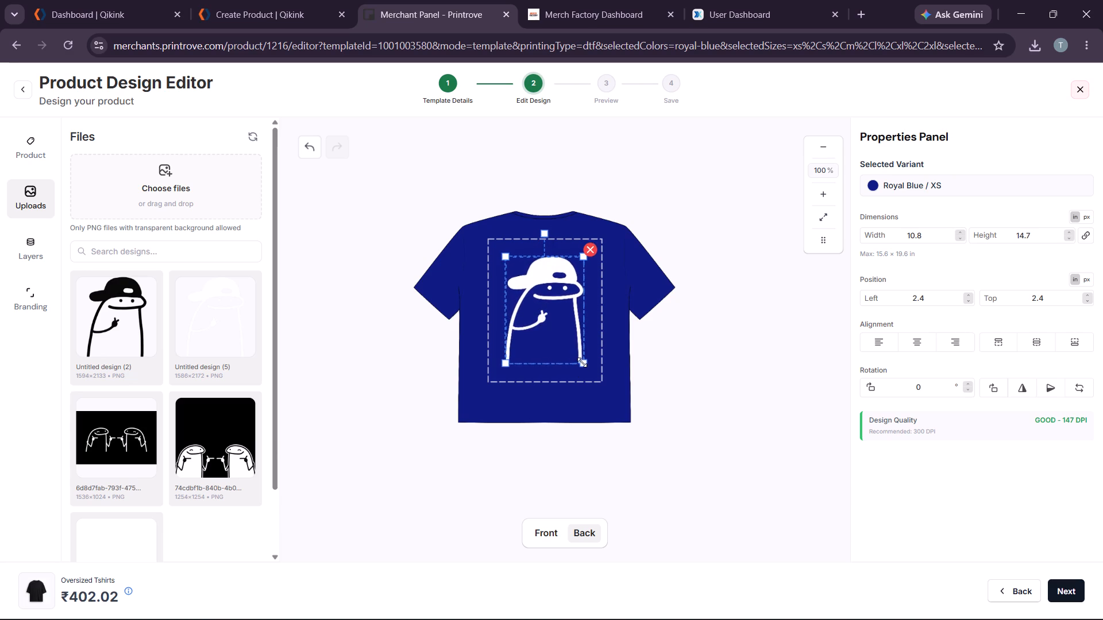
click(581, 362)
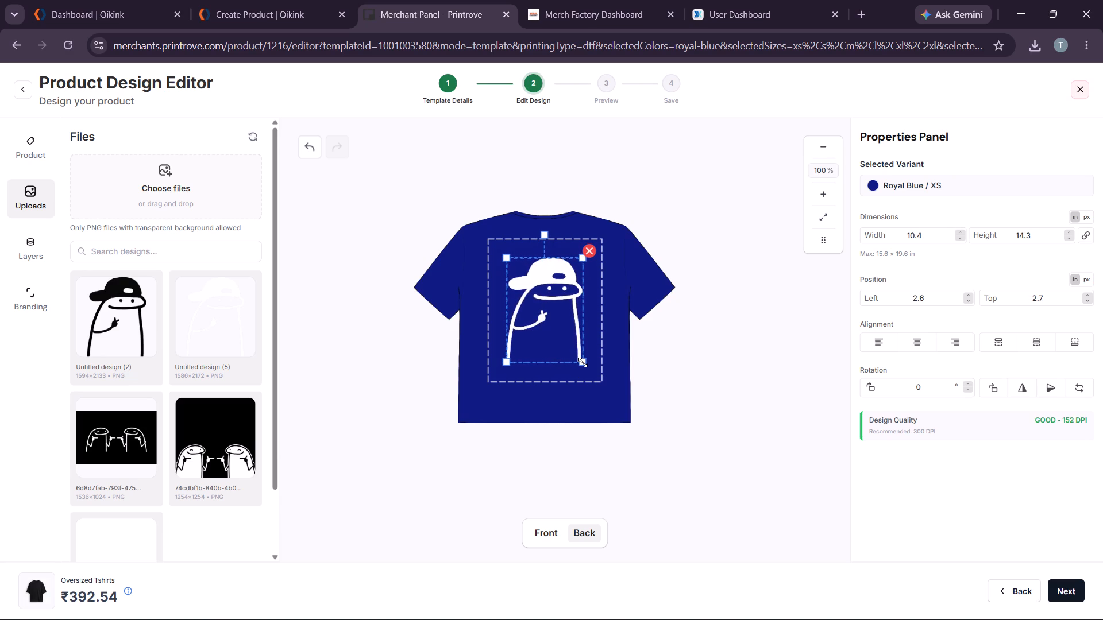
click(583, 362)
click(731, 351)
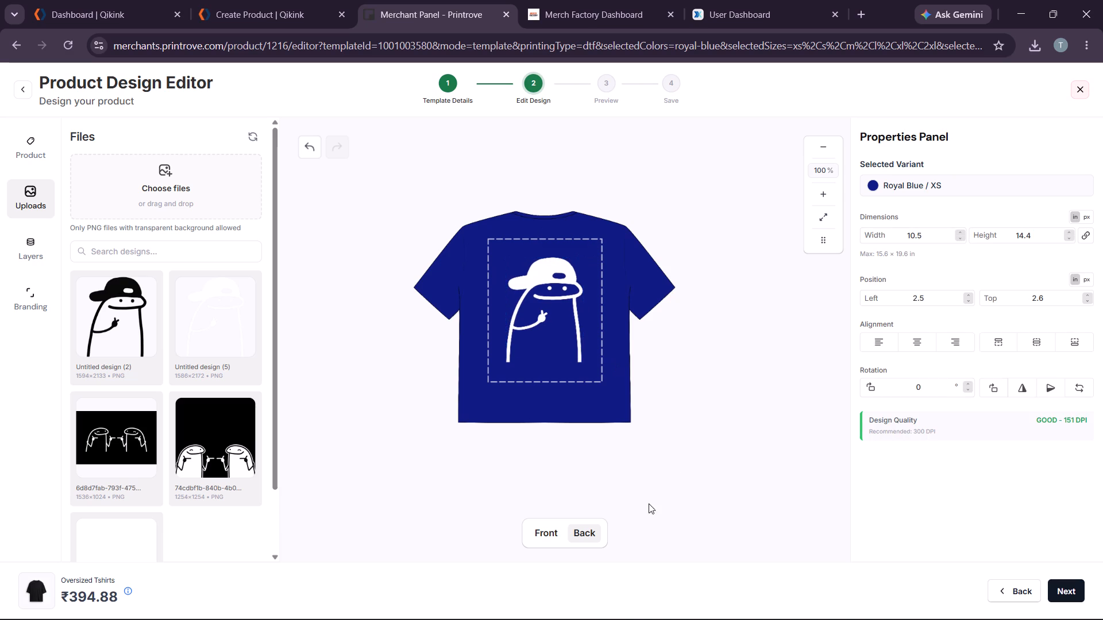
click(512, 297)
click(543, 312)
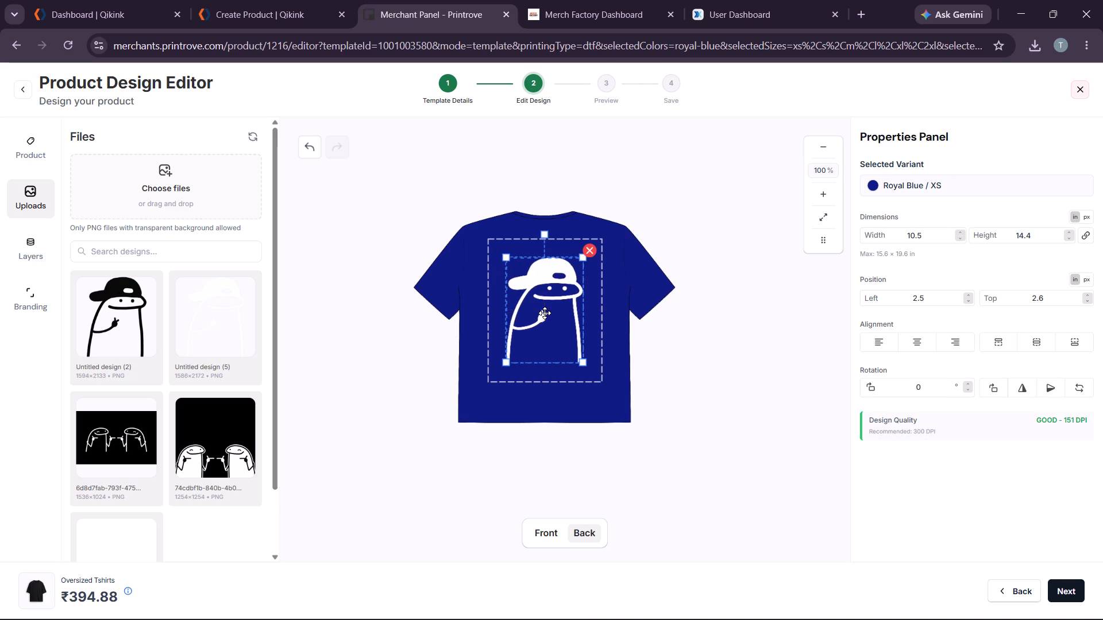
click(786, 373)
Proceed to the mockup preview and update the product for the Royal Blue variants.
click(1071, 587)
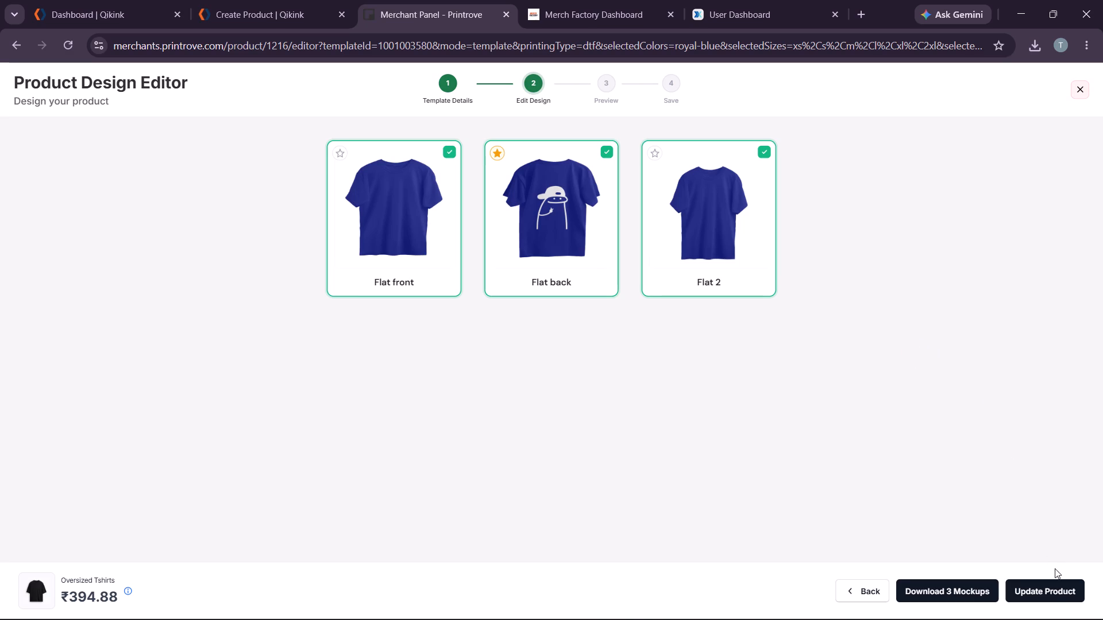
click(1054, 591)
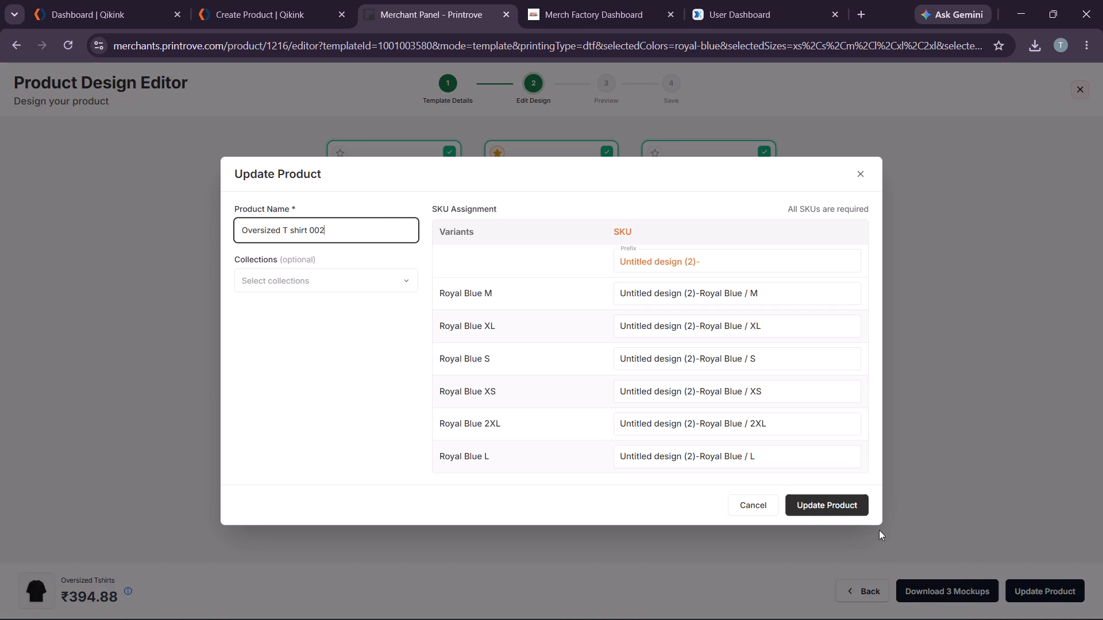
click(806, 500)
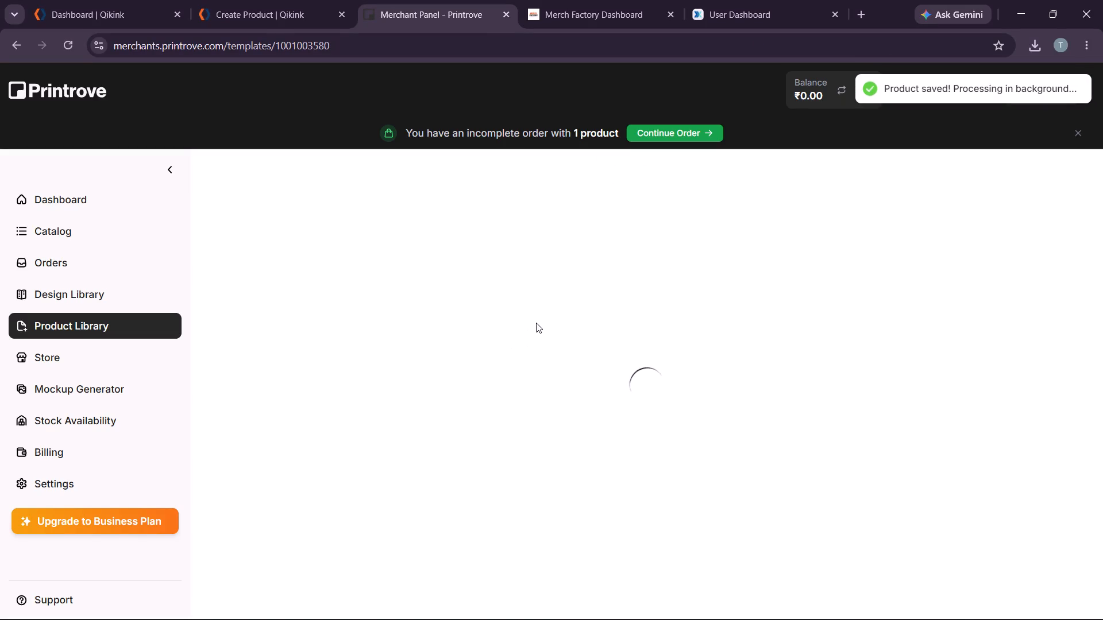
Filter the associated products to Royal Blue to check the updated variants.
scroll(689, 415, up, 1)
scroll(690, 417, down, 2)
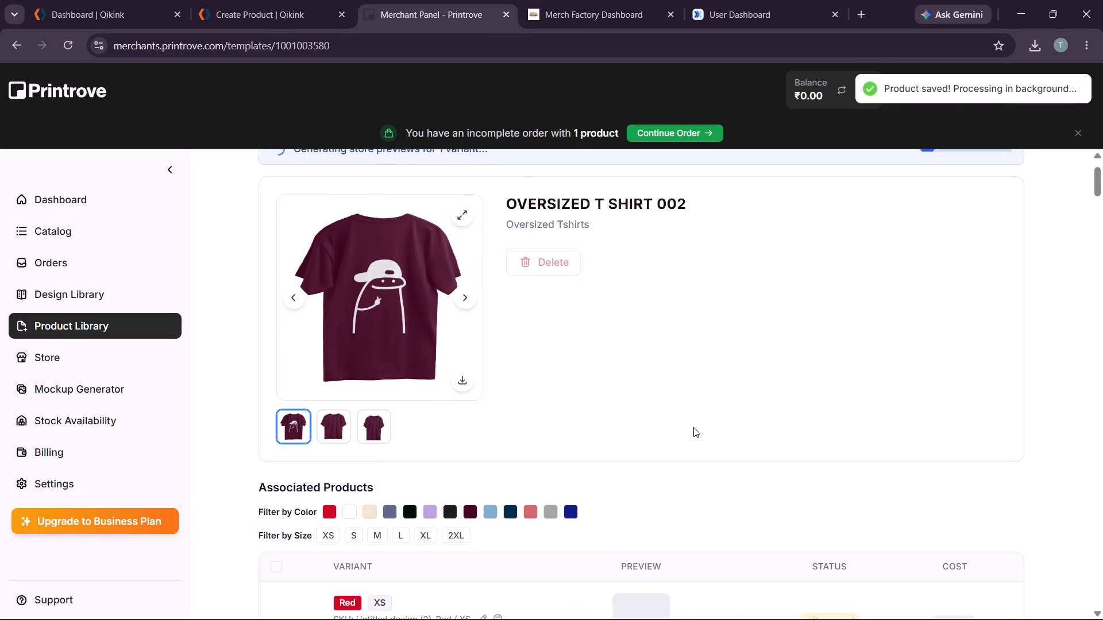
scroll(610, 424, down, 1)
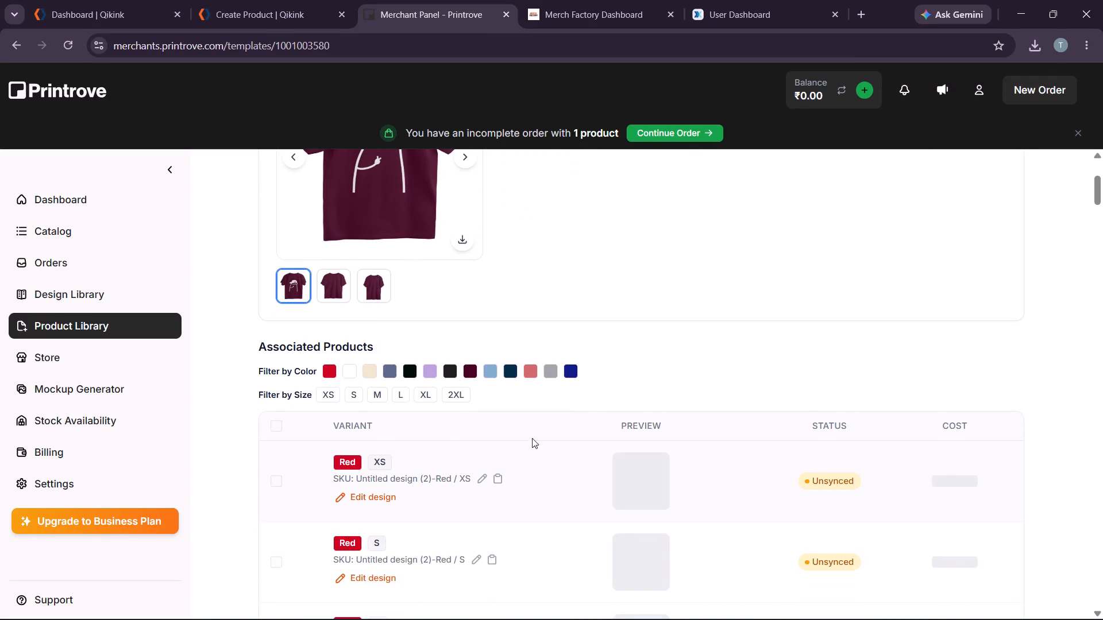
scroll(605, 405, up, 3)
scroll(606, 405, down, 1)
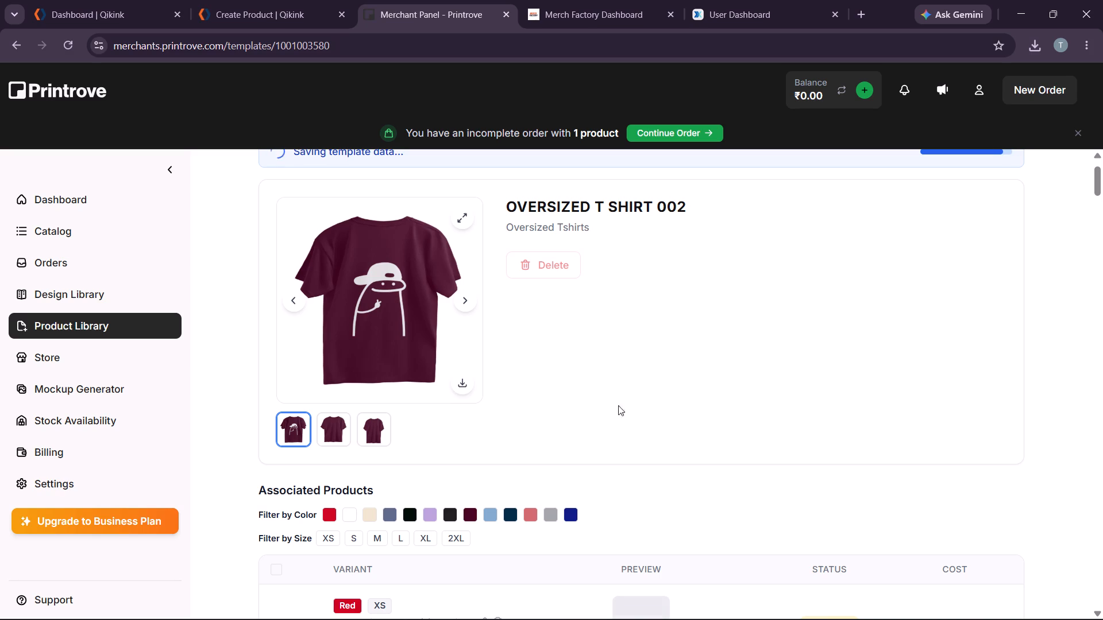
scroll(661, 414, down, 2)
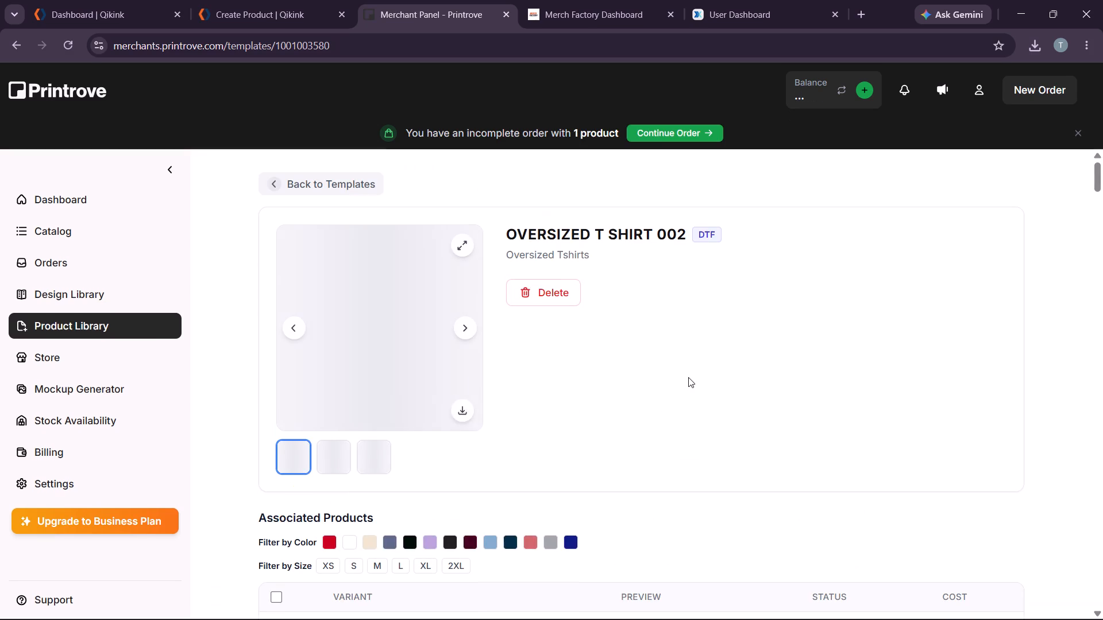
scroll(697, 391, down, 3)
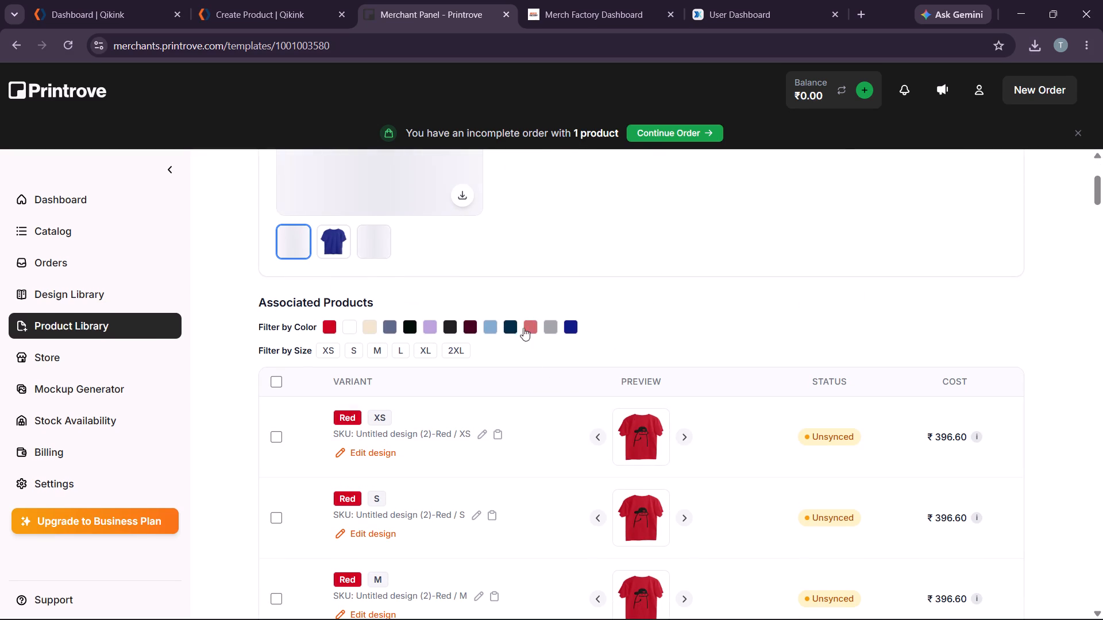
click(575, 330)
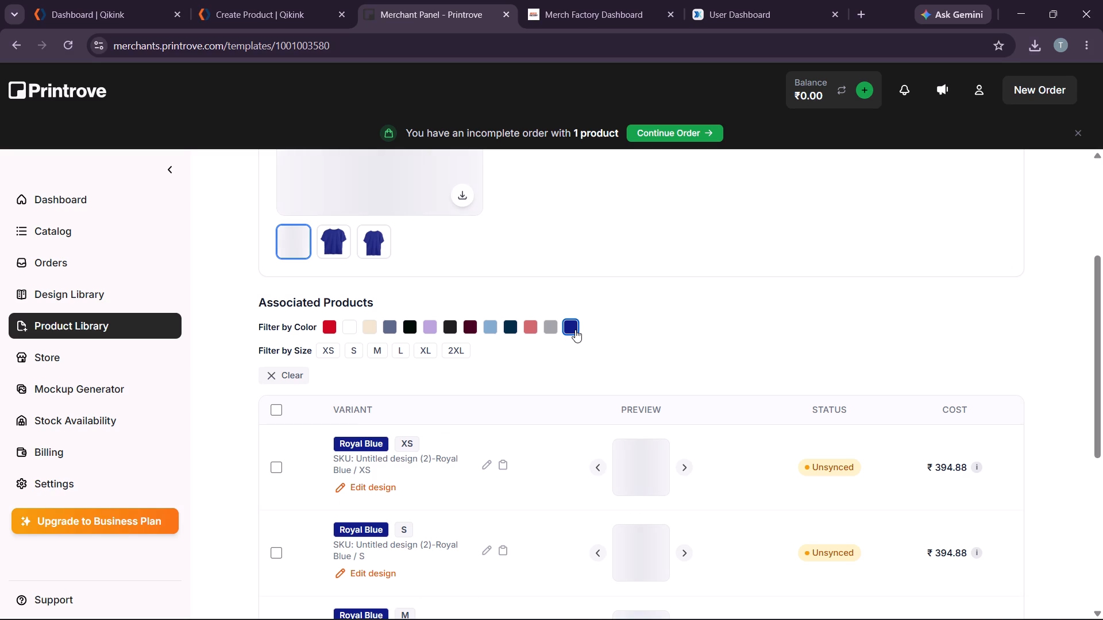
Show Red, White, Off White, Steel Grey and Bottle Green in turn alongside Royal Blue to check each colour's preview and cost.
click(328, 328)
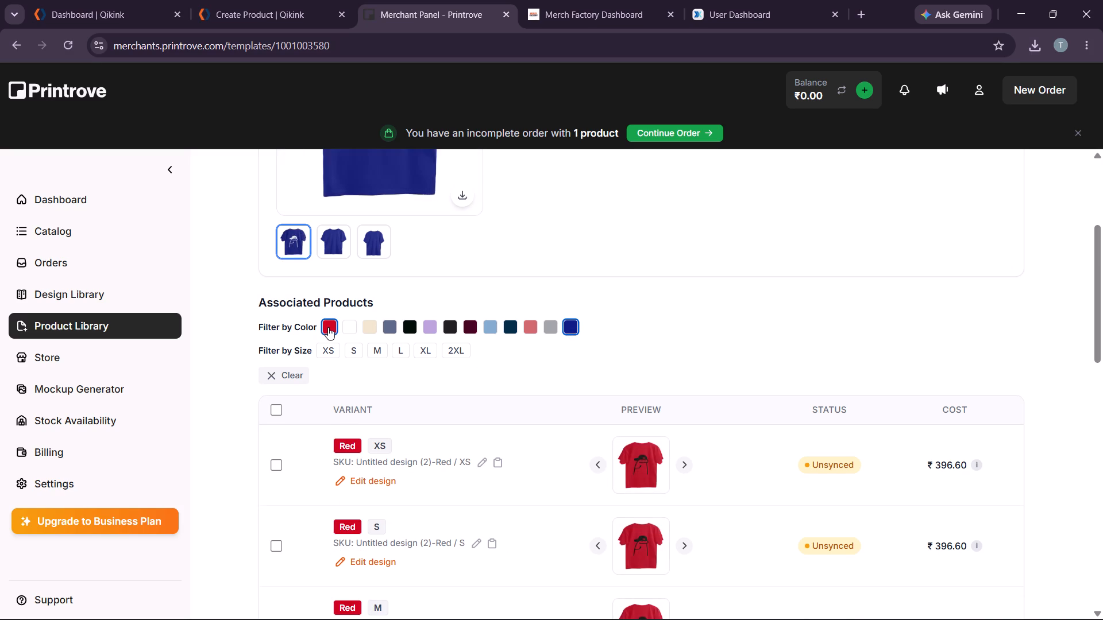
click(357, 325)
click(354, 326)
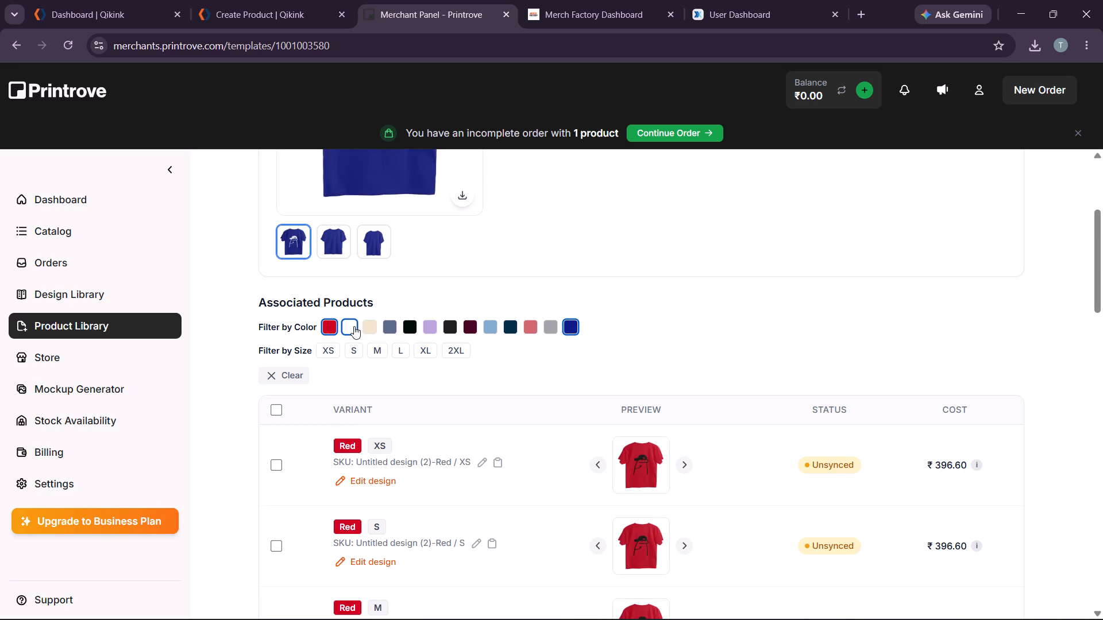
click(336, 325)
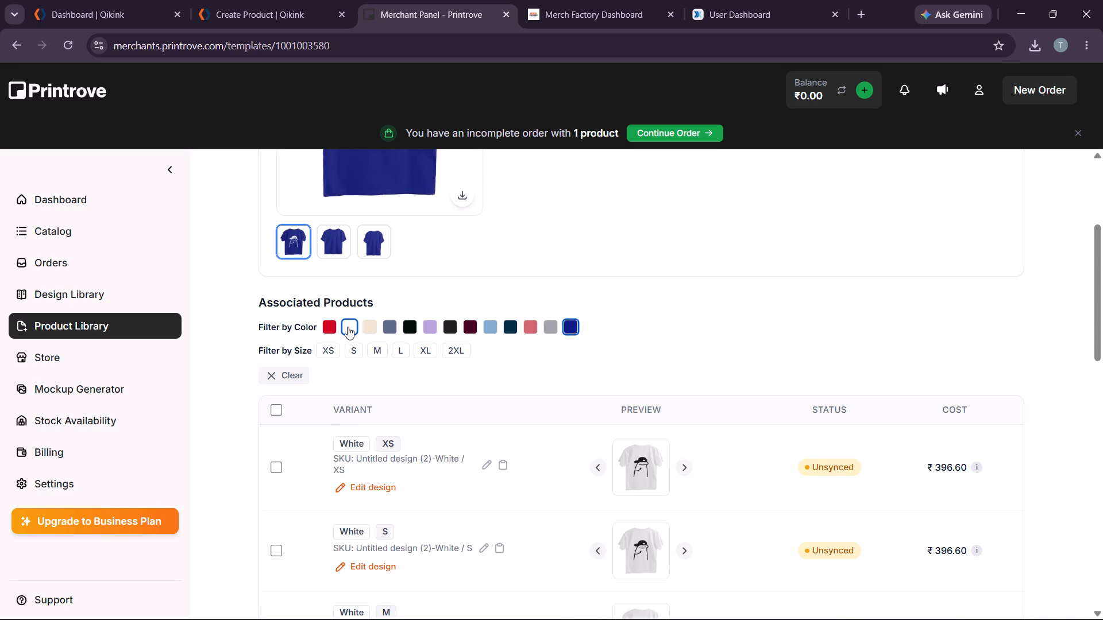
click(348, 327)
click(370, 327)
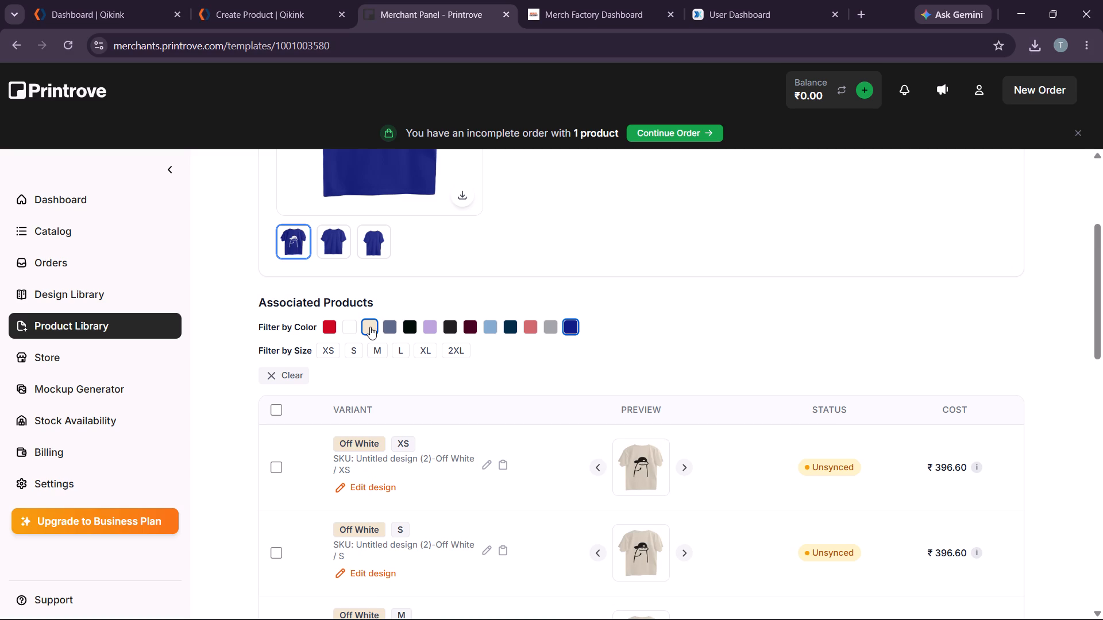
click(370, 327)
click(384, 325)
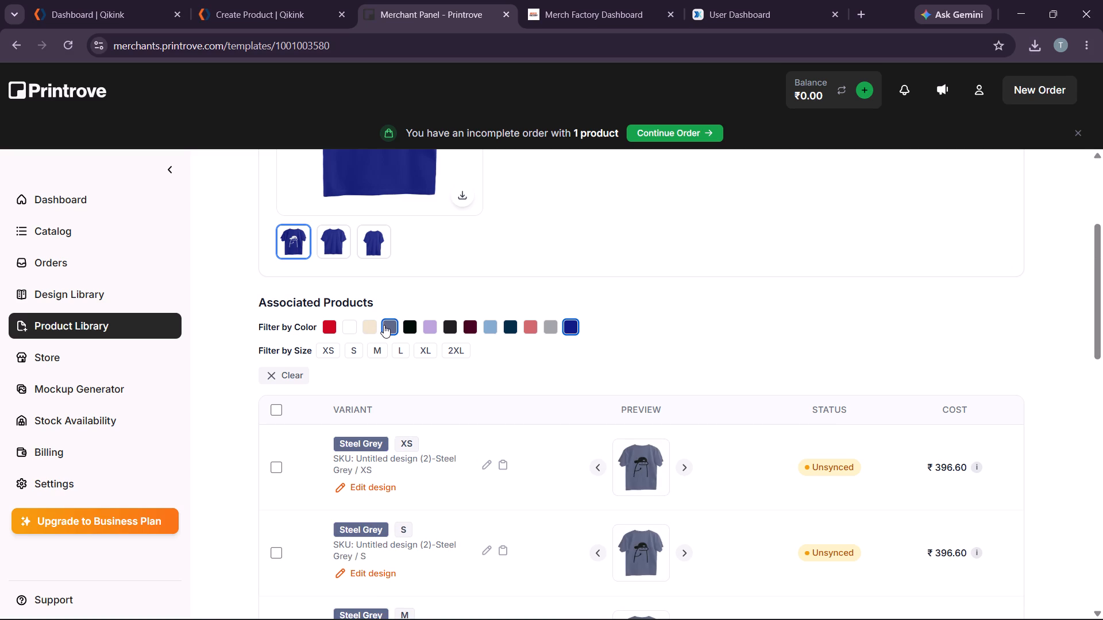
click(384, 325)
click(406, 327)
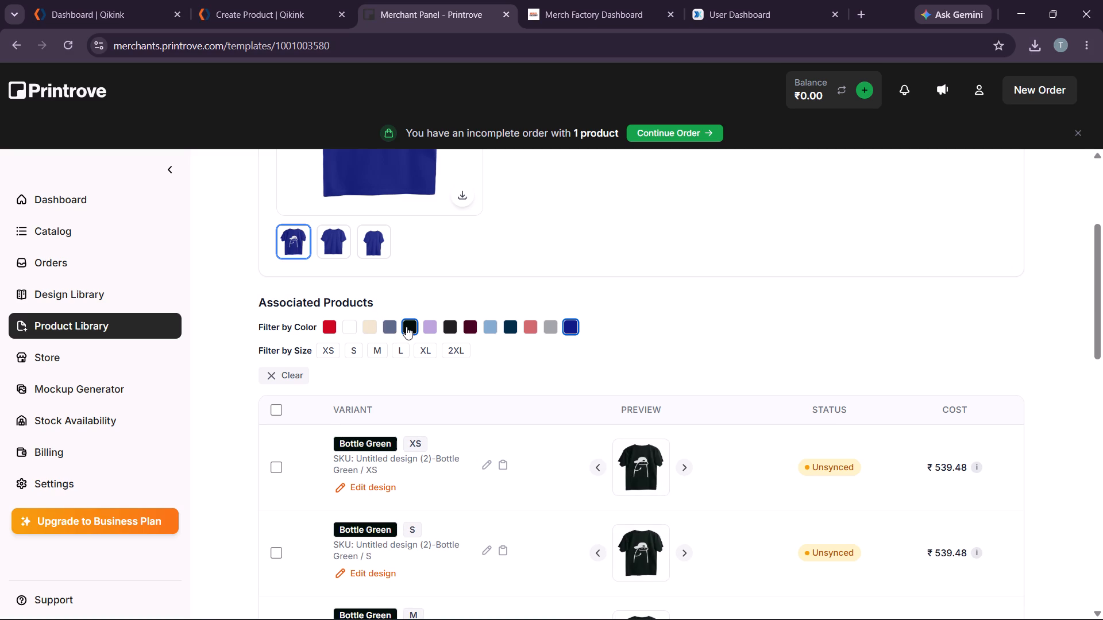
click(406, 327)
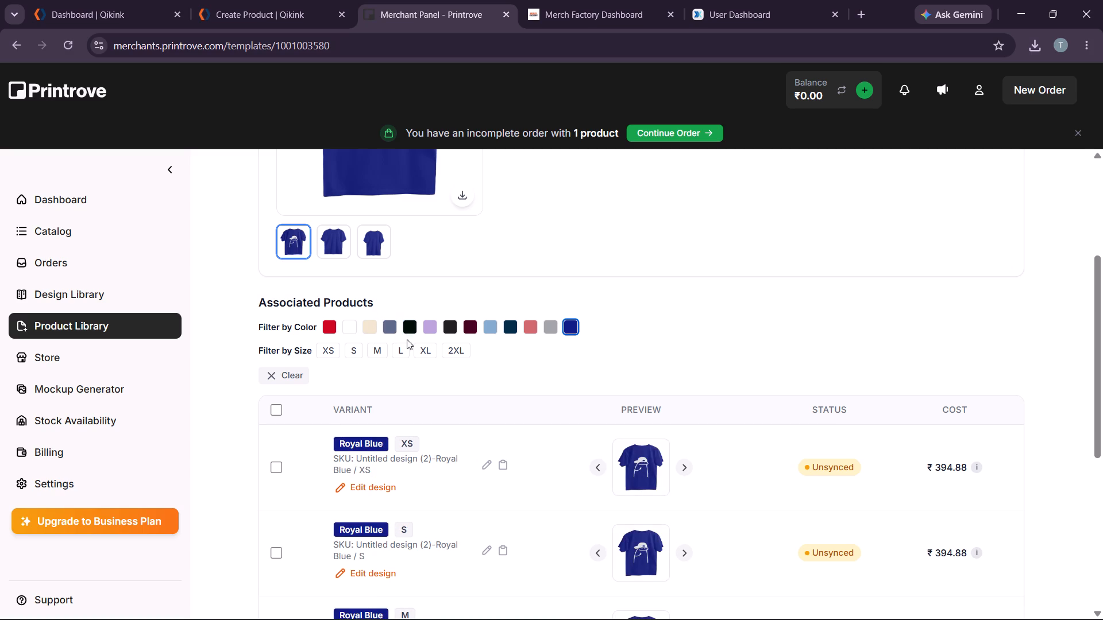
Filter to Bottle Green together with Royal Blue and compare both colours' variant previews and costs.
click(409, 331)
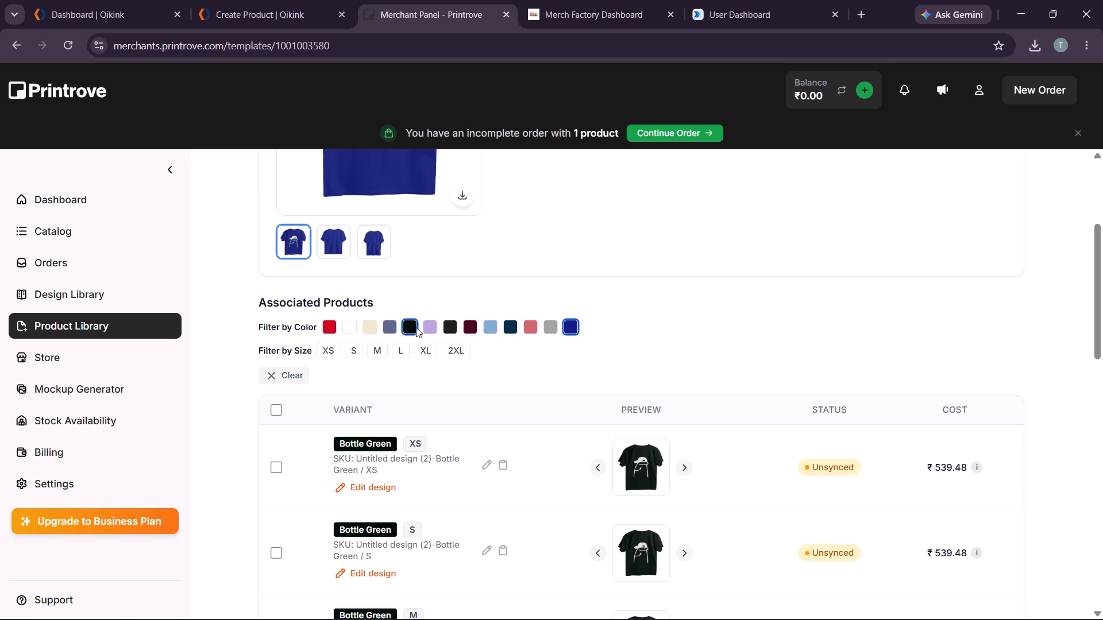
scroll(715, 460, down, 5)
scroll(768, 485, down, 3)
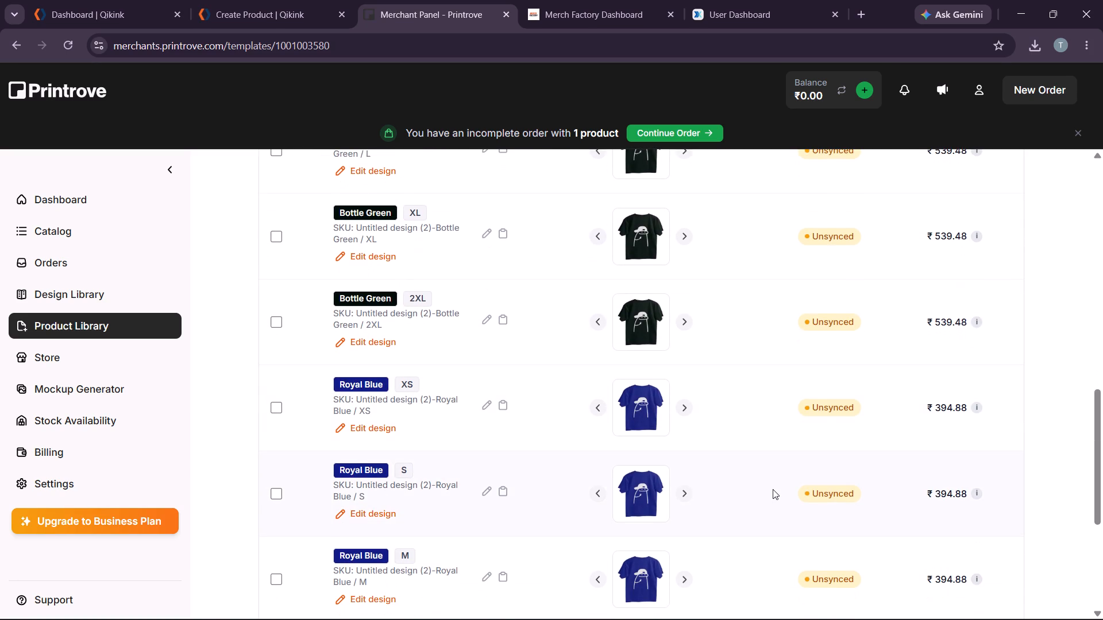
scroll(773, 493, down, 3)
scroll(773, 493, up, 4)
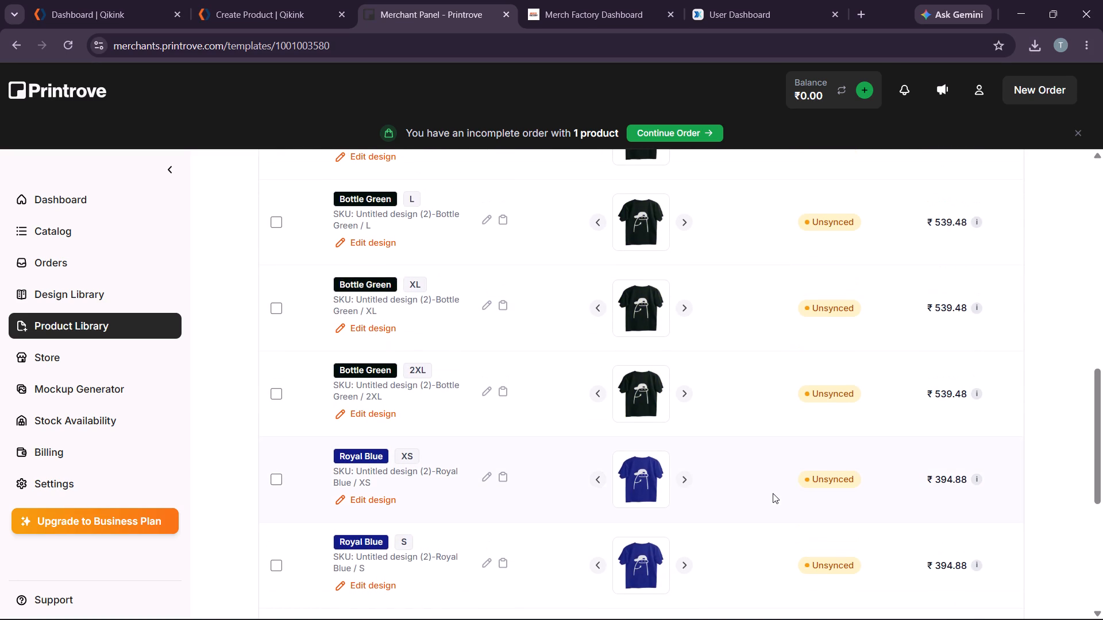
scroll(560, 441, up, 2)
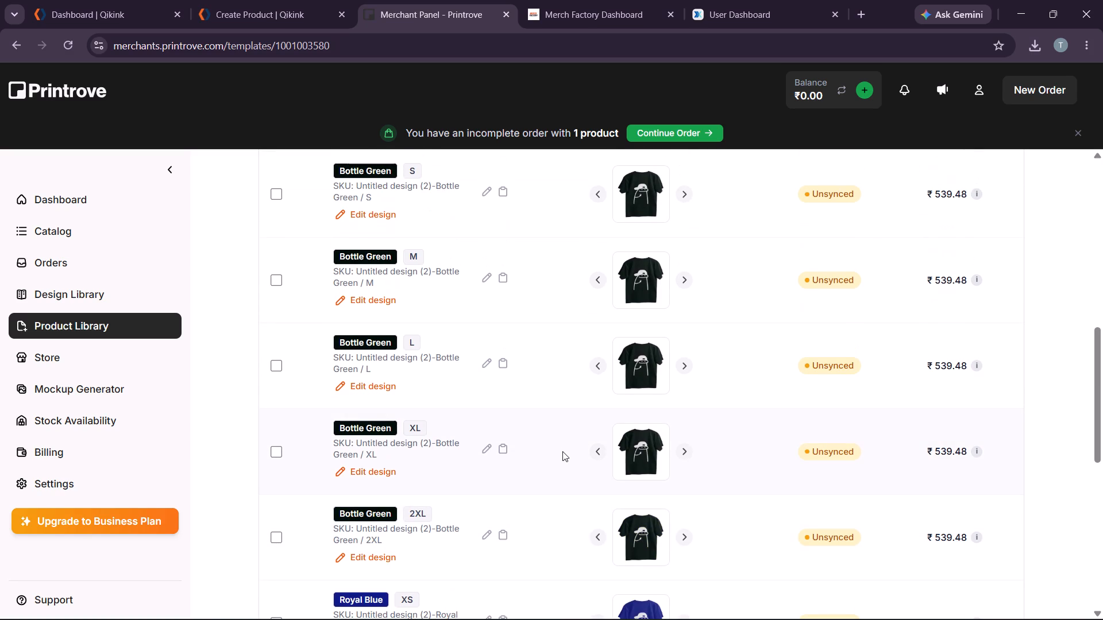
scroll(562, 451, up, 5)
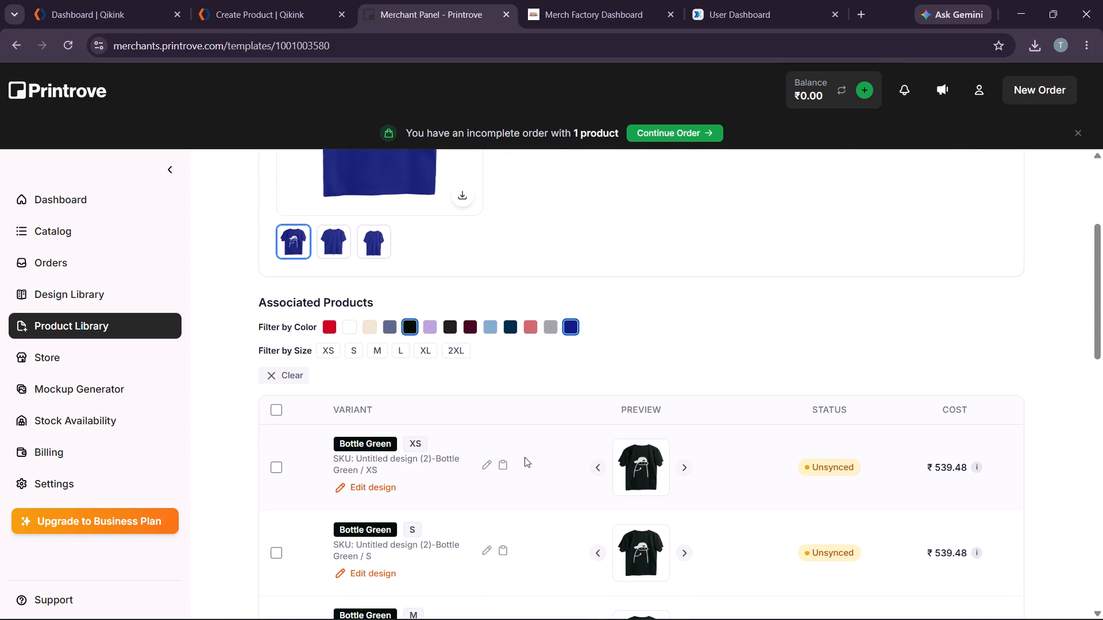
Swap Bottle Green in the filter for Iris Lavender and for Black in turn to check their variants against Royal Blue.
click(423, 328)
click(414, 332)
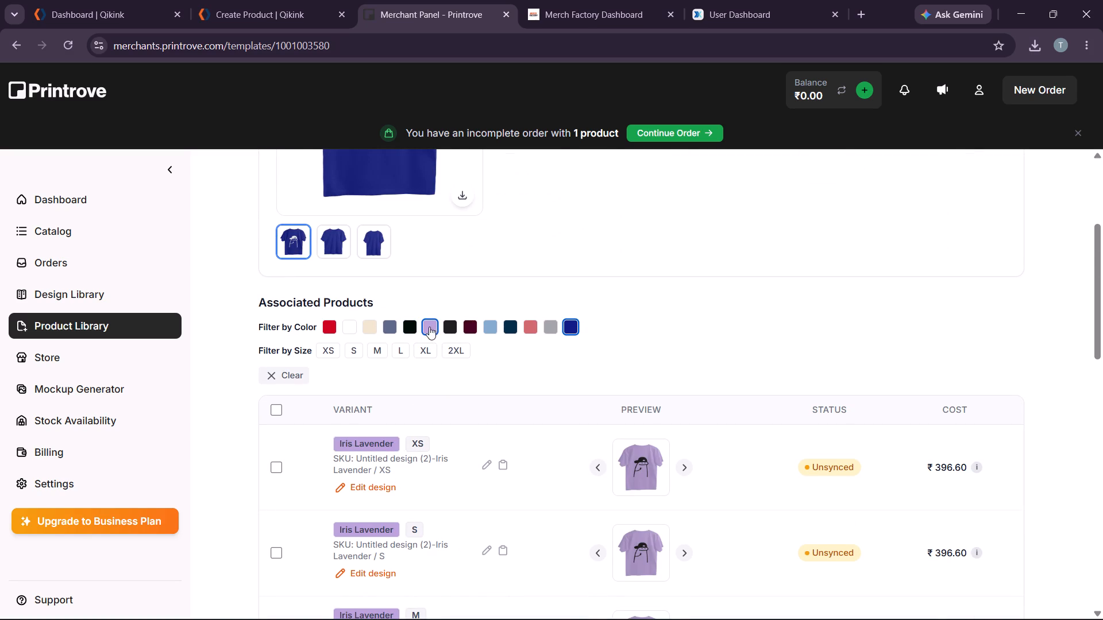
click(429, 327)
click(450, 327)
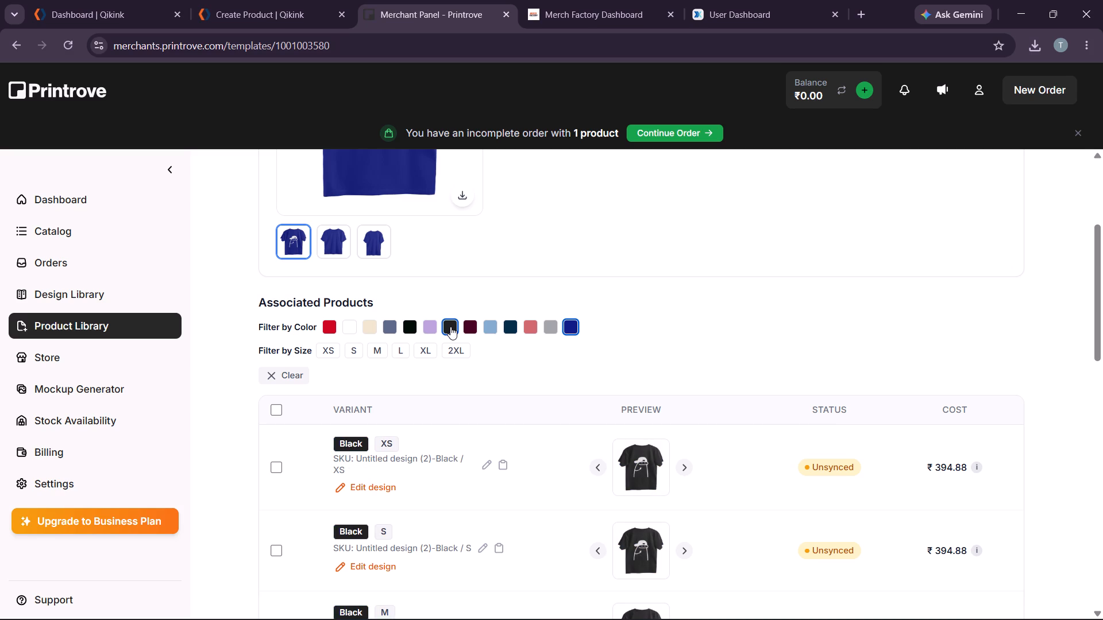
click(450, 327)
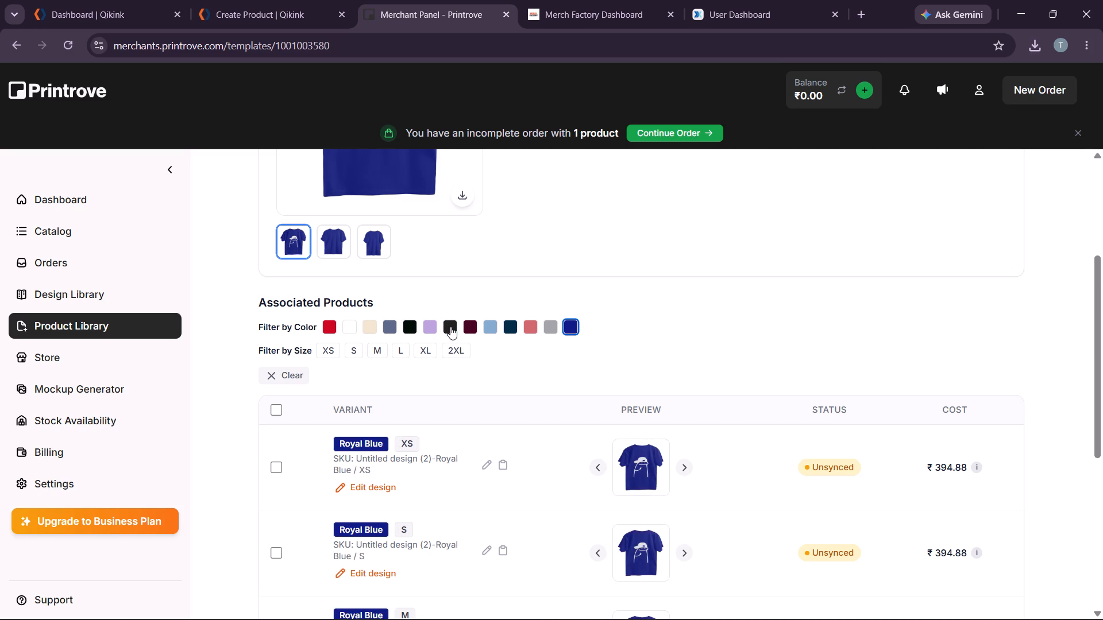
Filter to Bottle Green and Royal Blue, select all of their variants, and open their printfile for changing.
click(416, 327)
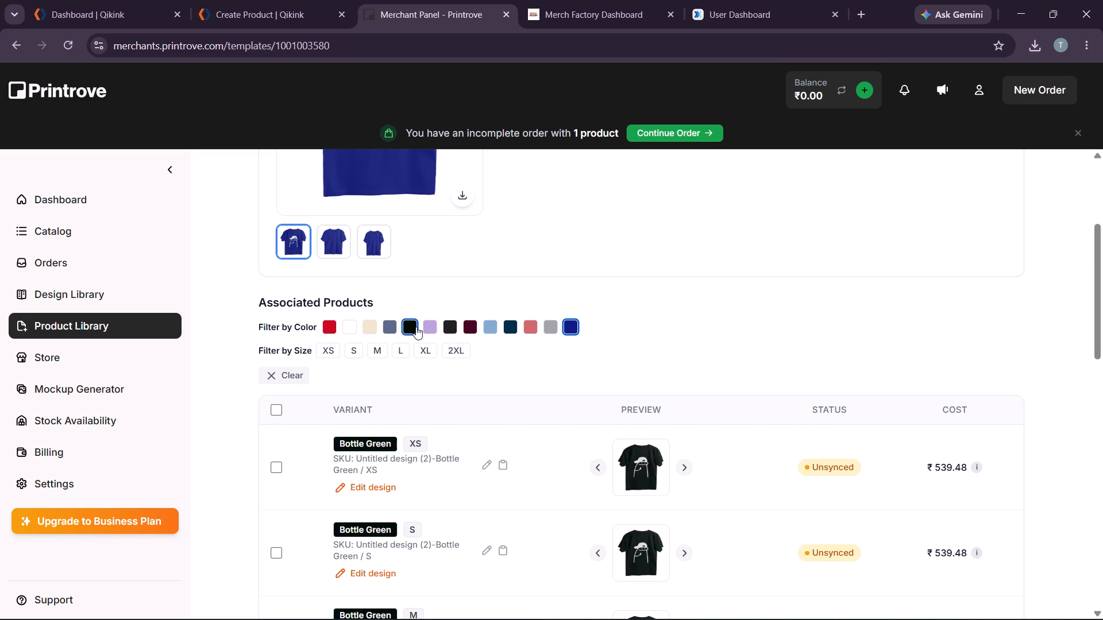
scroll(540, 451, down, 1)
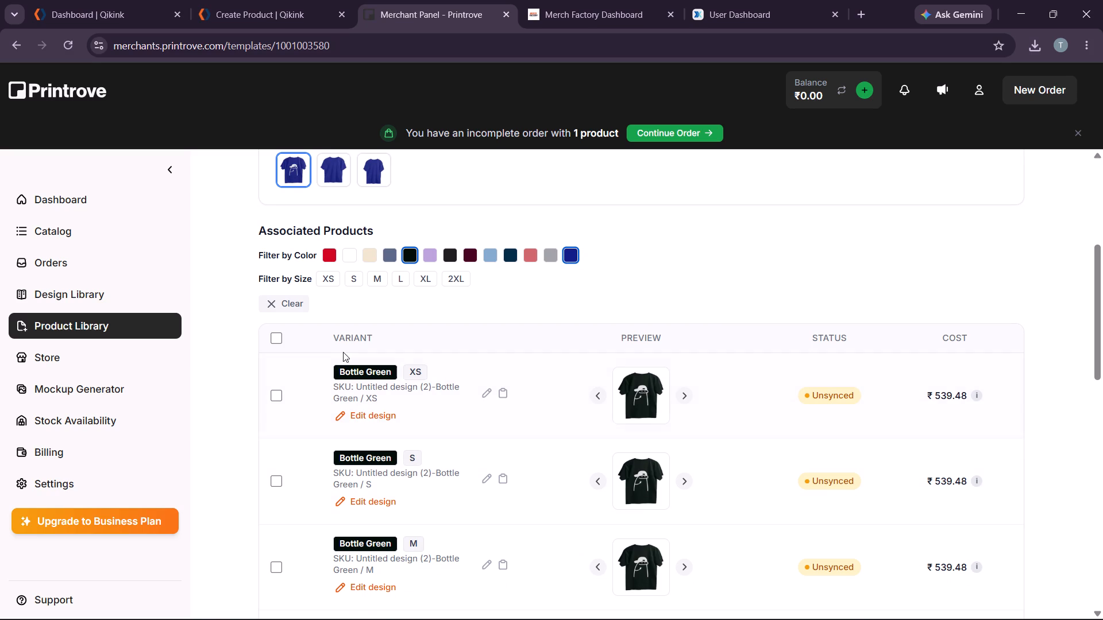
click(280, 340)
click(810, 231)
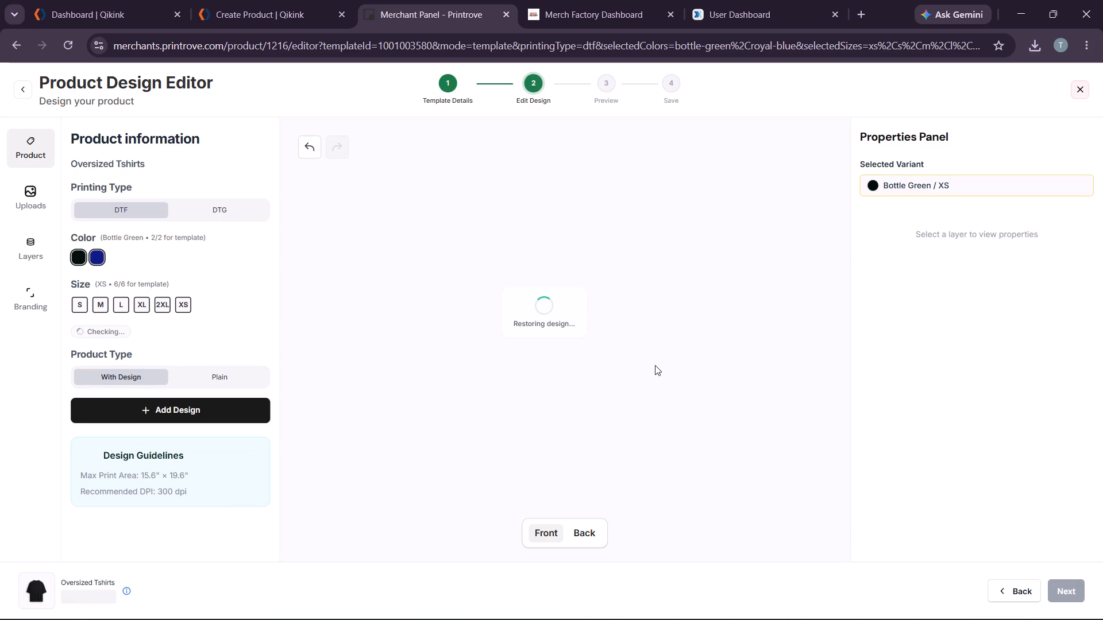
Compare the back doodle on Royal Blue and Bottle Green in the design editor, and leave without saving changes.
click(97, 257)
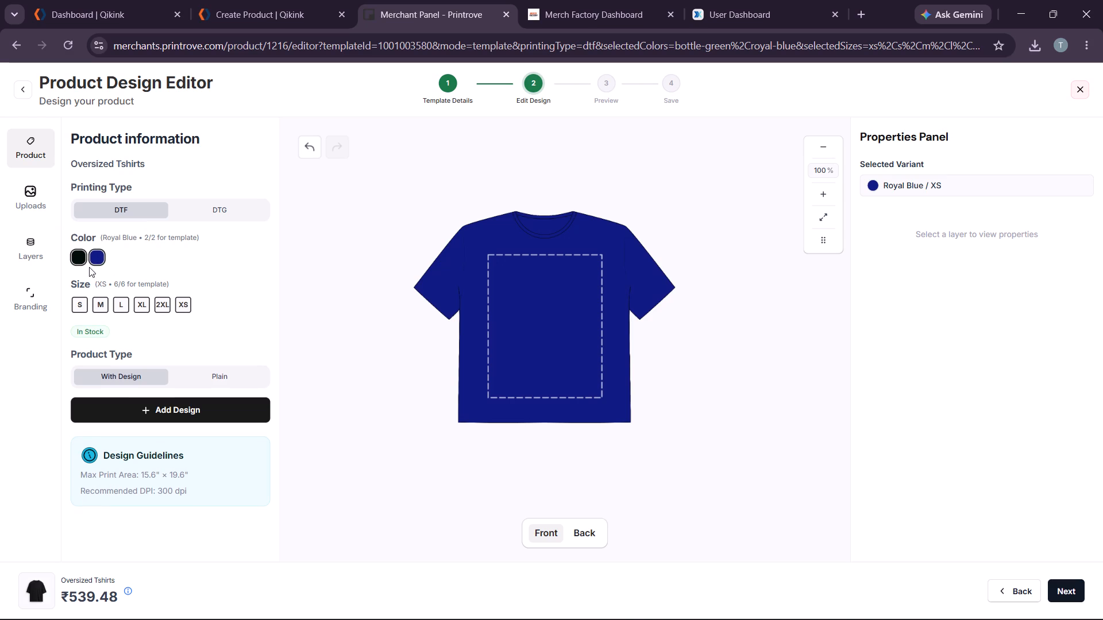
click(80, 262)
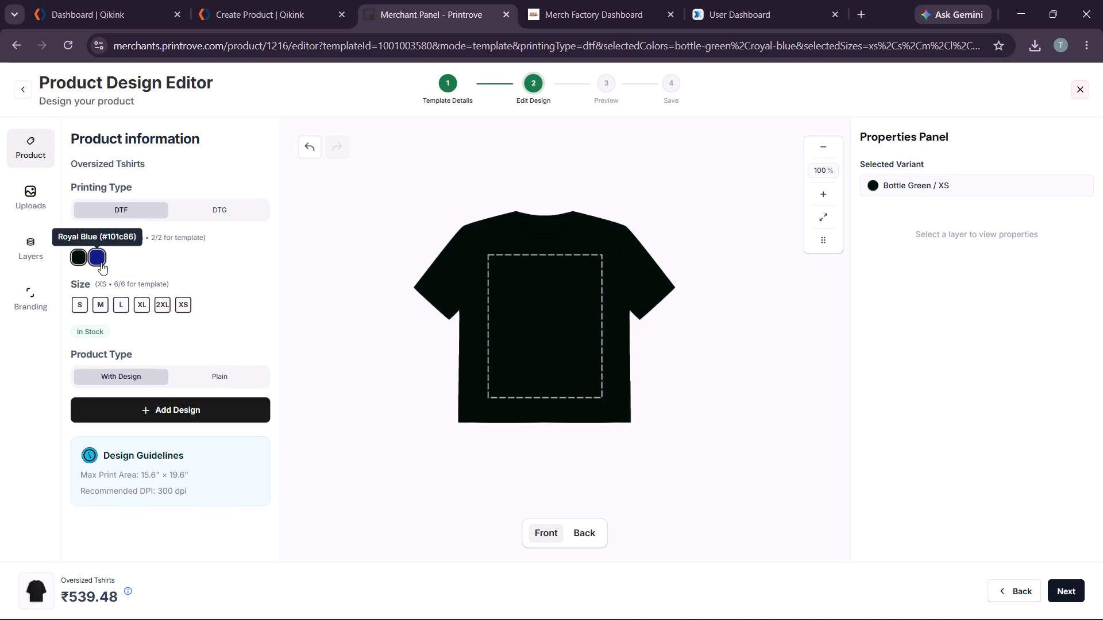
click(101, 262)
click(577, 529)
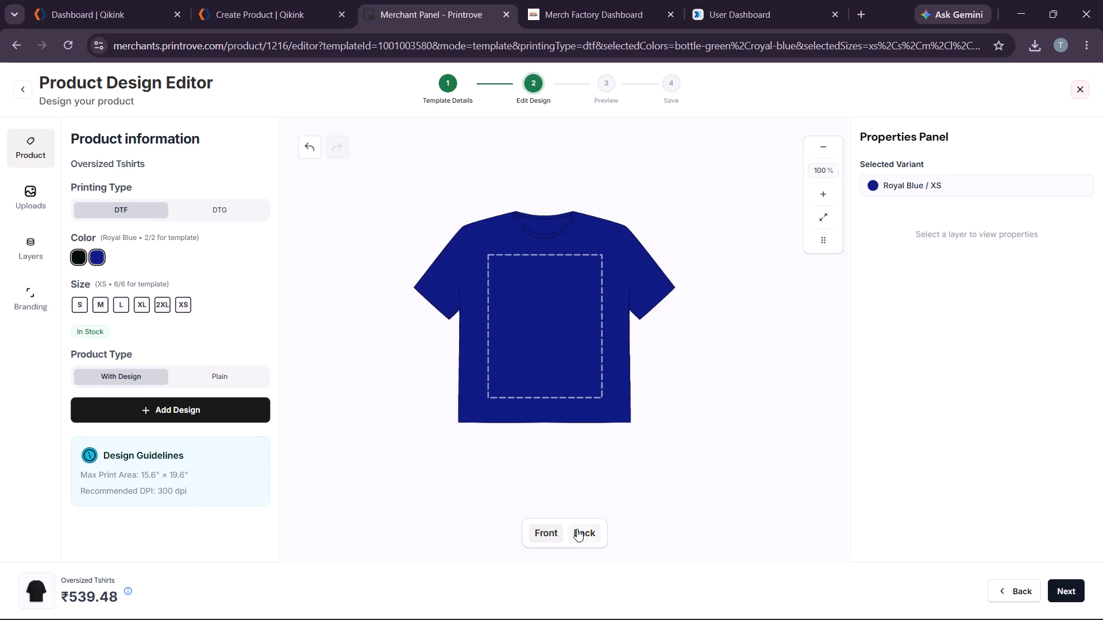
click(78, 255)
click(710, 316)
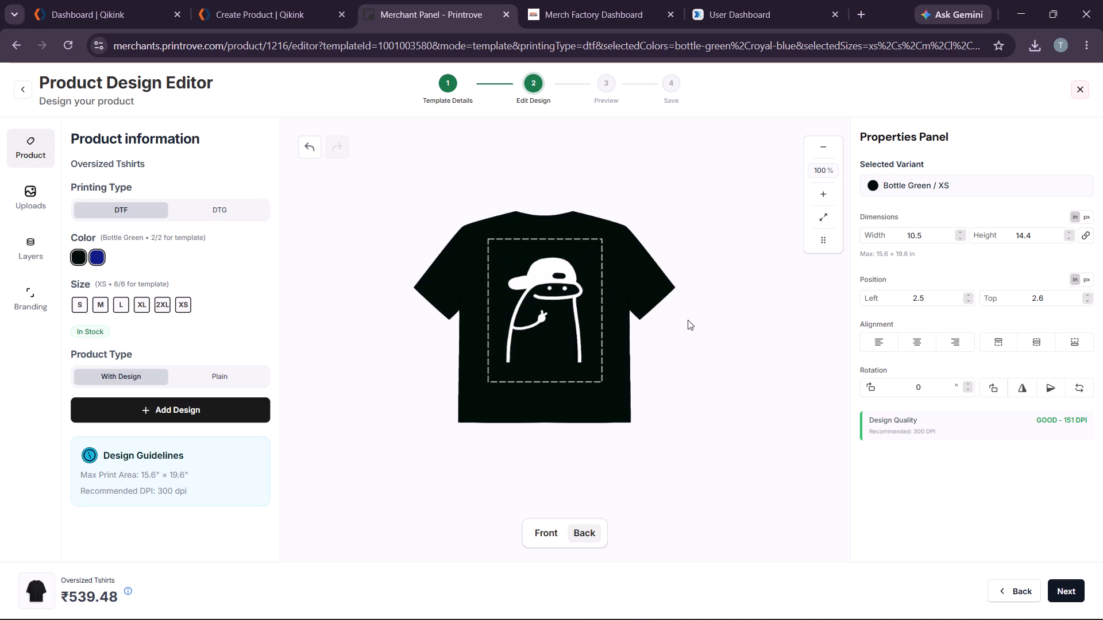
click(571, 325)
click(557, 331)
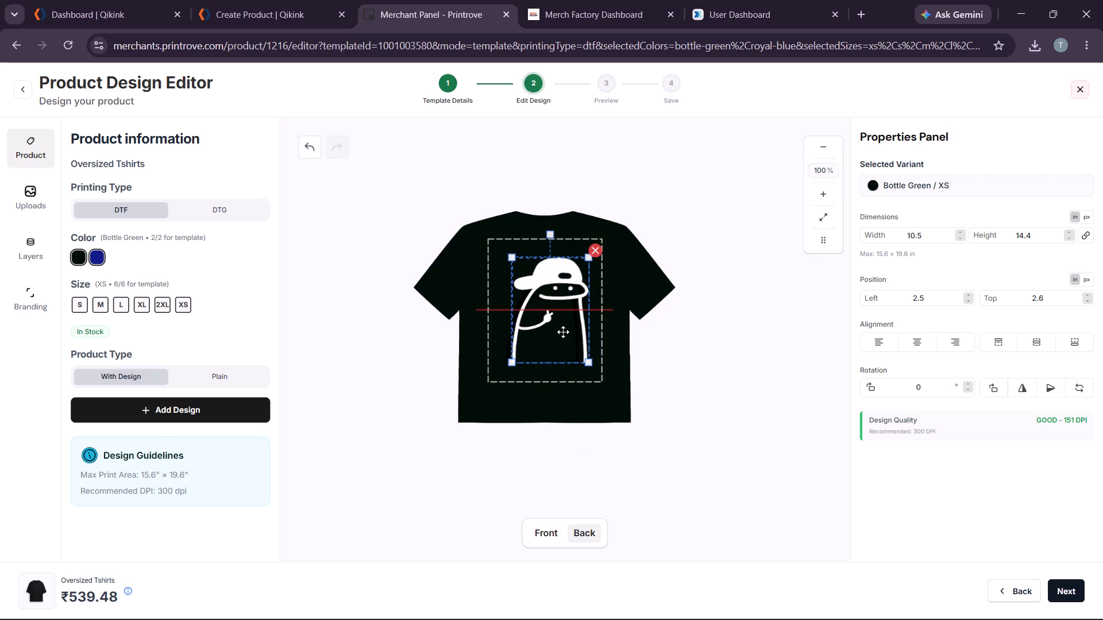
click(94, 255)
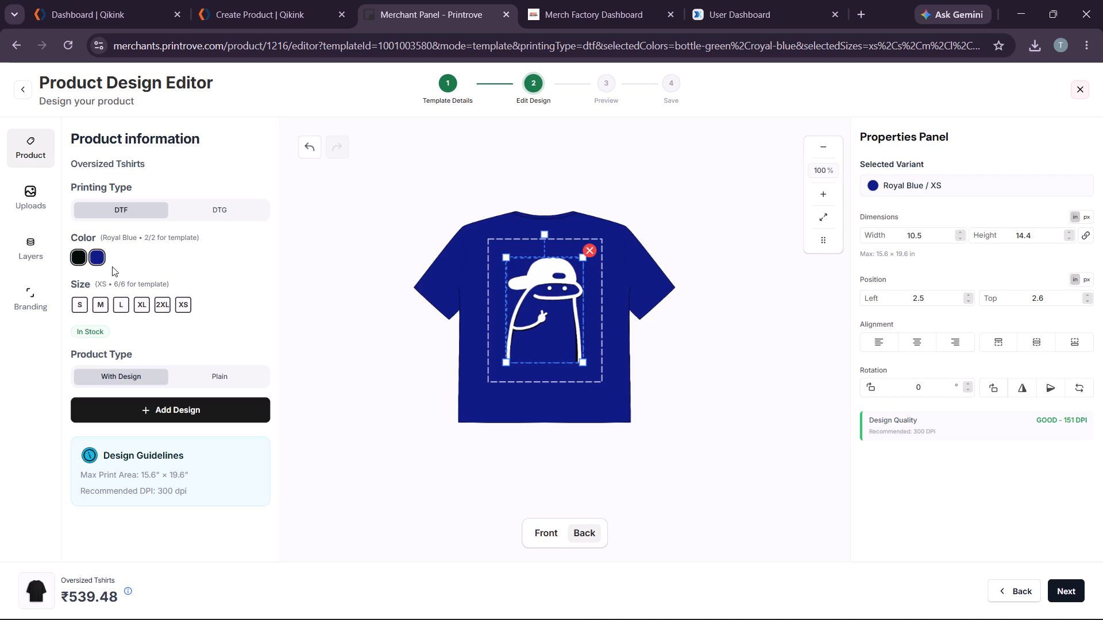
click(619, 480)
click(74, 259)
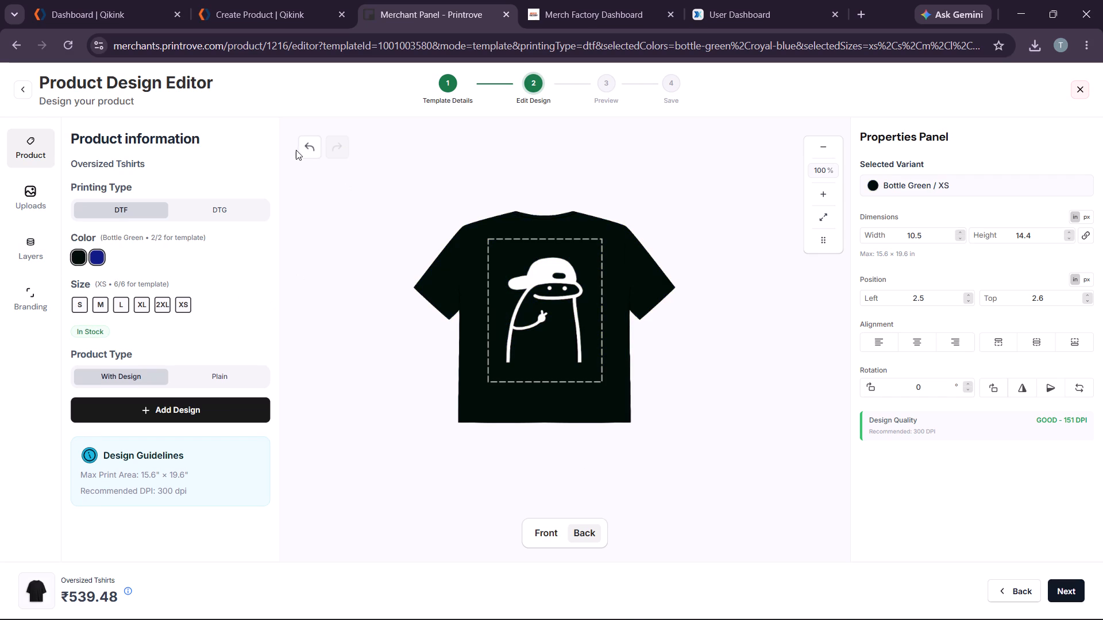
click(14, 41)
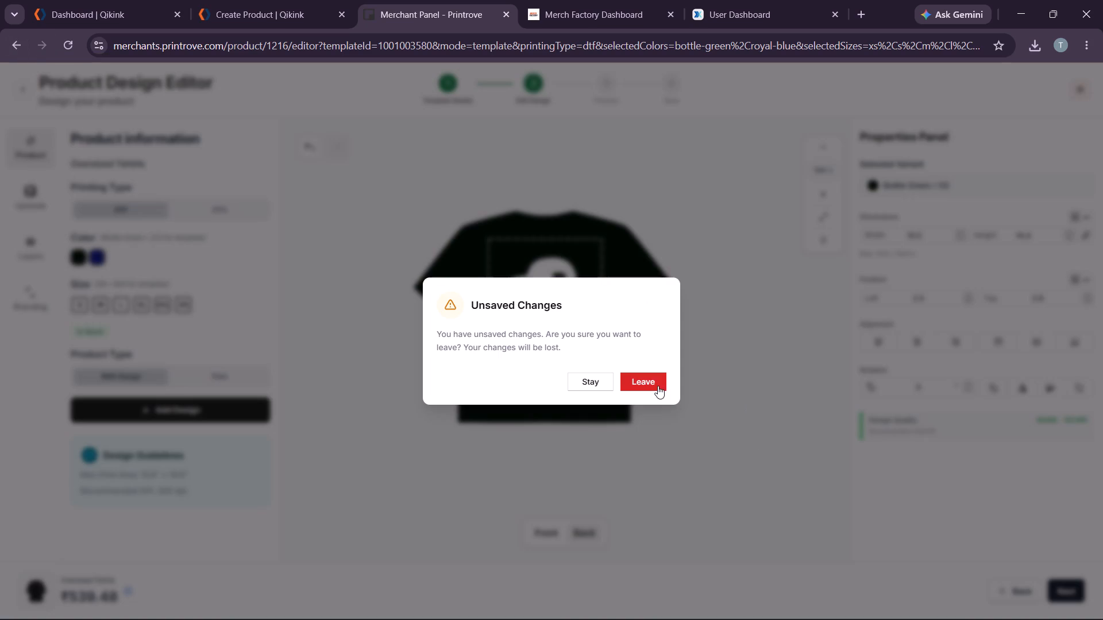
click(655, 383)
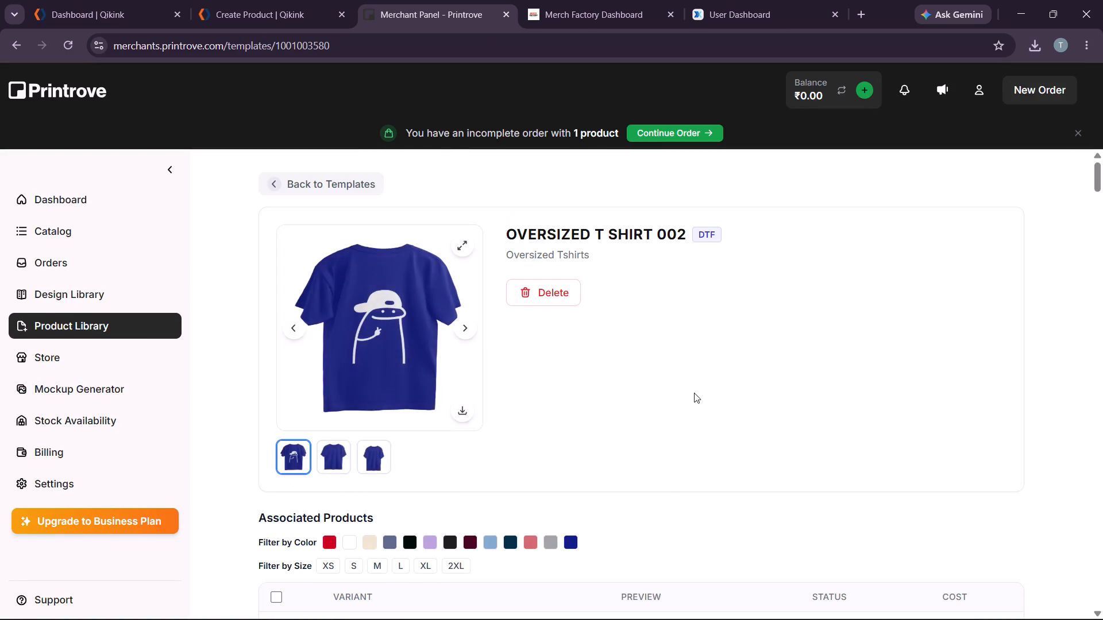
Filter the associated products by Bottle Green and by Black to compare their previews and costs, and clear the colour filter.
scroll(705, 408, down, 3)
scroll(531, 386, down, 1)
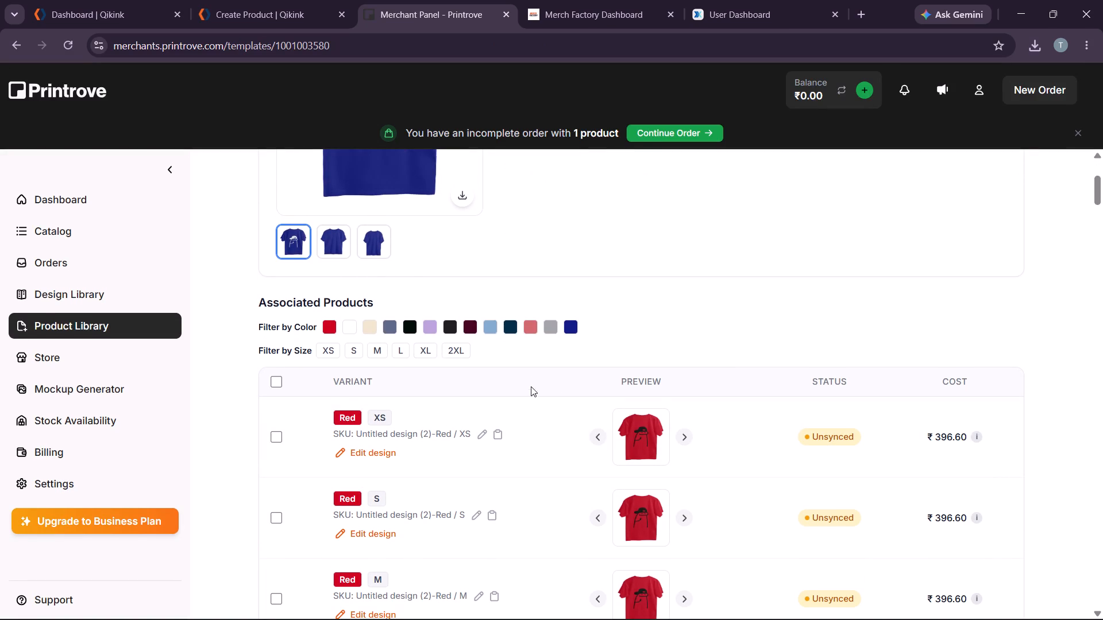
scroll(531, 386, down, 1)
click(407, 175)
click(407, 183)
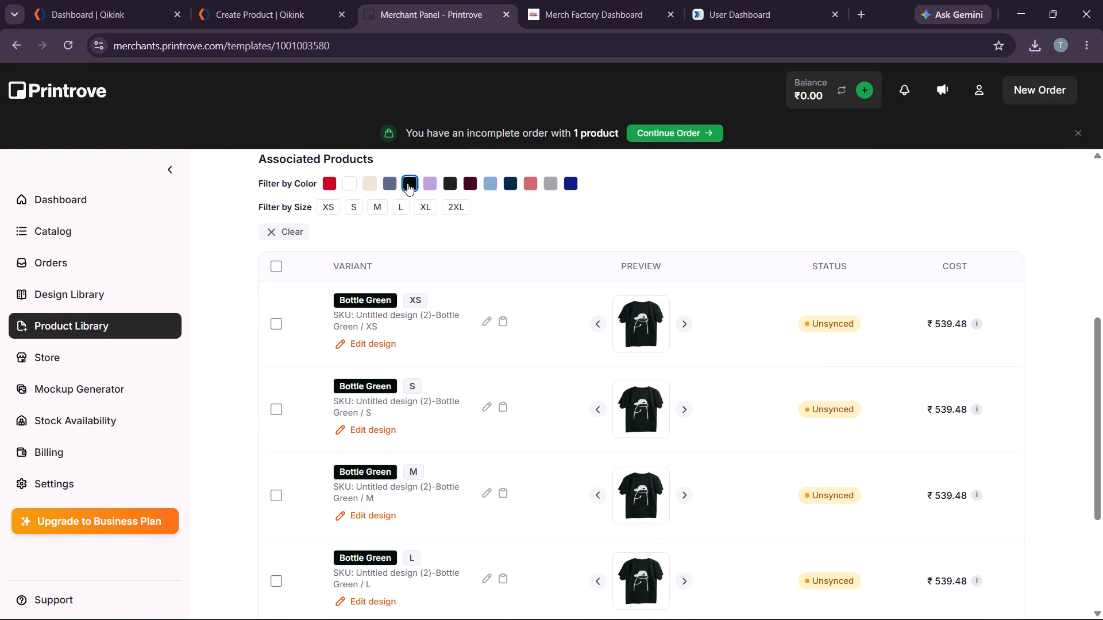
scroll(452, 215, up, 1)
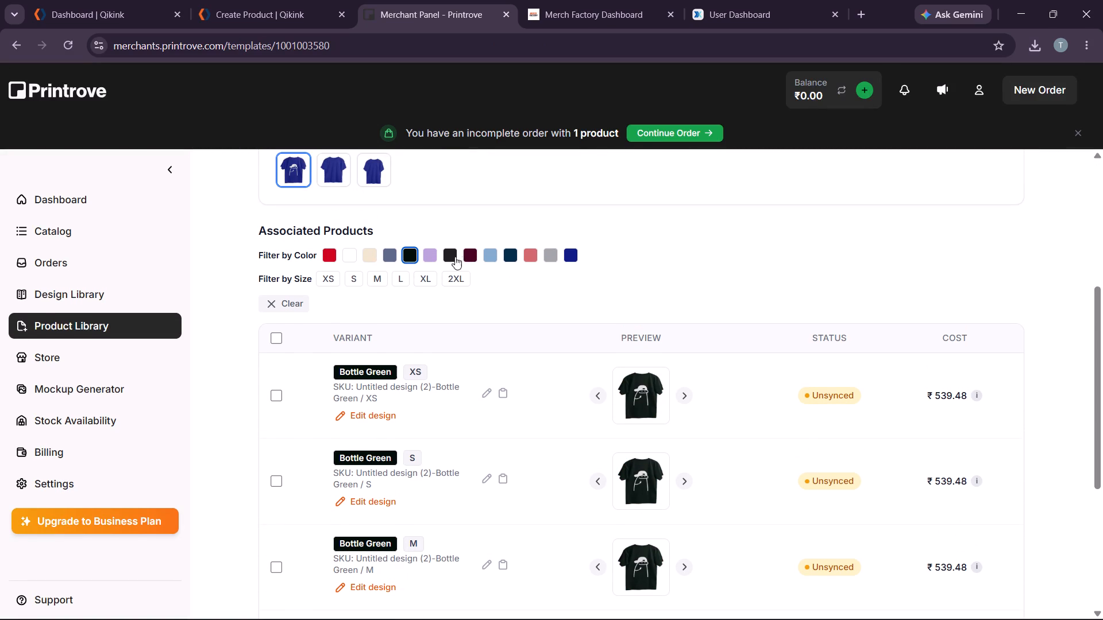
click(442, 255)
click(443, 255)
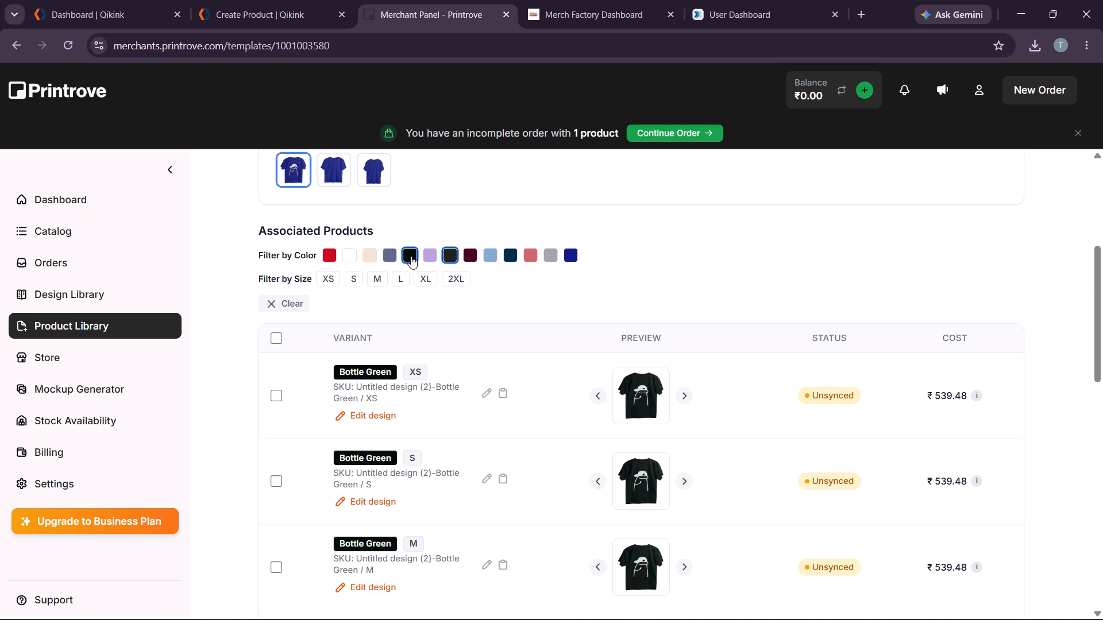
click(404, 254)
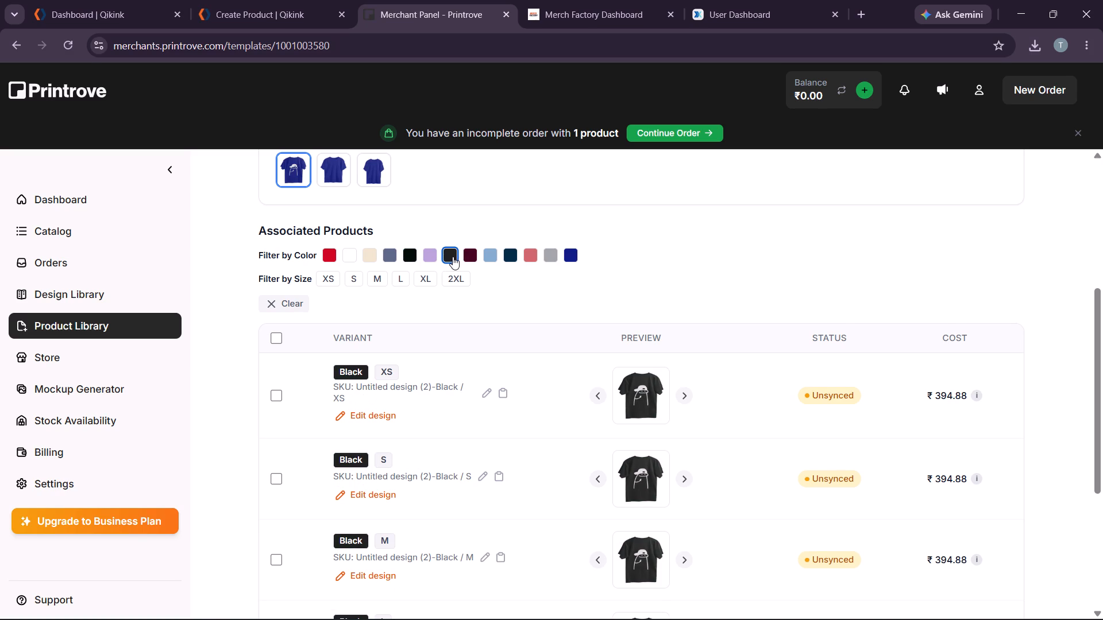
click(453, 257)
click(411, 255)
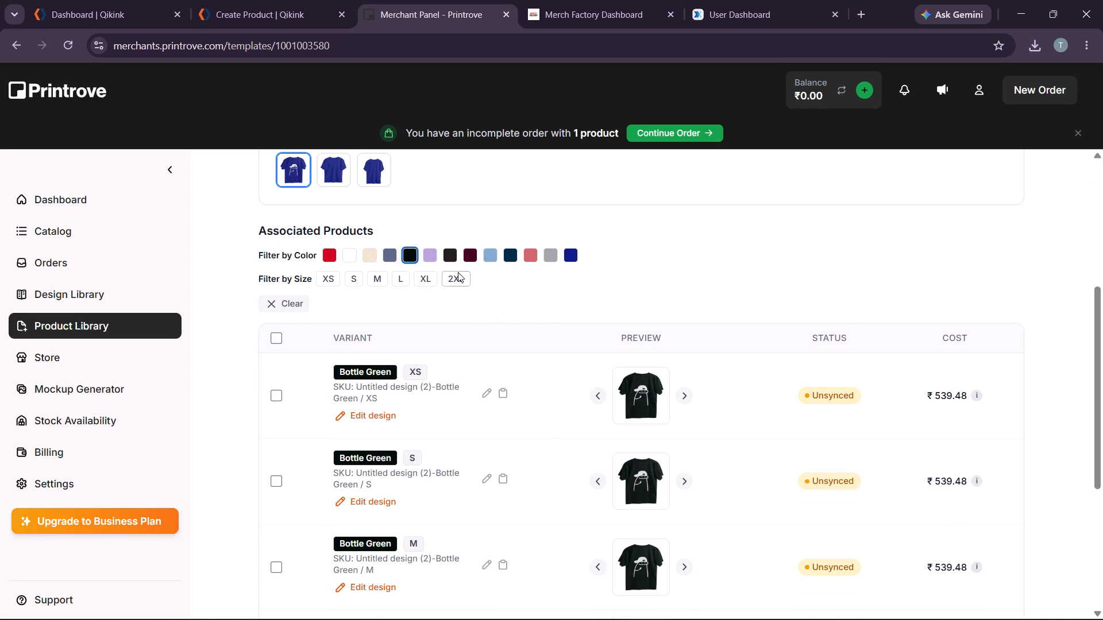
click(409, 255)
click(452, 257)
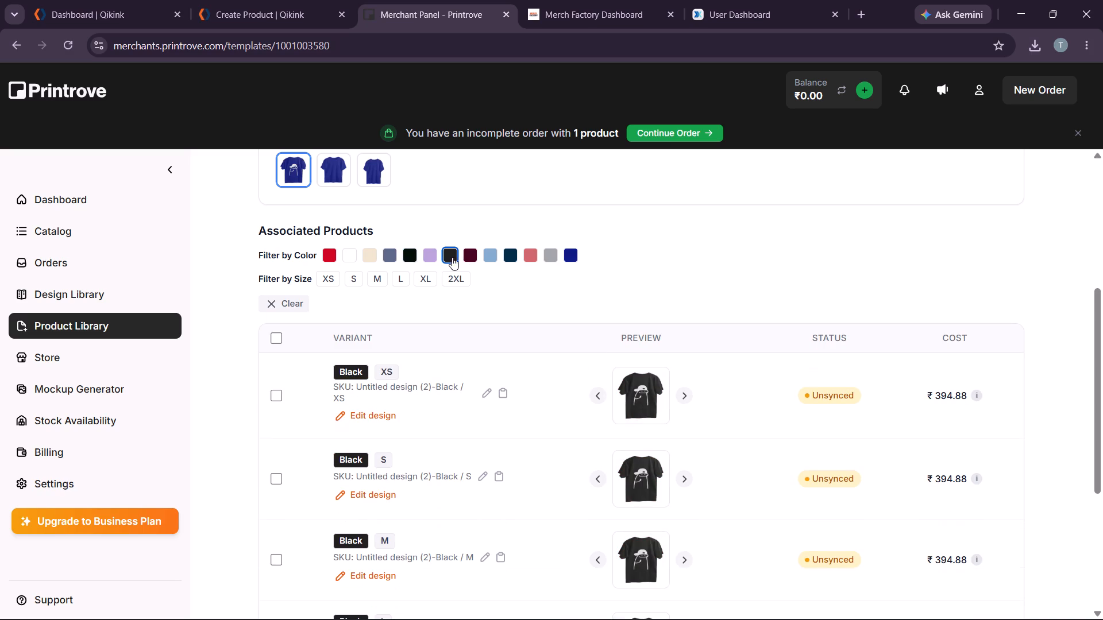
scroll(508, 254, up, 6)
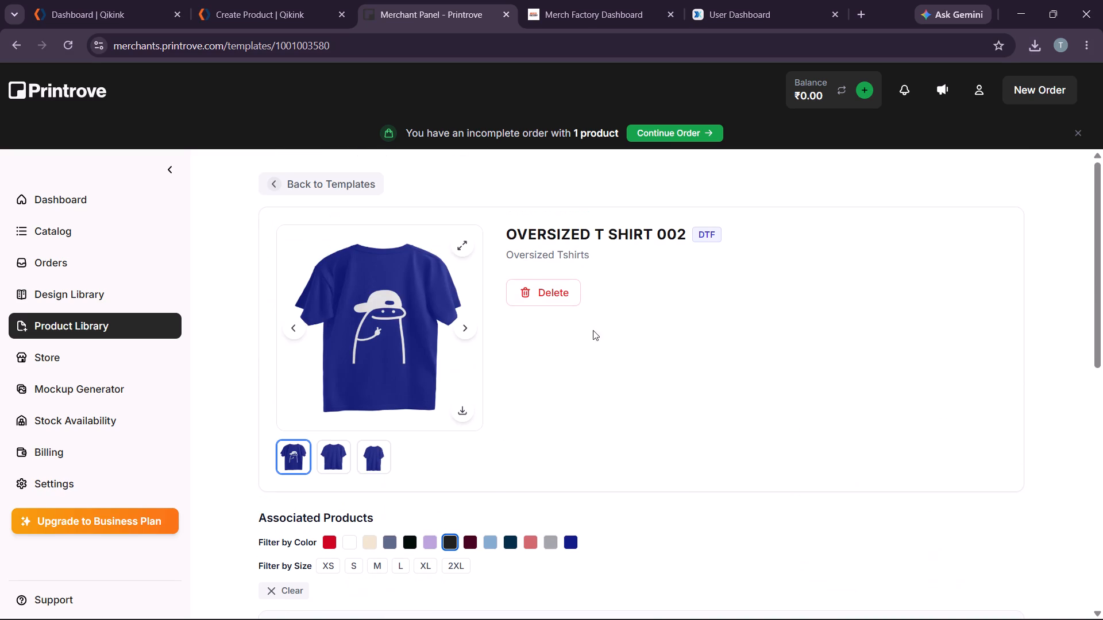
scroll(664, 356, down, 2)
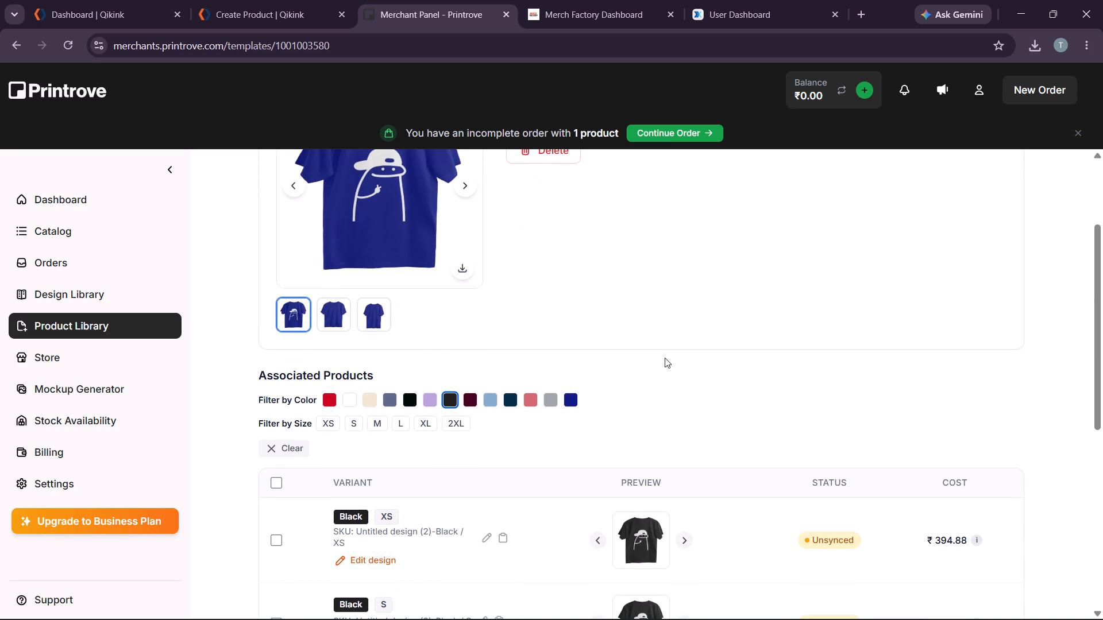
click(445, 398)
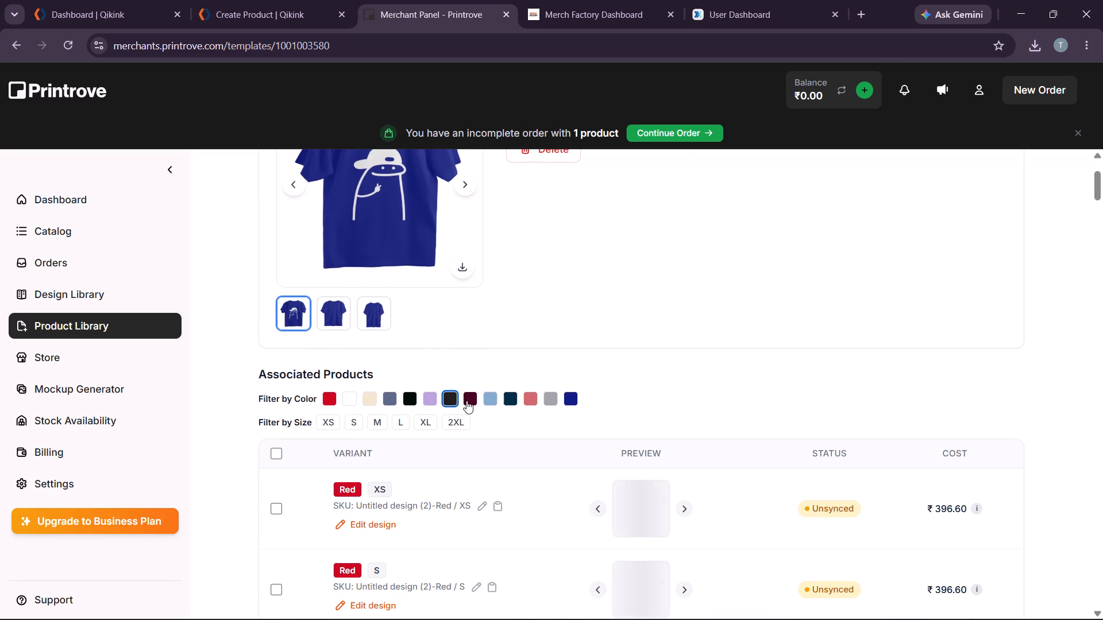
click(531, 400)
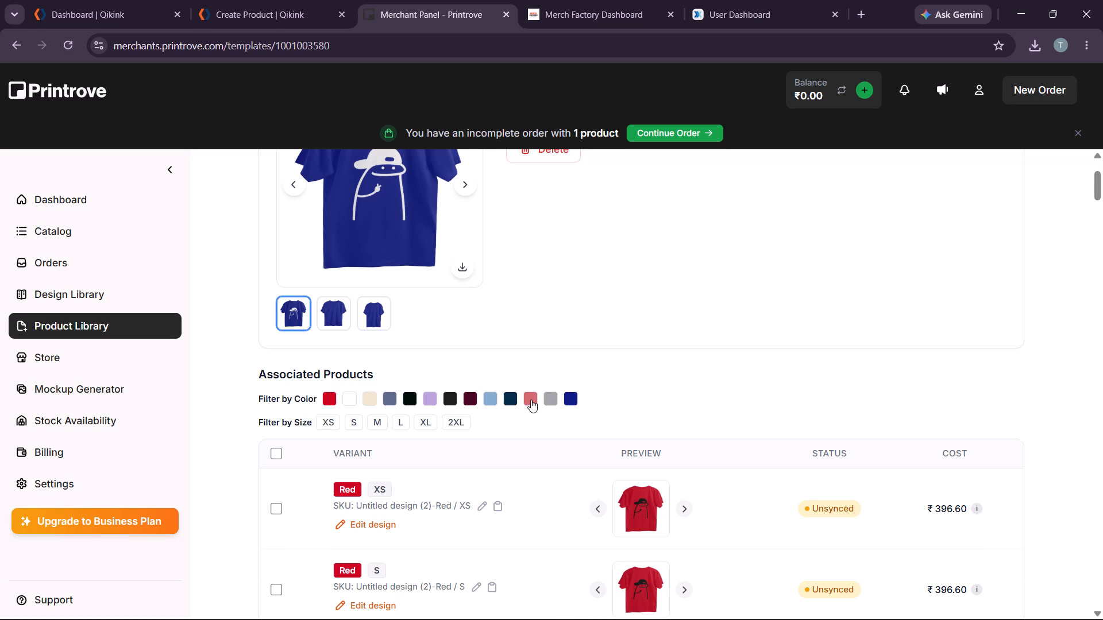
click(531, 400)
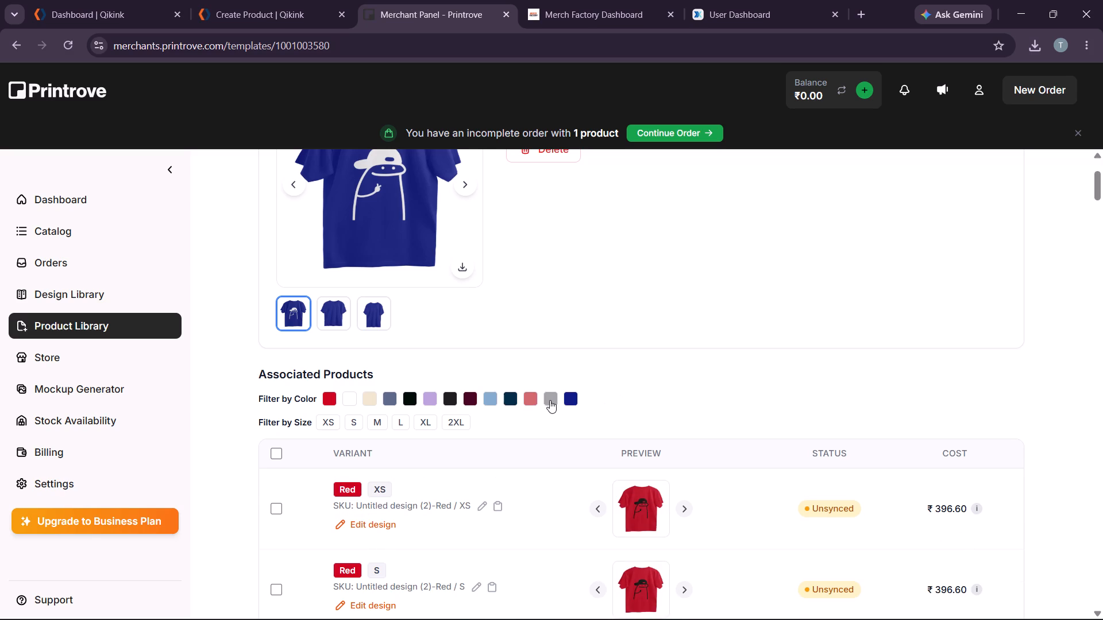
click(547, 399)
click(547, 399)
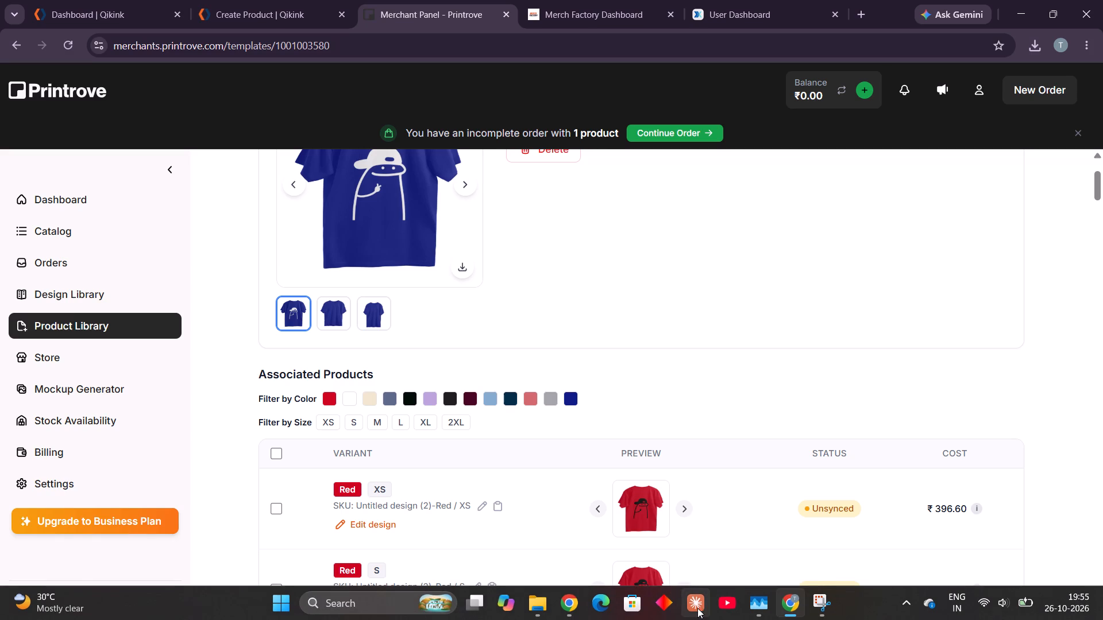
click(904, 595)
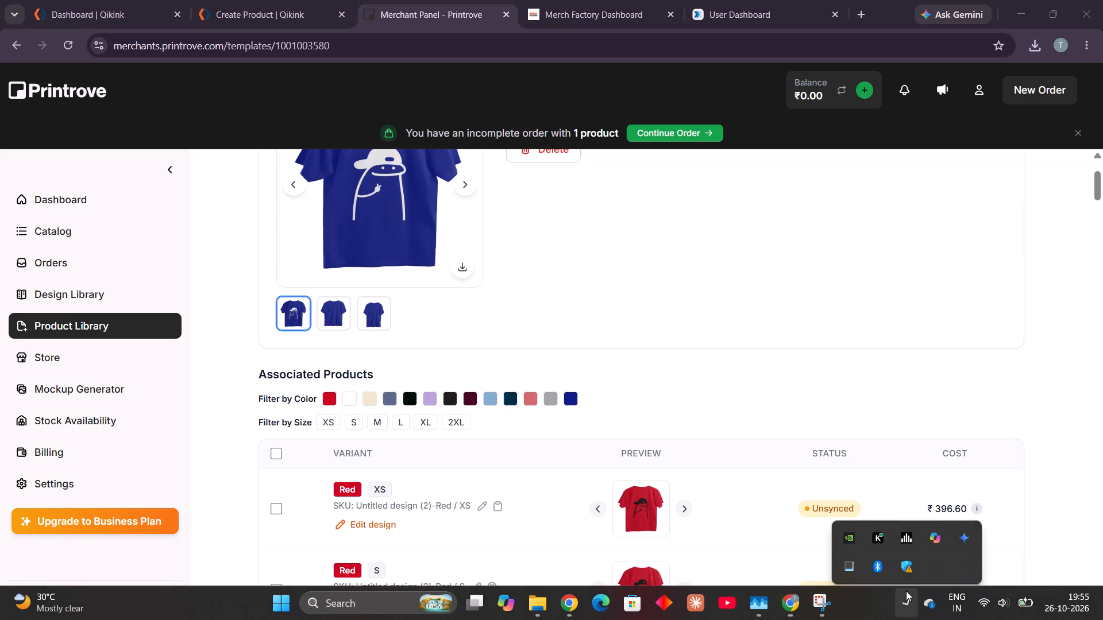
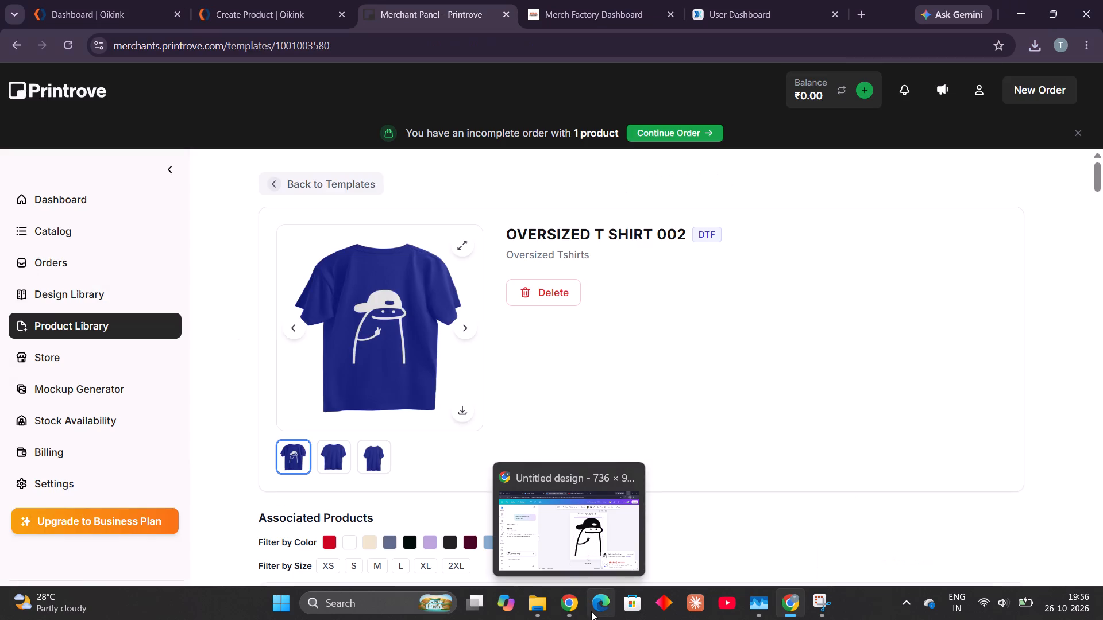
Switch to Pinterest and browse the pins related to the capped doodle for another character design.
click(580, 542)
click(595, 0)
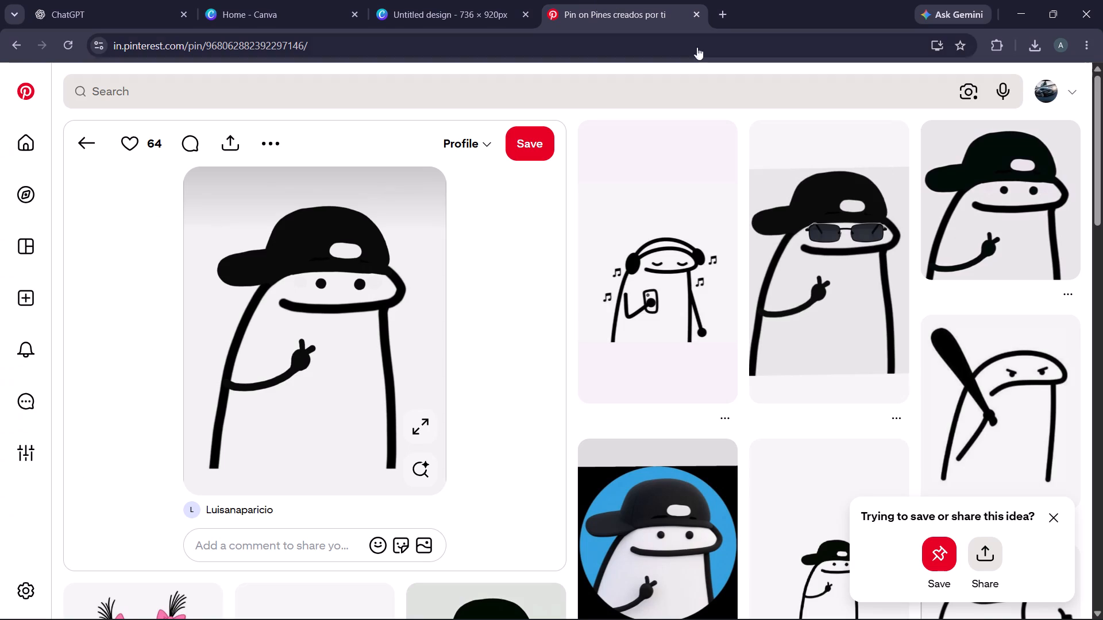
scroll(604, 418, down, 2)
scroll(752, 428, down, 2)
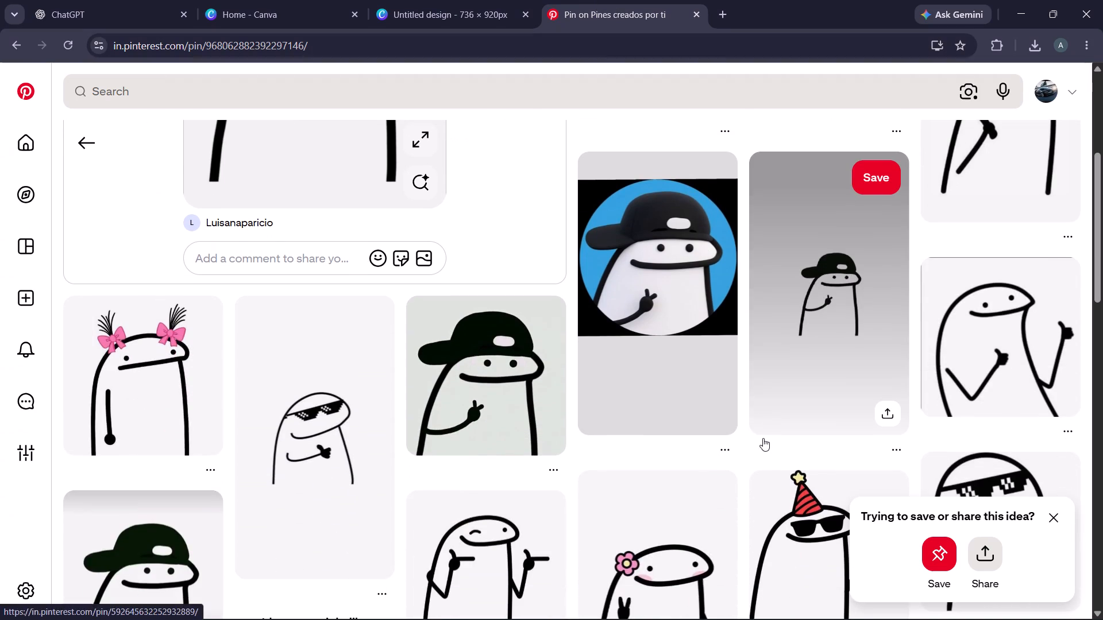
scroll(870, 355, down, 2)
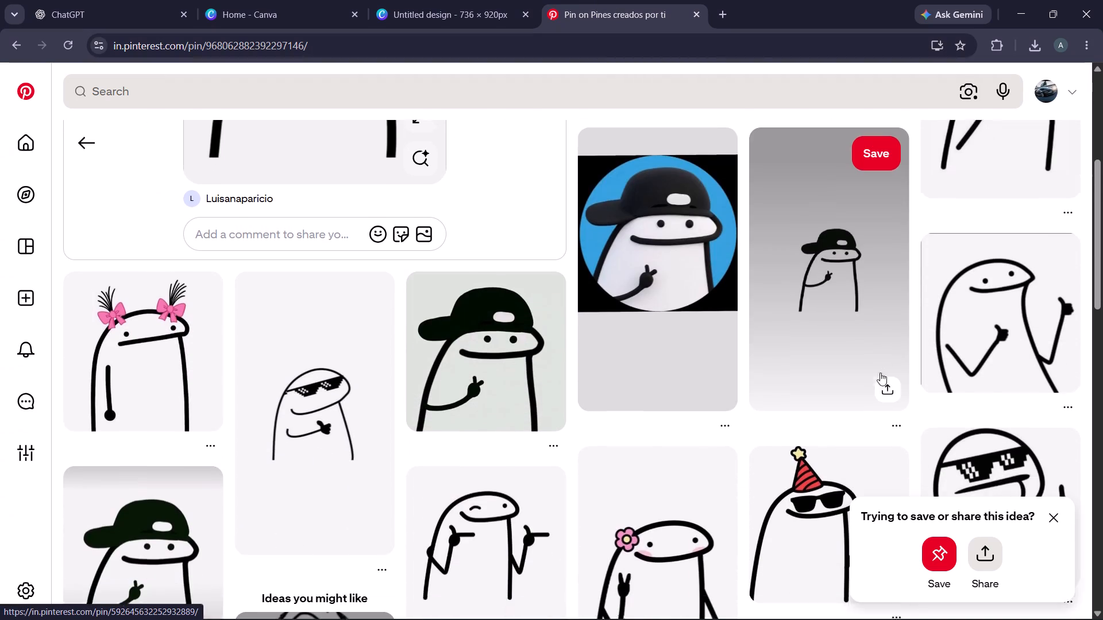
scroll(909, 366, down, 1)
scroll(660, 421, down, 4)
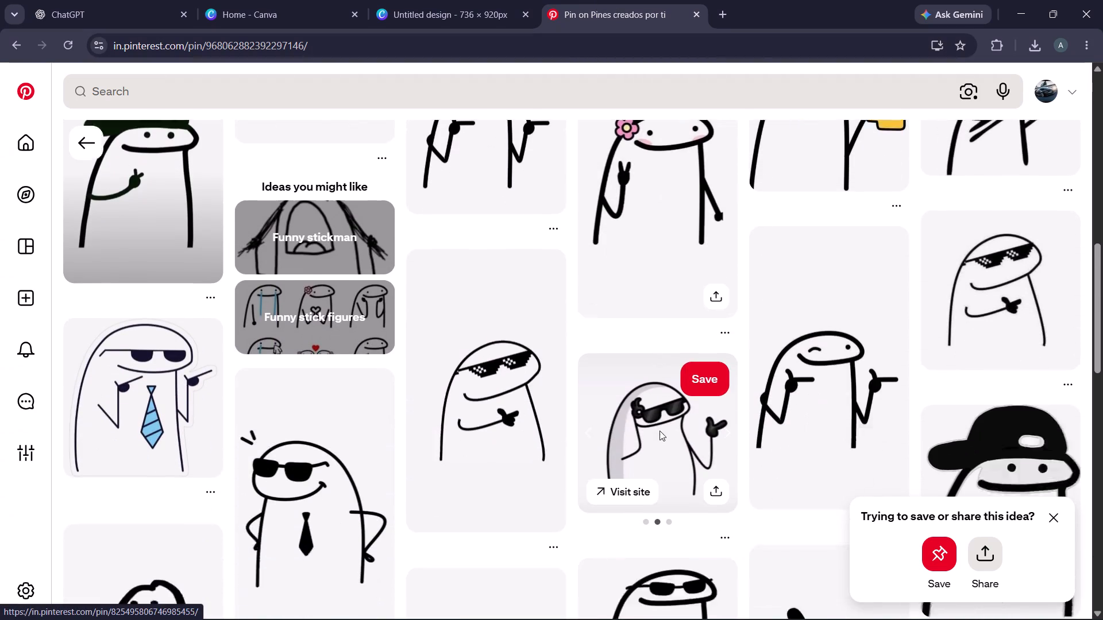
scroll(664, 424, down, 4)
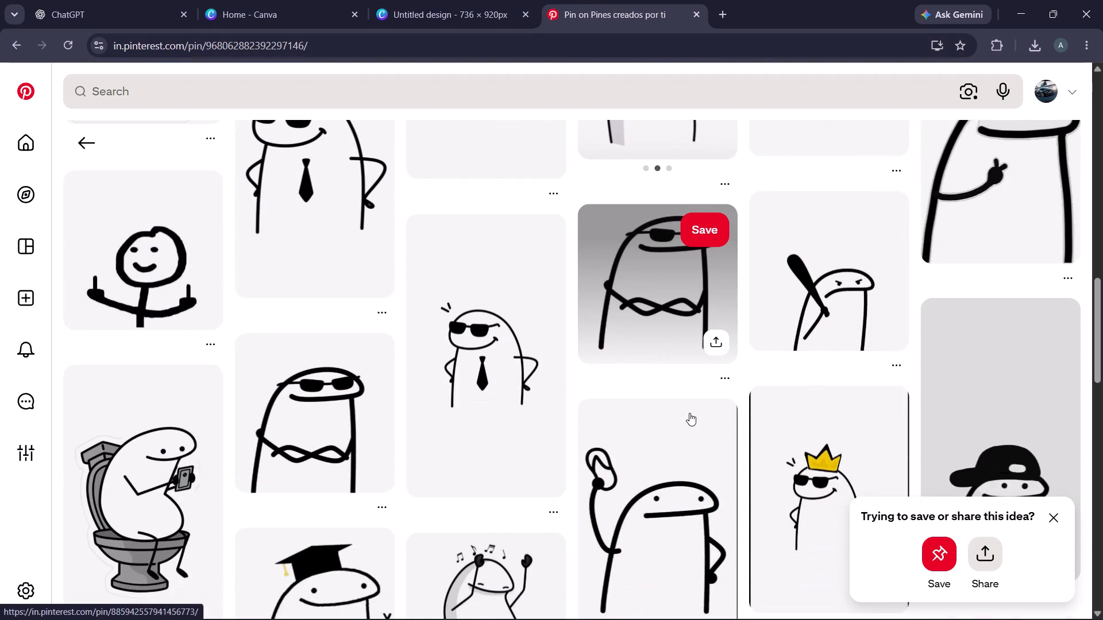
scroll(690, 414, down, 4)
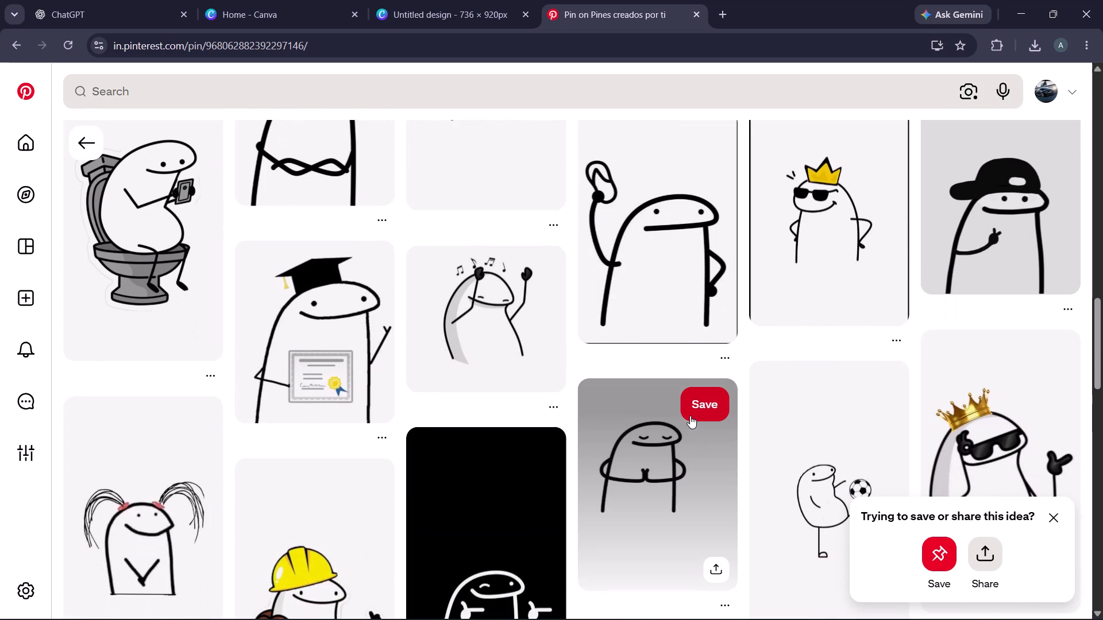
scroll(690, 416, down, 3)
click(1054, 510)
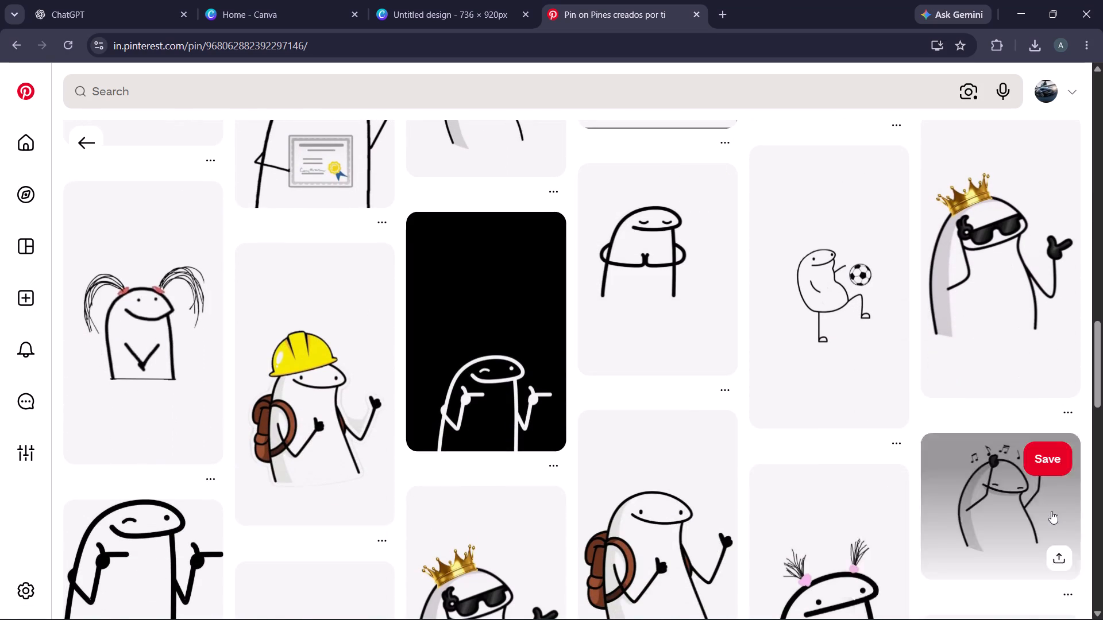
scroll(622, 410, down, 3)
scroll(620, 438, up, 17)
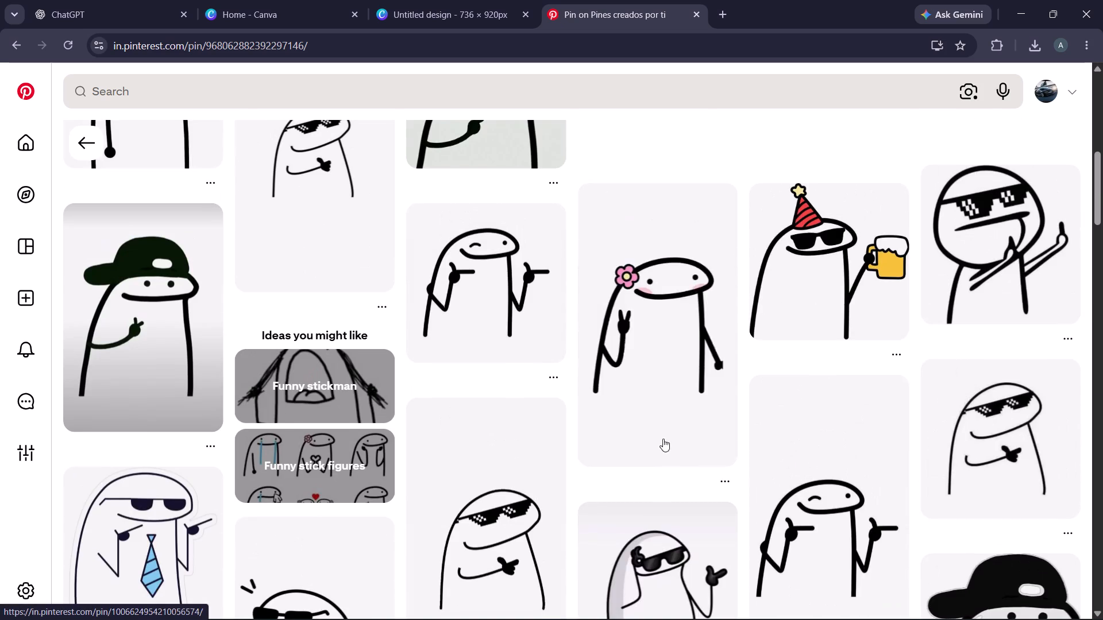
scroll(697, 517, down, 2)
View the sunglasses doodle pin with the pointing hand, and return to the capped doodle's pin and related designs.
click(726, 440)
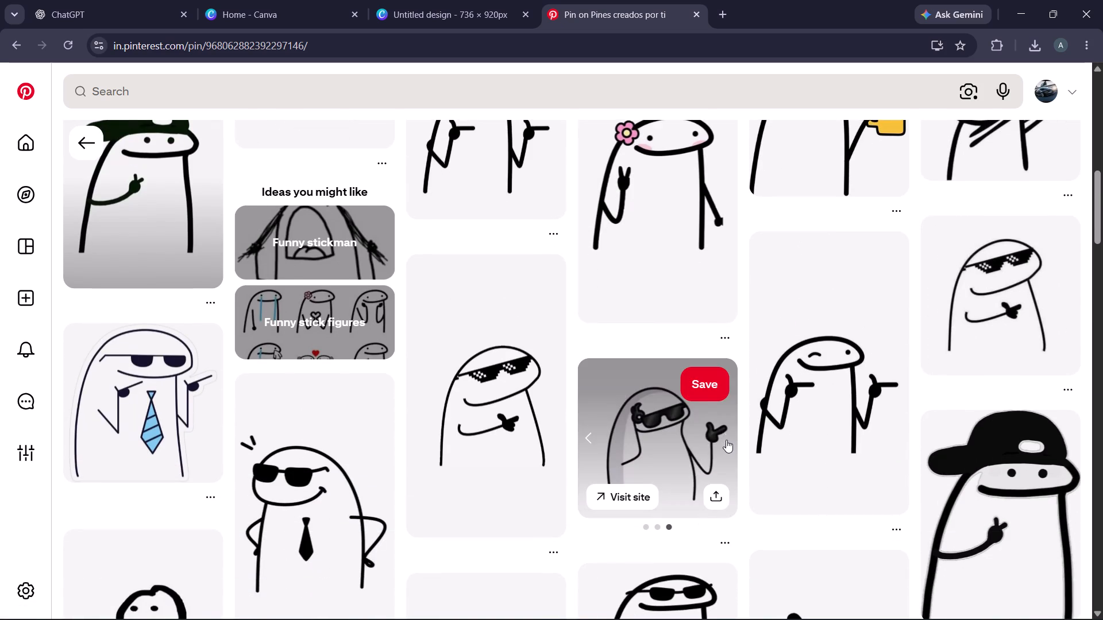
click(726, 440)
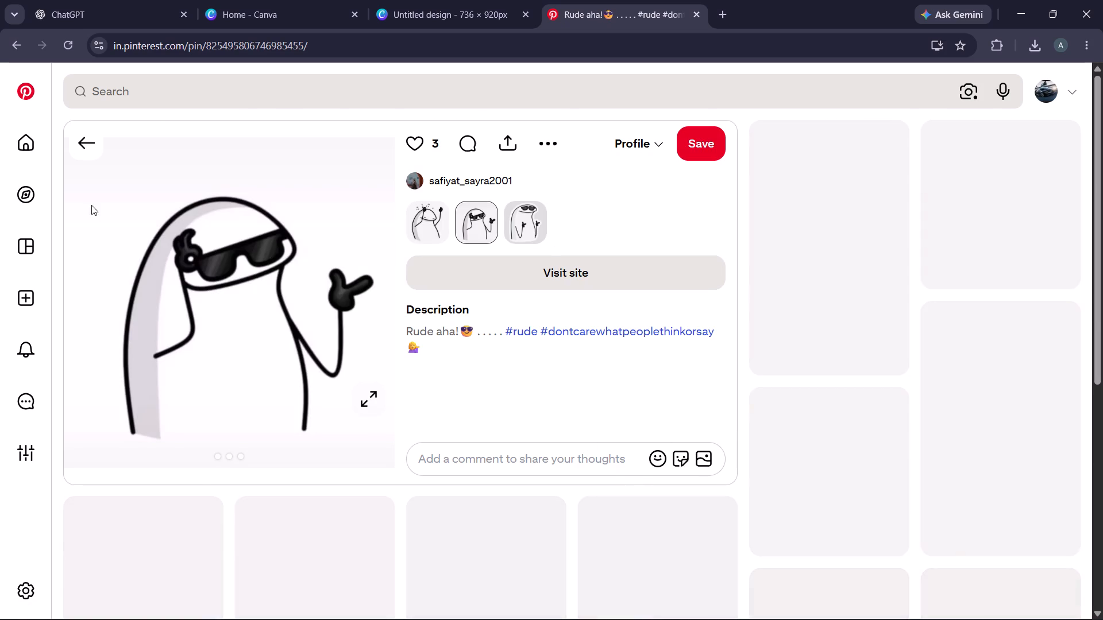
click(85, 137)
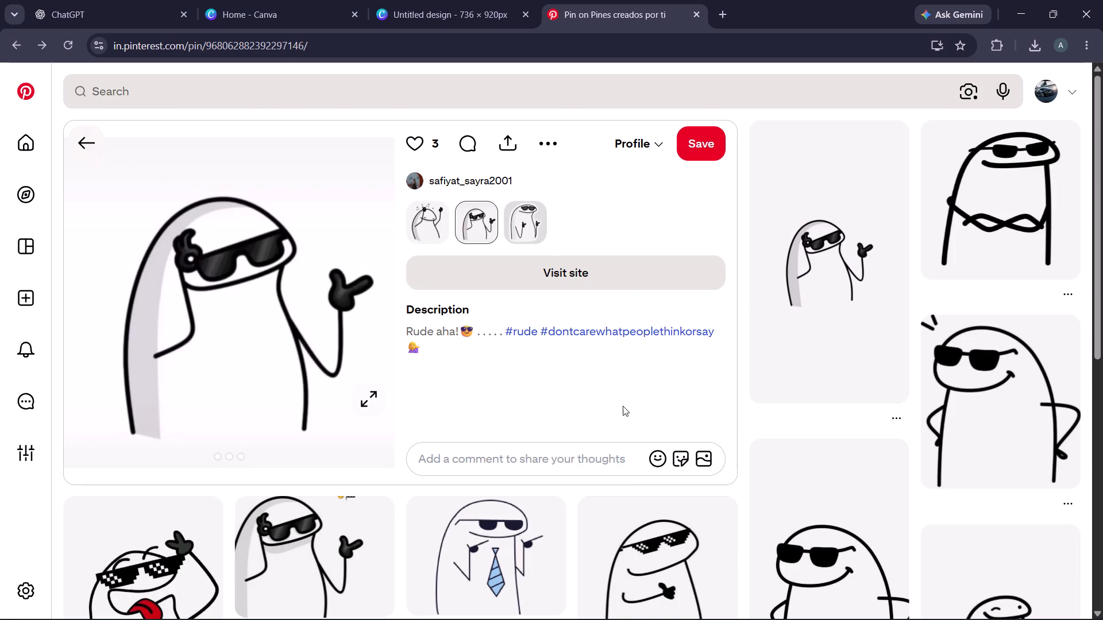
scroll(731, 394, up, 4)
scroll(825, 455, up, 3)
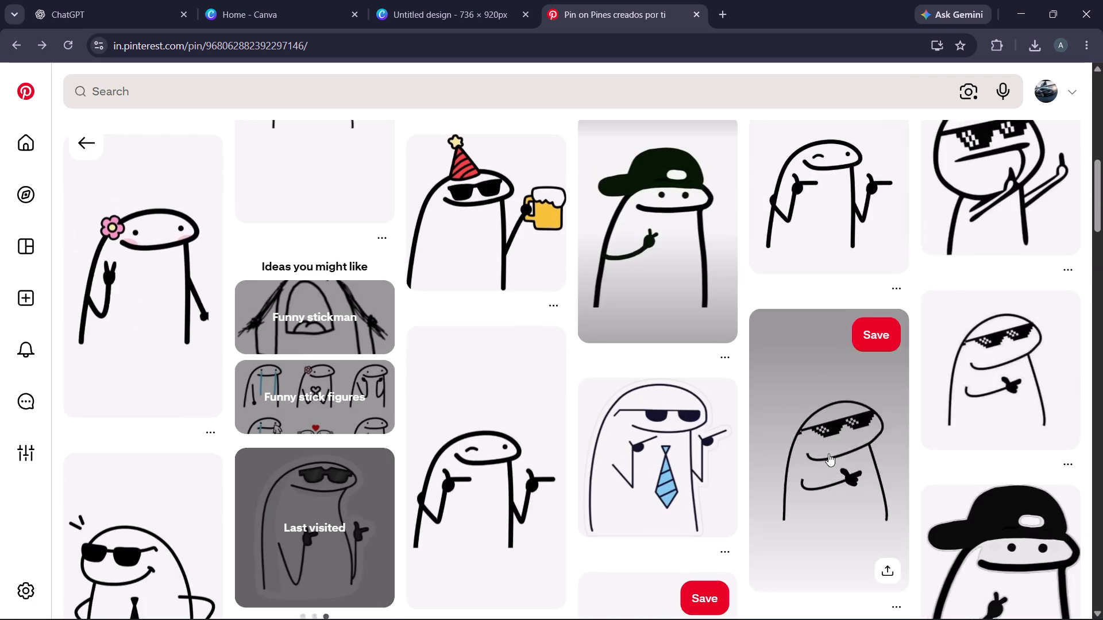
scroll(828, 454, up, 2)
scroll(917, 452, up, 2)
scroll(966, 449, up, 2)
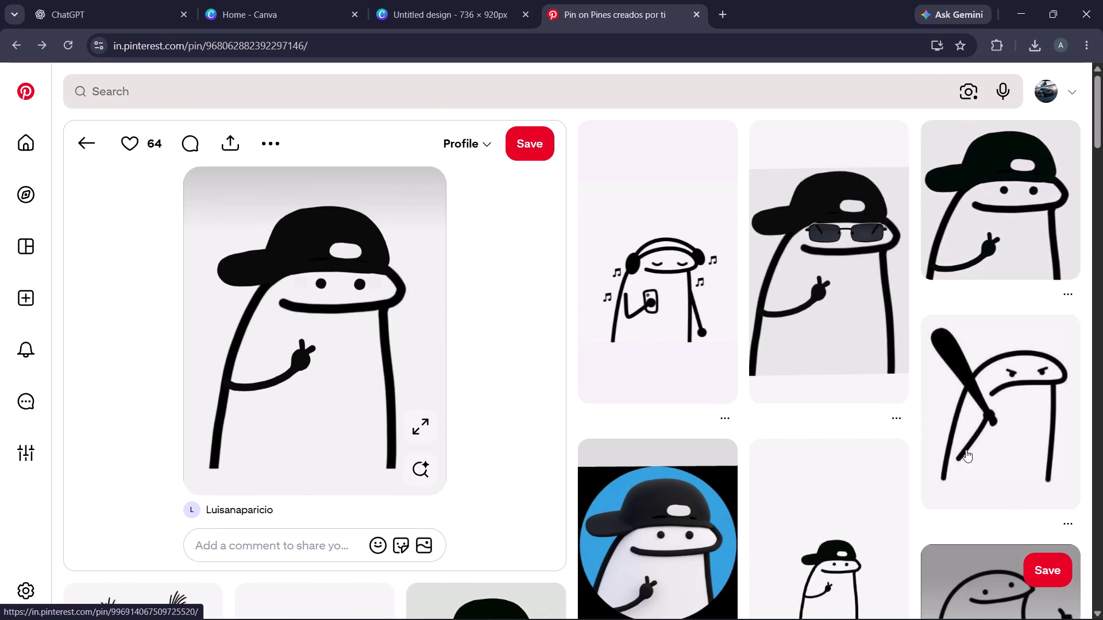
Open the headphones doodle pin and save its image as 0002 in JPEG format in the T shirts folder.
click(692, 304)
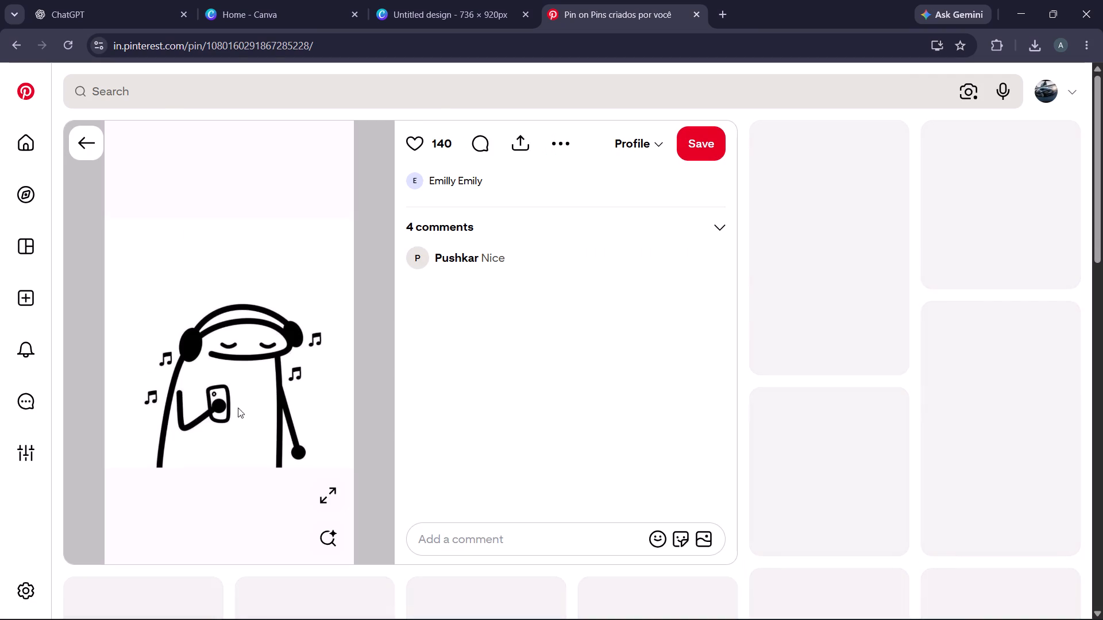
right_click(244, 308)
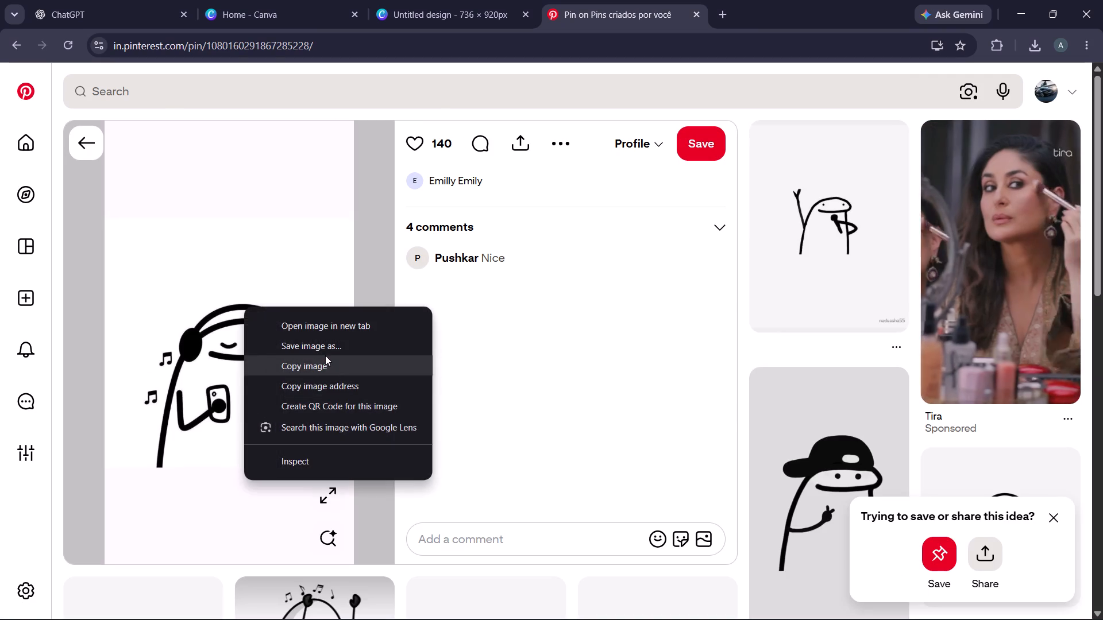
click(325, 350)
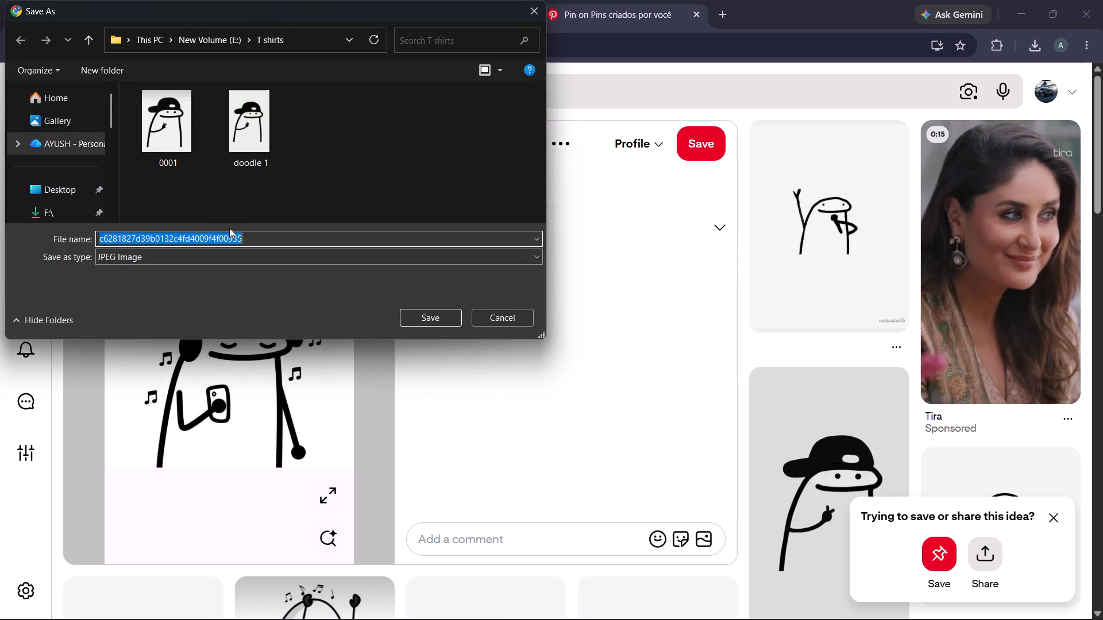
text(000)
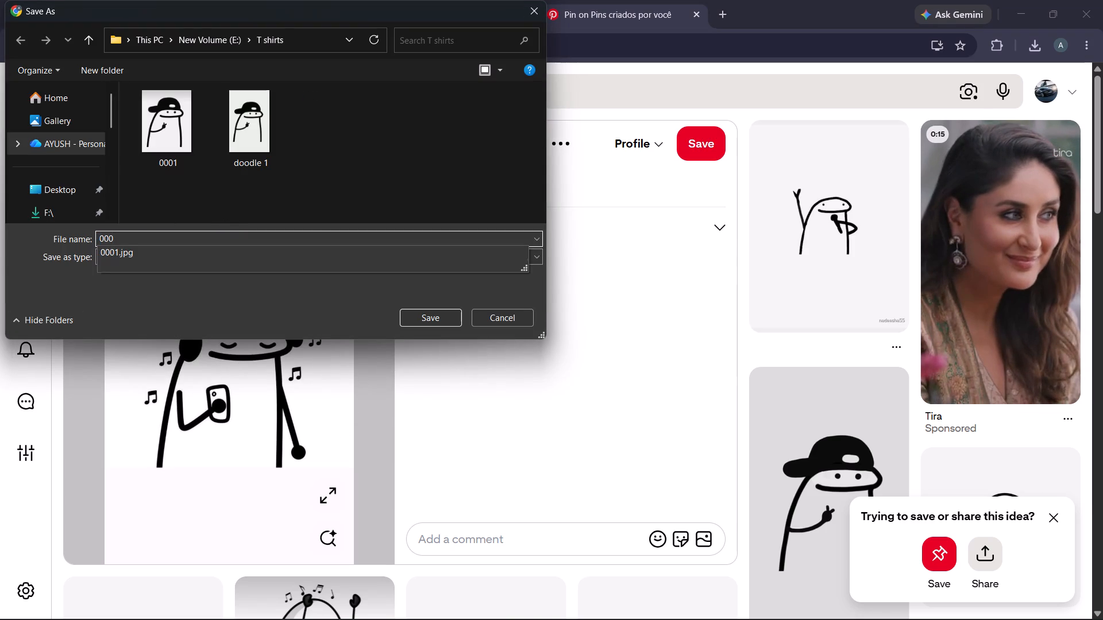
key(2)
click(211, 259)
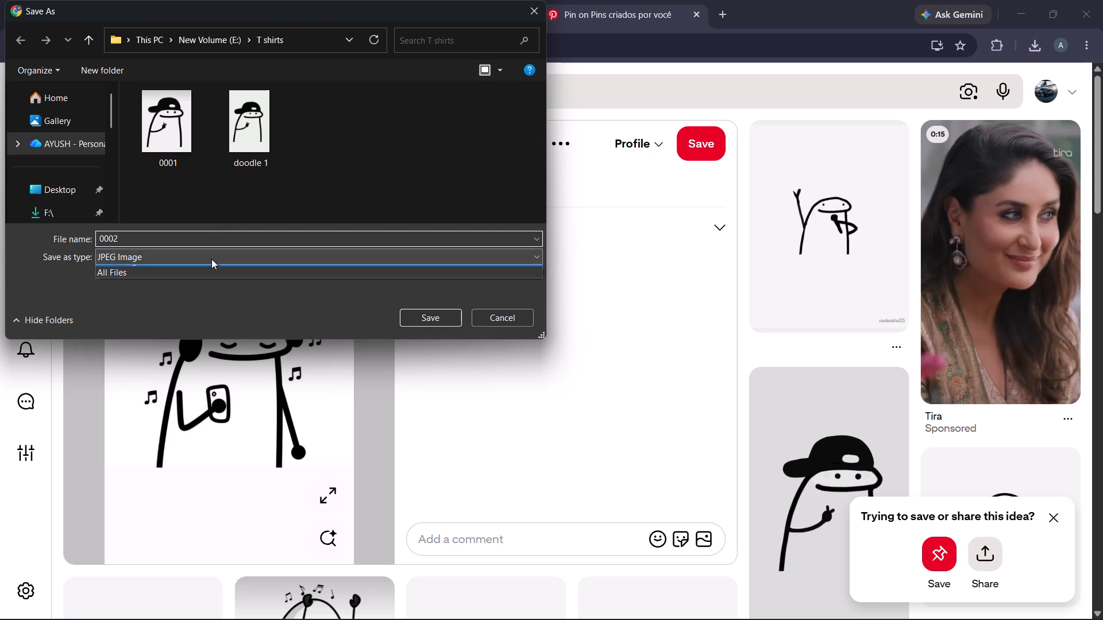
click(211, 258)
click(432, 317)
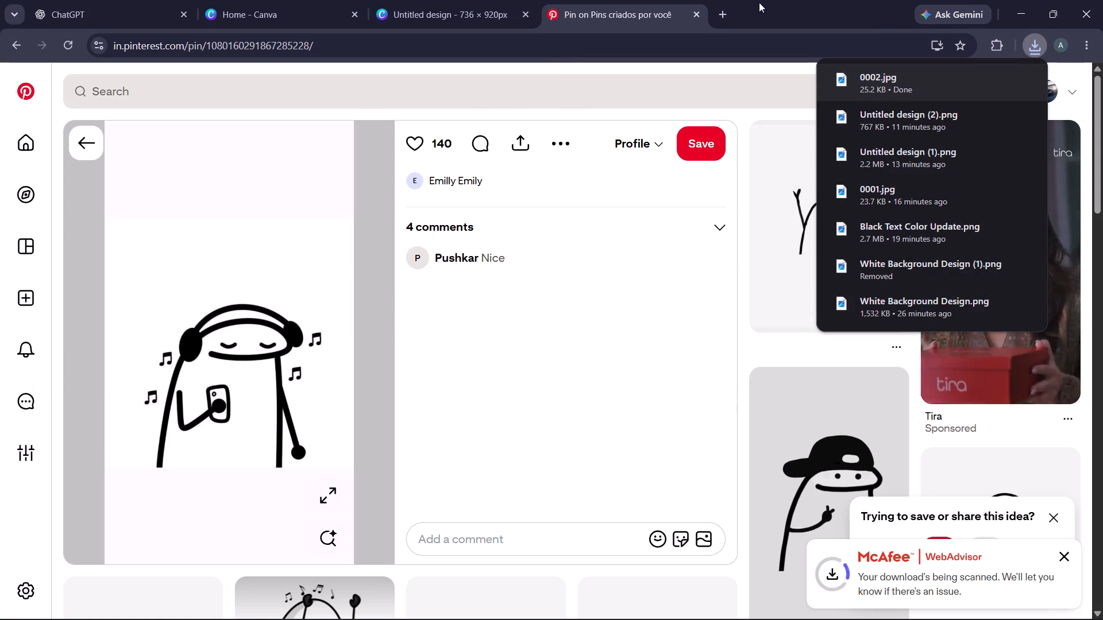
Switch to Canva and close the capped doodle's 736 × 920 px design.
click(280, 0)
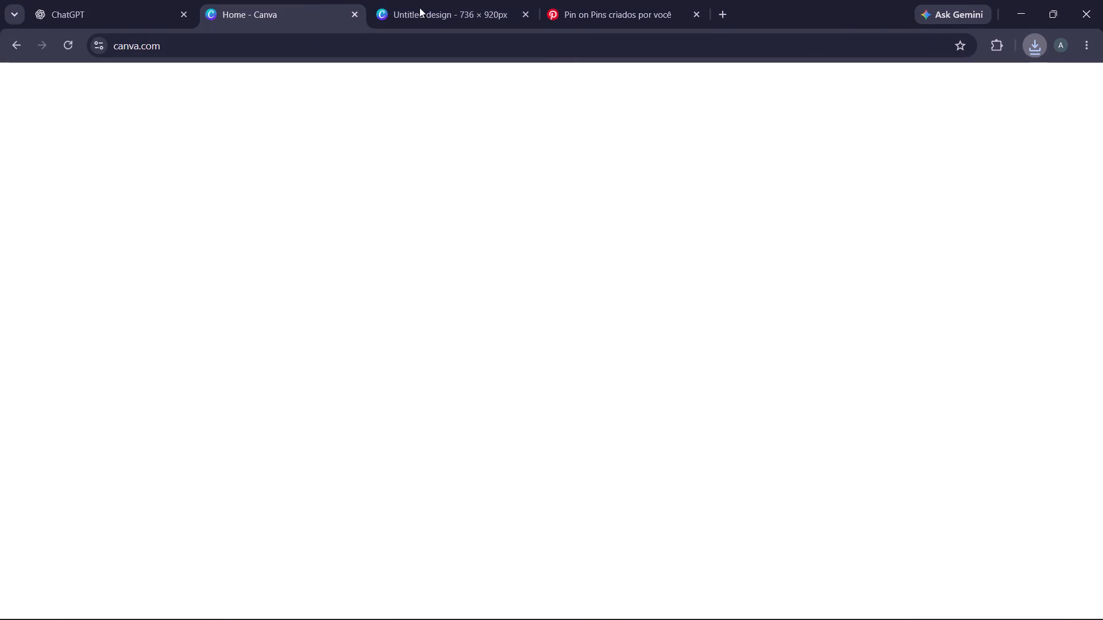
click(419, 7)
click(526, 11)
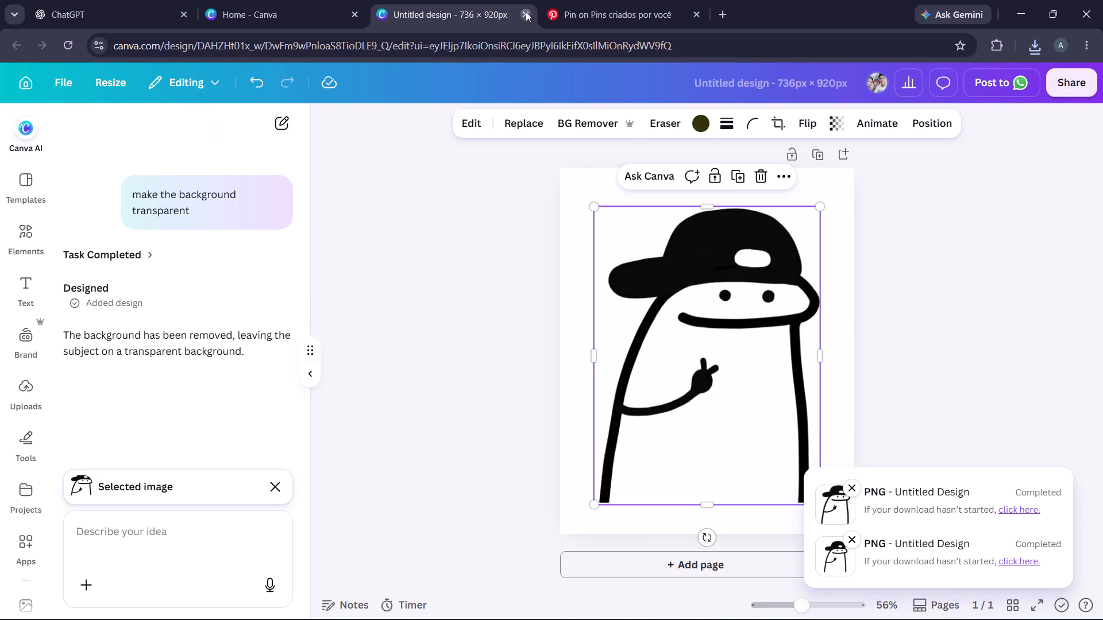
Upload the 0002 image from the T shirts folder to Canva.
click(298, 0)
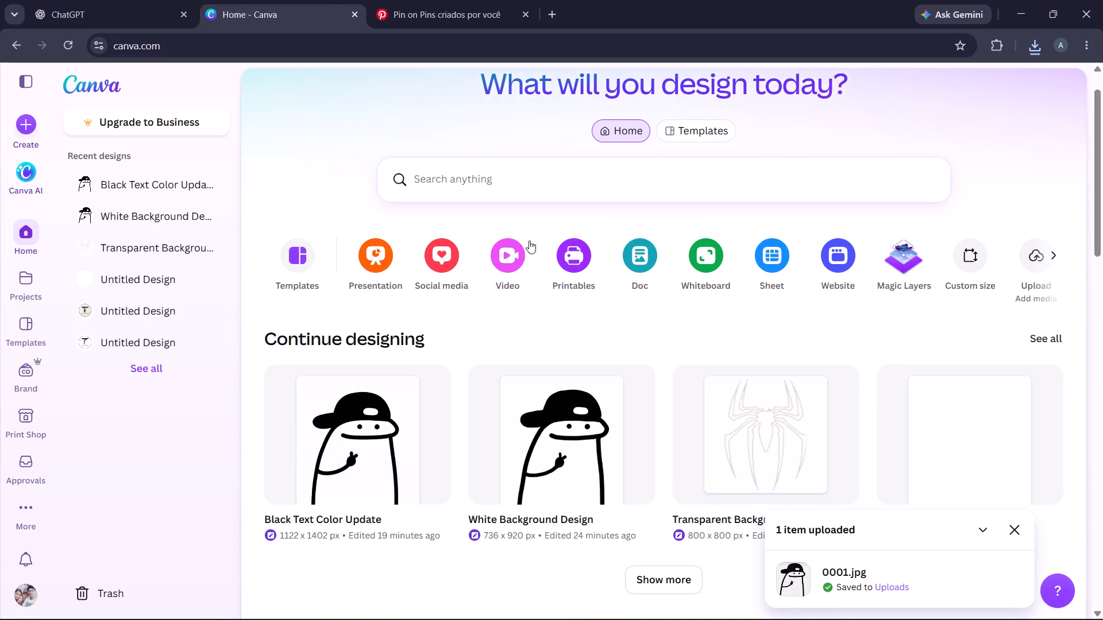
click(1039, 271)
click(973, 251)
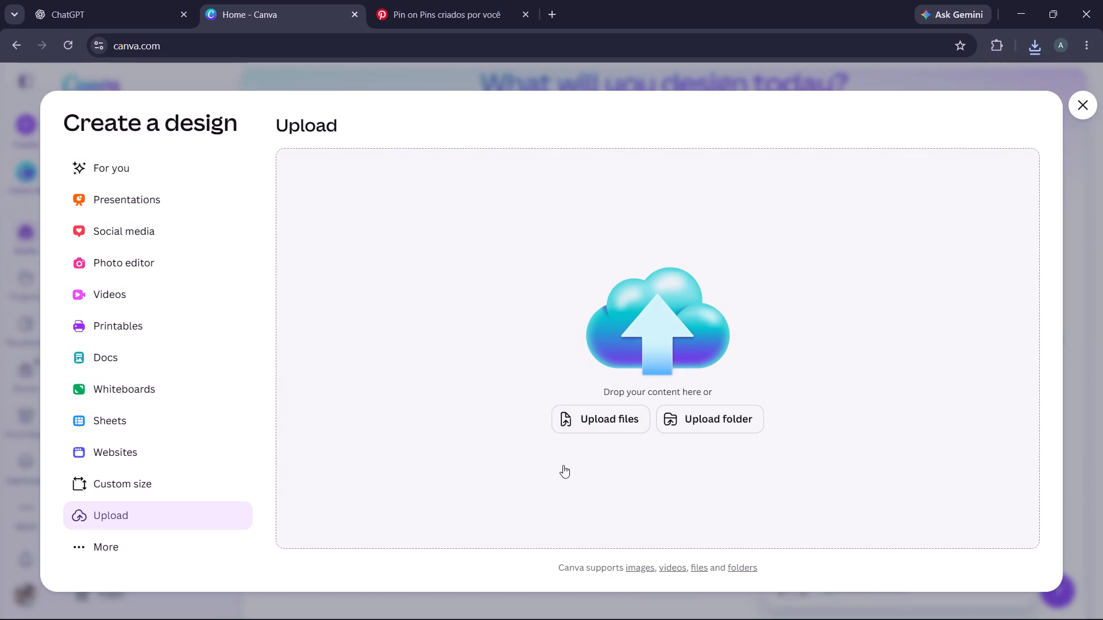
click(607, 419)
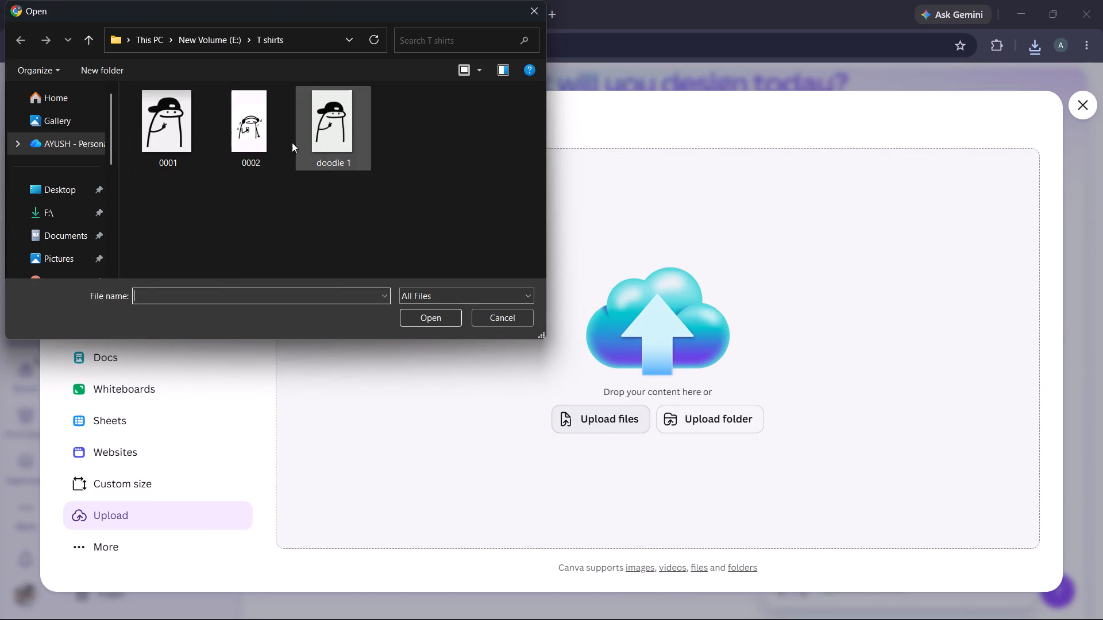
click(241, 137)
click(416, 315)
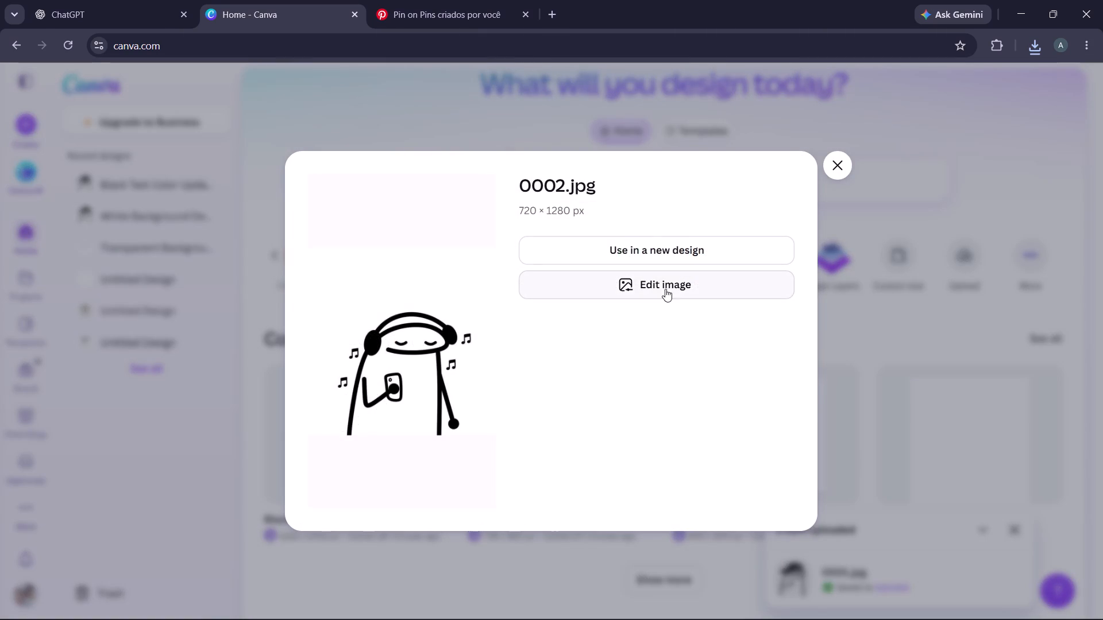
Open the uploaded 0002 image for editing and create a new design from it.
click(665, 285)
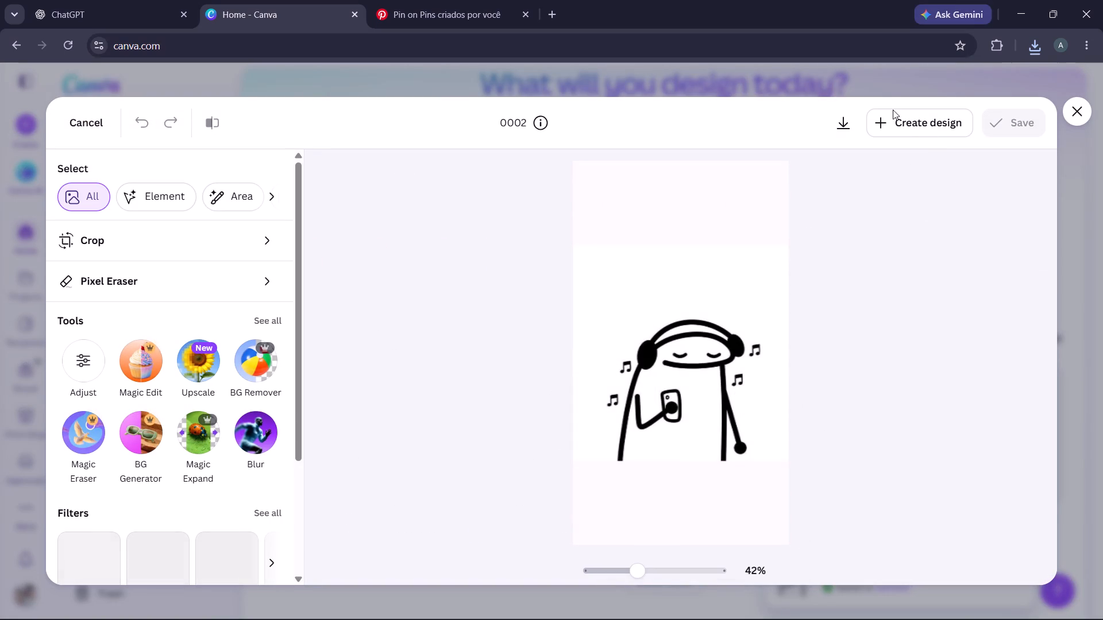
click(897, 122)
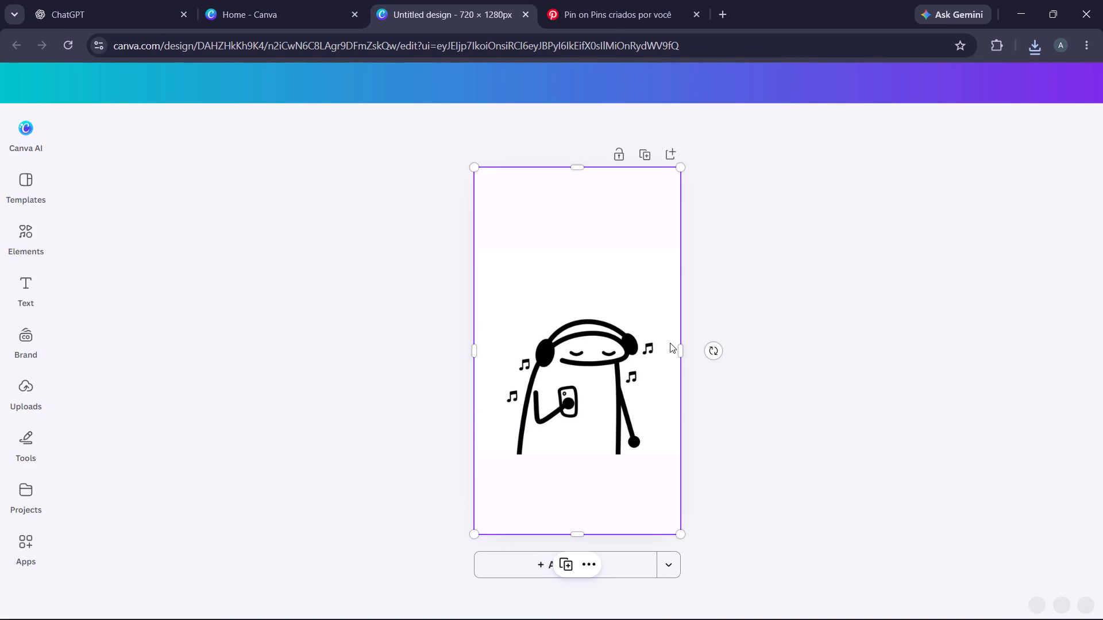
Remove the background from the headphones doodle image with BG Remover.
click(606, 243)
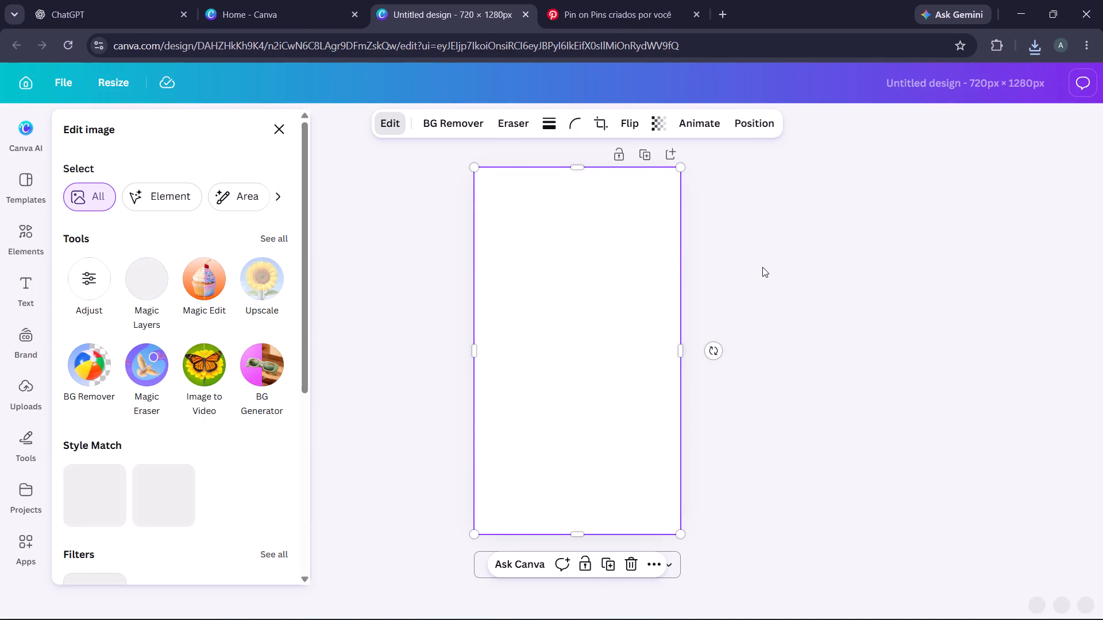
click(597, 259)
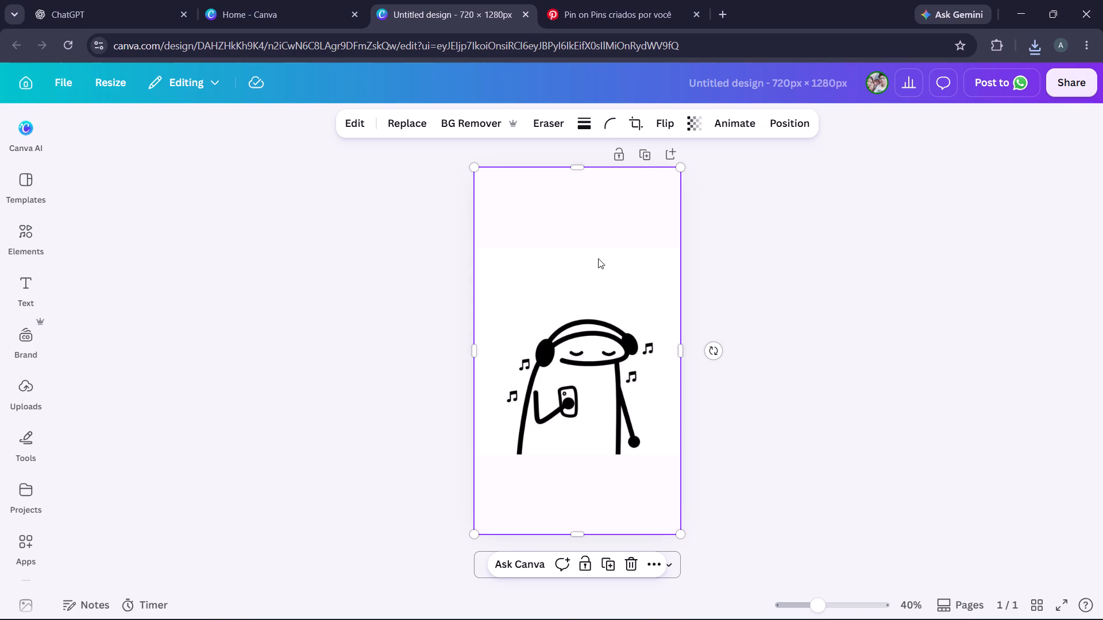
click(469, 126)
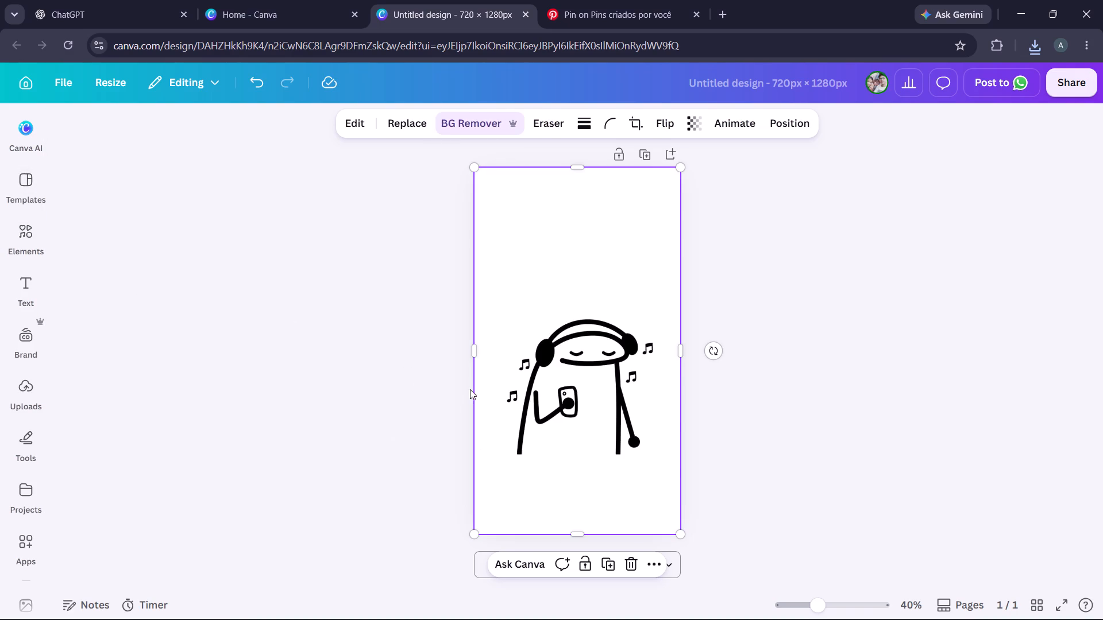
click(593, 250)
click(599, 308)
click(599, 347)
click(599, 386)
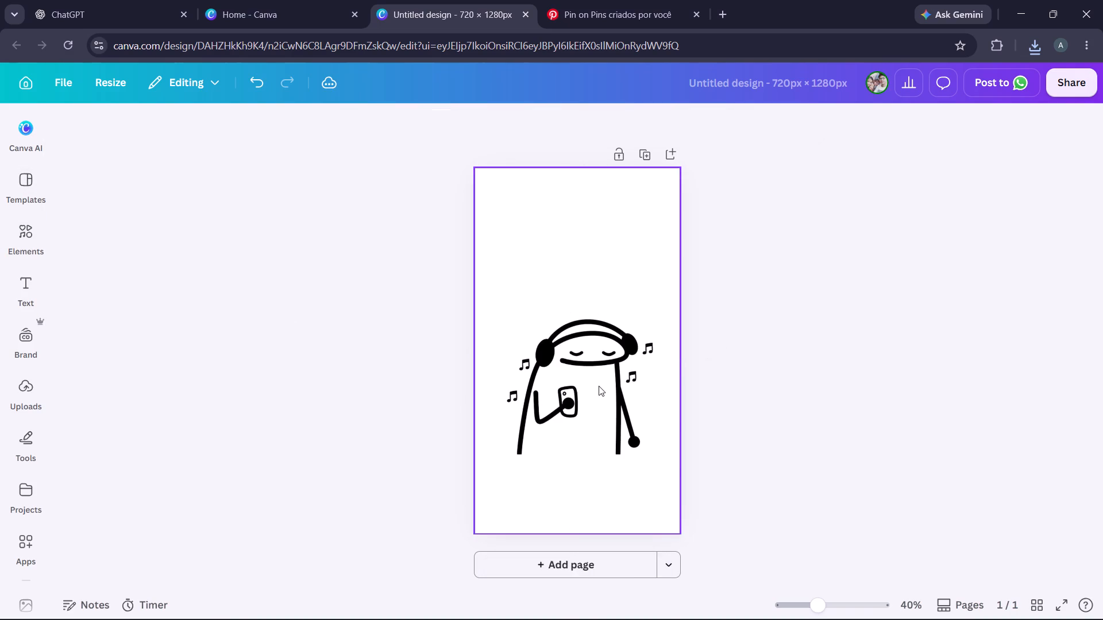
click(626, 318)
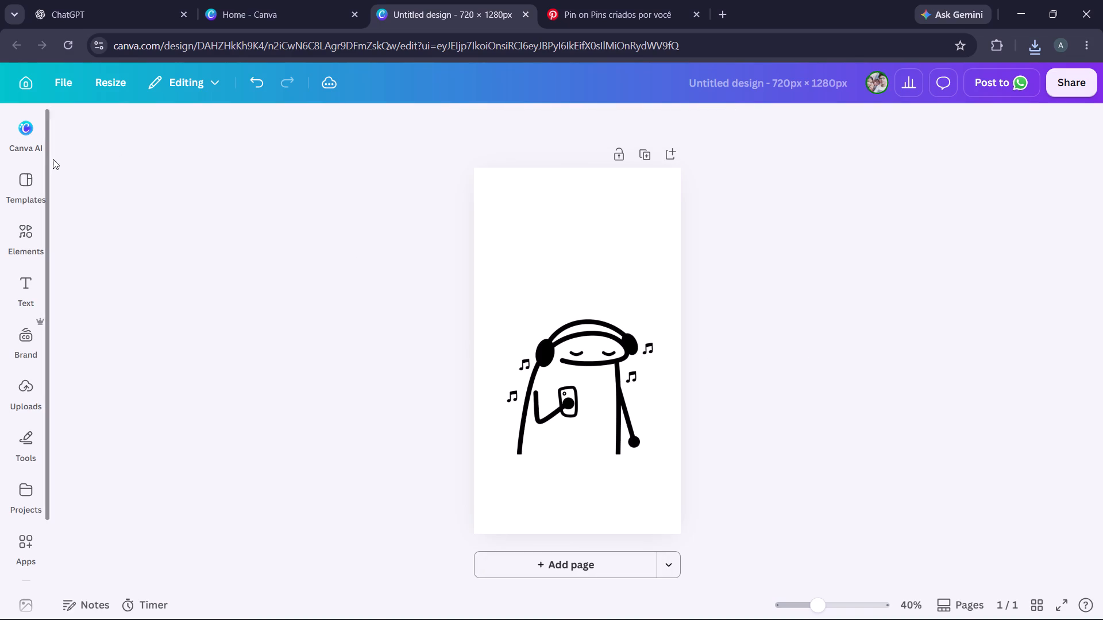
Crop the empty top and bottom off the headphones doodle image, leaving about 720 × 927 px.
click(596, 280)
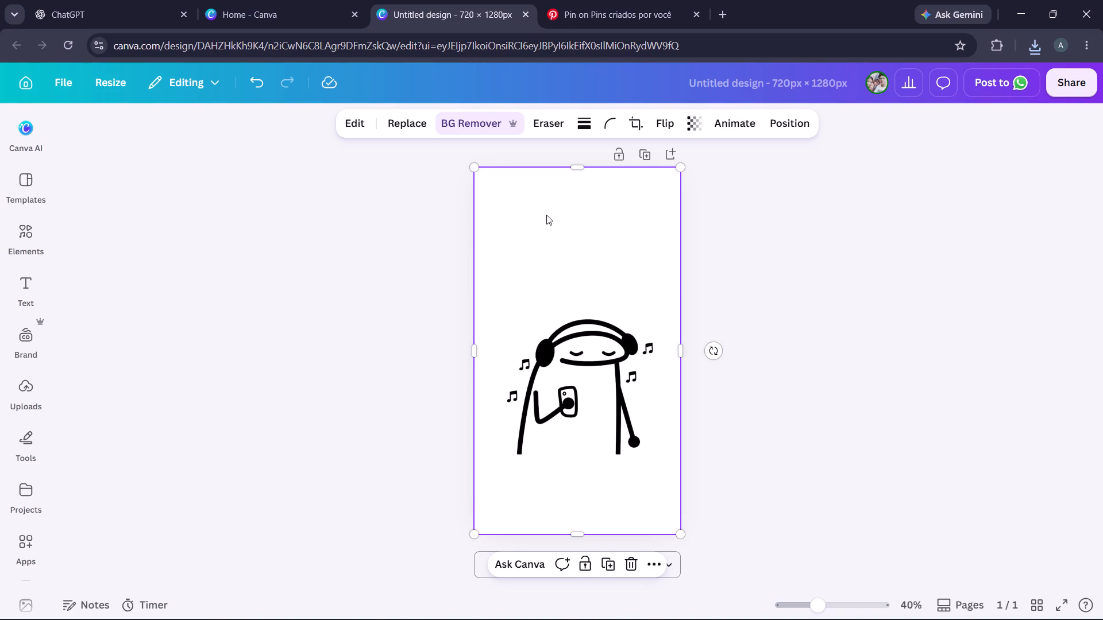
drag(579, 169, 585, 227)
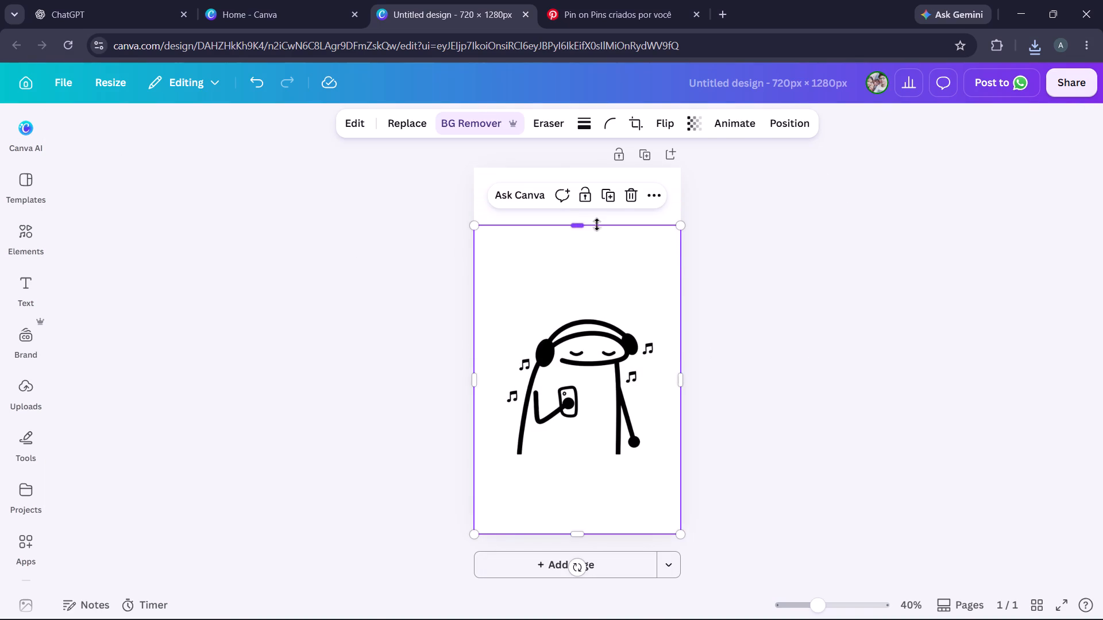
drag(579, 534, 581, 494)
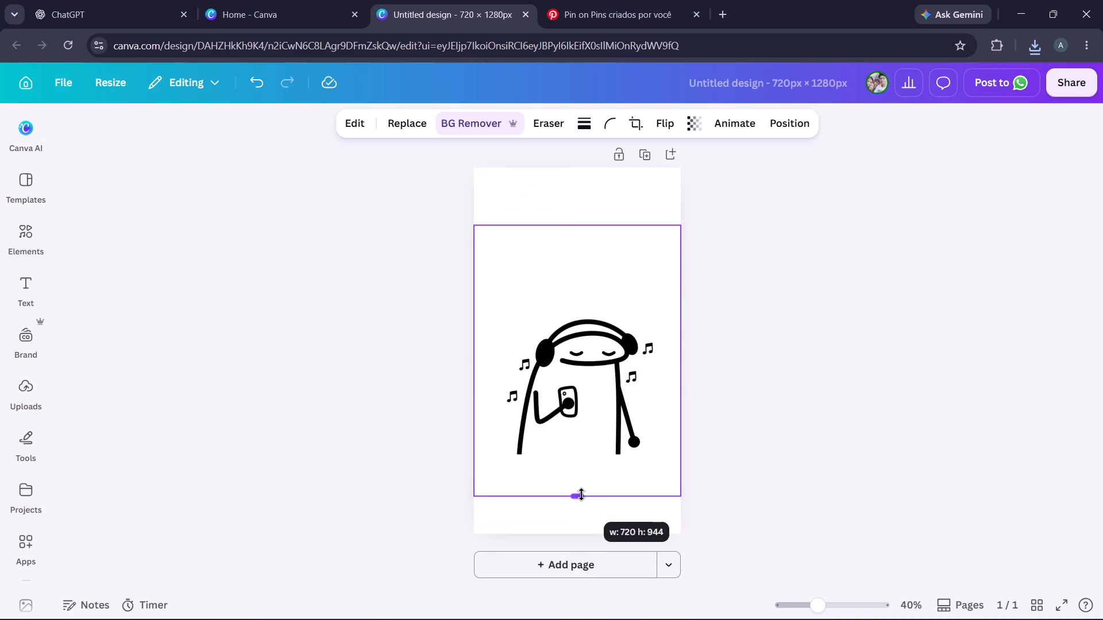
drag(581, 494, 581, 491)
click(879, 433)
Download the cropped doodle selection as a high-quality PNG at 2.75 size (1,980 × 2,549 px) with a transparent background.
click(661, 278)
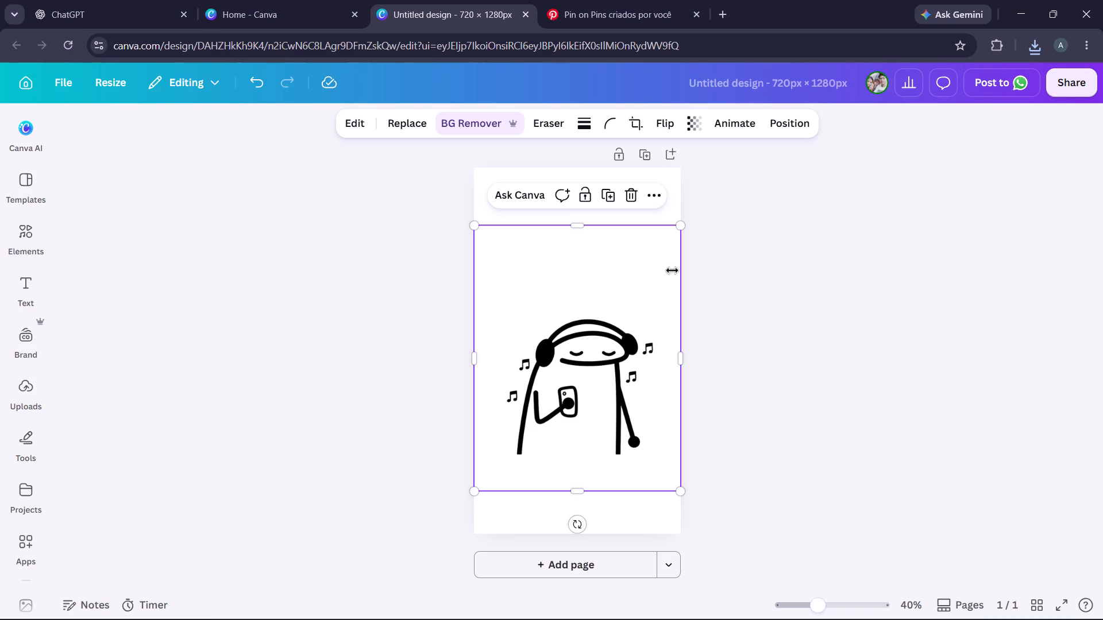
click(654, 200)
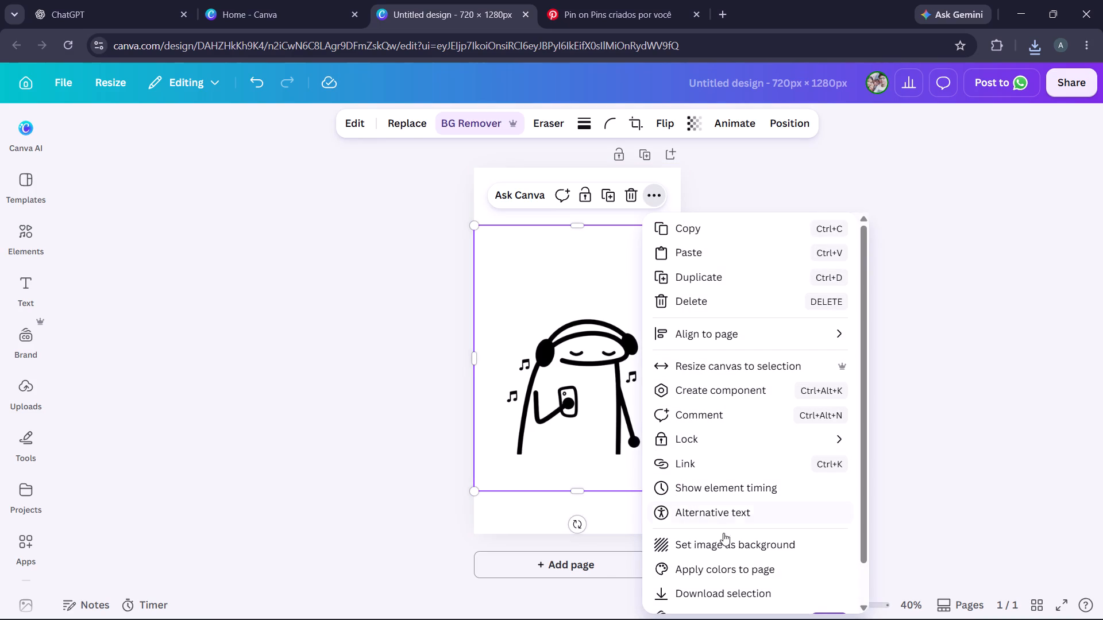
scroll(751, 549, down, 1)
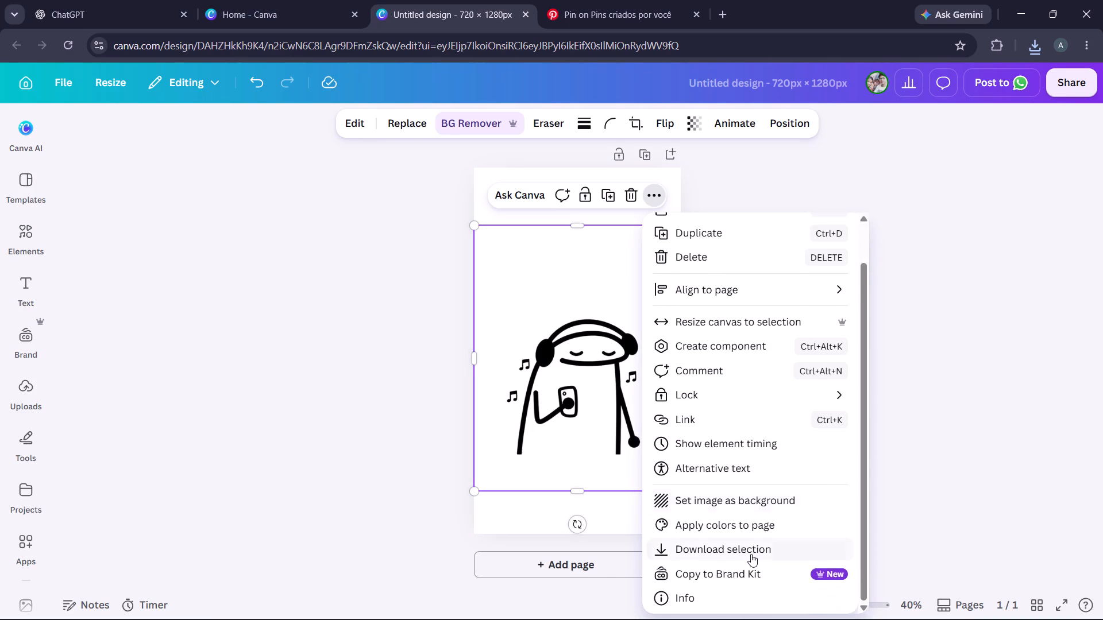
click(750, 550)
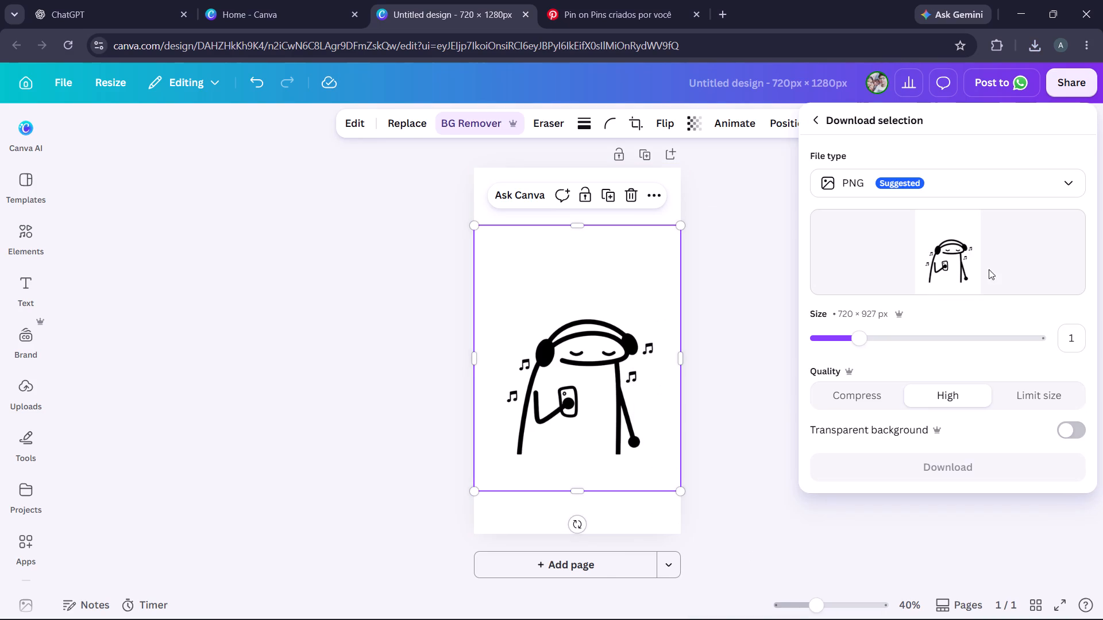
drag(859, 335, 944, 343)
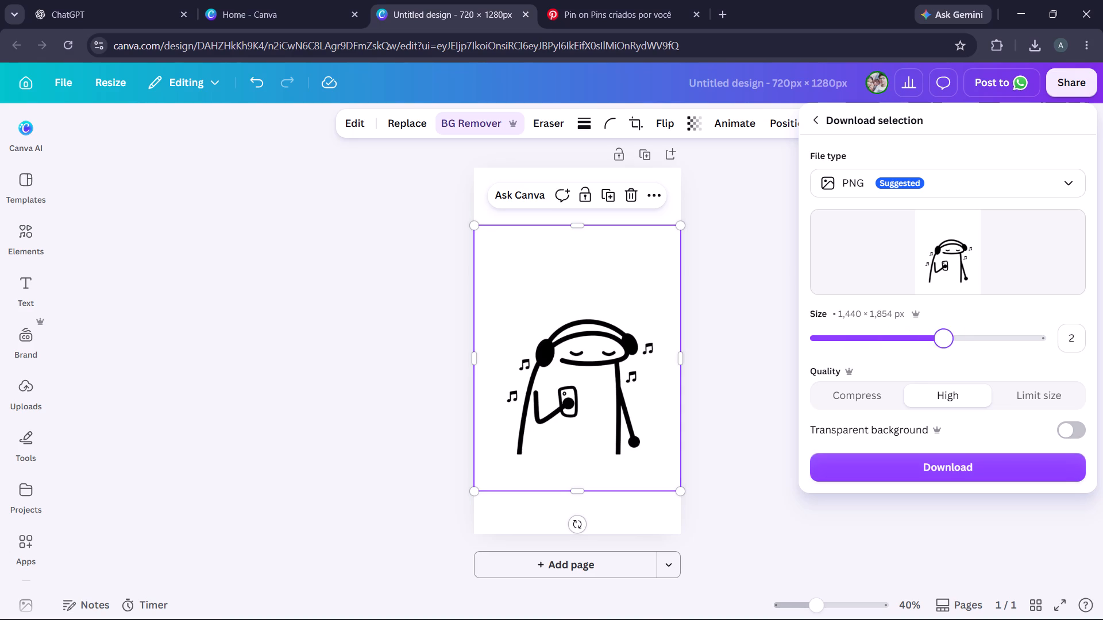
drag(944, 343, 1002, 363)
drag(997, 332, 1009, 338)
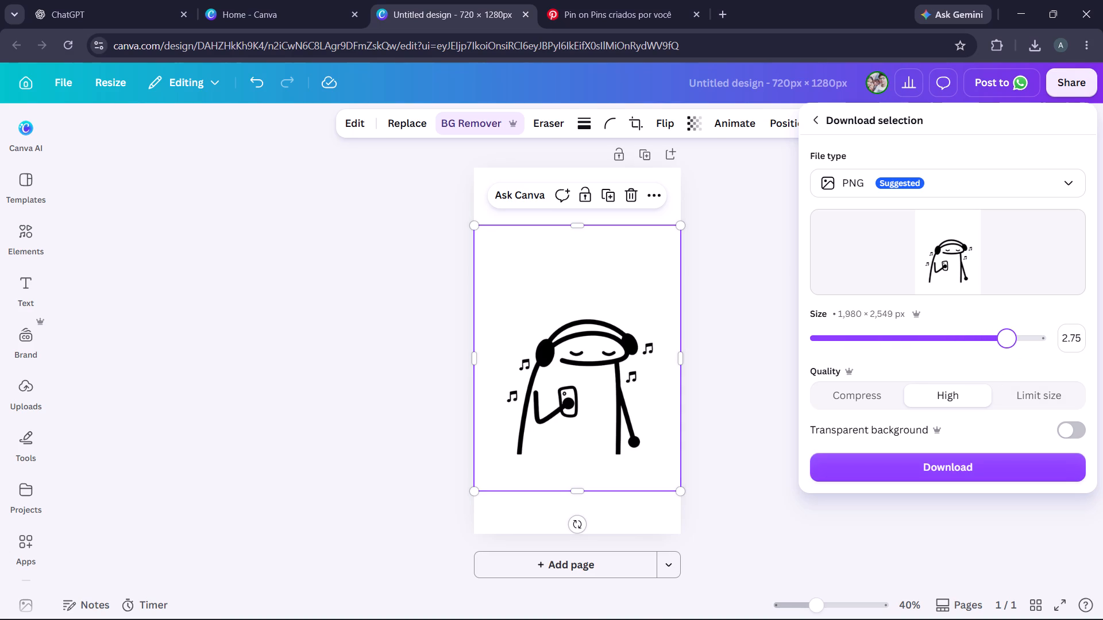
click(1069, 427)
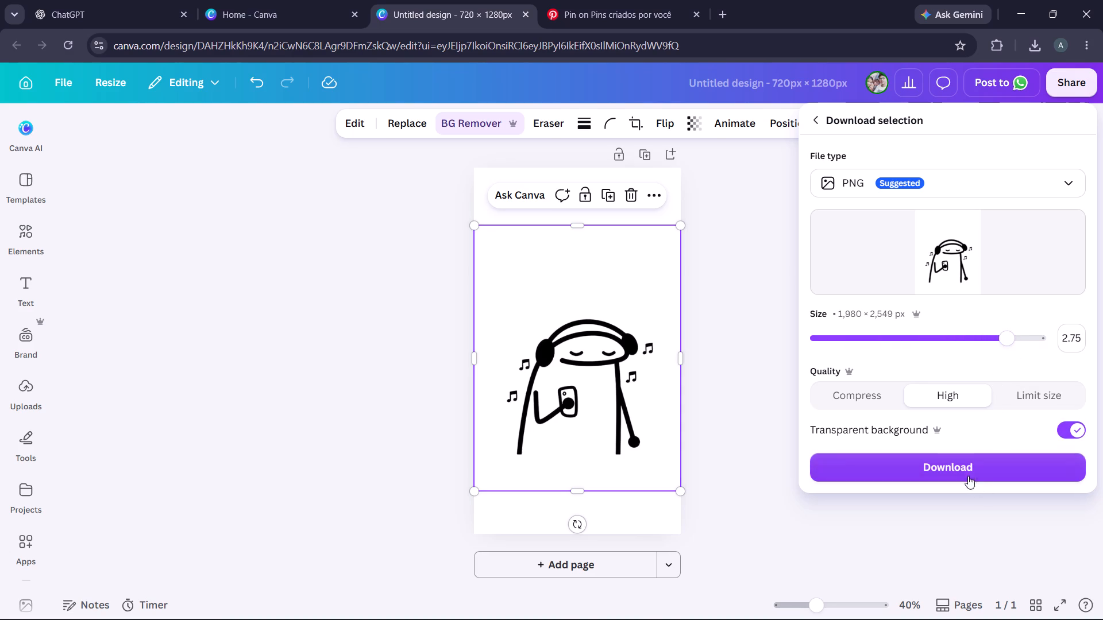
click(968, 468)
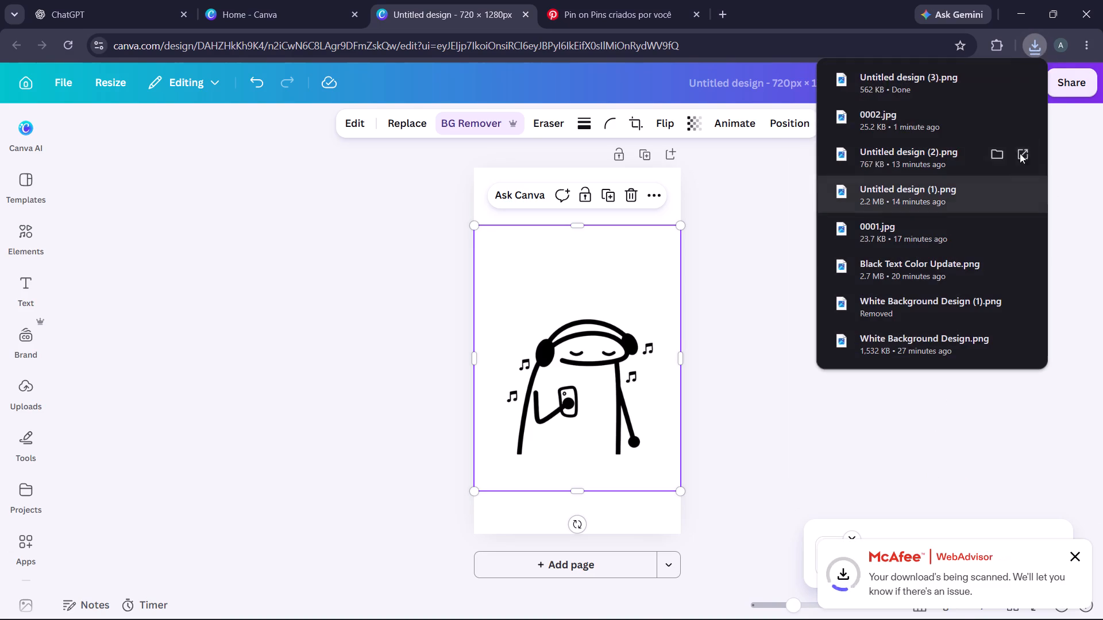
Show the downloaded Untitled design (3) in the Downloads folder and rename it as 0002.
click(990, 86)
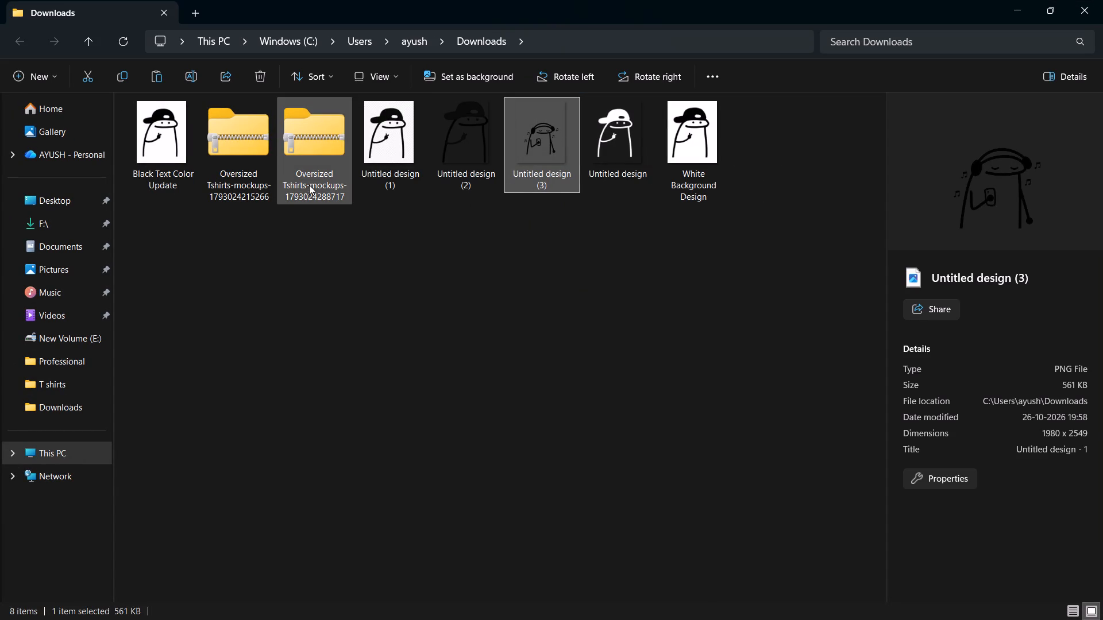
click(155, 135)
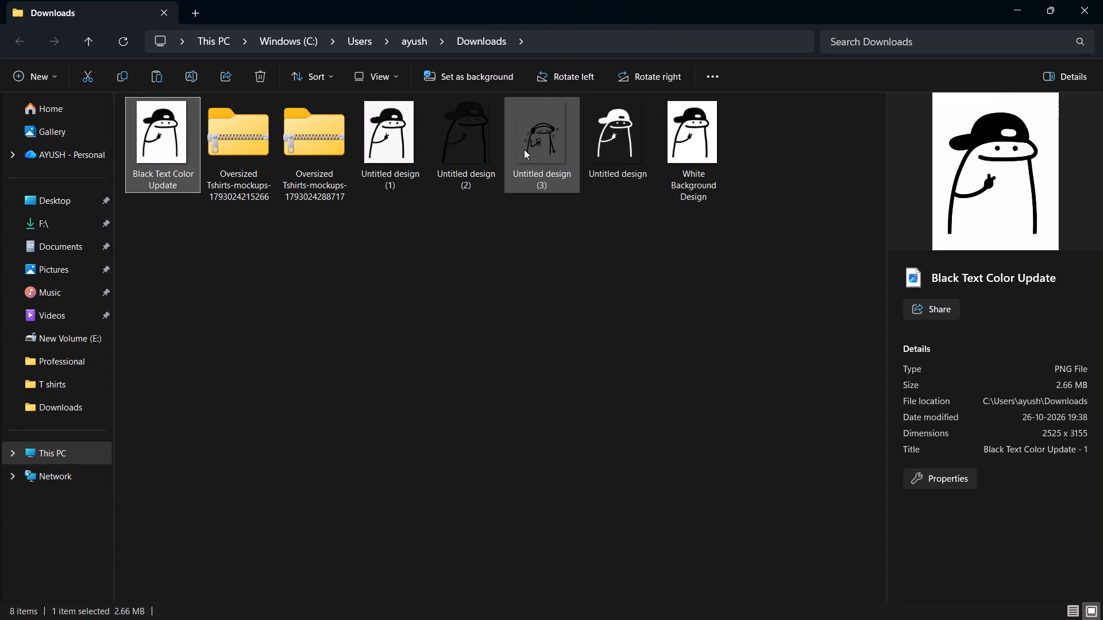
right_click(533, 151)
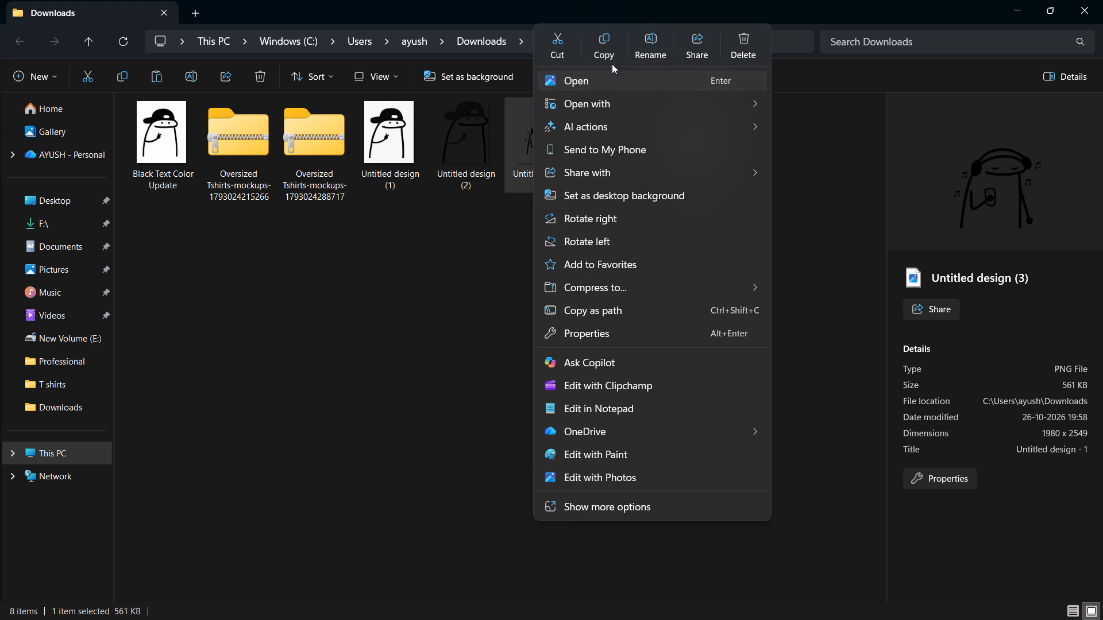
click(647, 52)
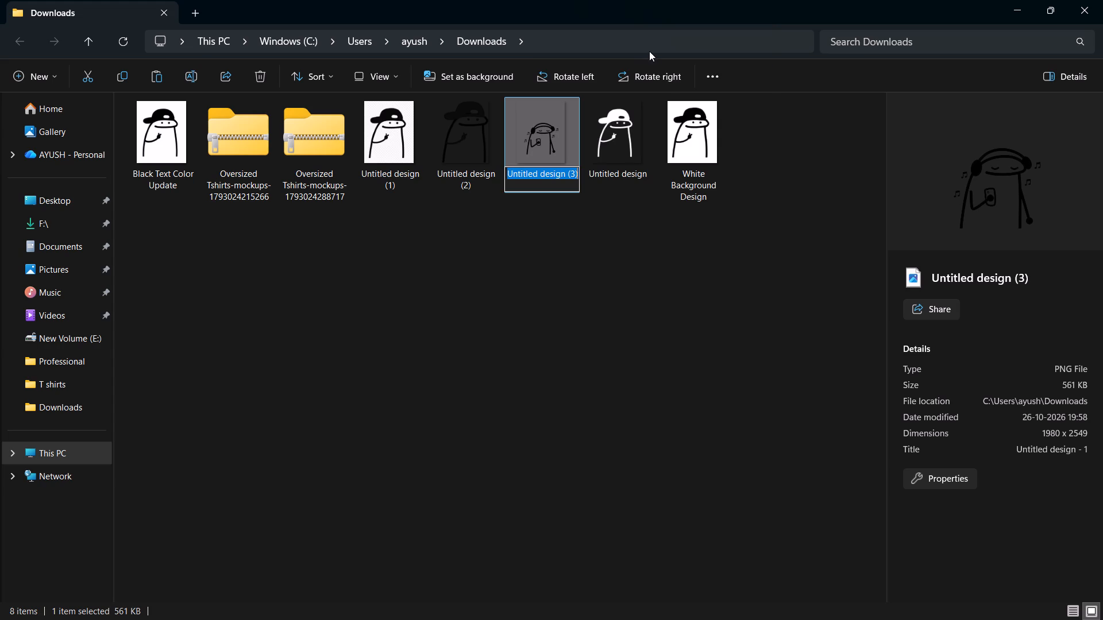
text(000)
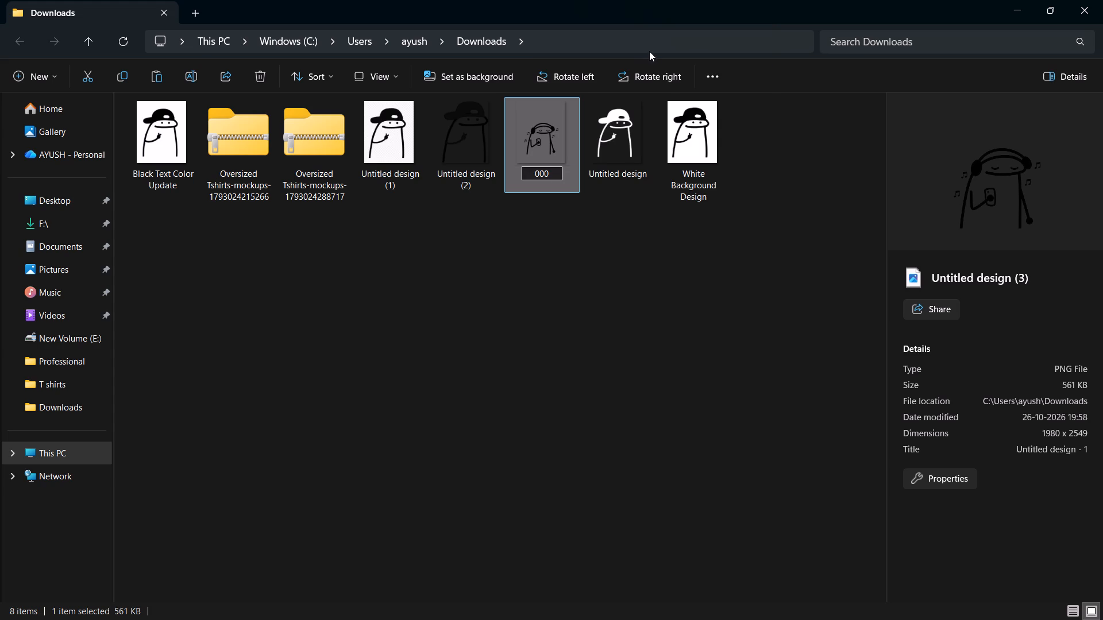
key(2)
key(Return)
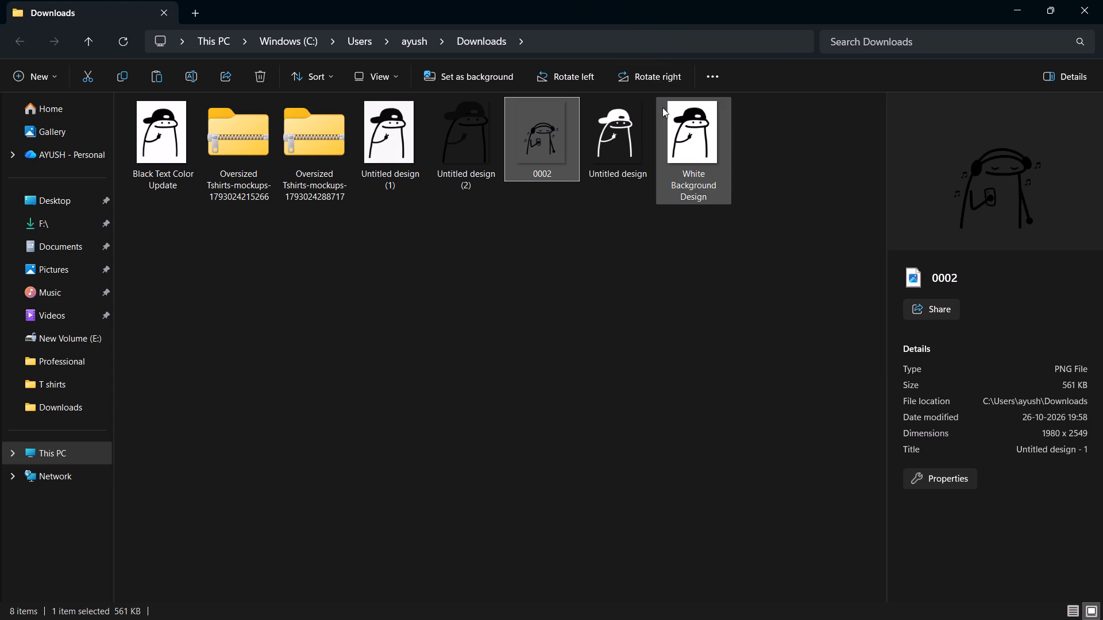
Move the Untitled design (2) and 0002 PNG files from Downloads to the T shirts folder on drive E.
click(484, 259)
drag(466, 245, 522, 152)
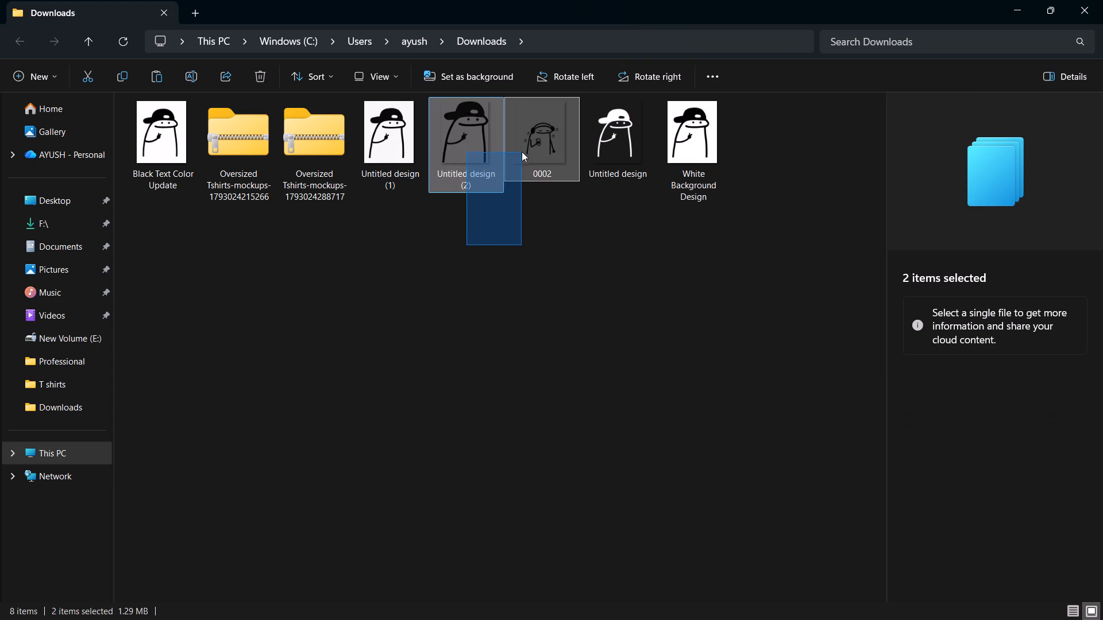
drag(522, 152, 546, 150)
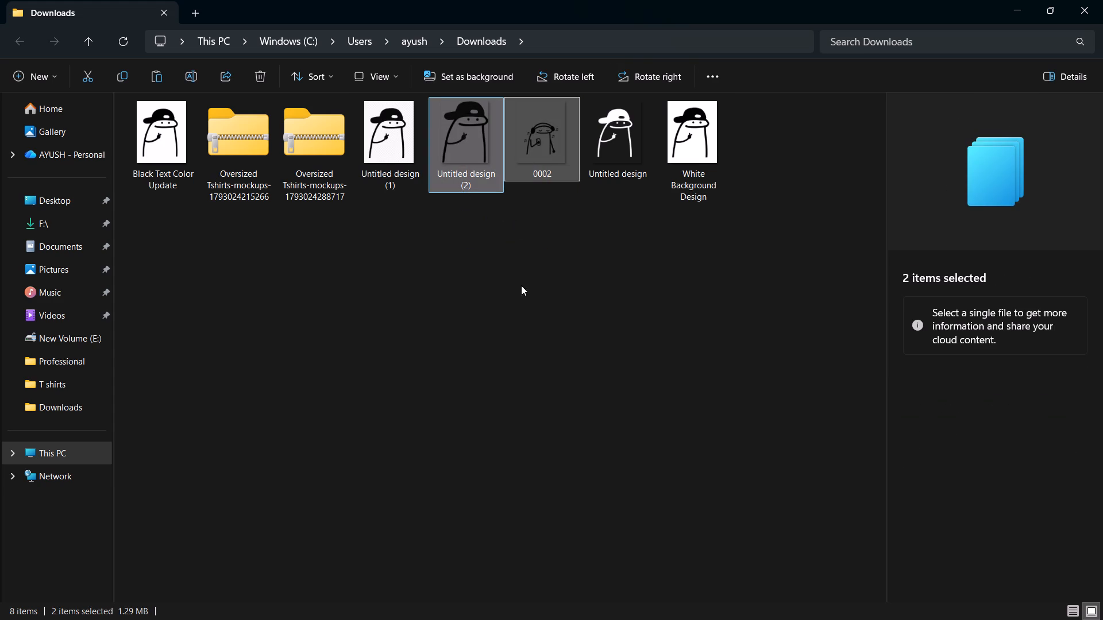
click(454, 299)
drag(471, 256, 530, 130)
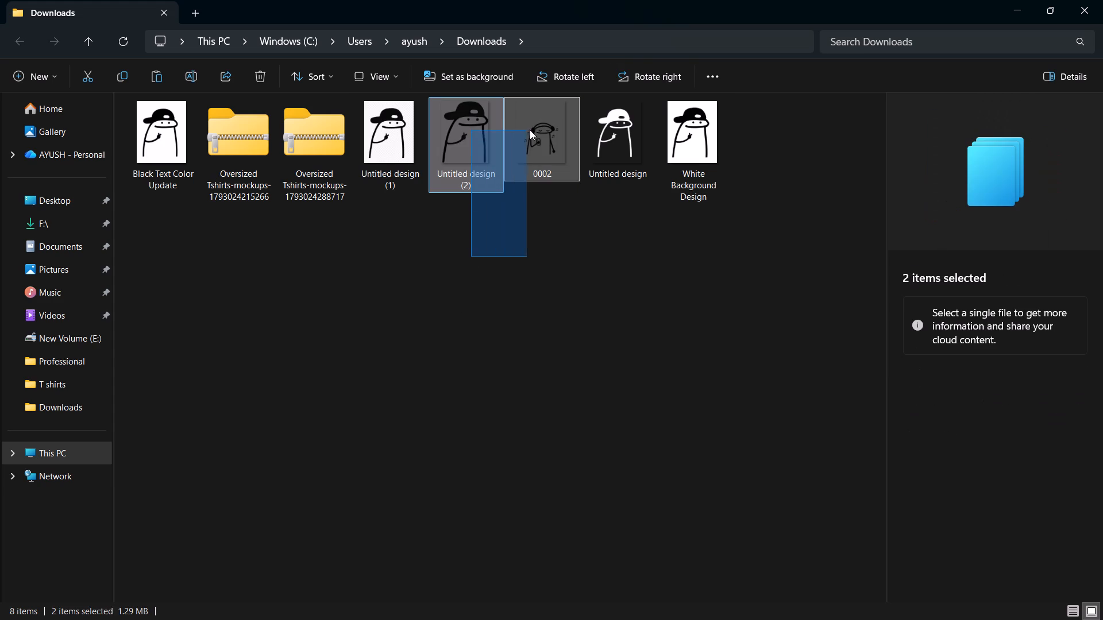
drag(530, 130, 532, 131)
click(88, 76)
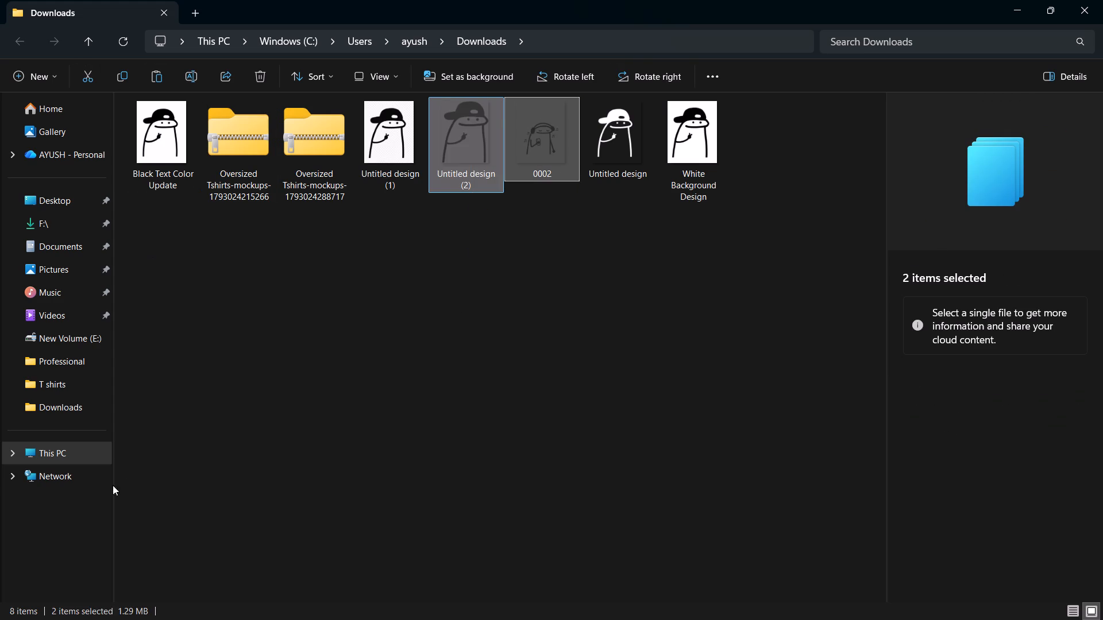
click(76, 447)
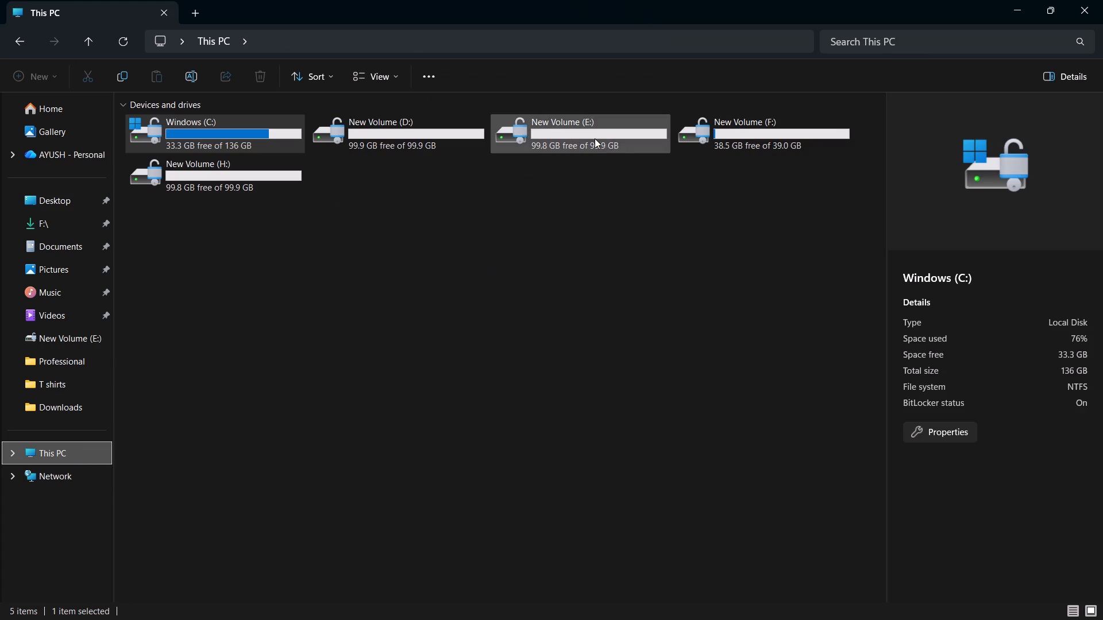
double_click(595, 138)
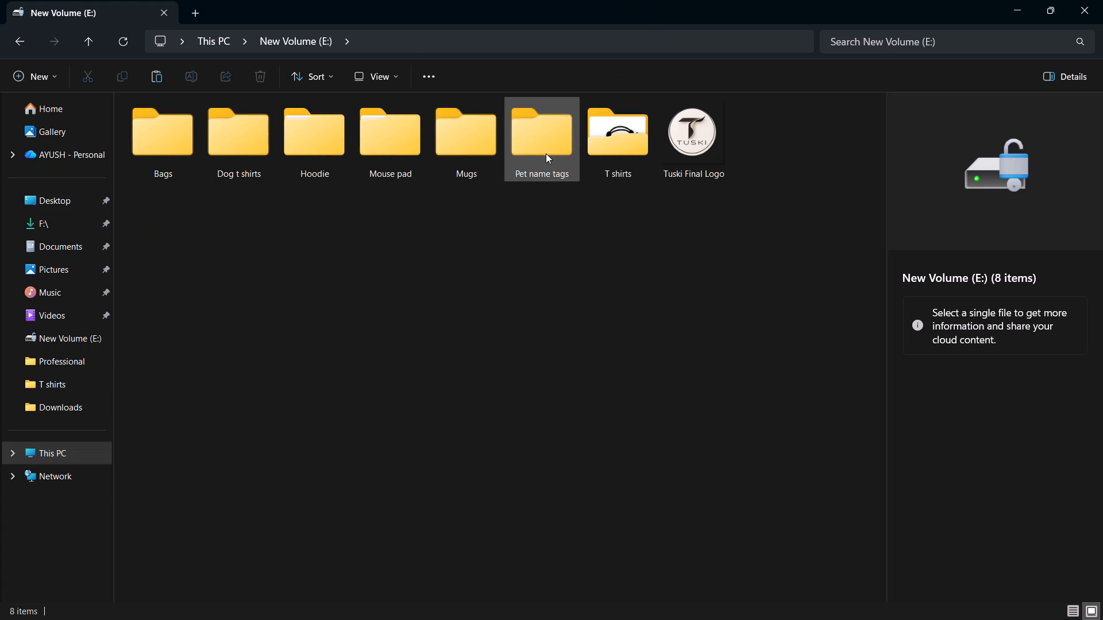
double_click(603, 154)
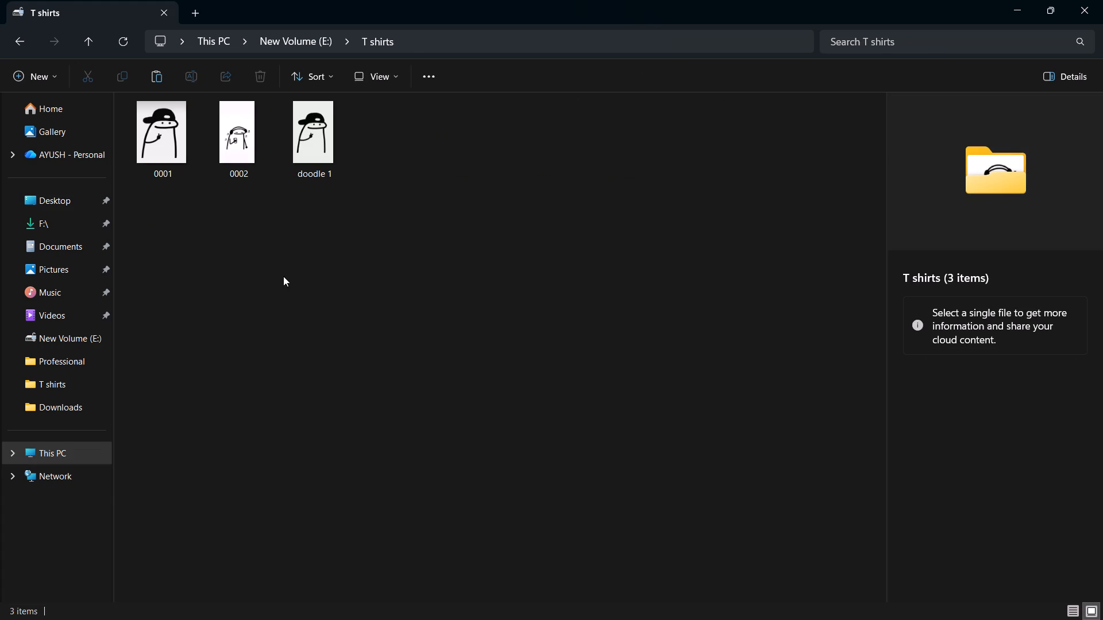
right_click(283, 276)
click(311, 309)
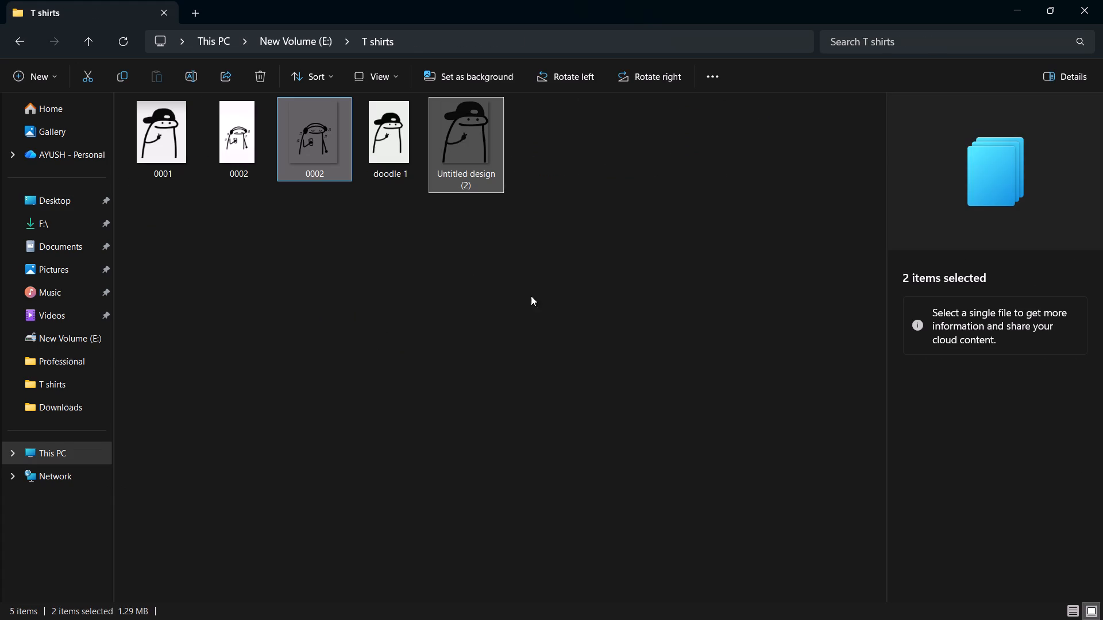
click(539, 294)
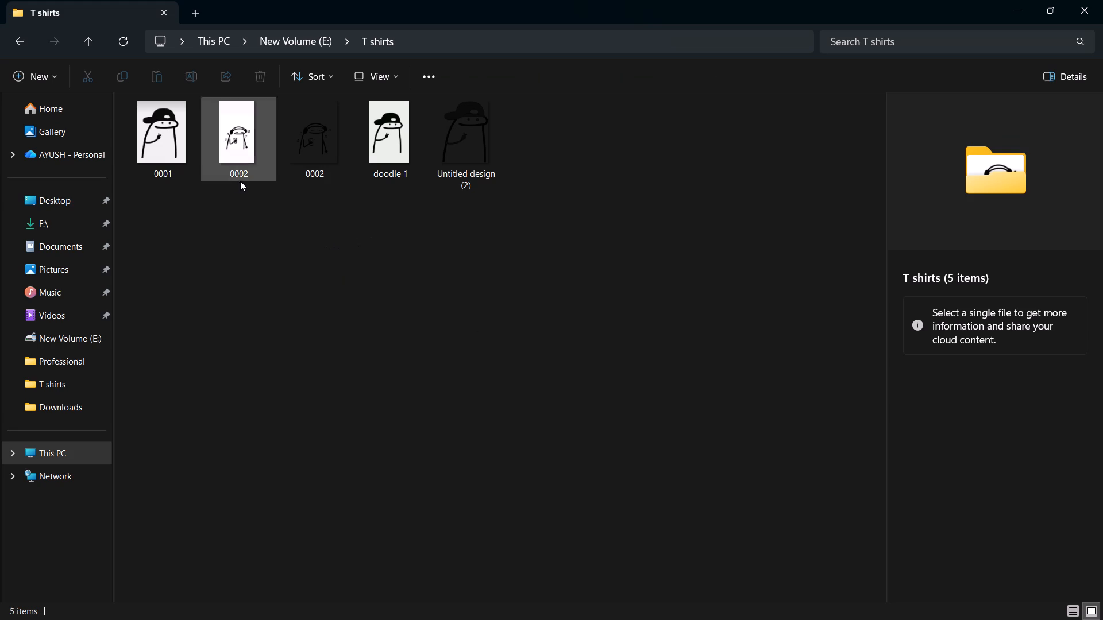
Rename the white-background 0002 JPG of the headphones doodle as 002B.
right_click(241, 159)
click(213, 215)
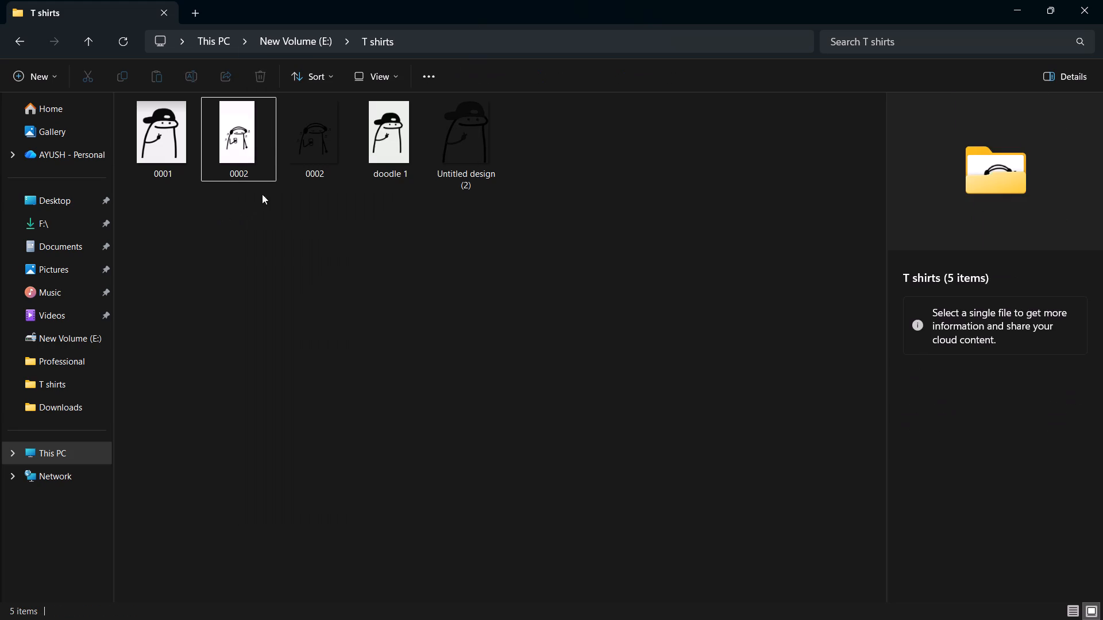
right_click(248, 149)
click(352, 52)
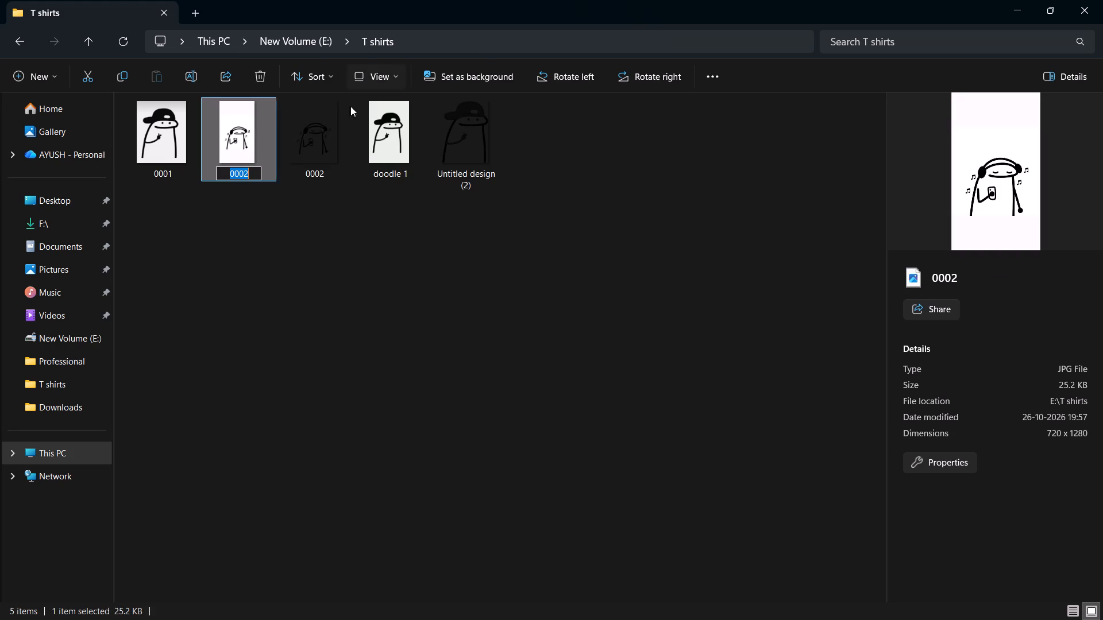
text(002)
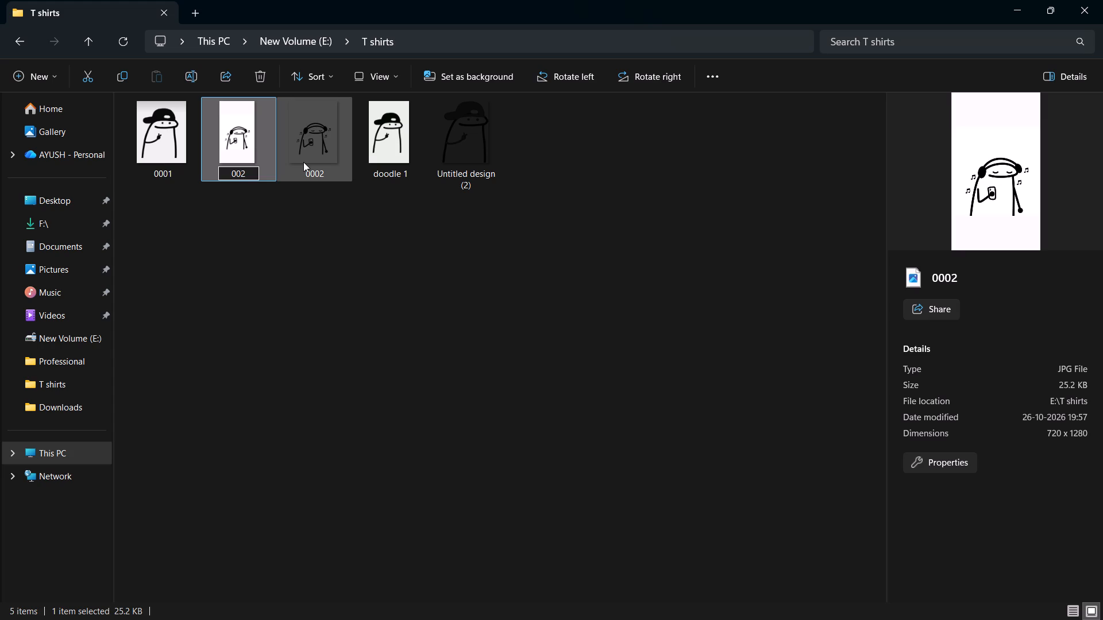
key(shift+b)
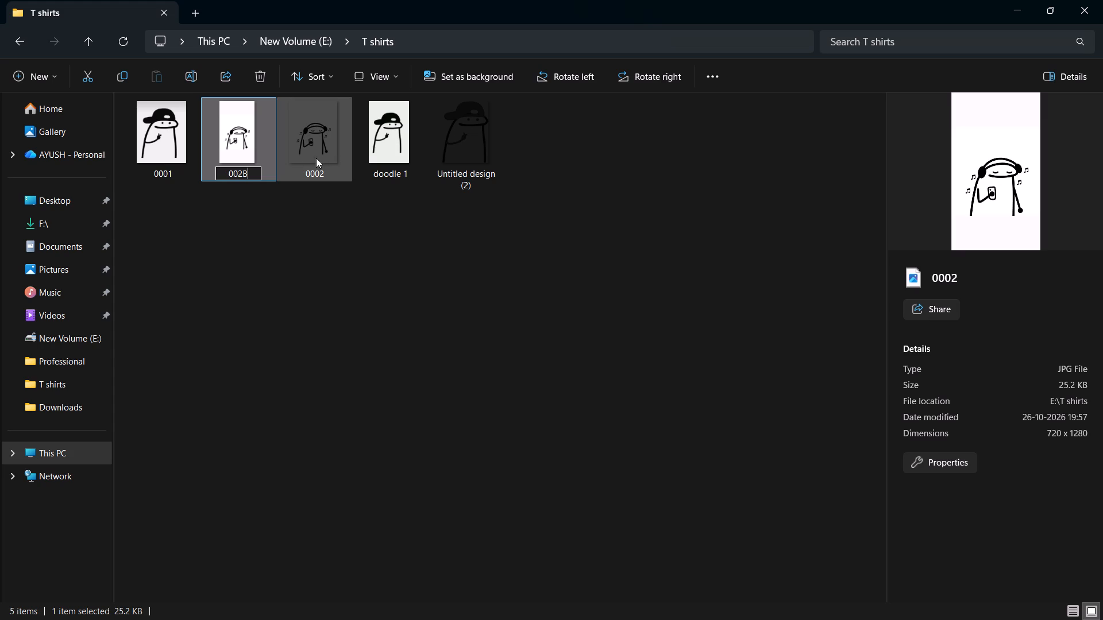
right_click(321, 157)
Rename the transparent 0002 PNG of the headphones doodle as 002w.
right_click(245, 168)
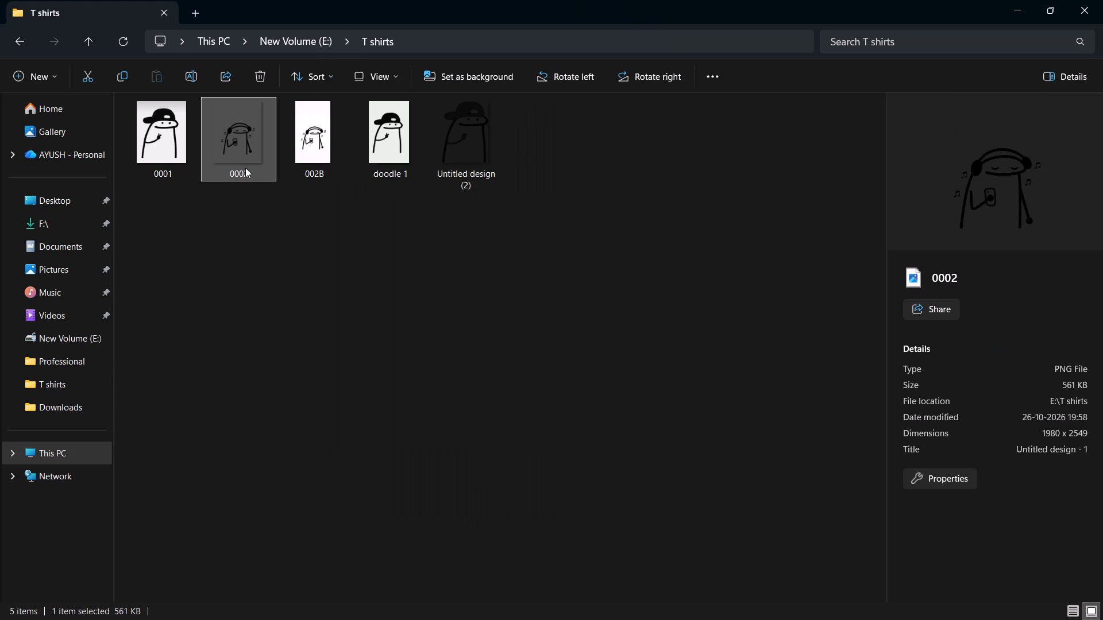
right_click(239, 154)
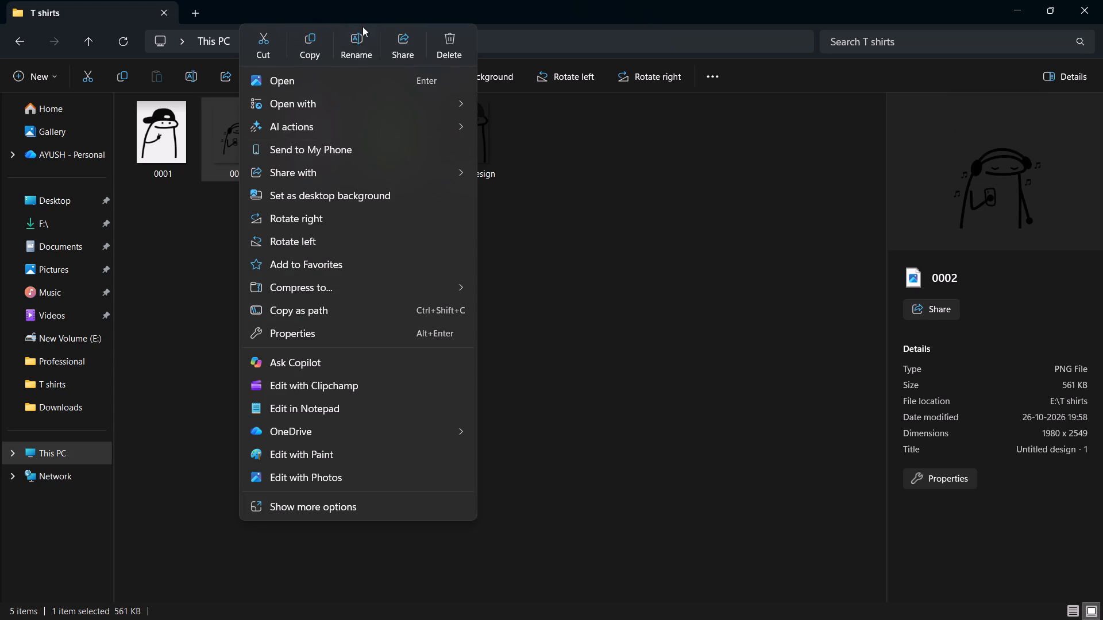
click(359, 35)
text(002)
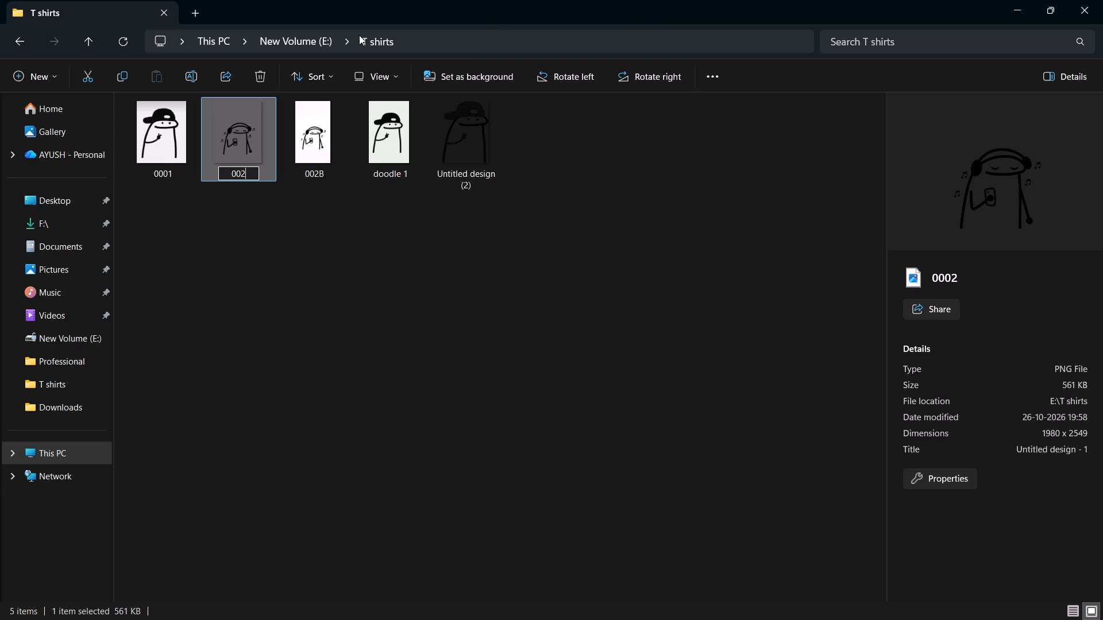
key(w)
key(Return)
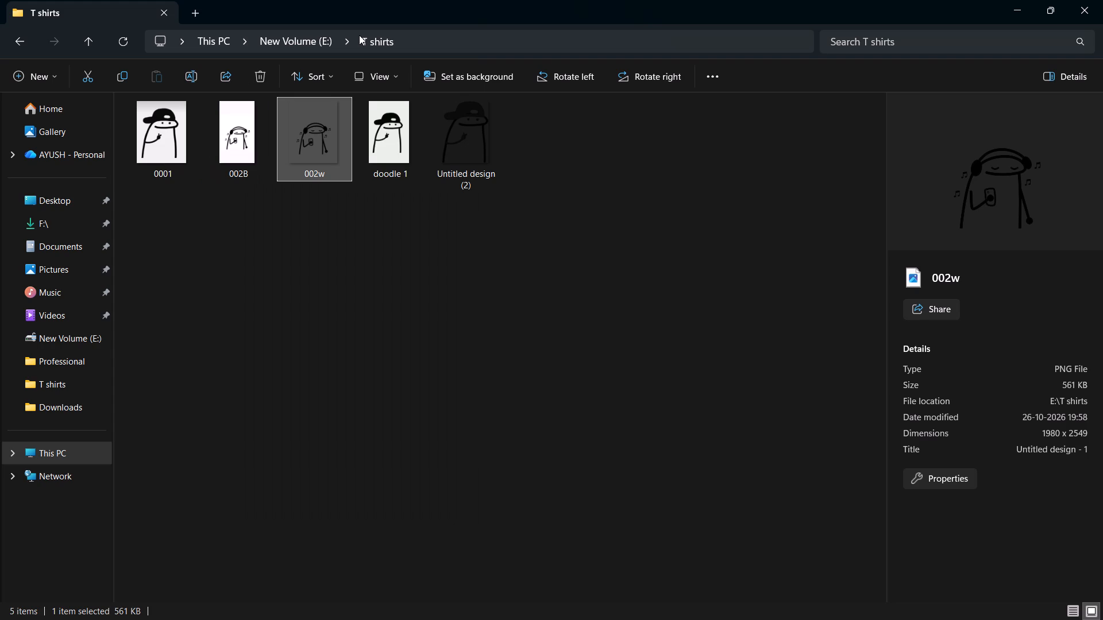
Delete the white-background 002B JPG of the headphones doodle from the T shirts folder.
click(386, 364)
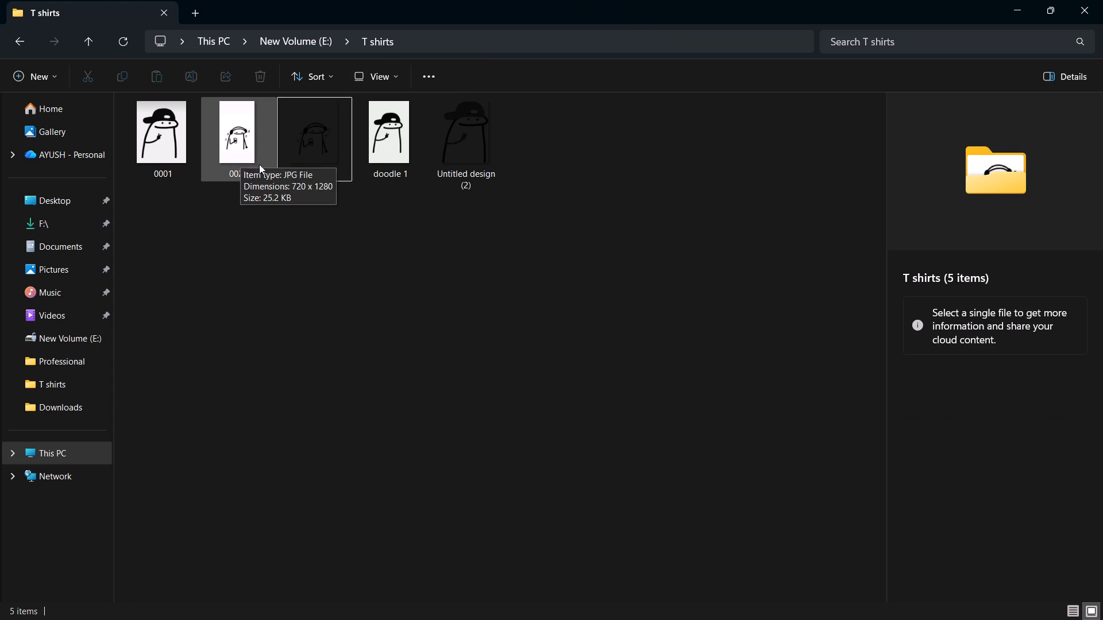
click(245, 155)
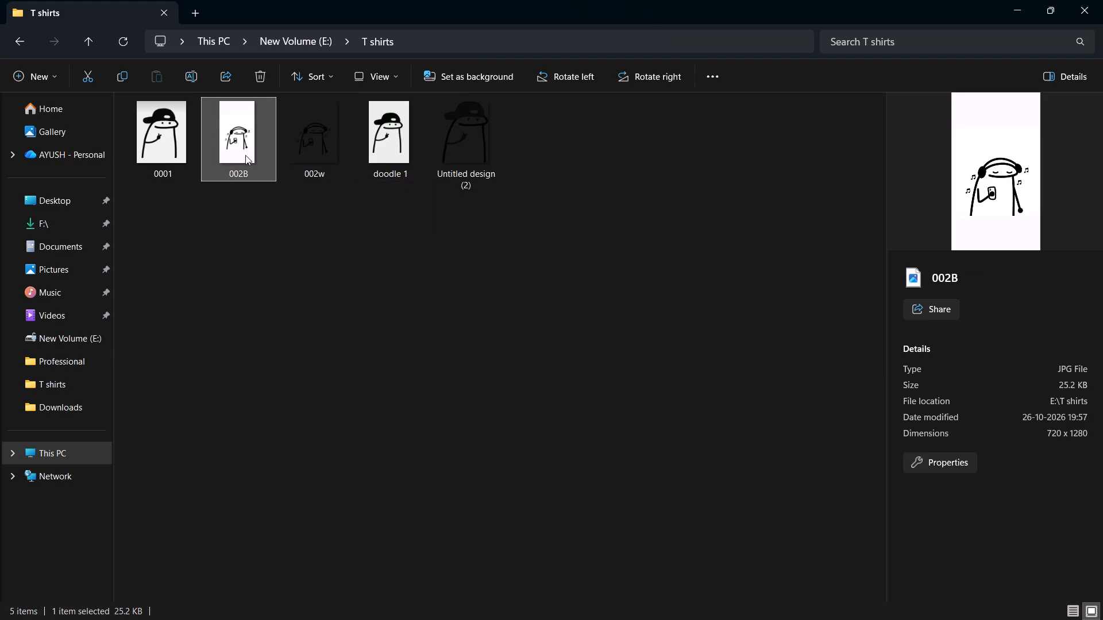
click(260, 79)
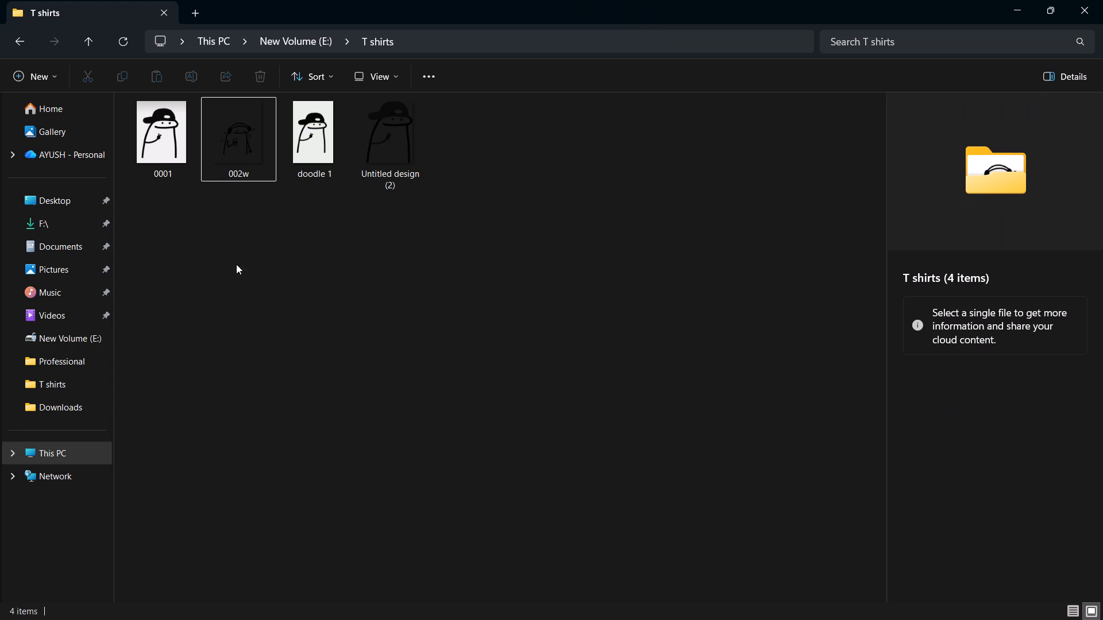
click(236, 264)
click(240, 138)
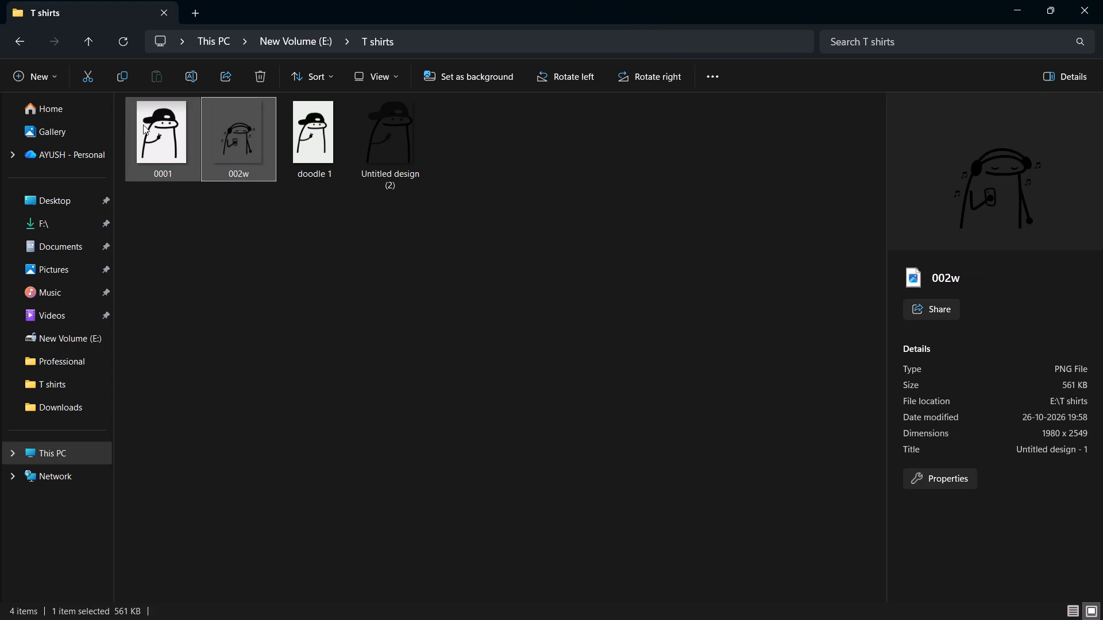
Delete the doodle 1 image from the T shirts folder on drive E.
click(26, 41)
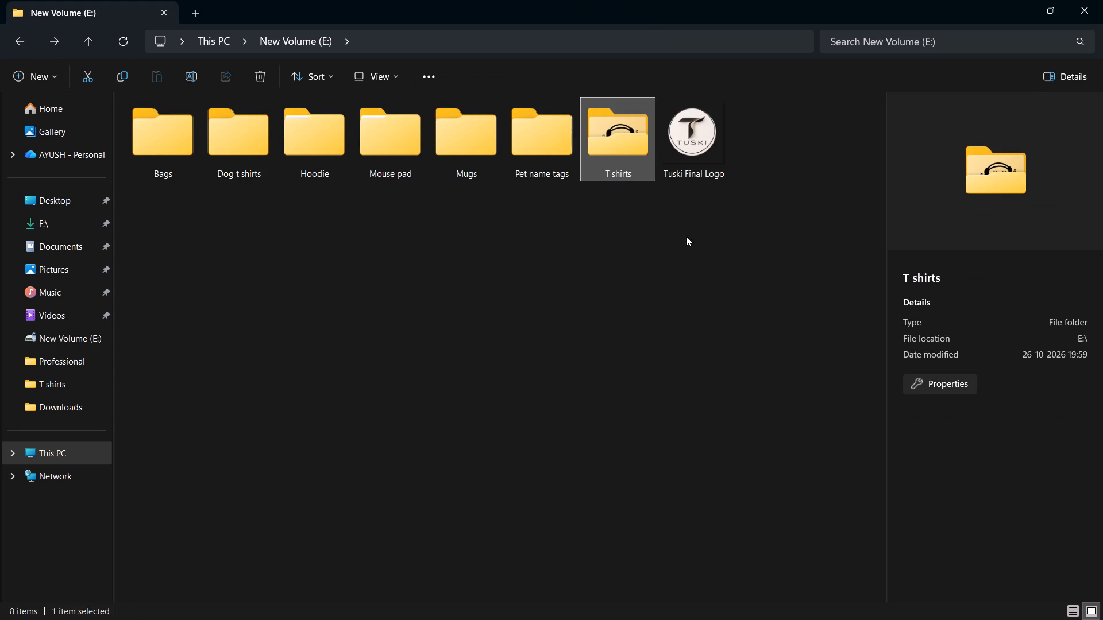
double_click(627, 158)
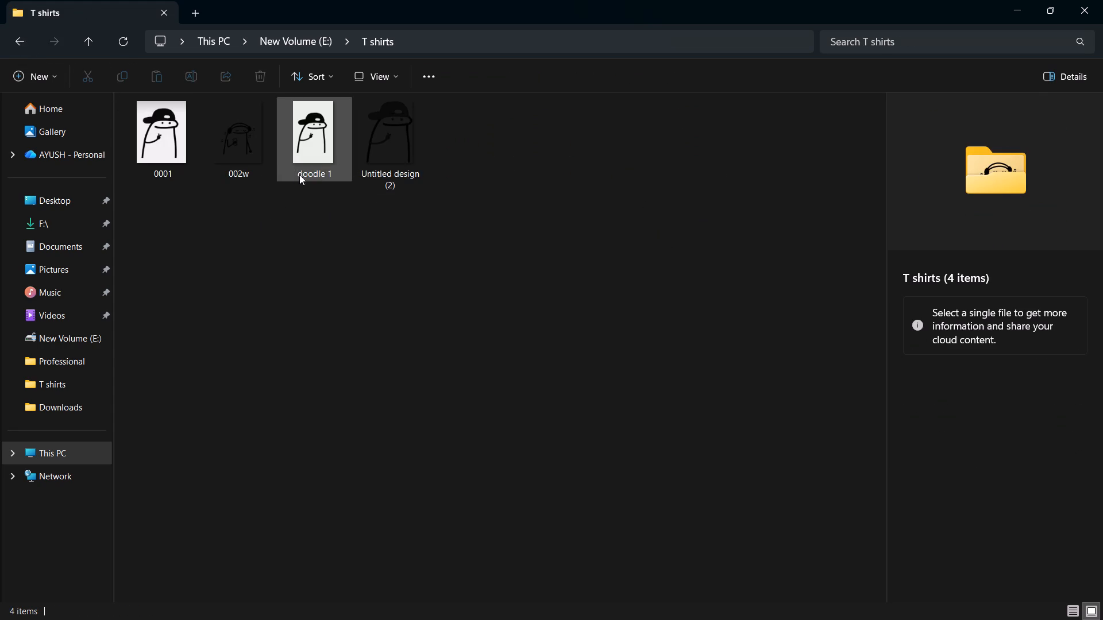
click(339, 144)
click(263, 79)
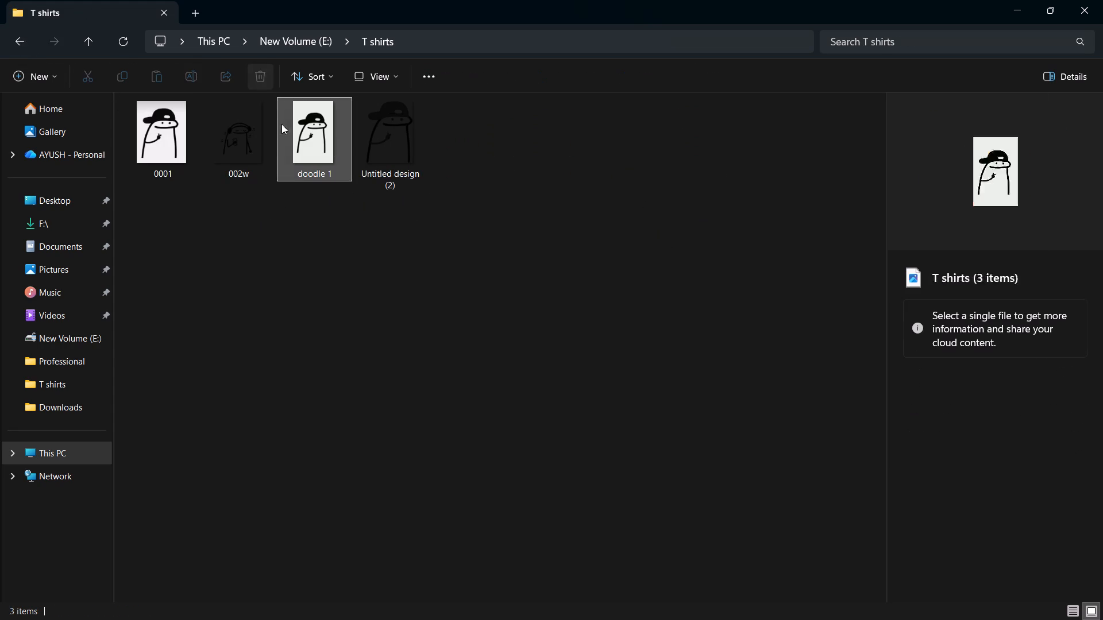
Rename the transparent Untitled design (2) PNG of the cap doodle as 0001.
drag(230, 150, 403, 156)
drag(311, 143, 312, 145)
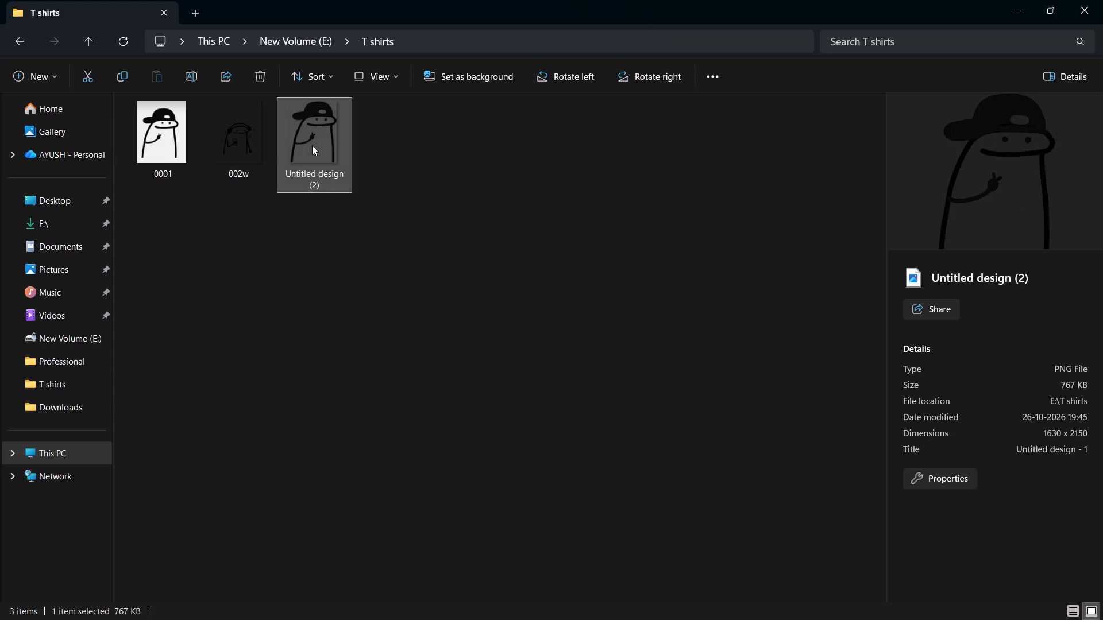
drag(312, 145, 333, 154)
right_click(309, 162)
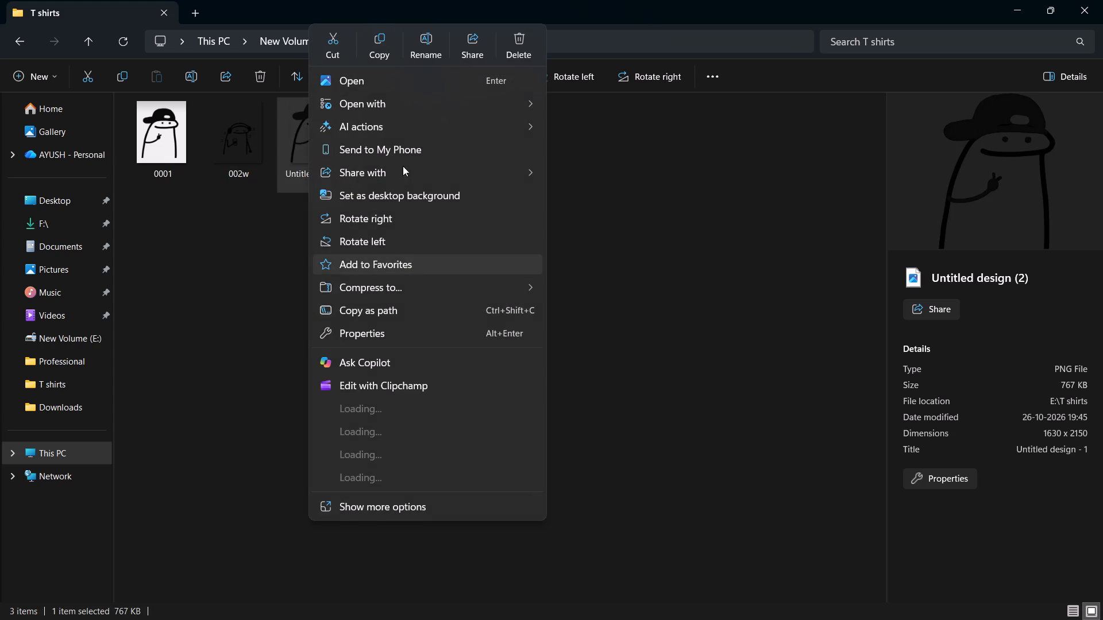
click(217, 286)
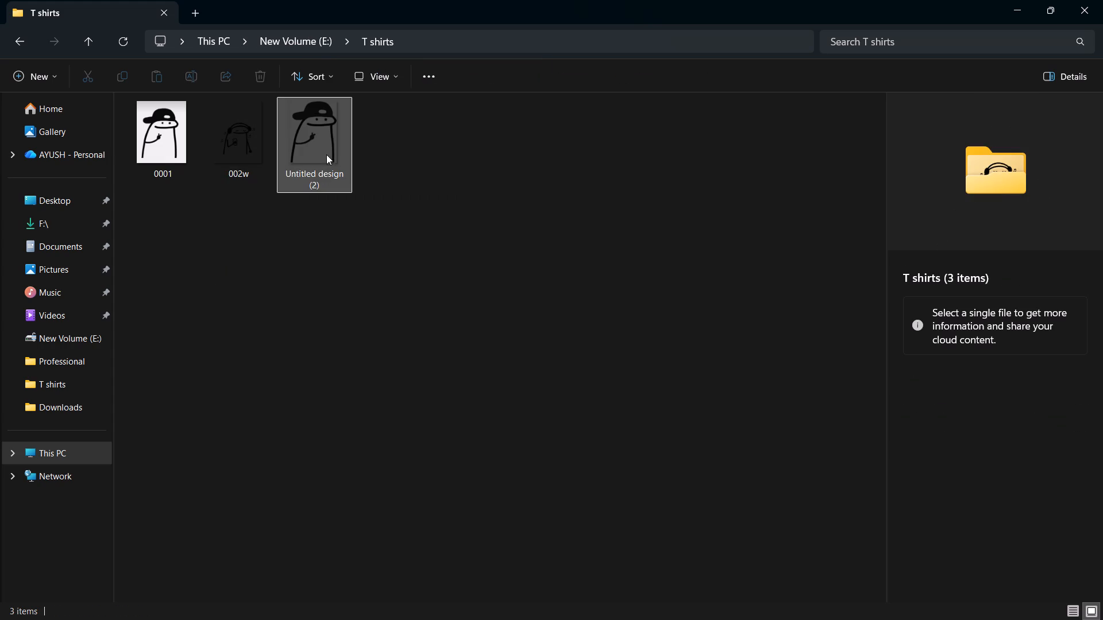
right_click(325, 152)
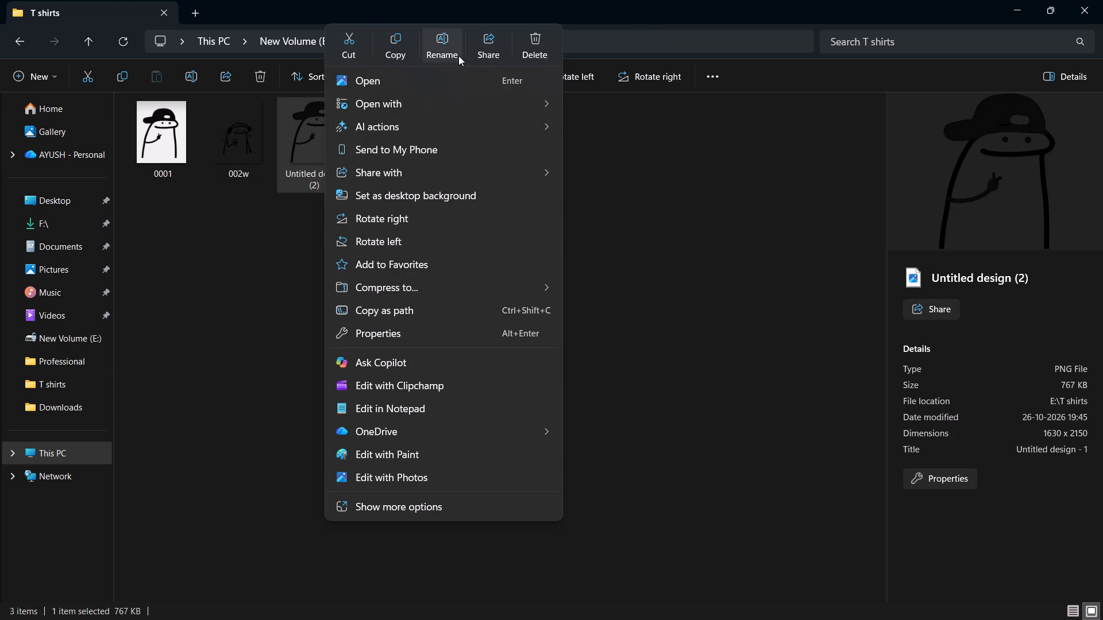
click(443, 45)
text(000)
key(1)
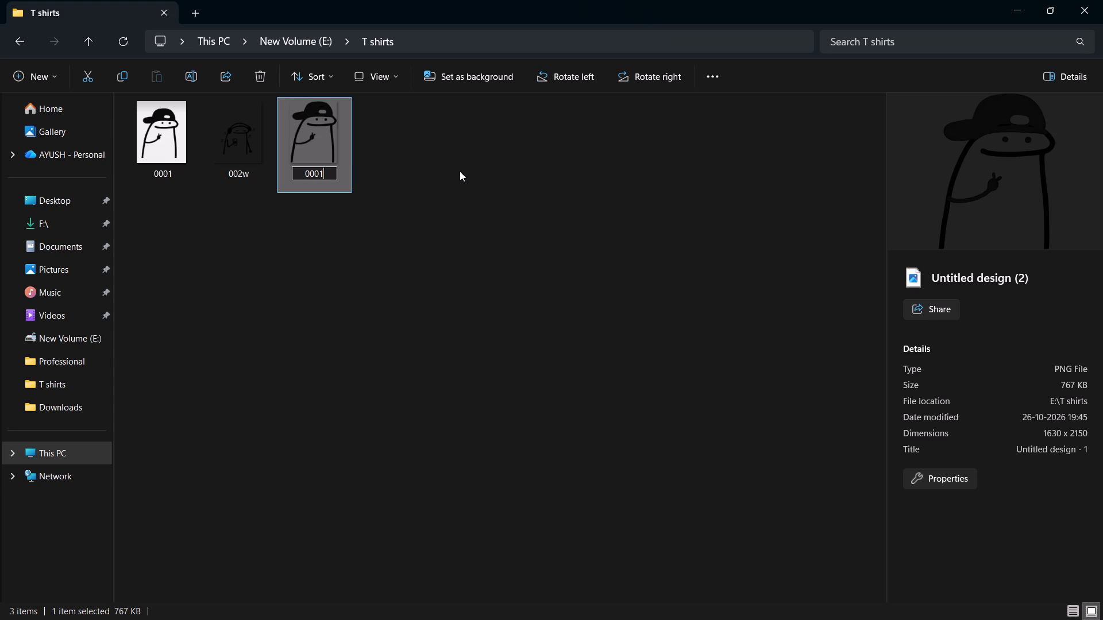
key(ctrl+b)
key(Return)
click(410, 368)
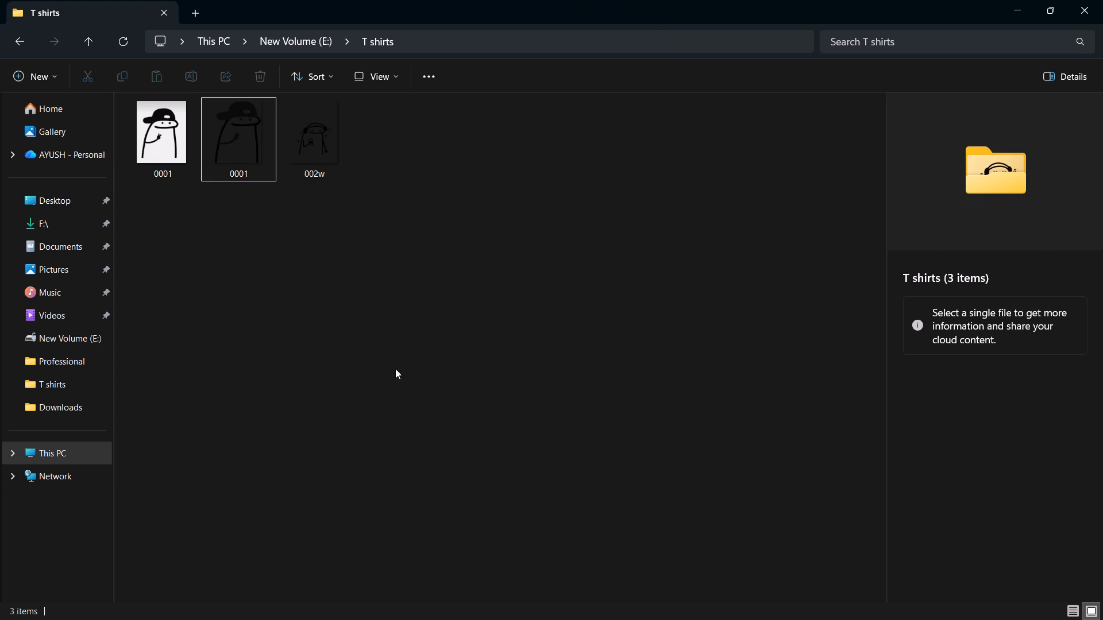
Rename the transparent 002w PNG of the headphones doodle as 0002B.
double_click(326, 144)
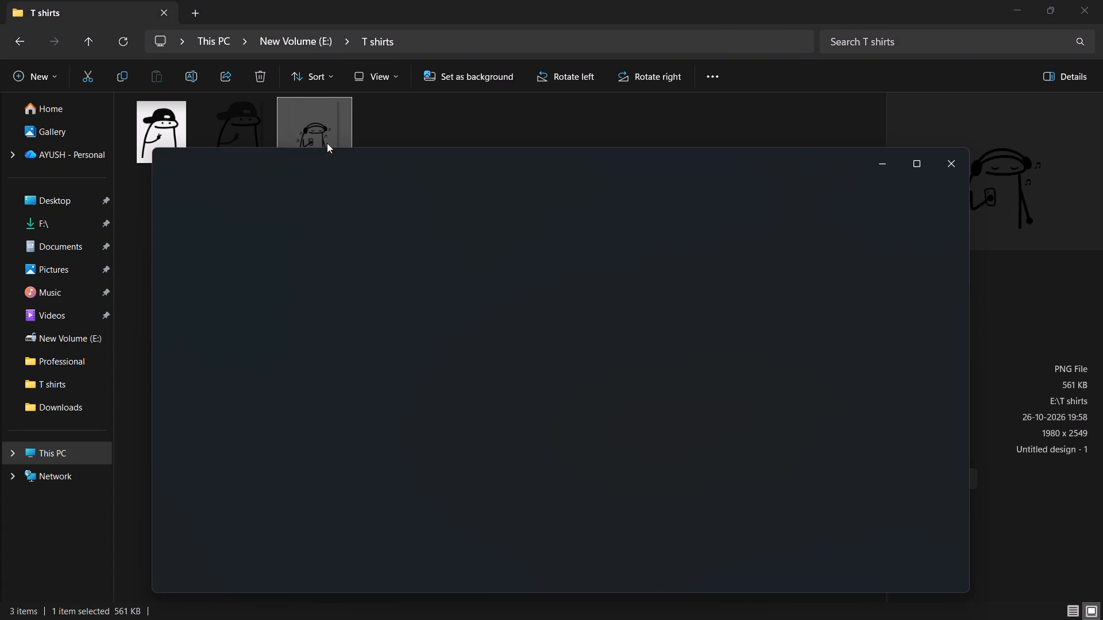
click(951, 172)
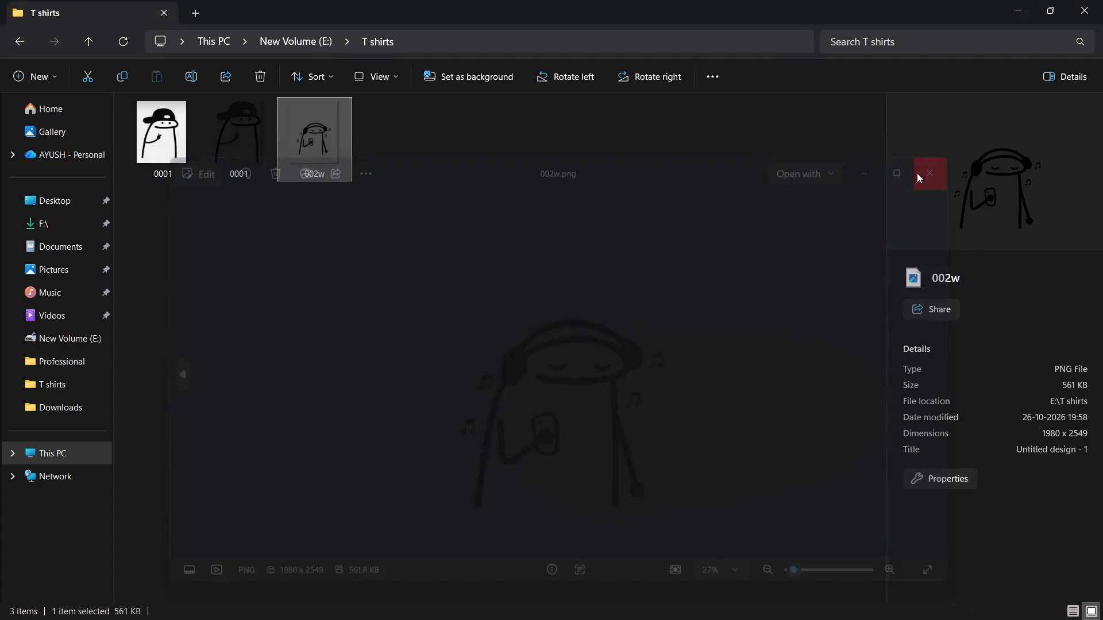
right_click(318, 134)
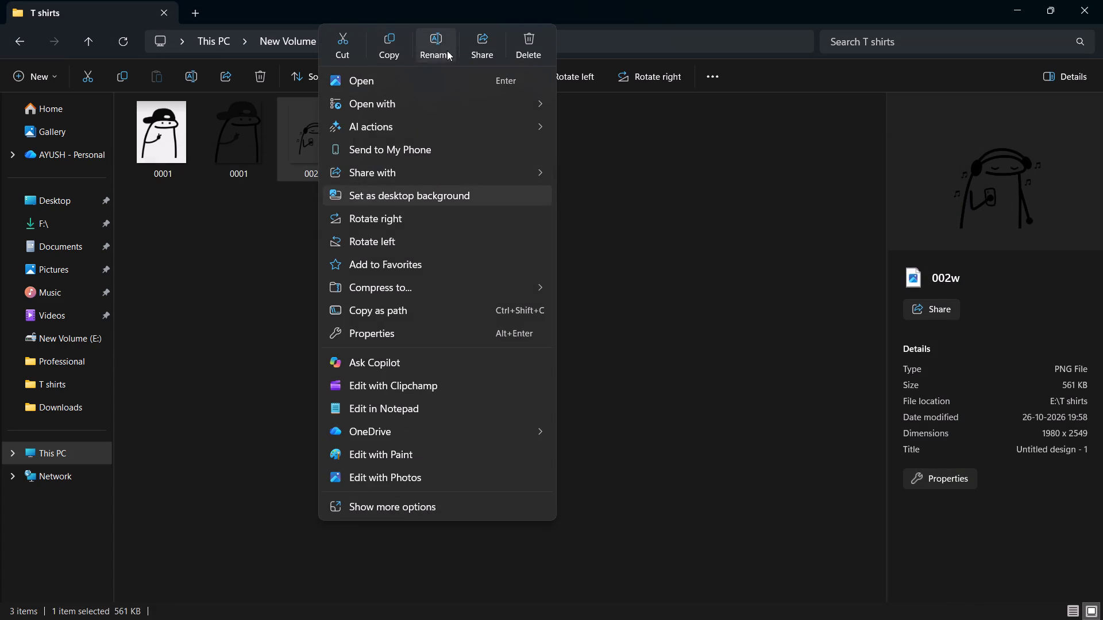
click(447, 51)
text(0002)
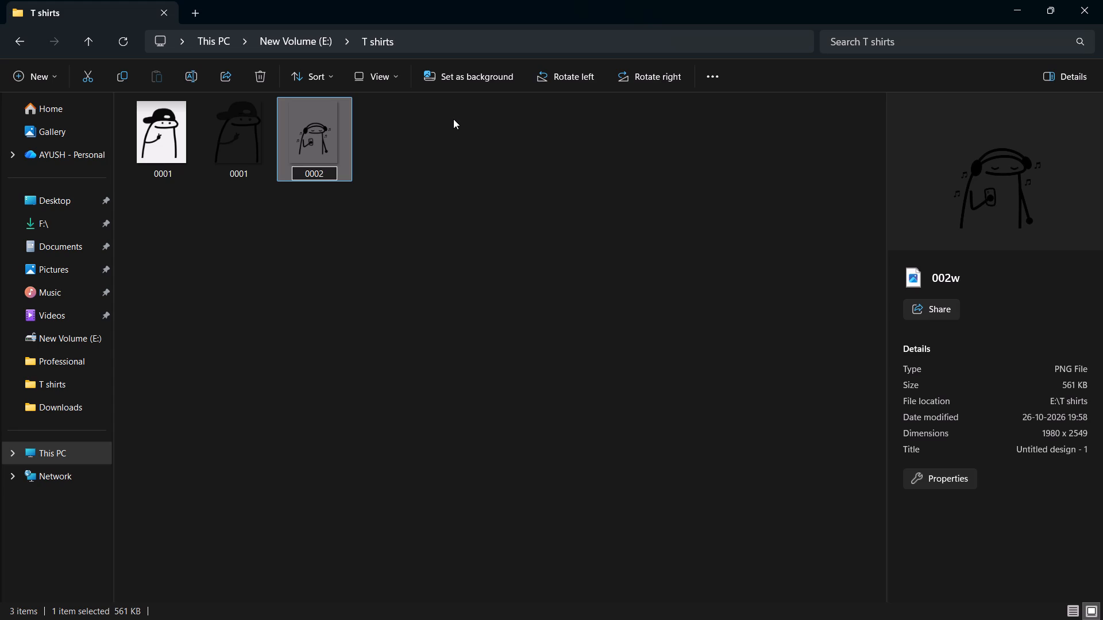
key(b)
key(Return)
Rename the transparent 0001 PNG of the cap doodle as 0001B.
right_click(255, 131)
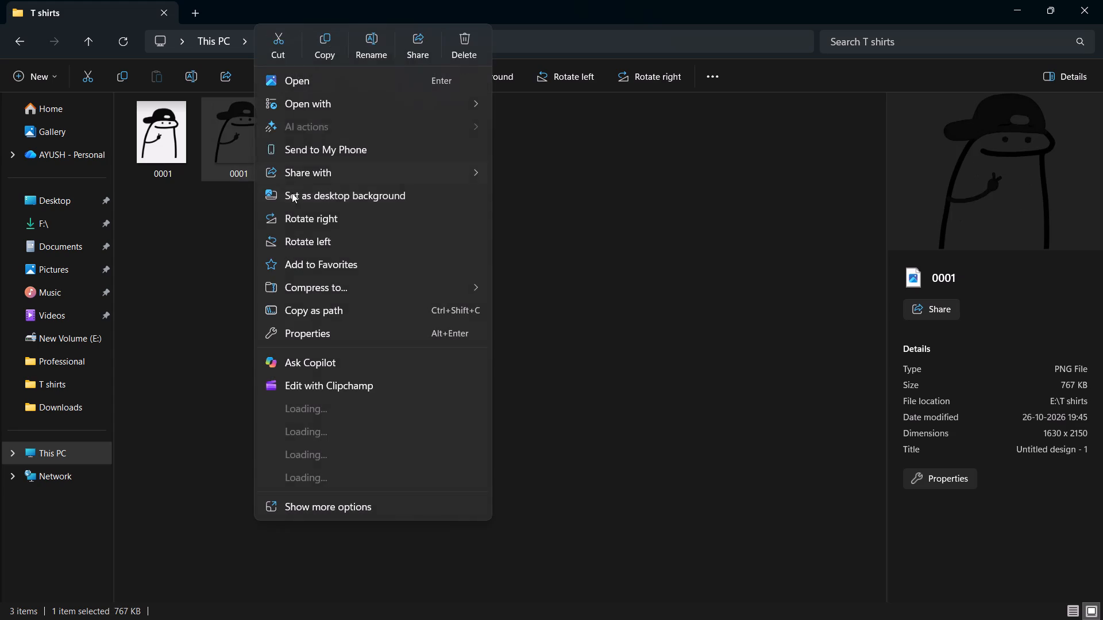
click(369, 47)
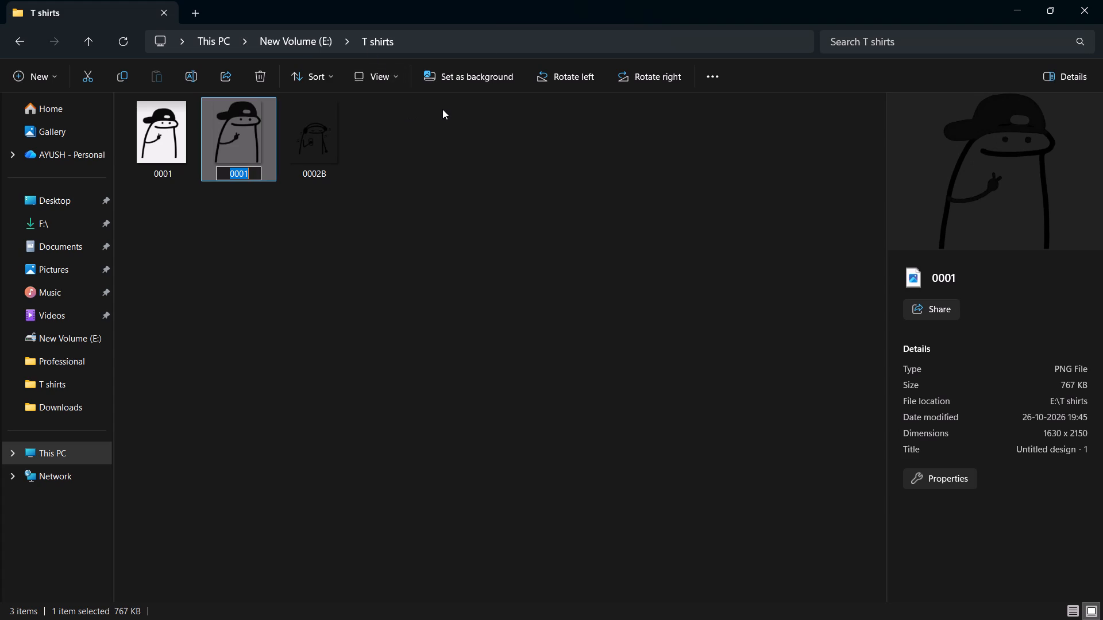
text(000)
key(2)
key(BackSpace)
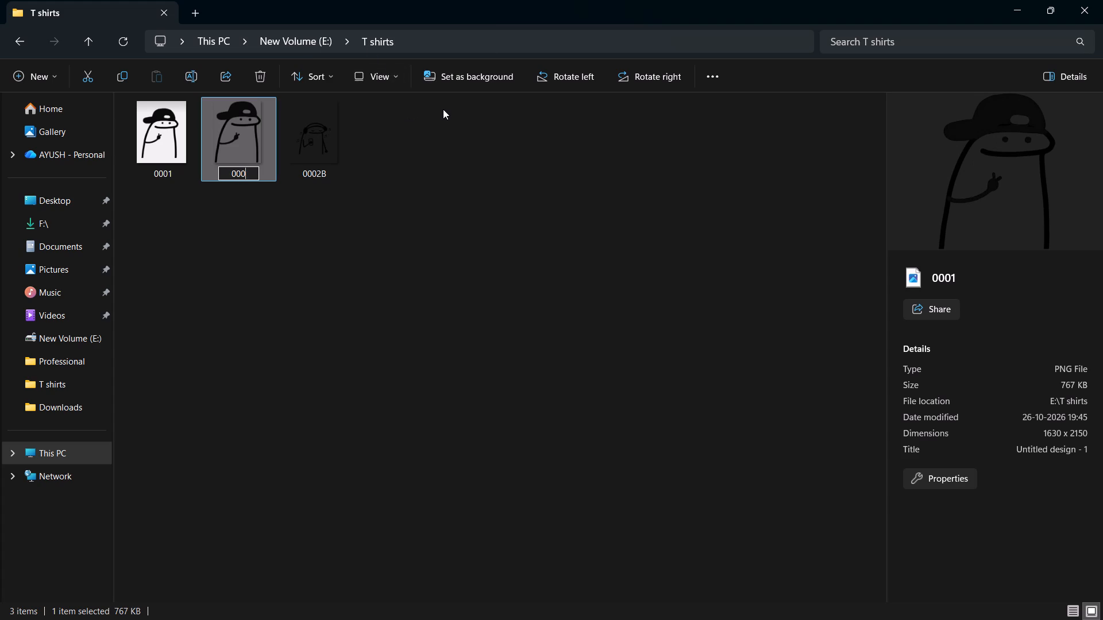
key(1)
key(shift+b)
key(Return)
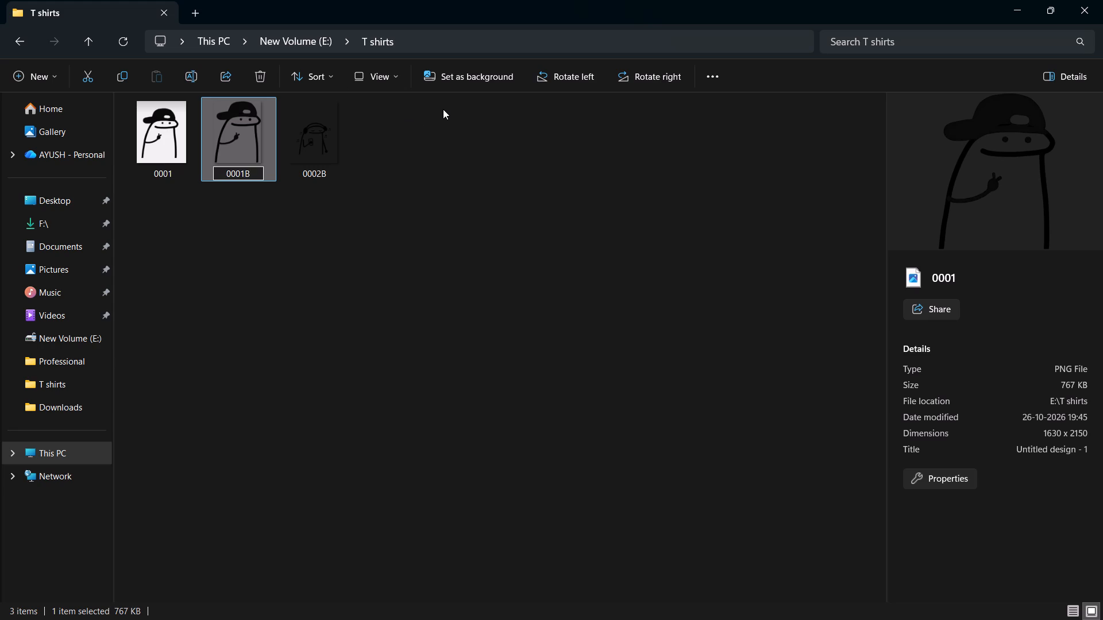
click(468, 340)
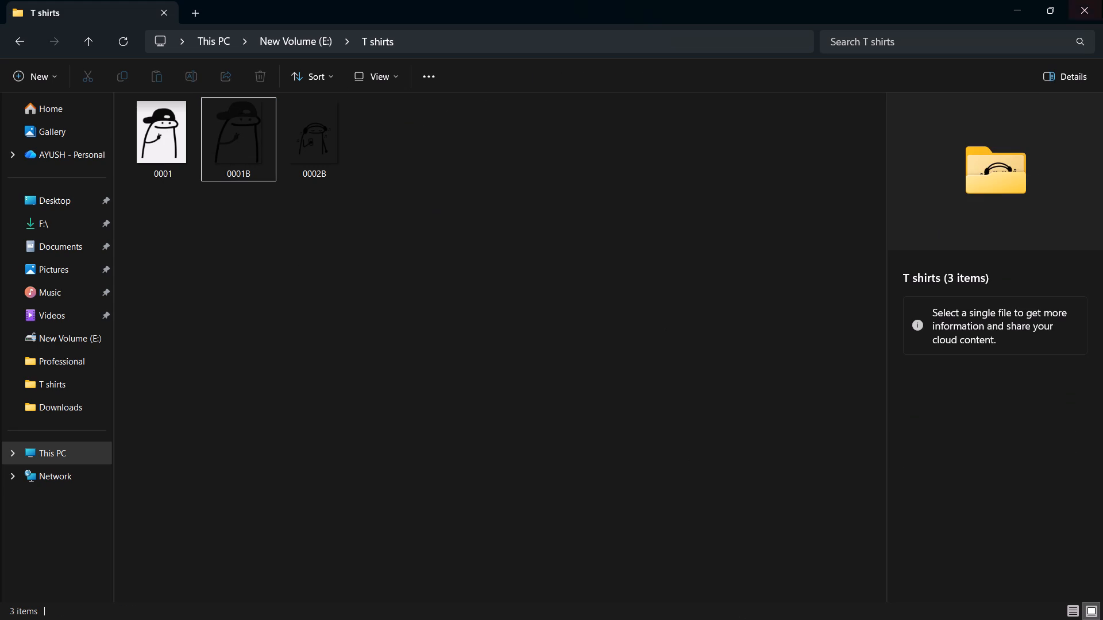
Switch to the Printrove merchant site in the browser and open the Oversized Tshirts product from the catalog.
click(1023, 15)
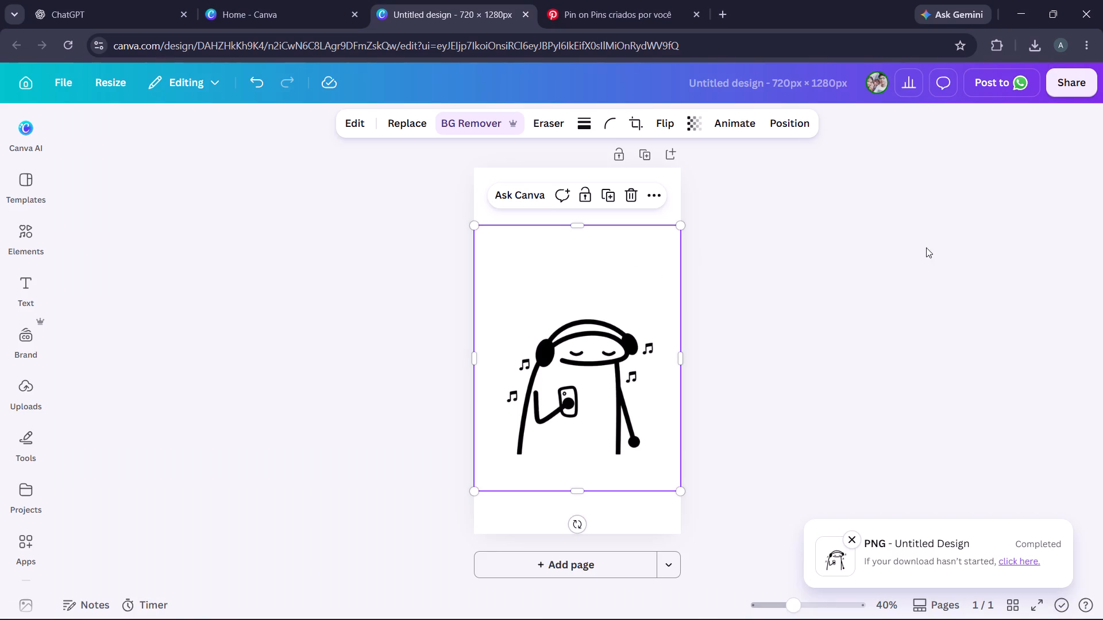
click(934, 247)
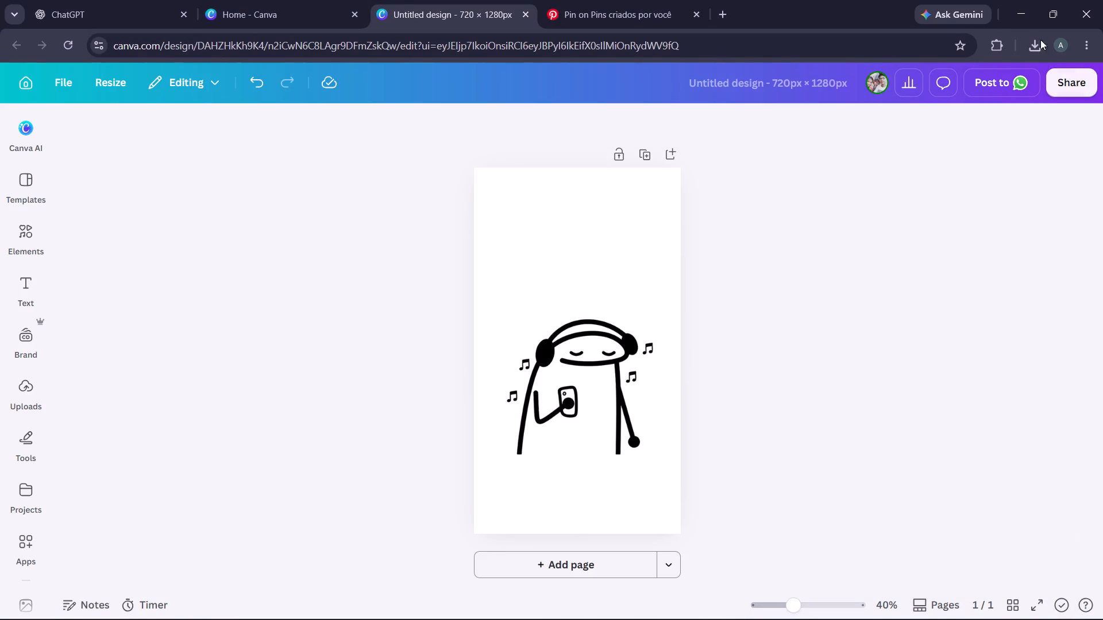
click(1016, 13)
scroll(524, 338, down, 1)
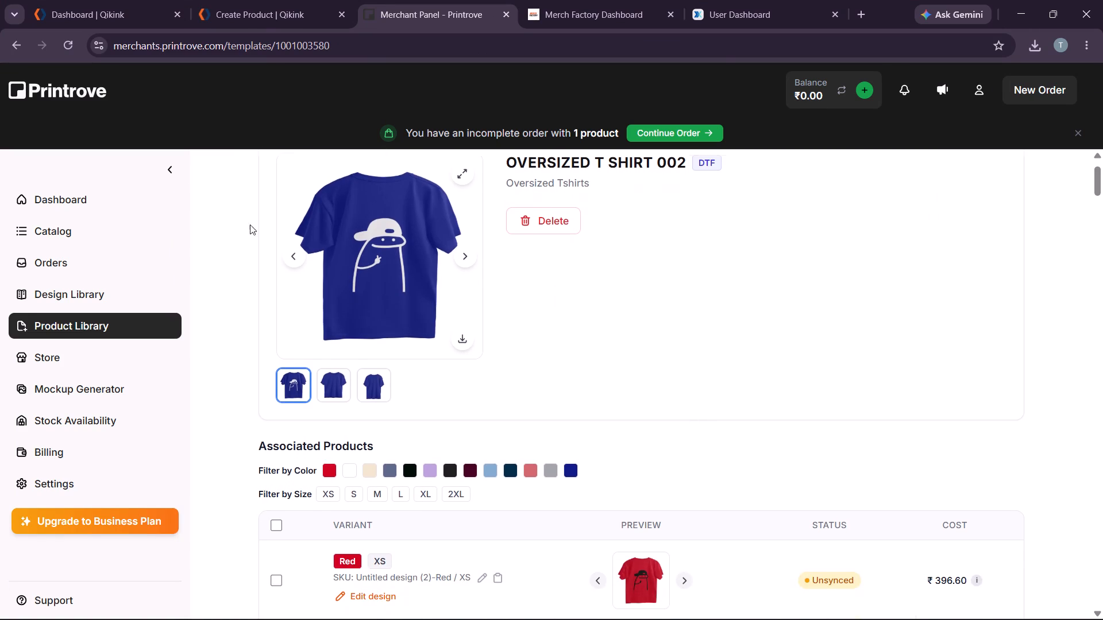
click(31, 242)
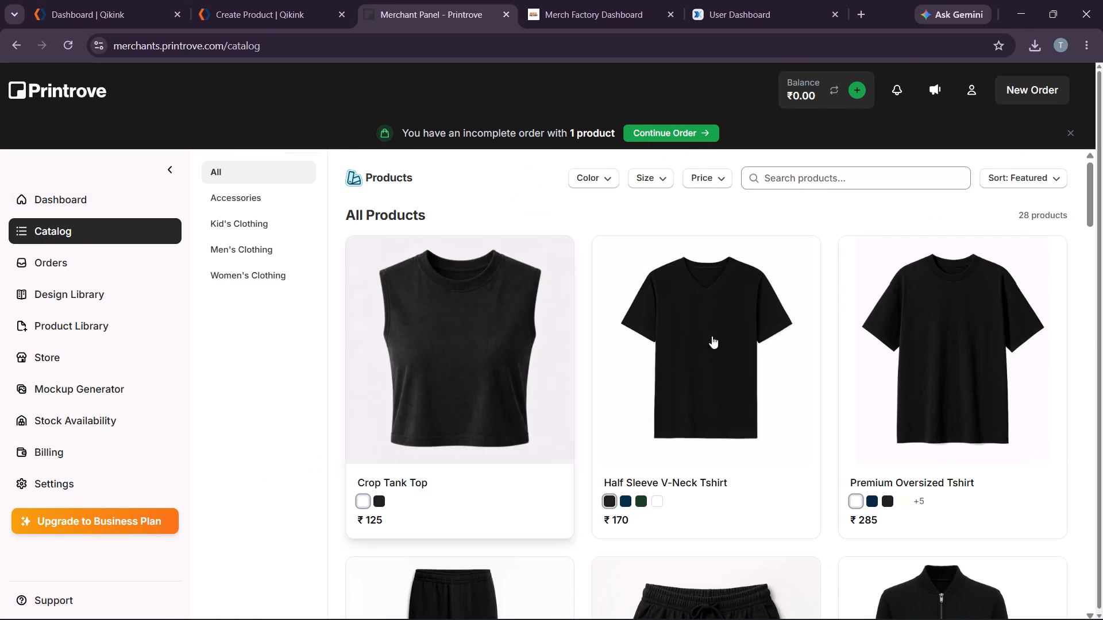
scroll(749, 381, down, 2)
scroll(820, 406, down, 7)
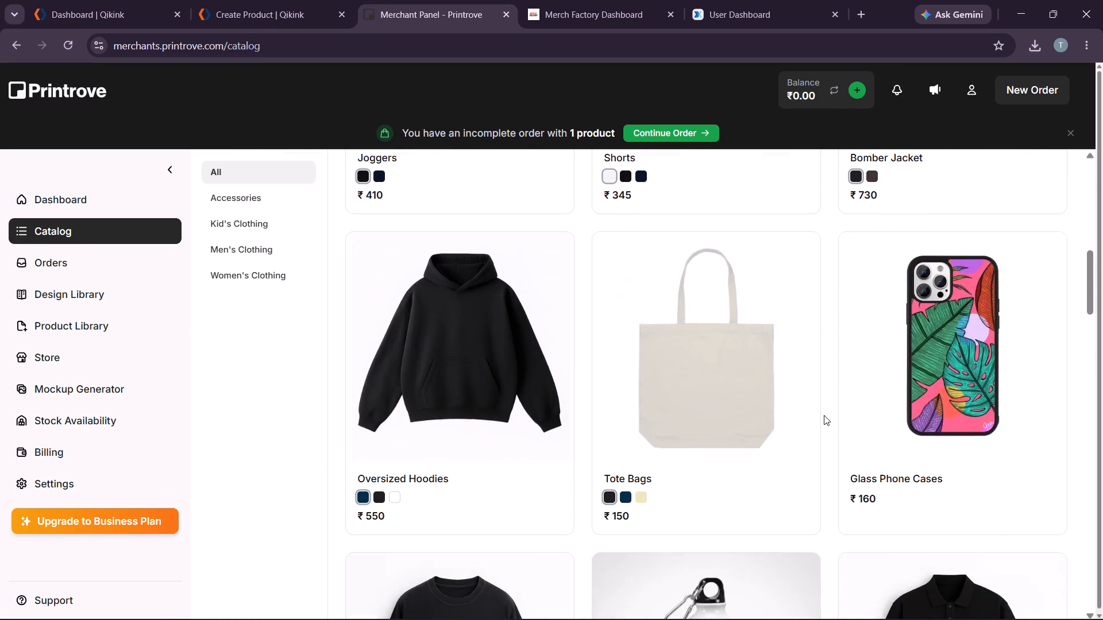
scroll(824, 416, down, 3)
scroll(502, 429, down, 2)
double_click(429, 358)
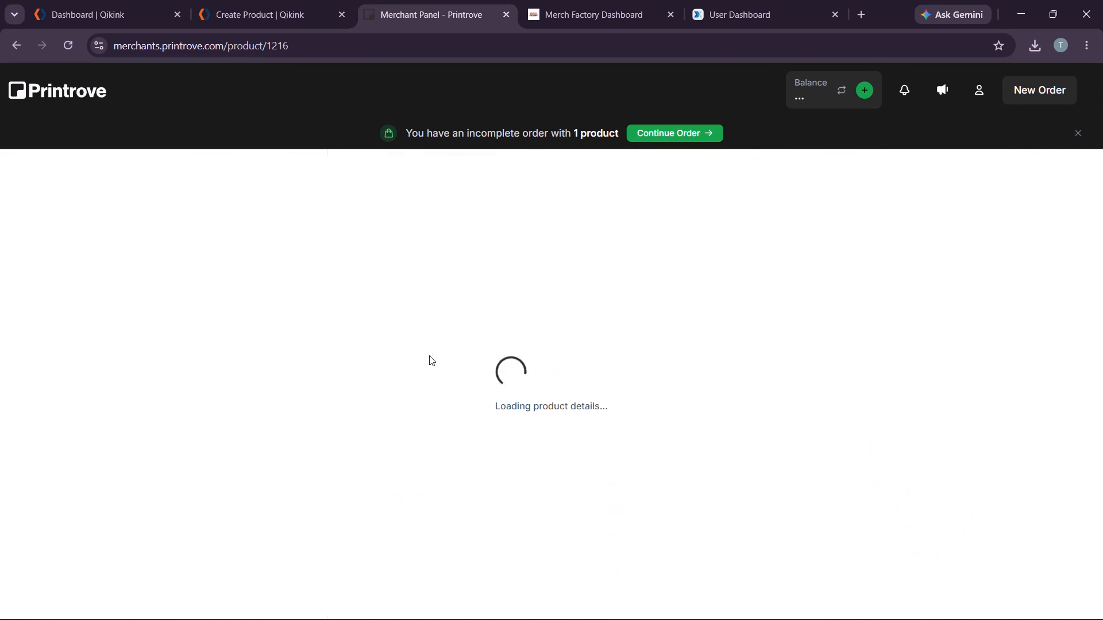
Start a new product template for the Oversized Tshirts with DTF printing.
scroll(827, 407, down, 1)
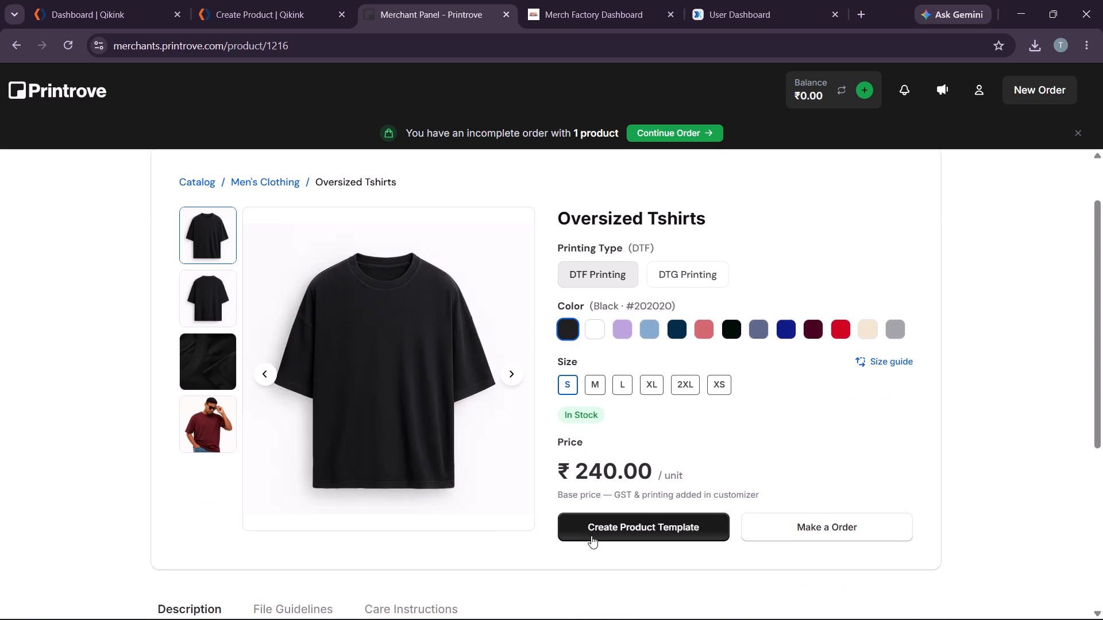
click(616, 516)
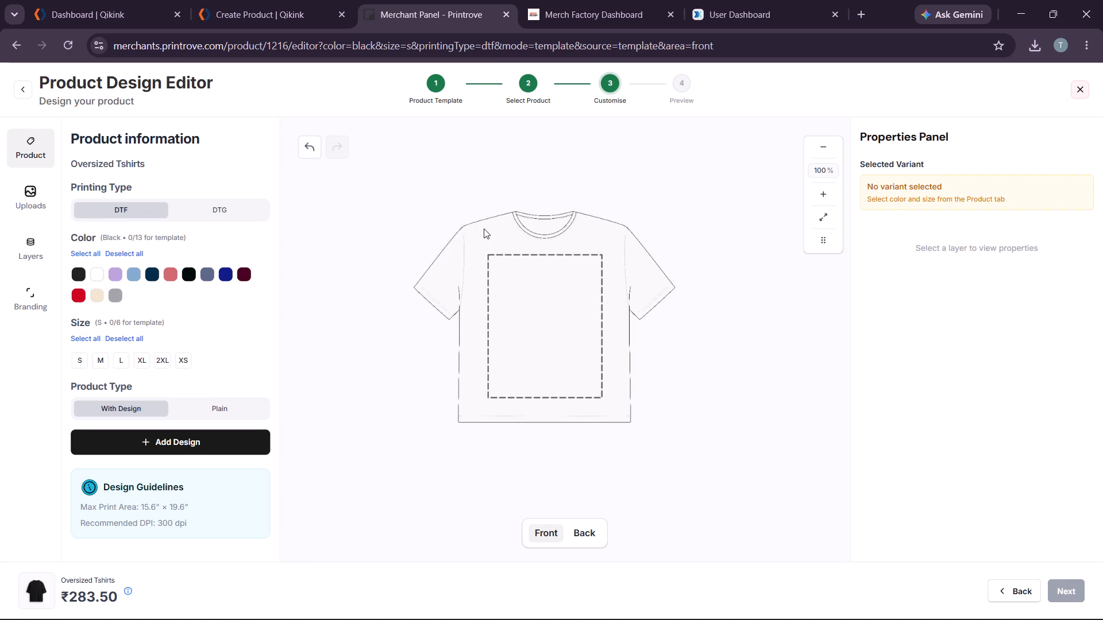
scroll(485, 237, down, 1)
scroll(547, 303, up, 1)
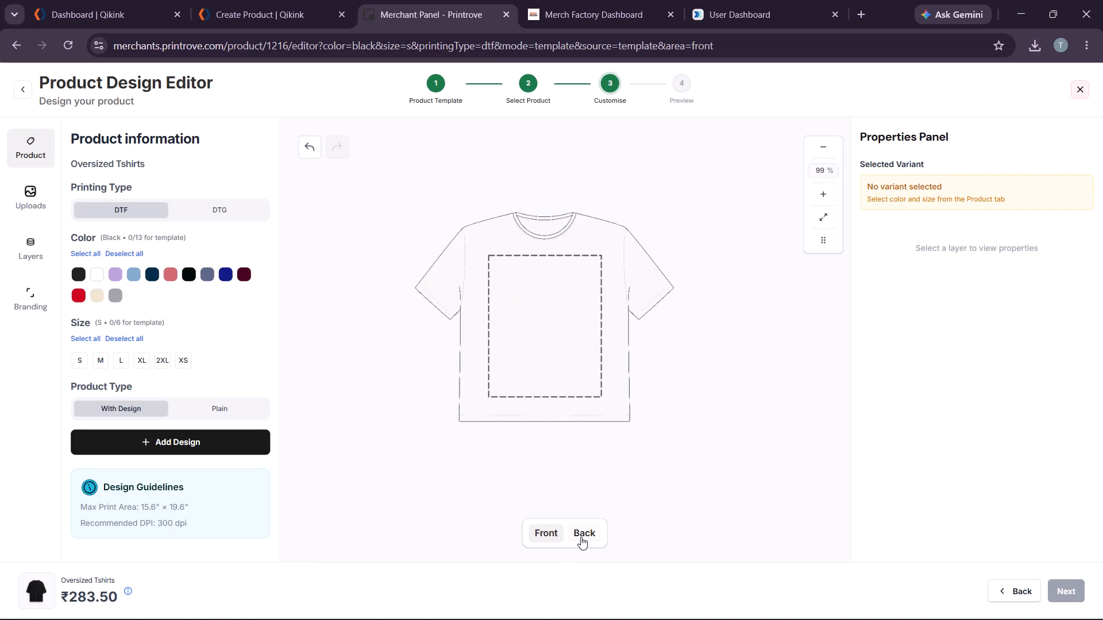
Show the shirt's back and include all 13 colours and all six sizes in the template, previewing it in white.
click(584, 537)
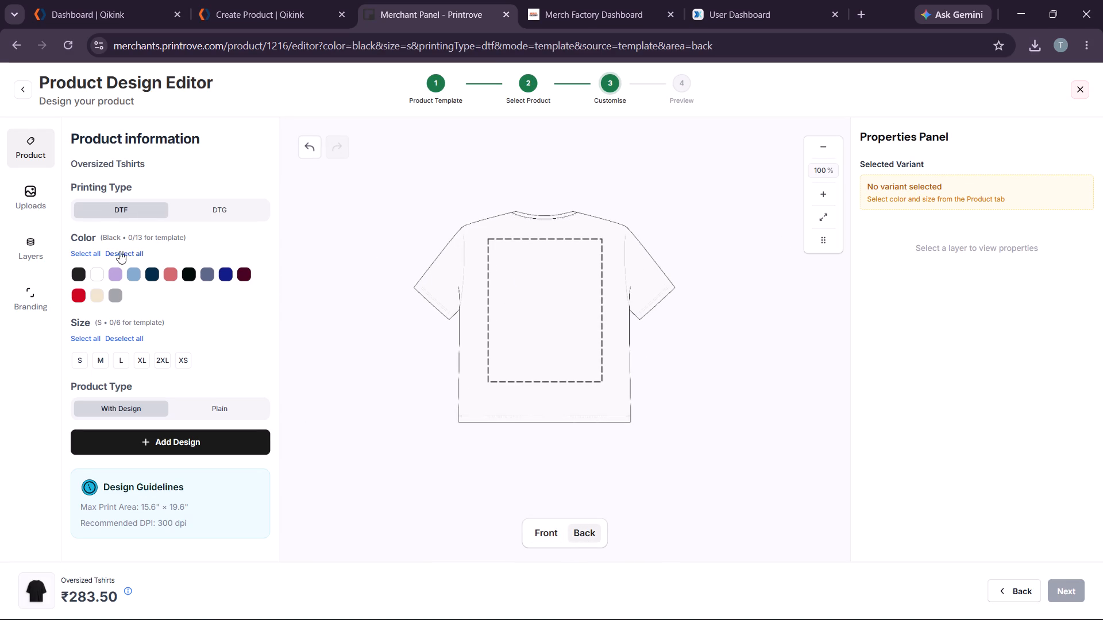
click(91, 274)
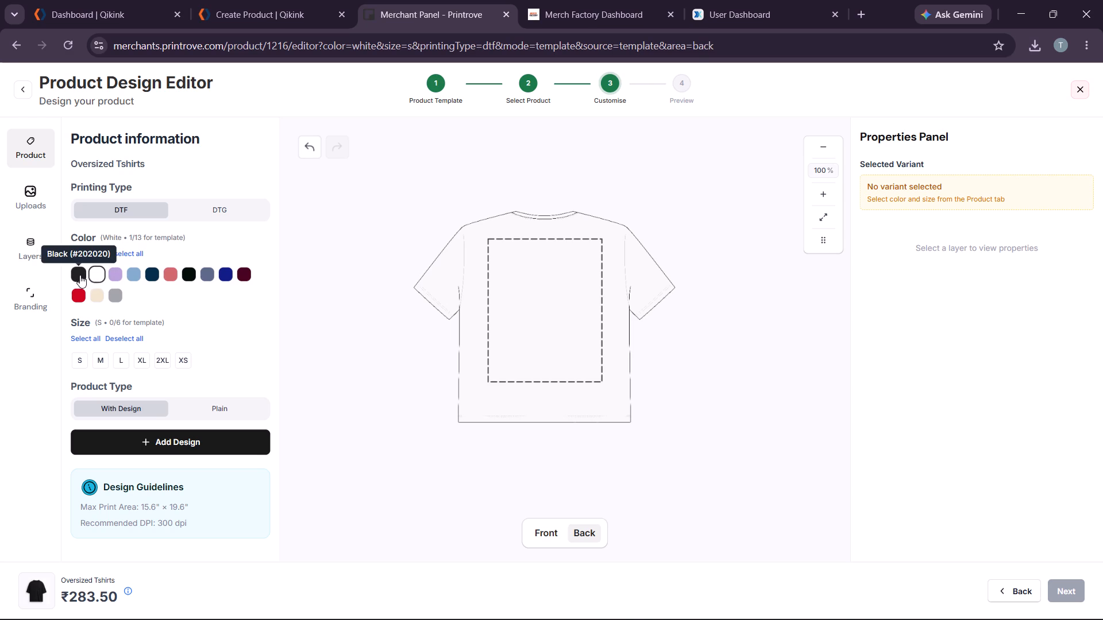
click(80, 275)
click(90, 256)
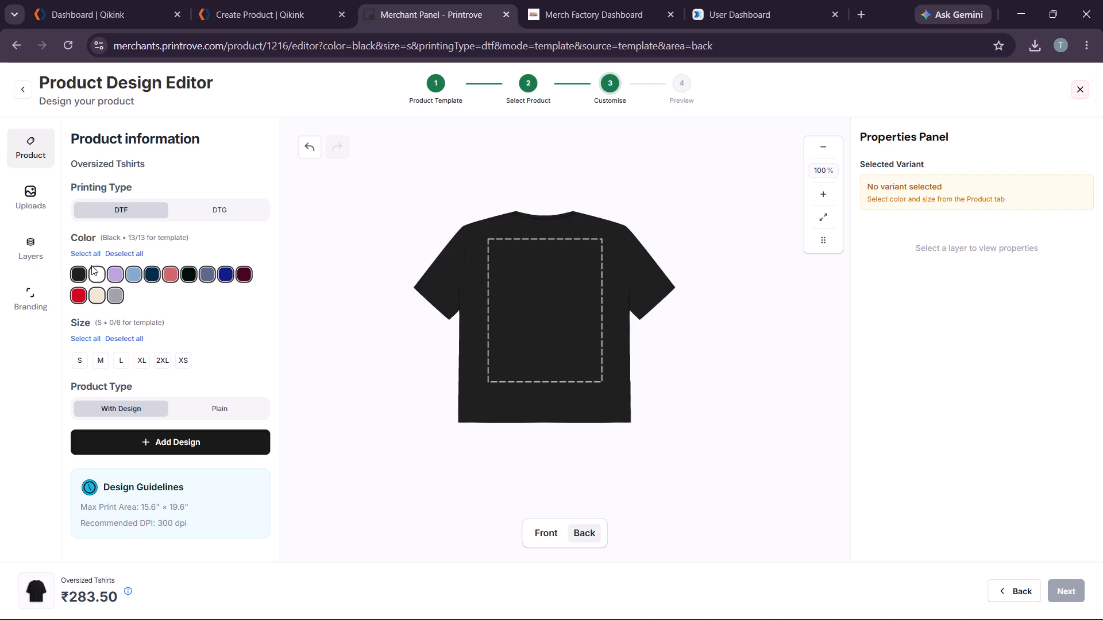
click(92, 265)
click(94, 274)
click(94, 274)
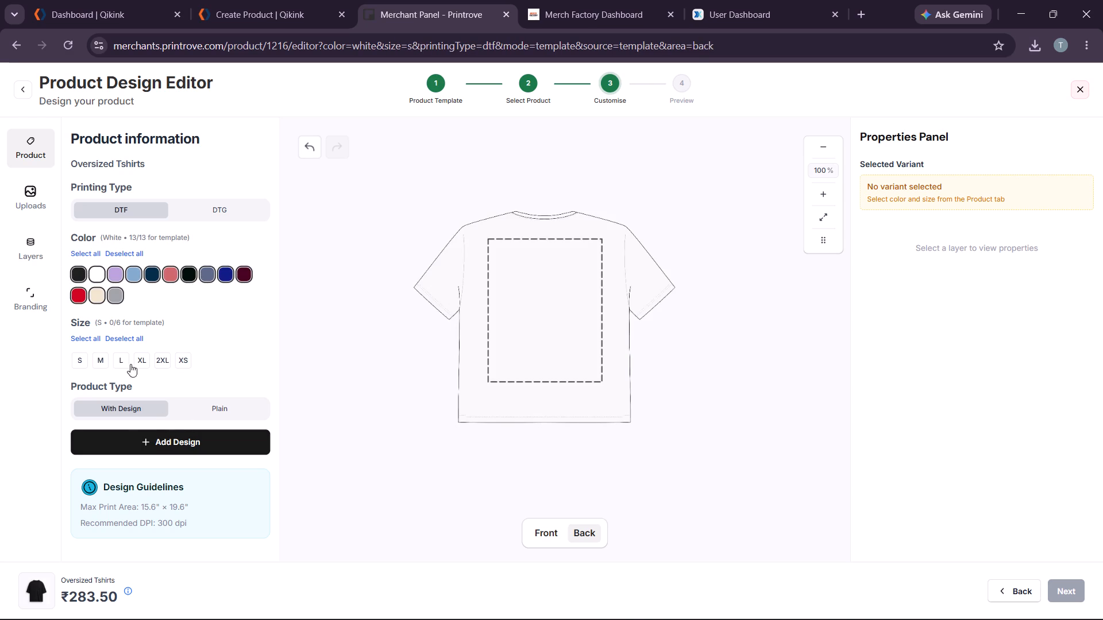
click(87, 340)
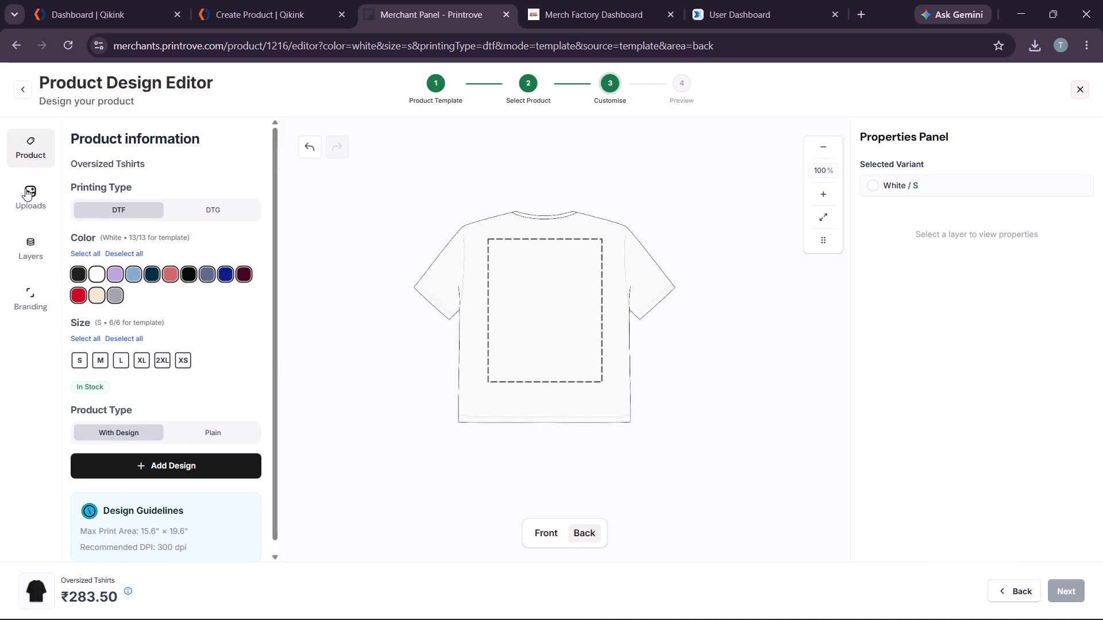
Upload the 0002B PNG from the T shirts folder on New Volume (E:) to the design library.
click(168, 471)
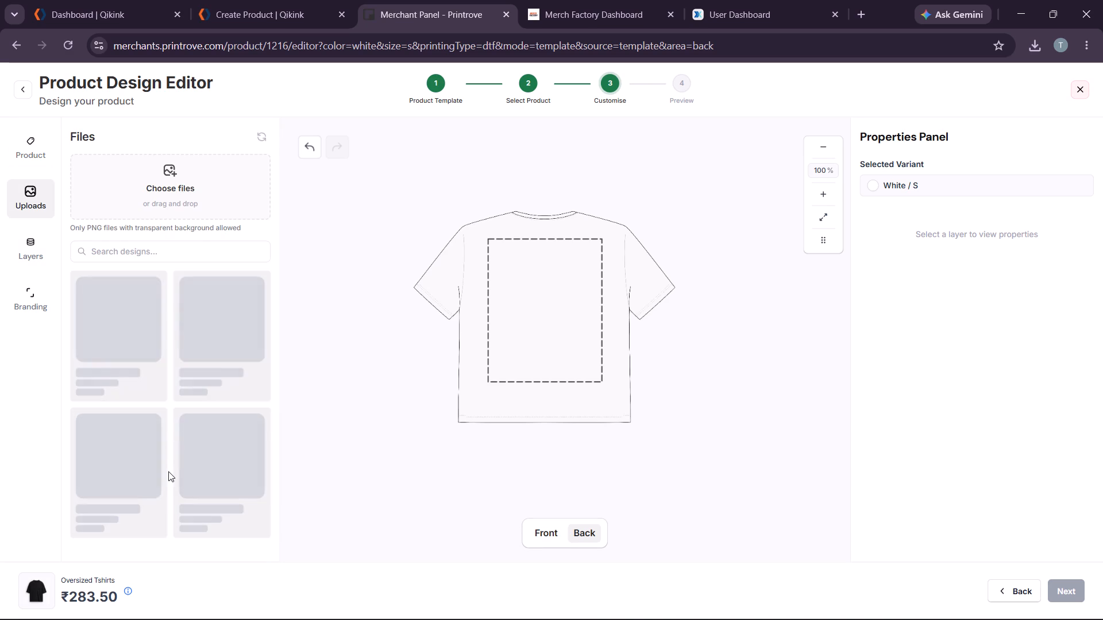
click(172, 192)
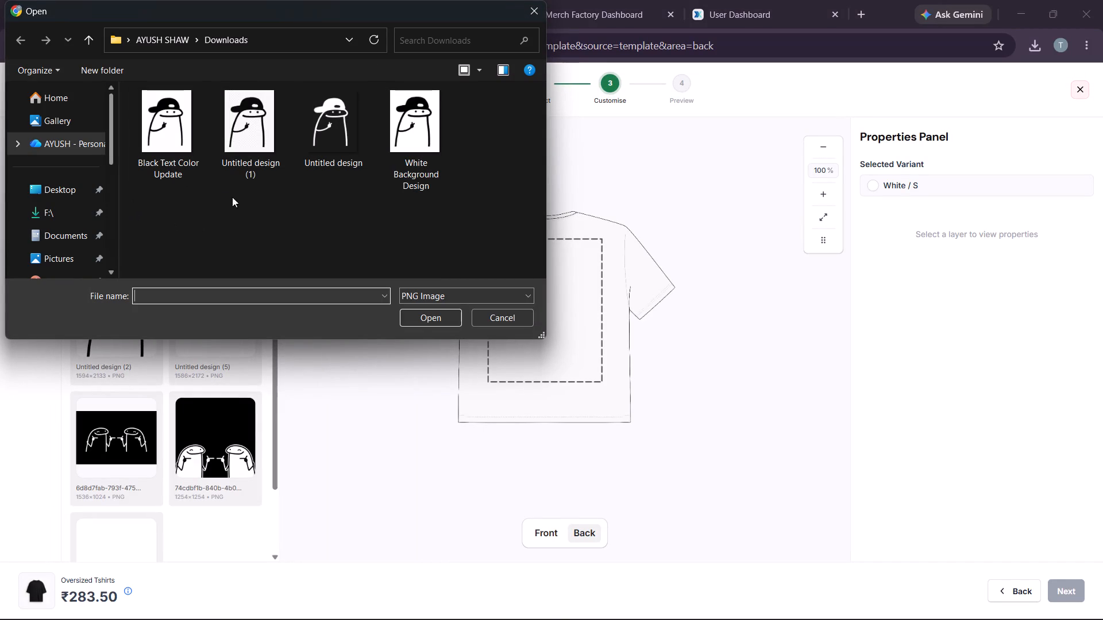
drag(182, 204, 431, 126)
right_click(354, 162)
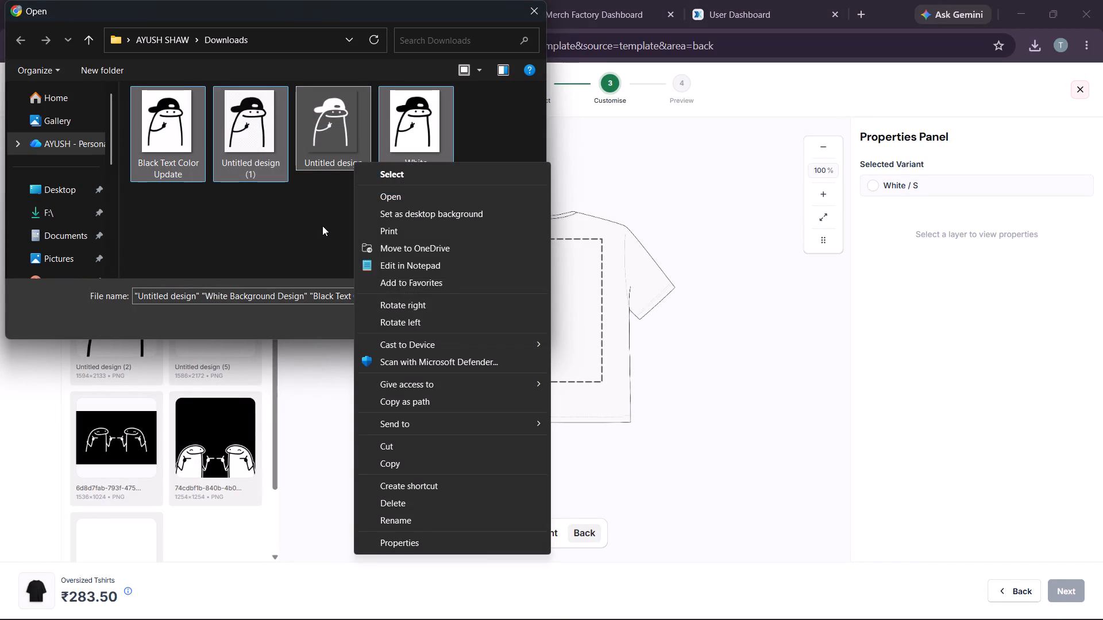
click(321, 226)
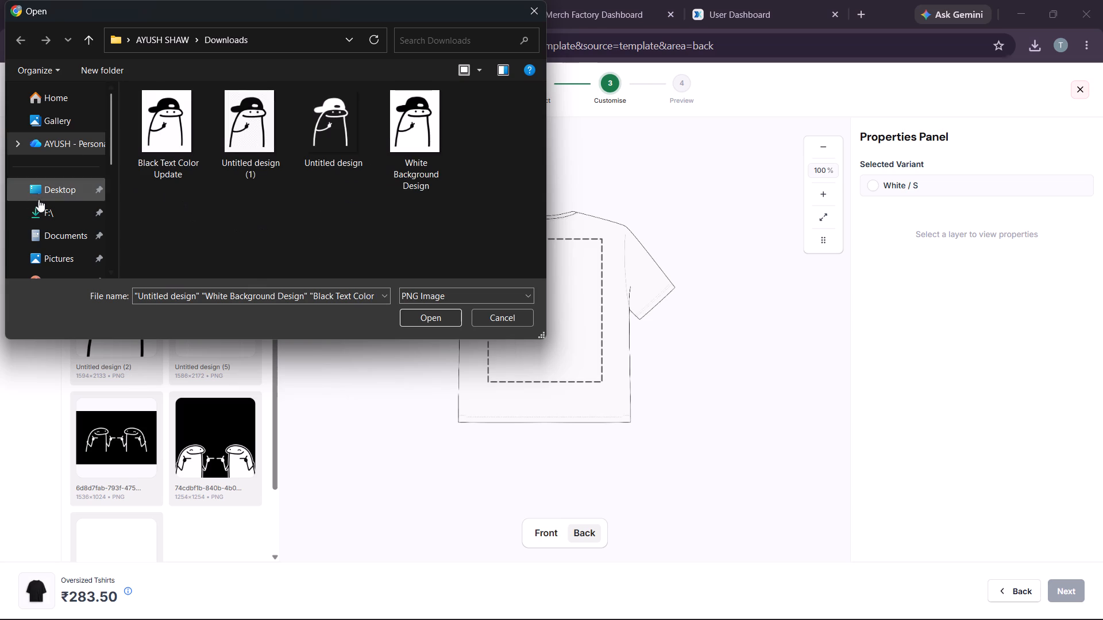
scroll(53, 247, down, 5)
click(74, 195)
click(74, 201)
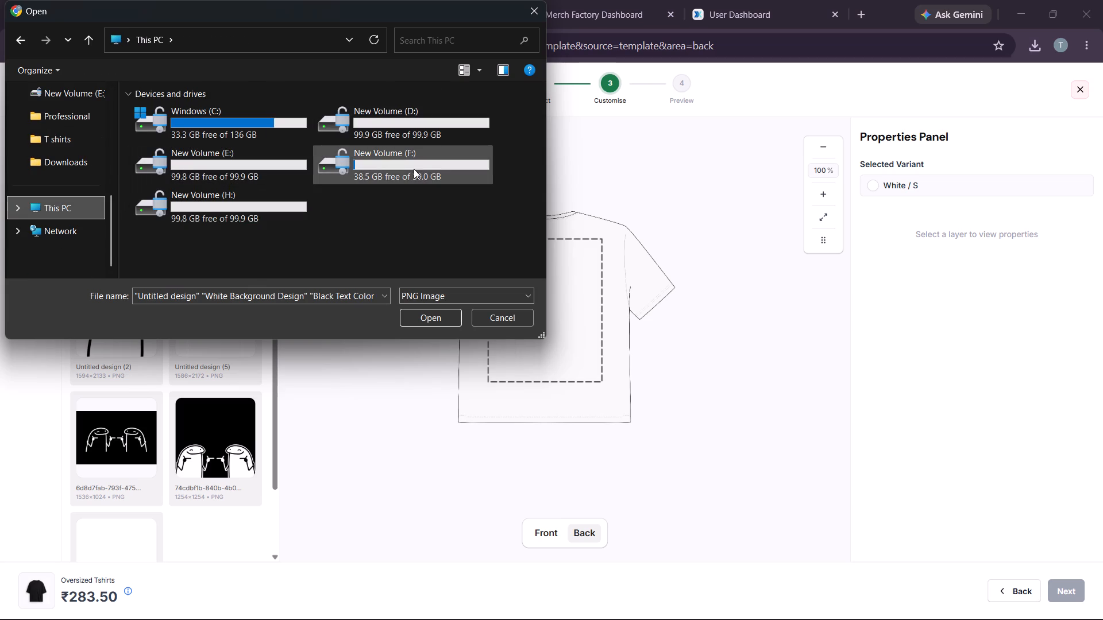
click(414, 169)
double_click(226, 163)
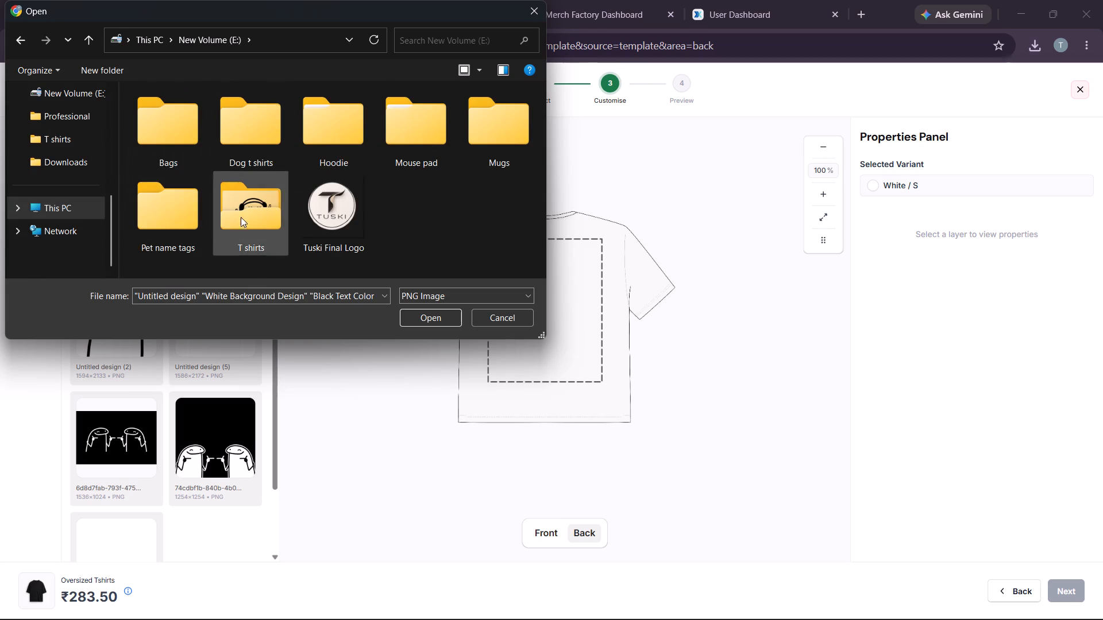
double_click(225, 227)
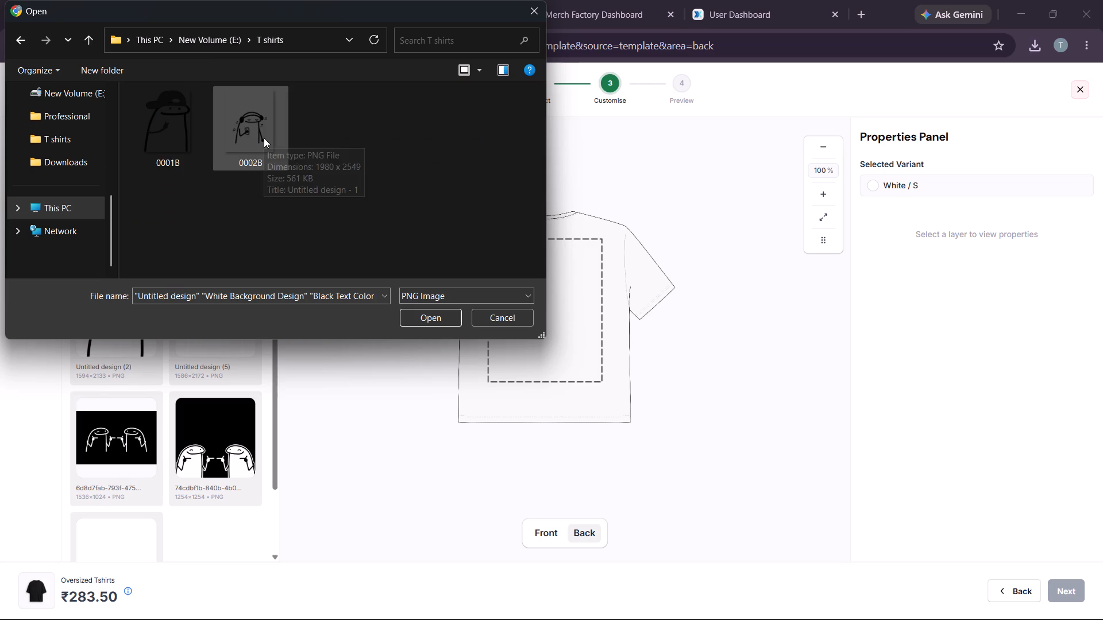
click(264, 138)
click(426, 317)
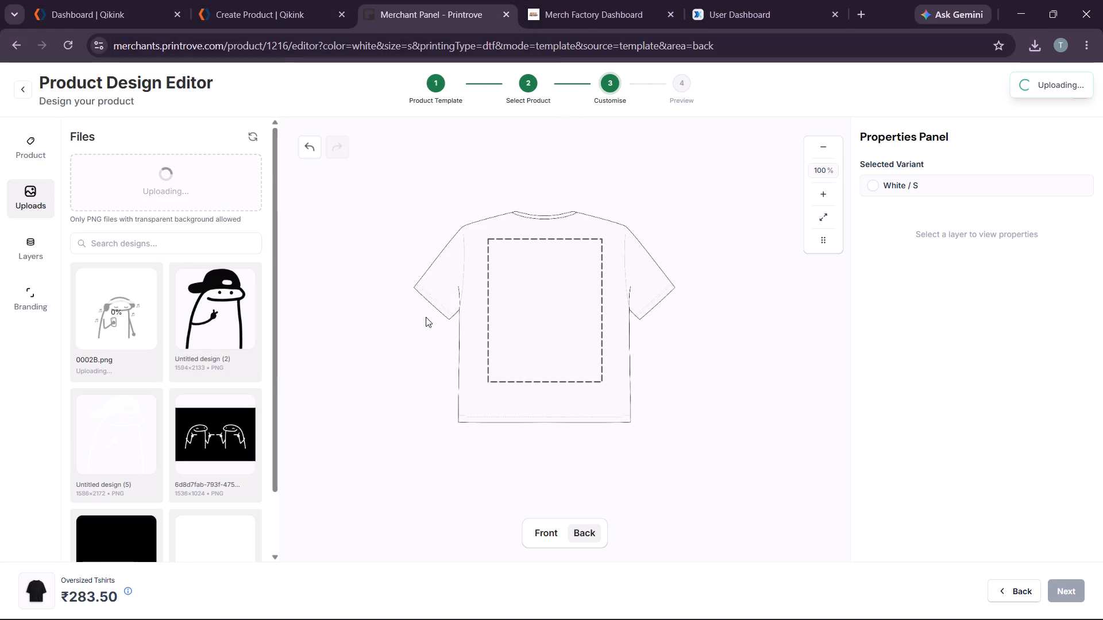
scroll(111, 398, up, 2)
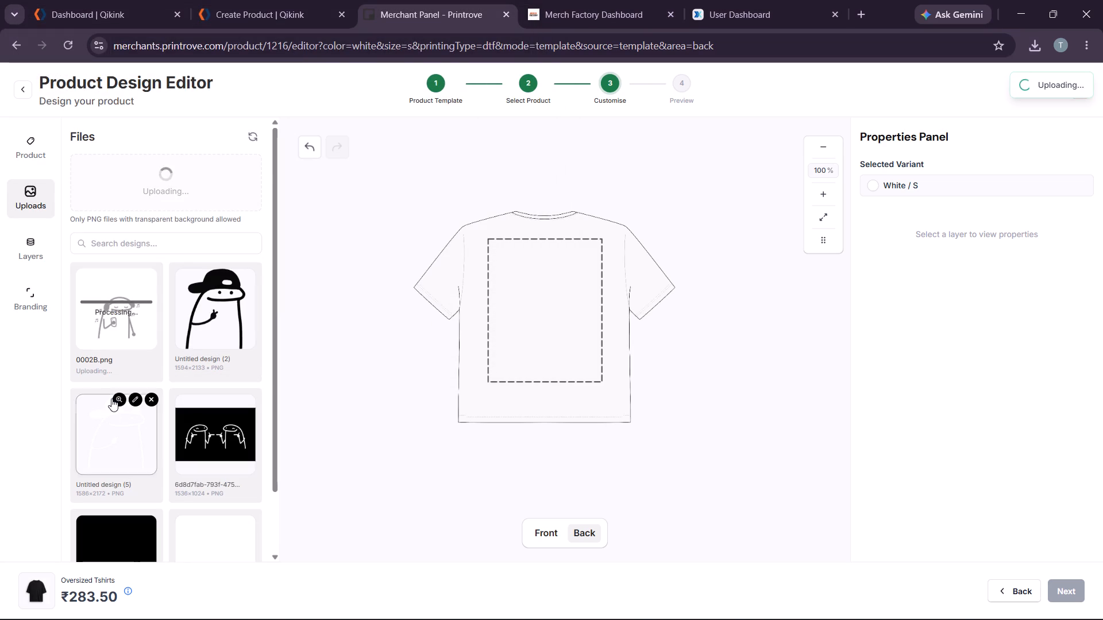
scroll(111, 398, up, 1)
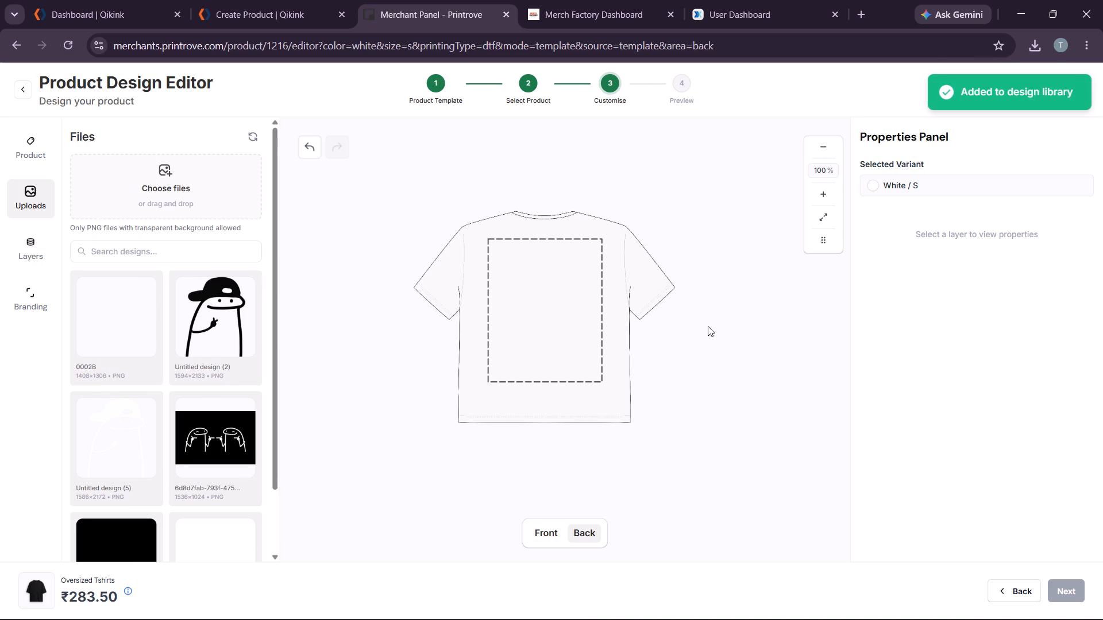
Place the uploaded 0002B headphones doodle on the shirt's back print area.
click(107, 327)
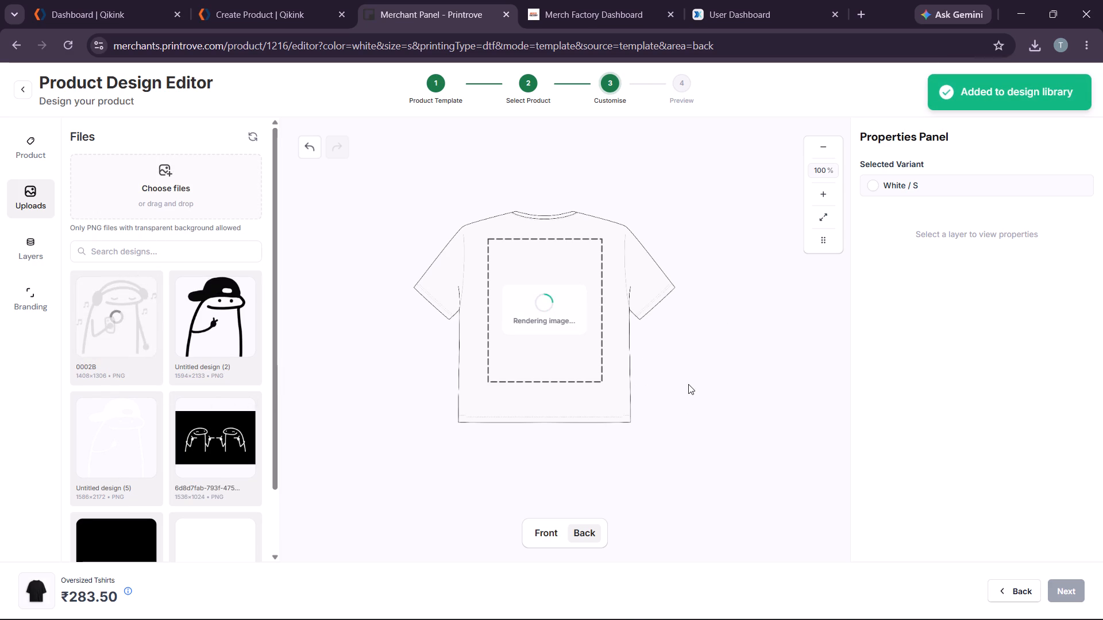
click(688, 384)
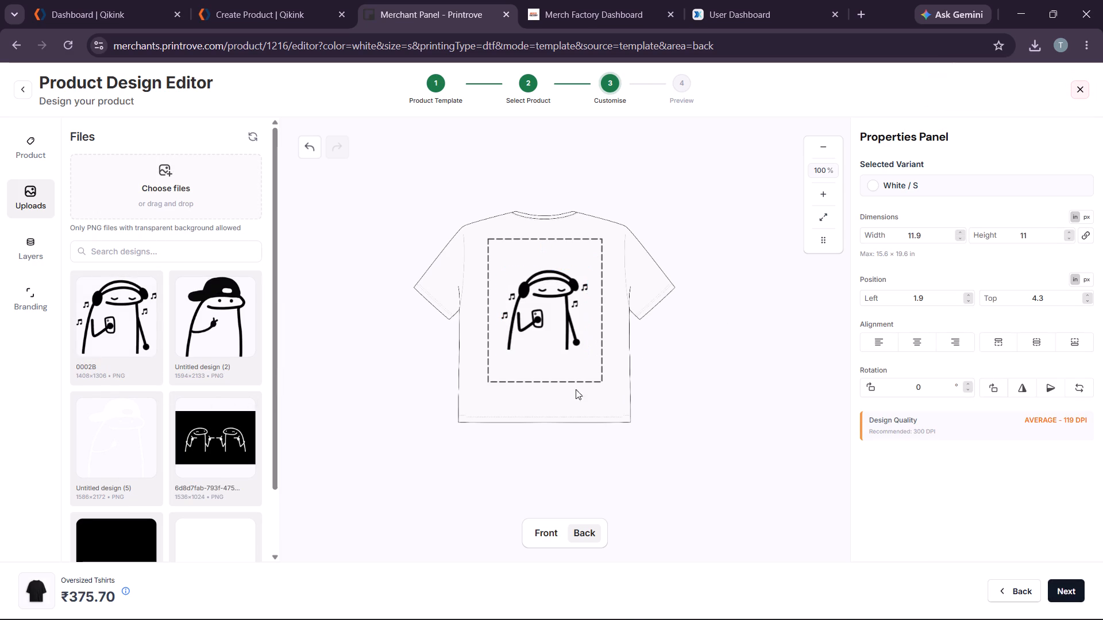
Resize the headphones doodle to about 12.9 × 12 in, positioned about 1.3 in from the print area's left and 3.8 in from its top.
click(554, 329)
click(600, 350)
click(562, 316)
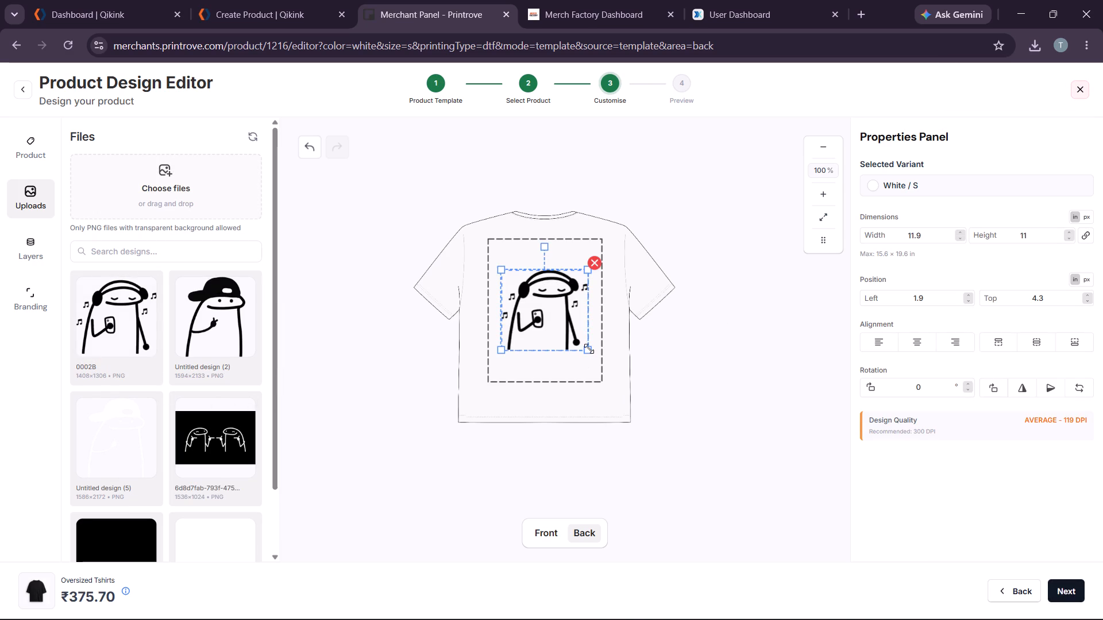
click(589, 348)
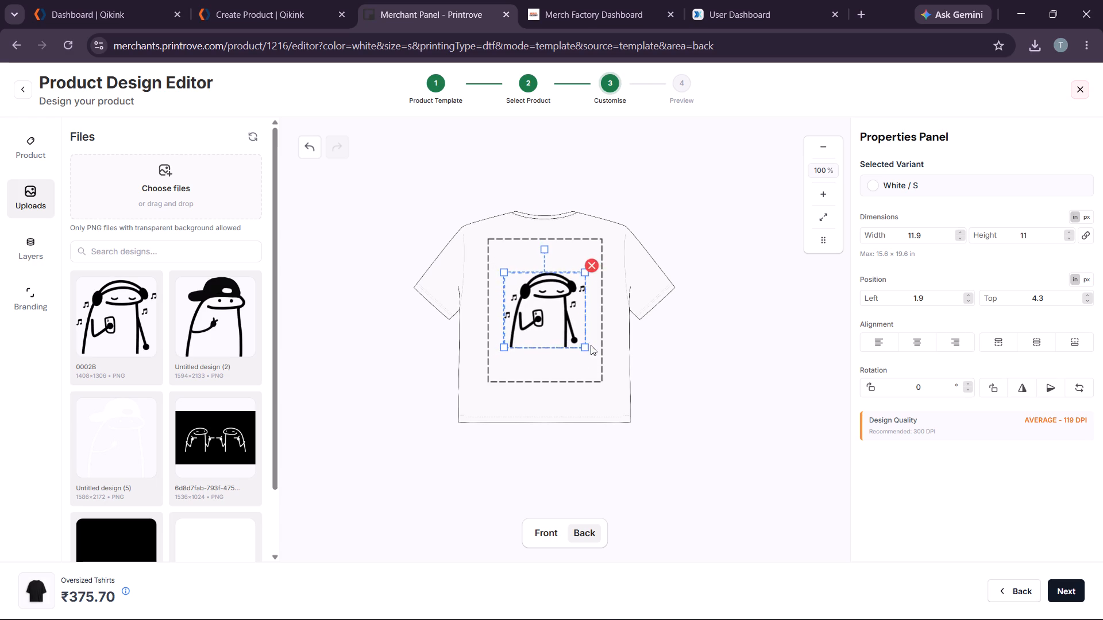
click(651, 346)
click(570, 317)
drag(553, 317, 555, 311)
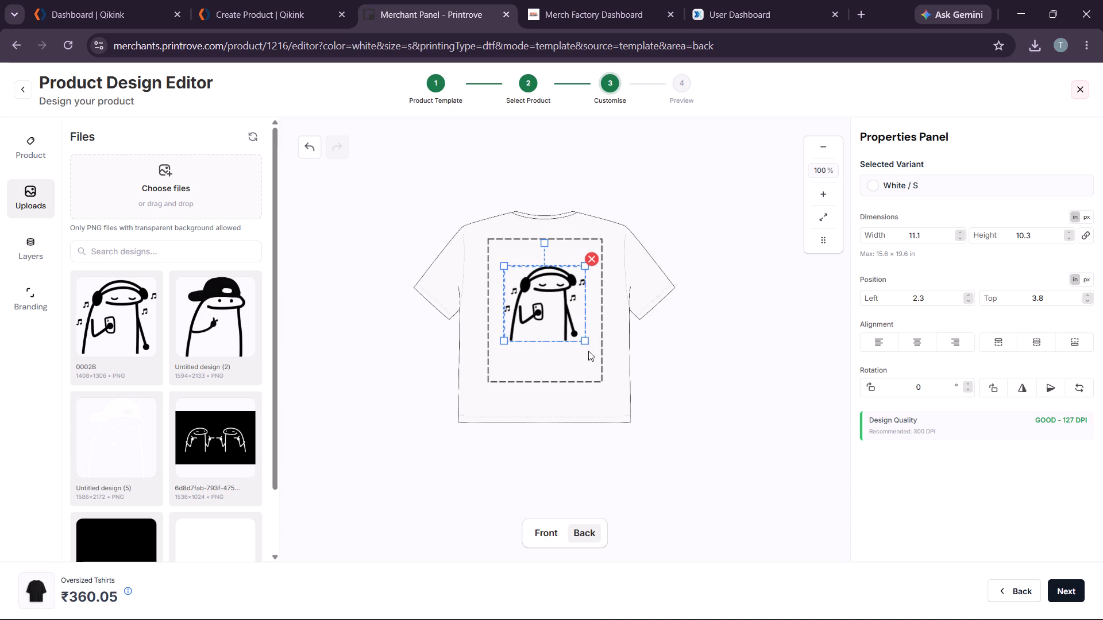
drag(586, 343, 596, 353)
drag(542, 325, 545, 332)
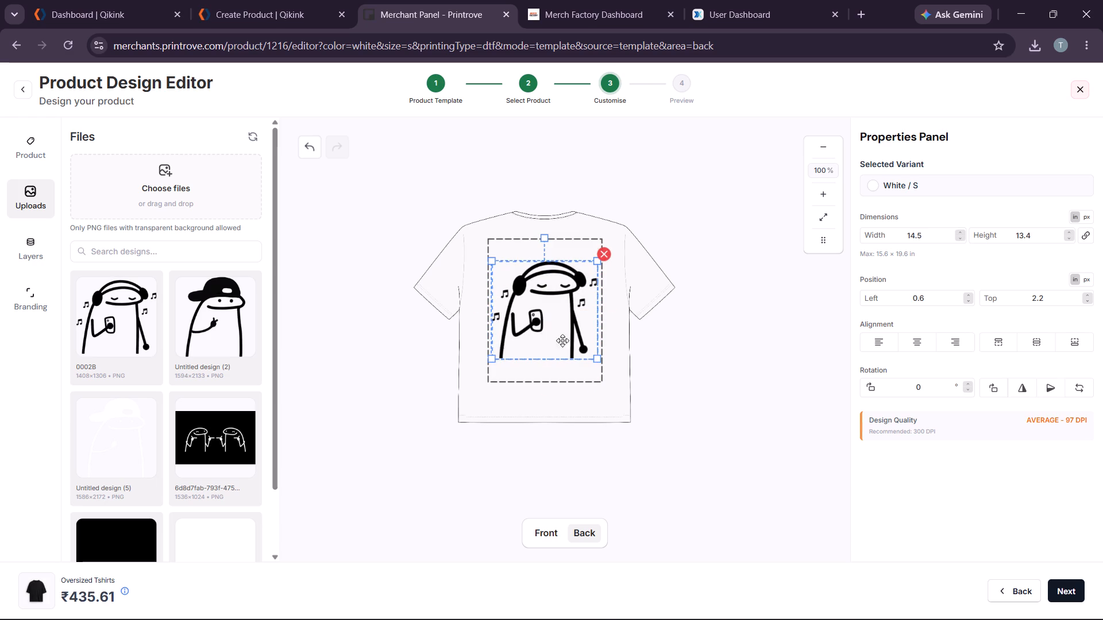
drag(596, 362, 589, 356)
click(631, 339)
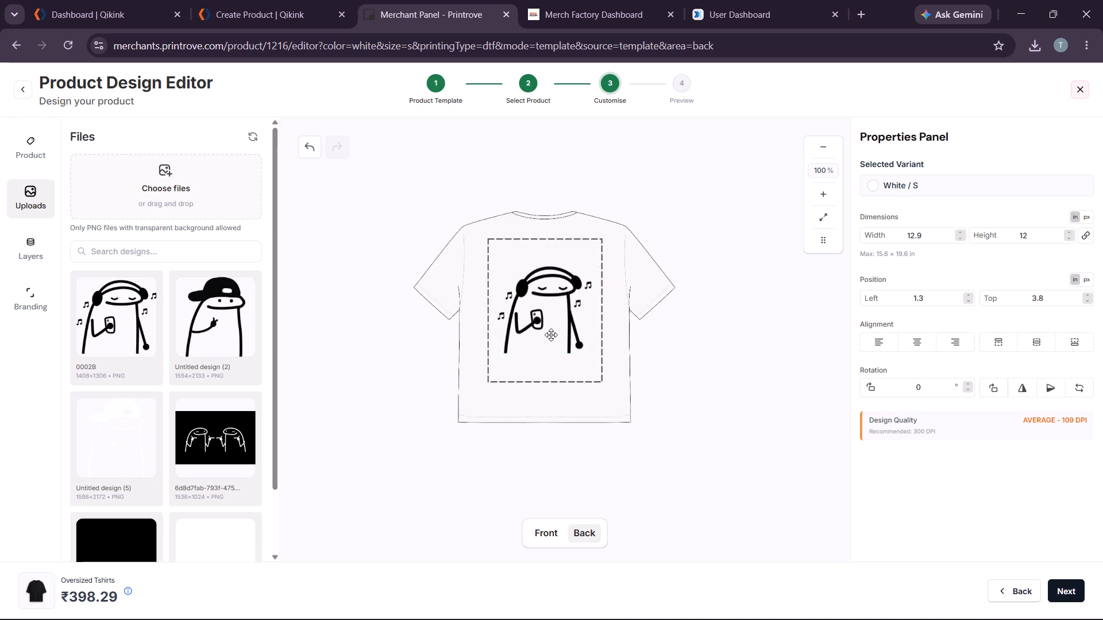
click(545, 330)
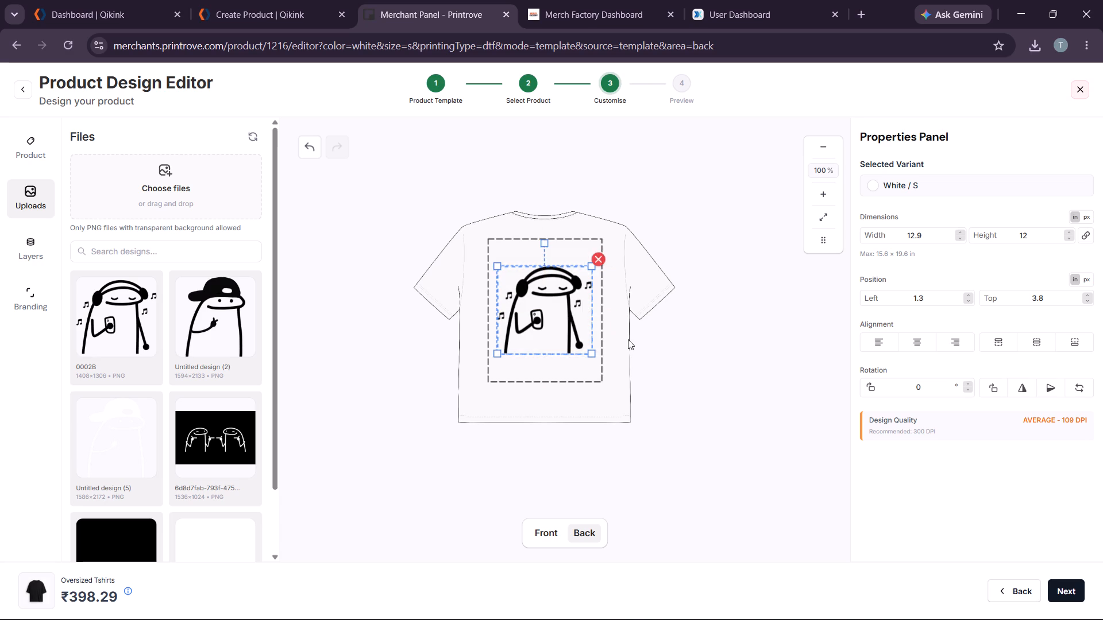
click(630, 339)
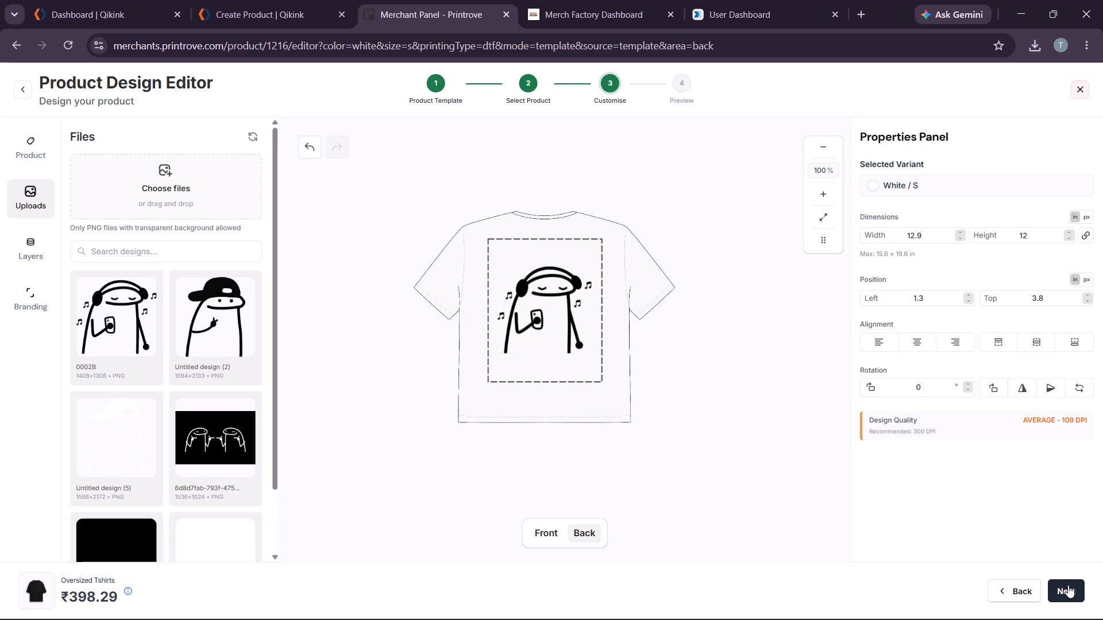
Proceed to the mockup preview and include the Flat 2 mockup alongside the flat front and flat back.
click(1068, 585)
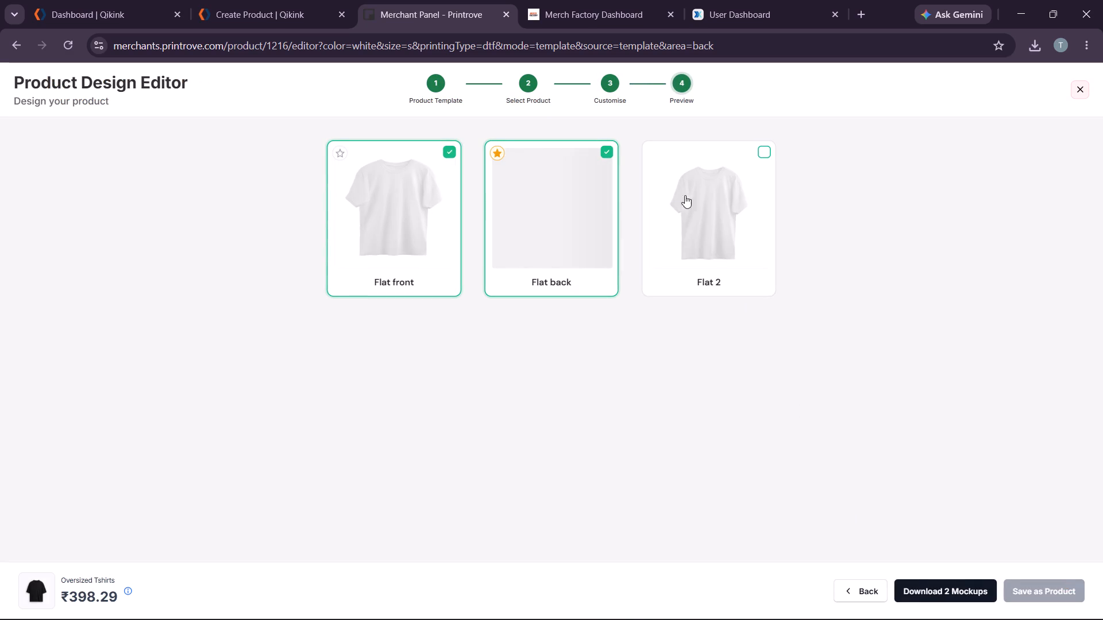
click(765, 153)
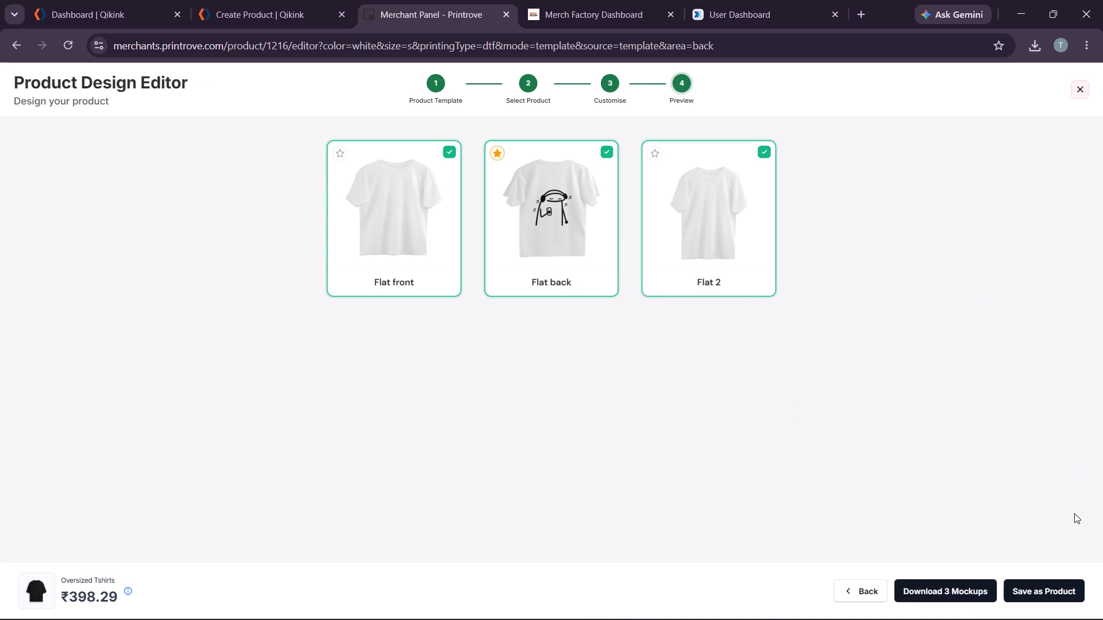
Start saving the design as a product and name it Oversized T shirt 0003, without assigning a collection.
click(1055, 584)
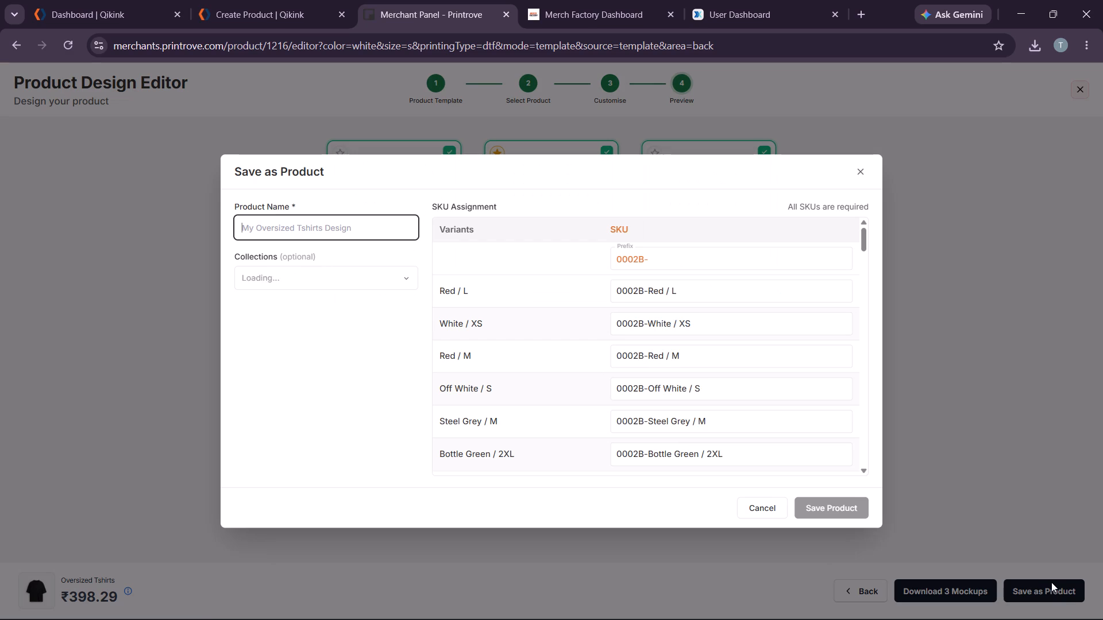
click(351, 280)
click(371, 278)
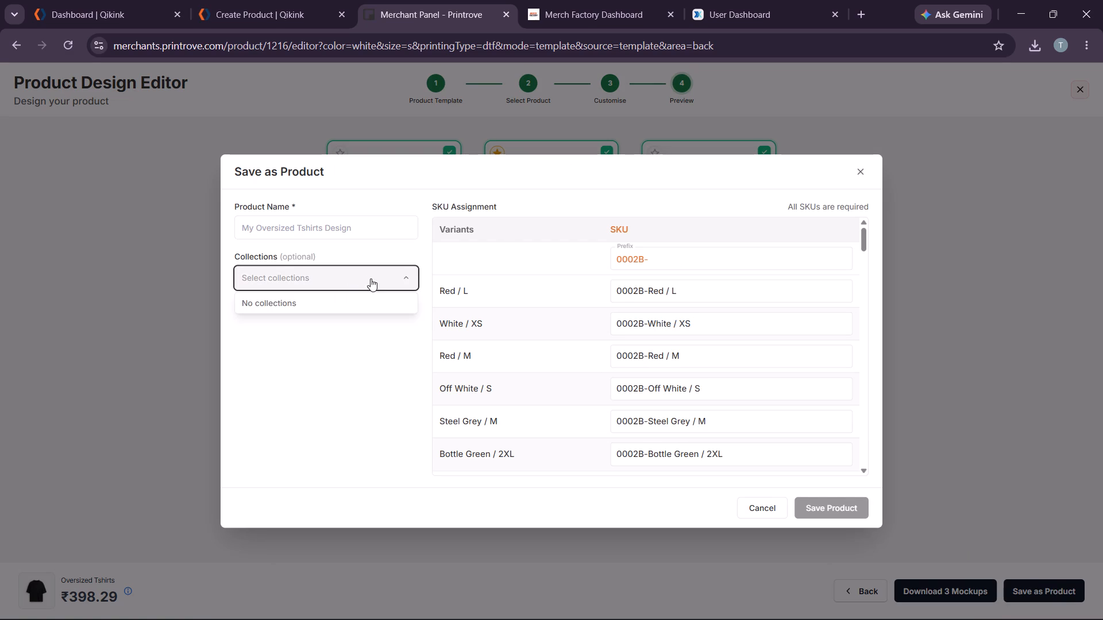
click(367, 233)
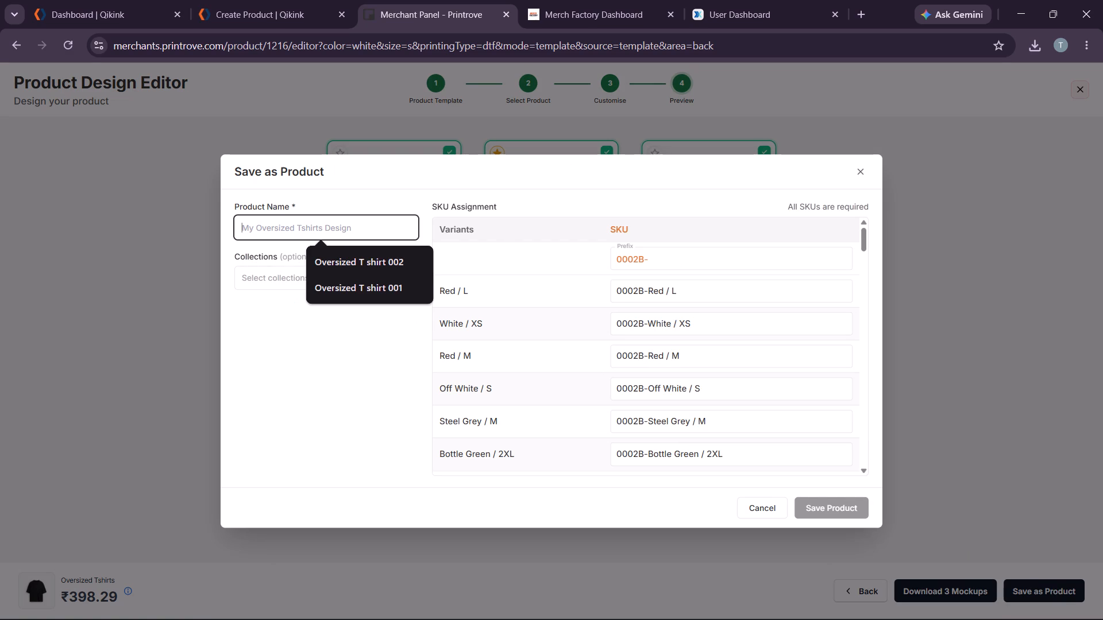
text(Ovw)
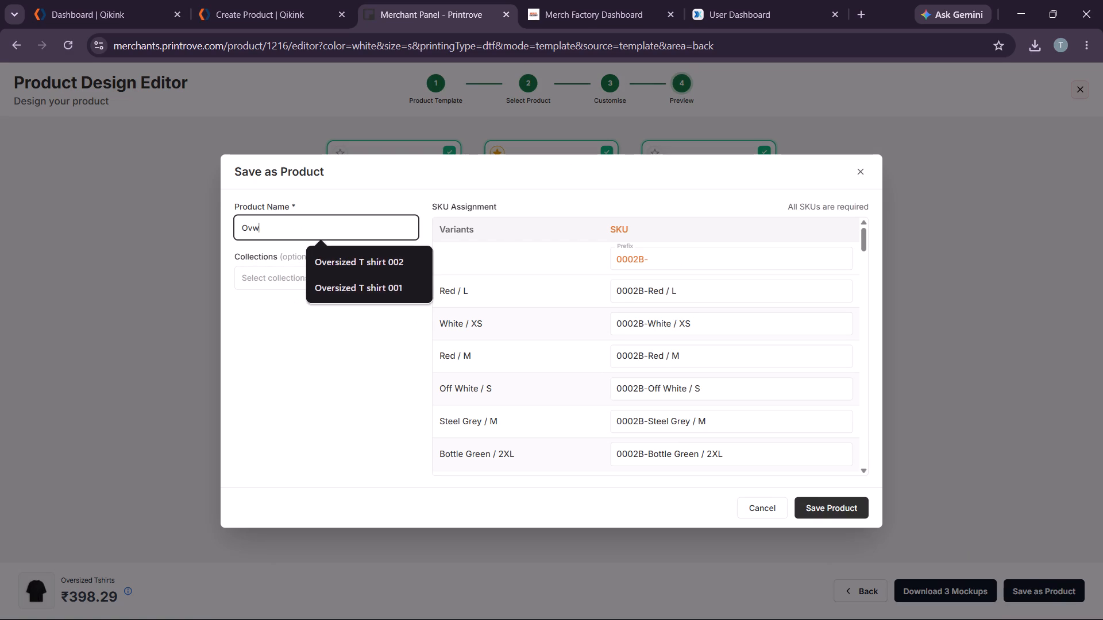
key(BackSpace)
click(374, 255)
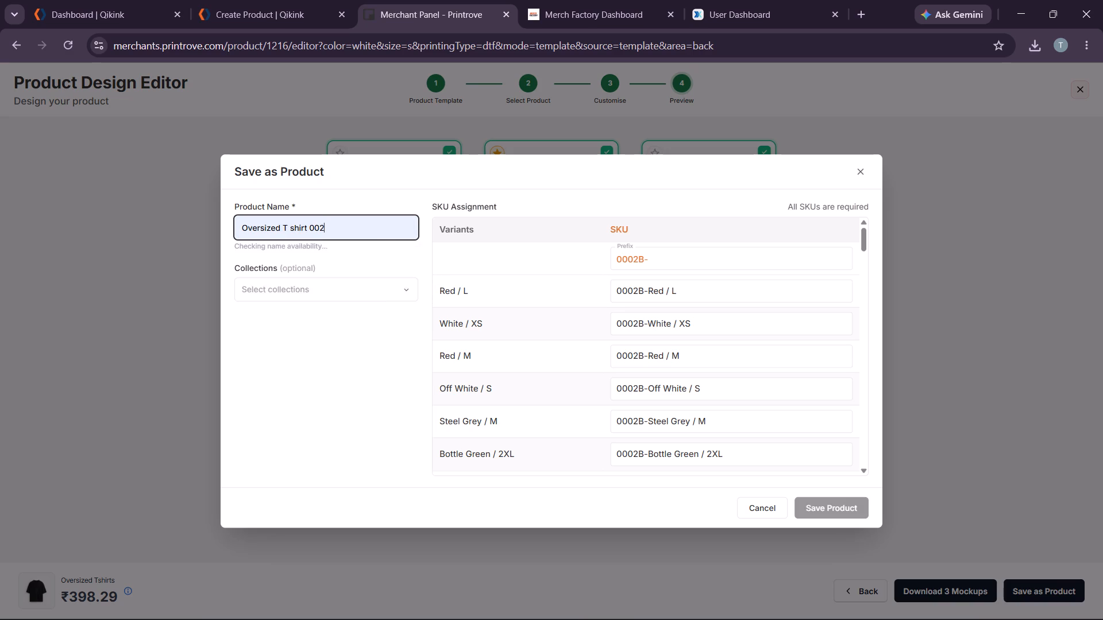
click(361, 228)
key(BackSpace)
key(0)
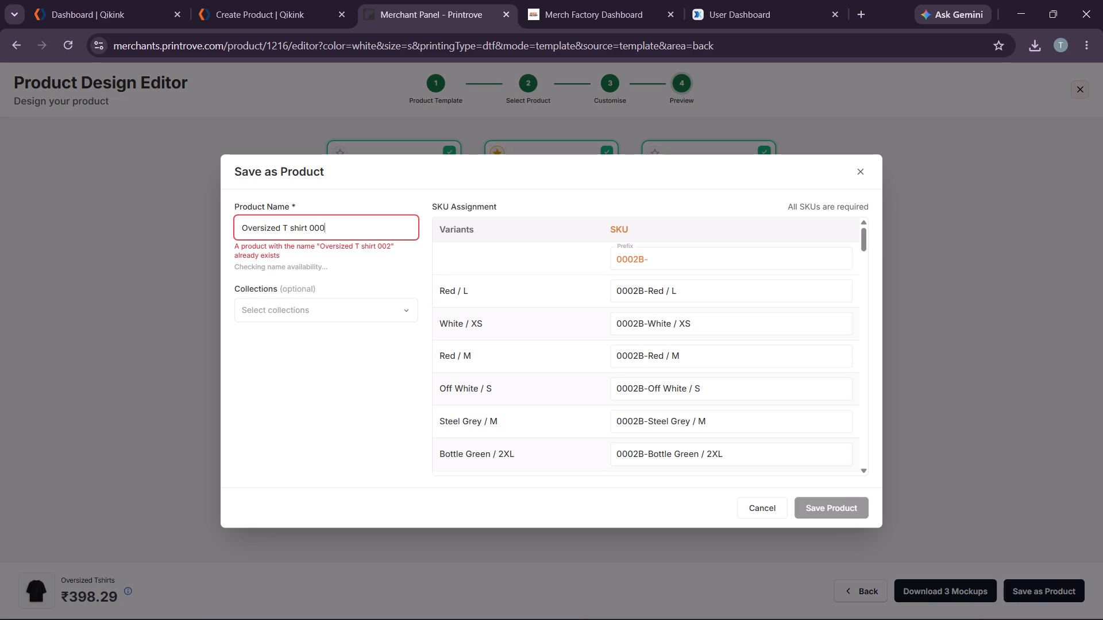
key(3)
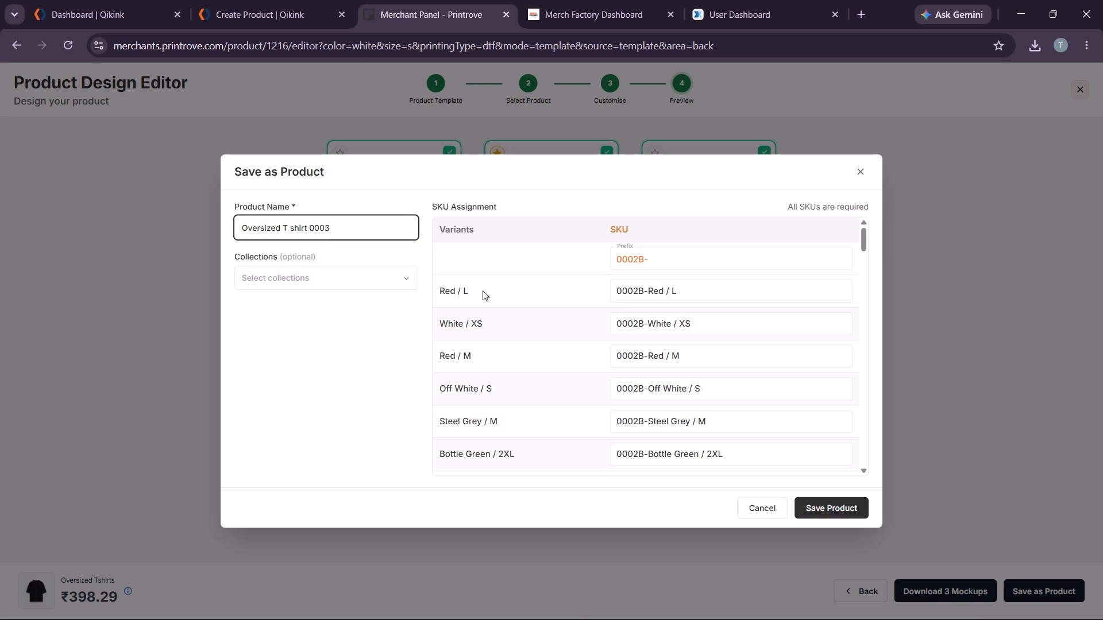
click(412, 268)
click(412, 268)
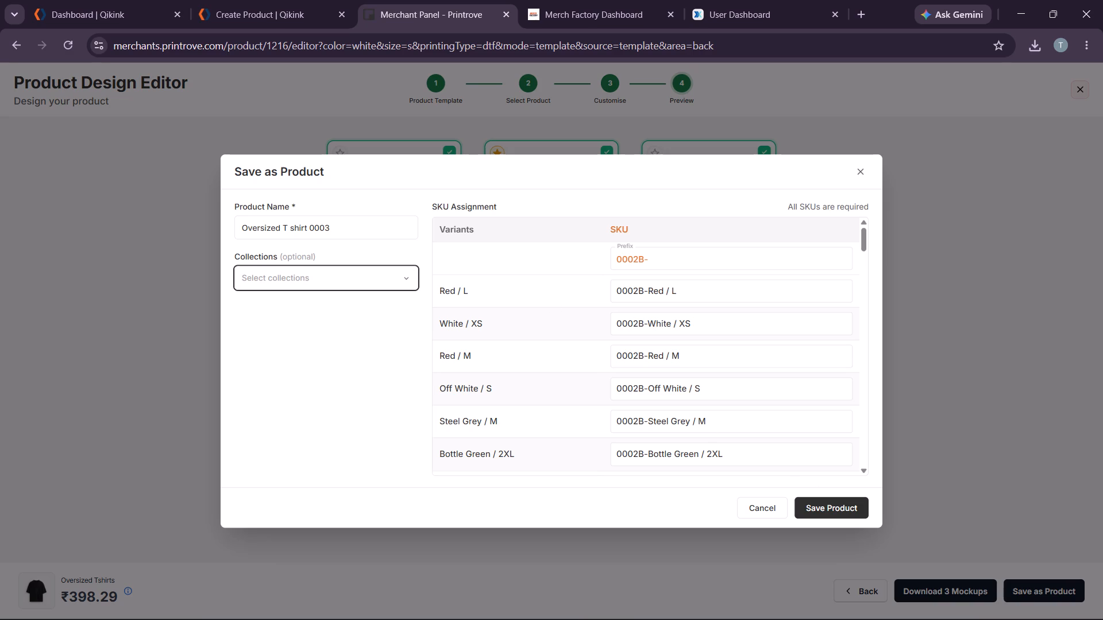
Save the product with 0002B- as the SKU prefix for all variants.
click(643, 388)
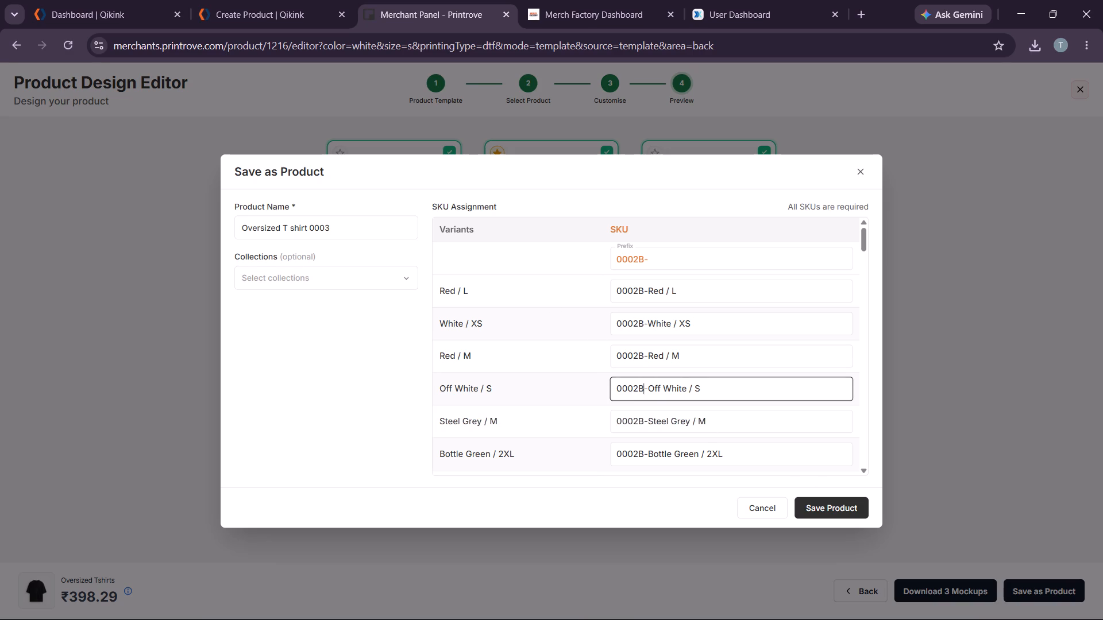
click(657, 261)
click(636, 263)
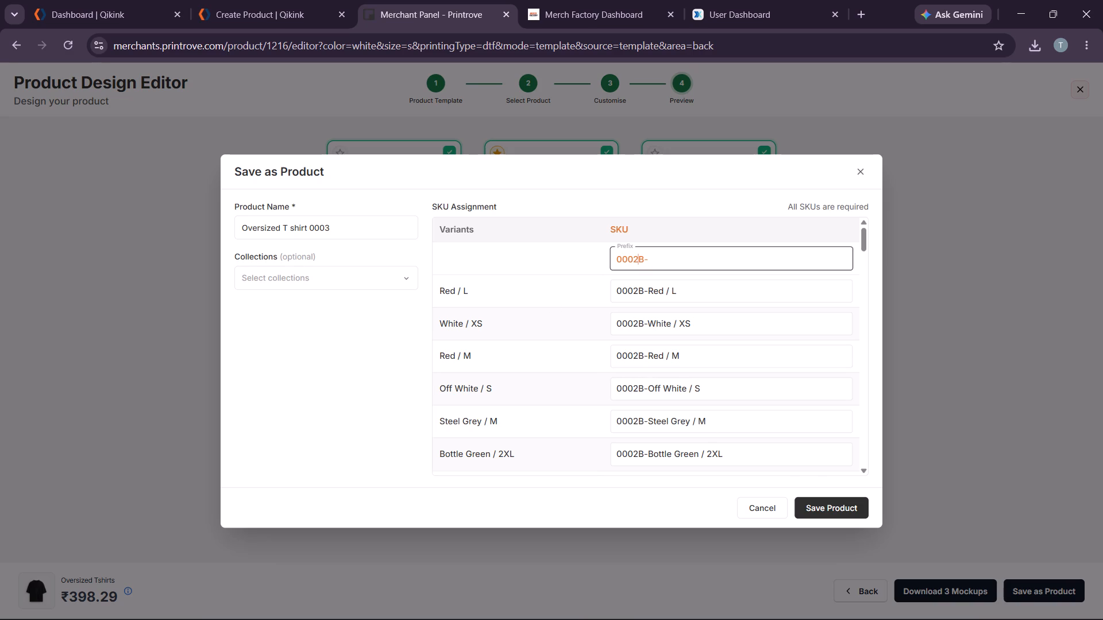
key(BackSpace)
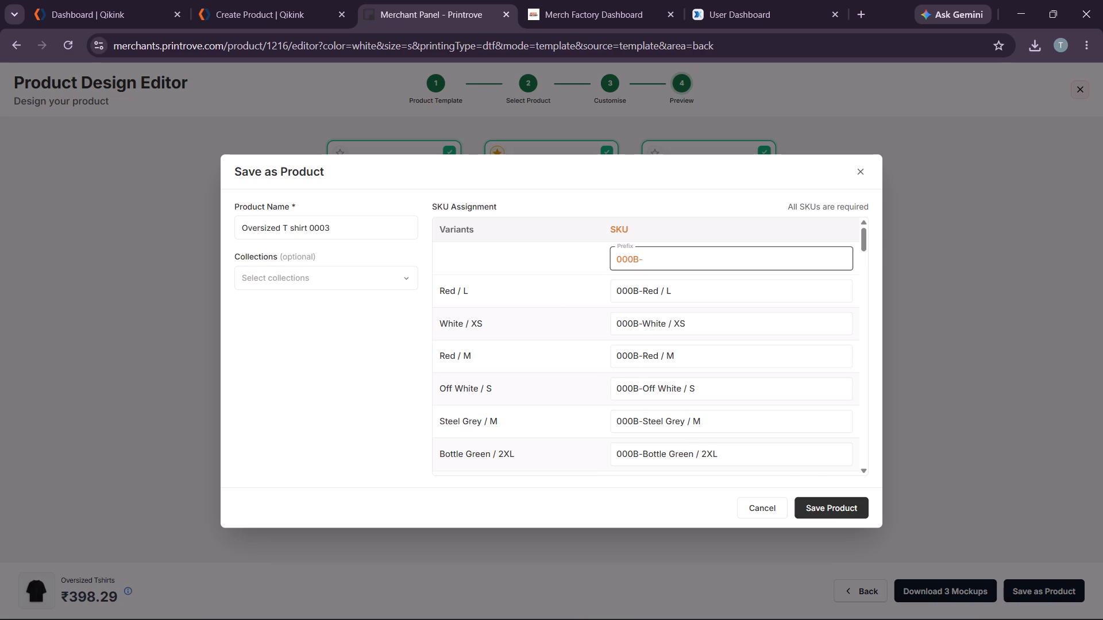
key(2)
click(822, 505)
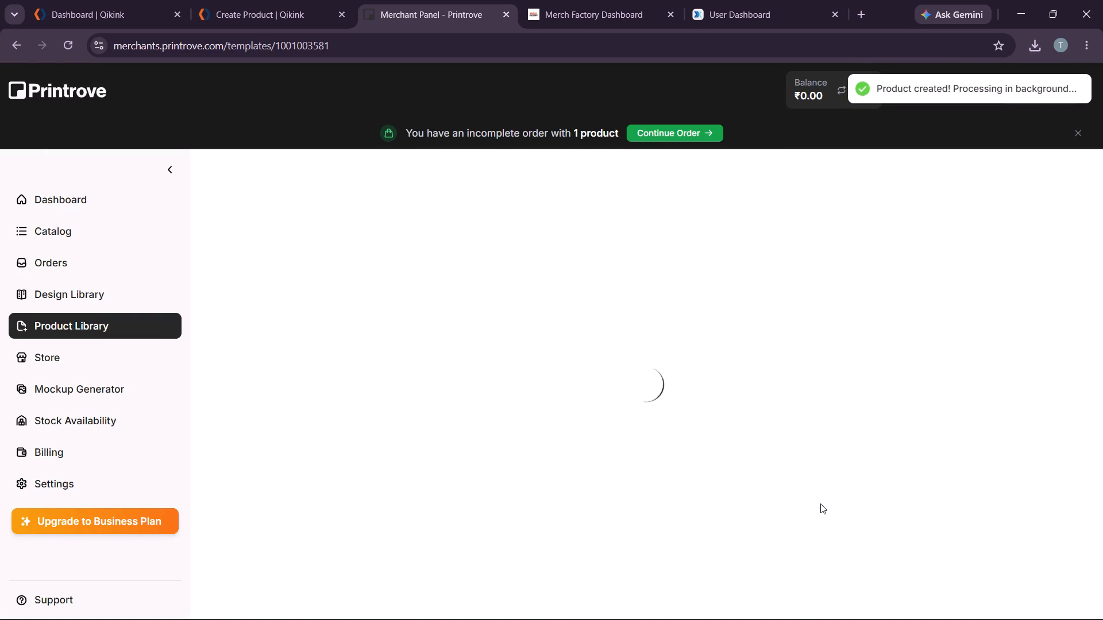
Open the Oversized Tshirts product in the Mockup Generator.
scroll(536, 392, down, 3)
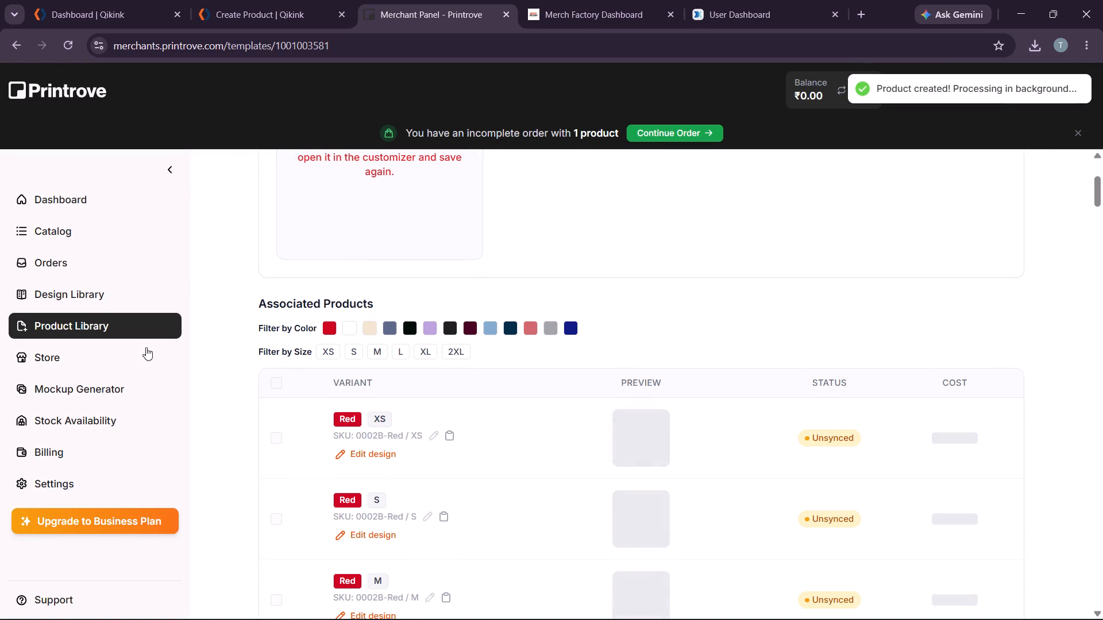
click(61, 391)
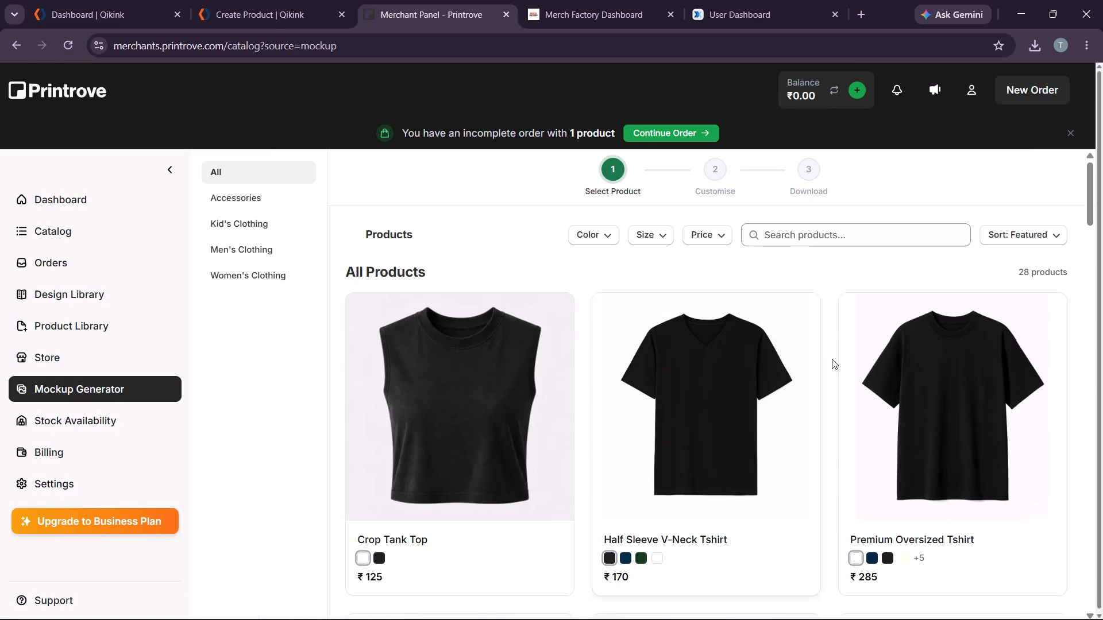
scroll(711, 431, down, 2)
scroll(504, 559, down, 1)
scroll(588, 471, down, 5)
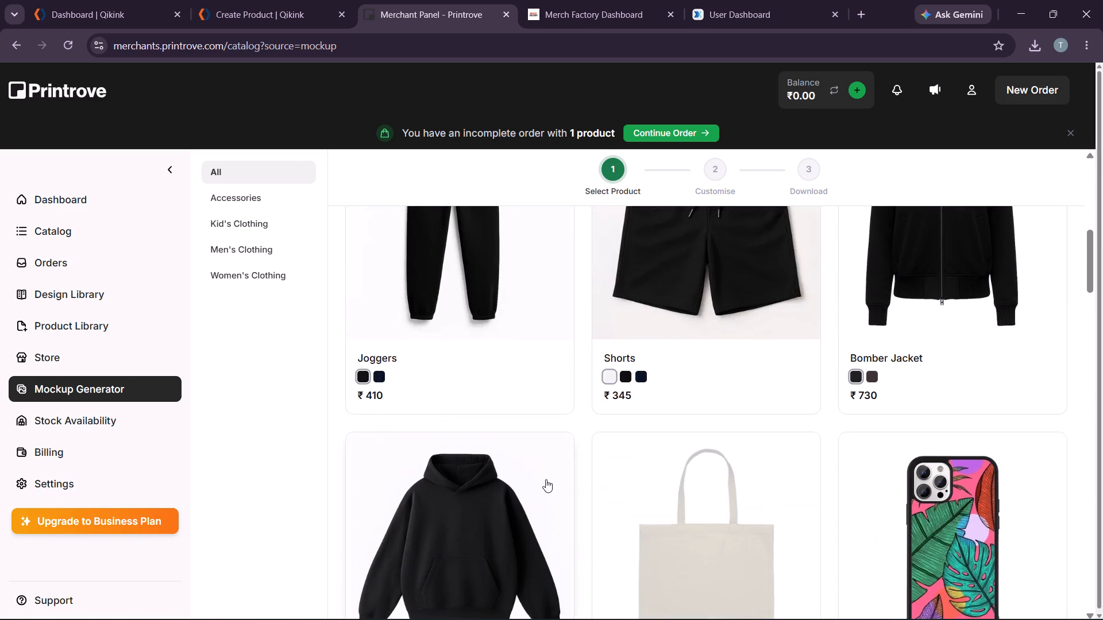
scroll(546, 479, down, 5)
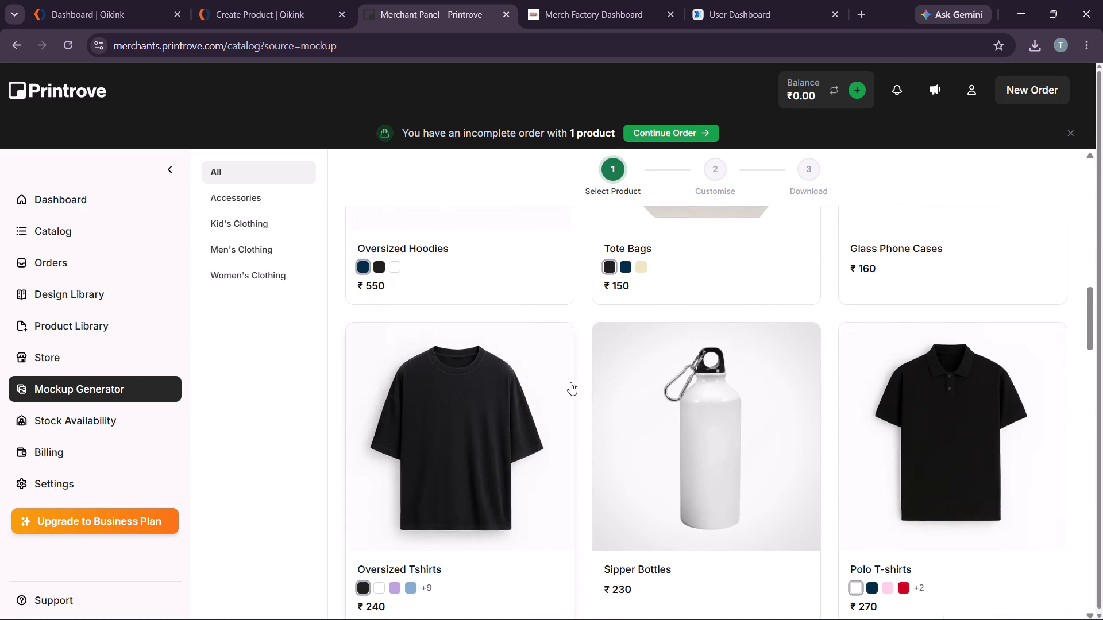
double_click(450, 440)
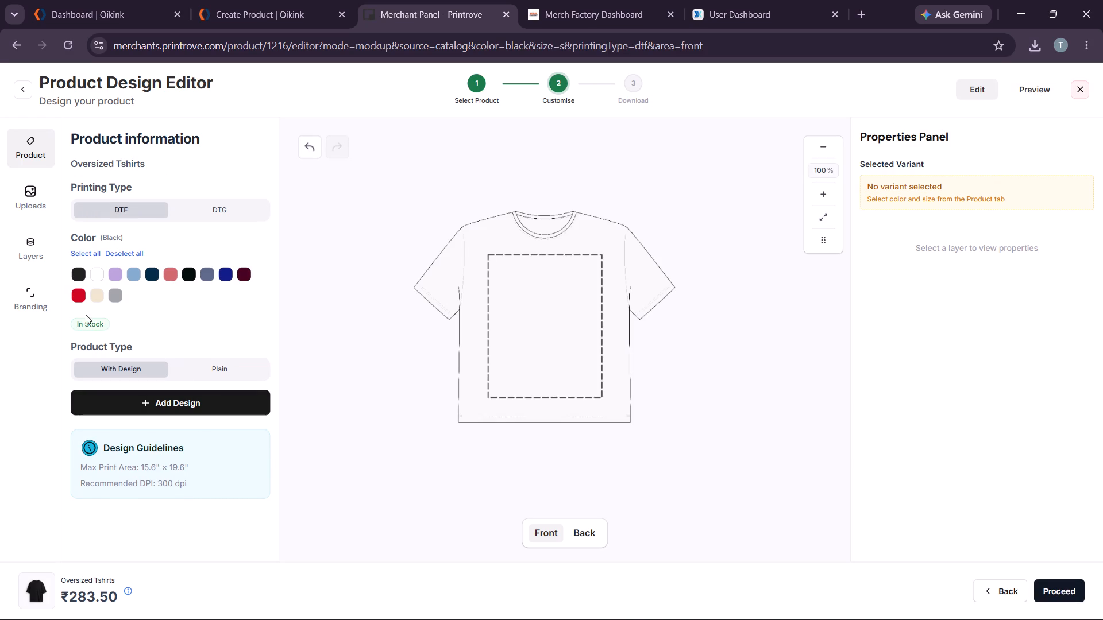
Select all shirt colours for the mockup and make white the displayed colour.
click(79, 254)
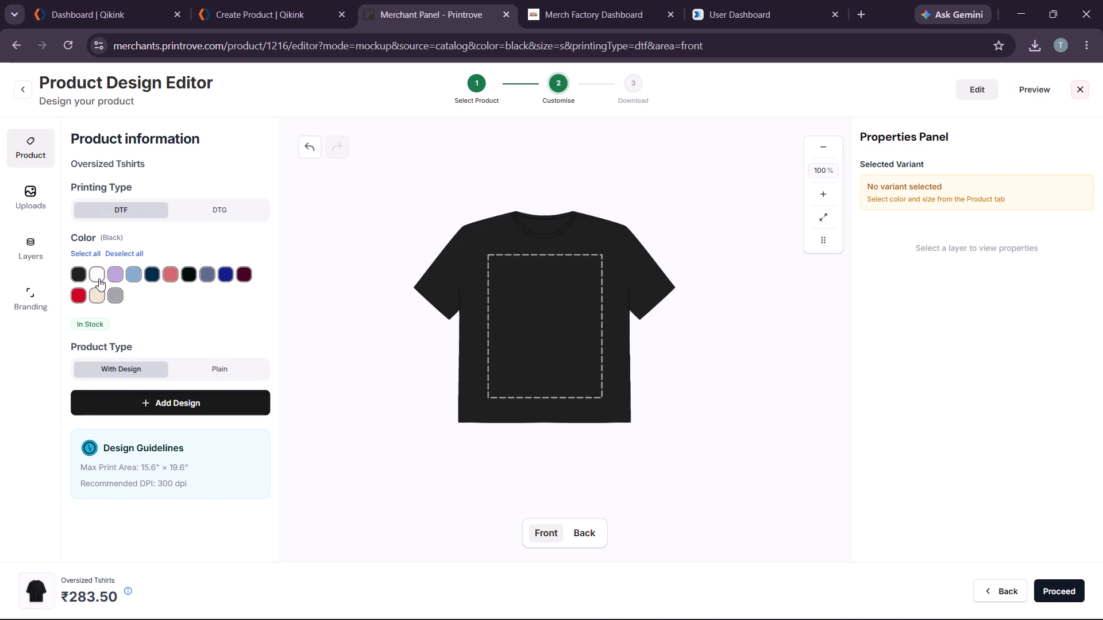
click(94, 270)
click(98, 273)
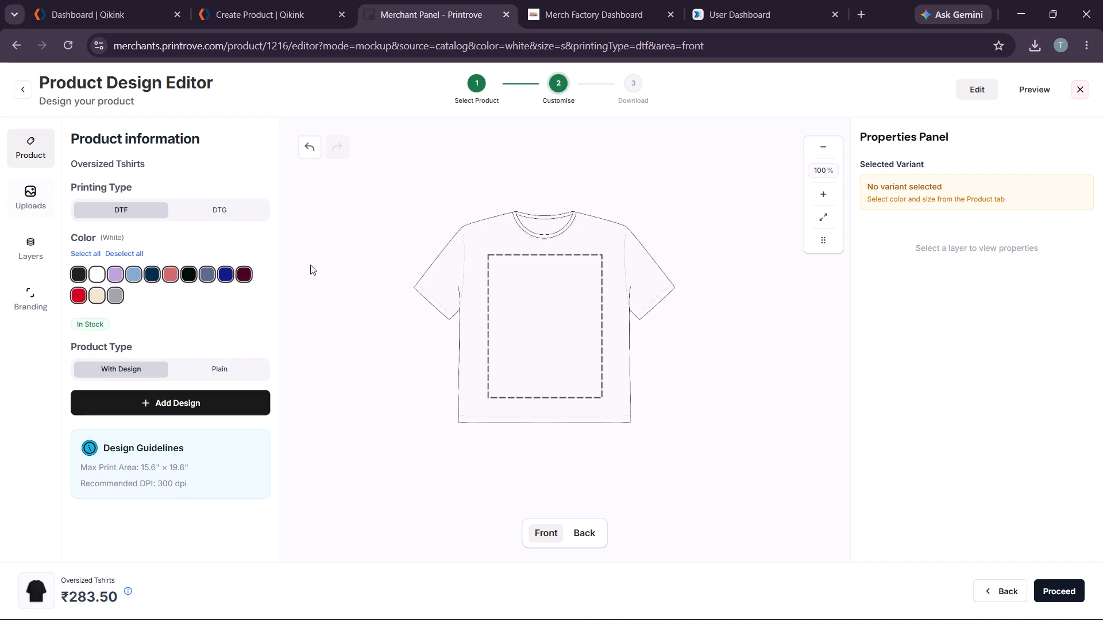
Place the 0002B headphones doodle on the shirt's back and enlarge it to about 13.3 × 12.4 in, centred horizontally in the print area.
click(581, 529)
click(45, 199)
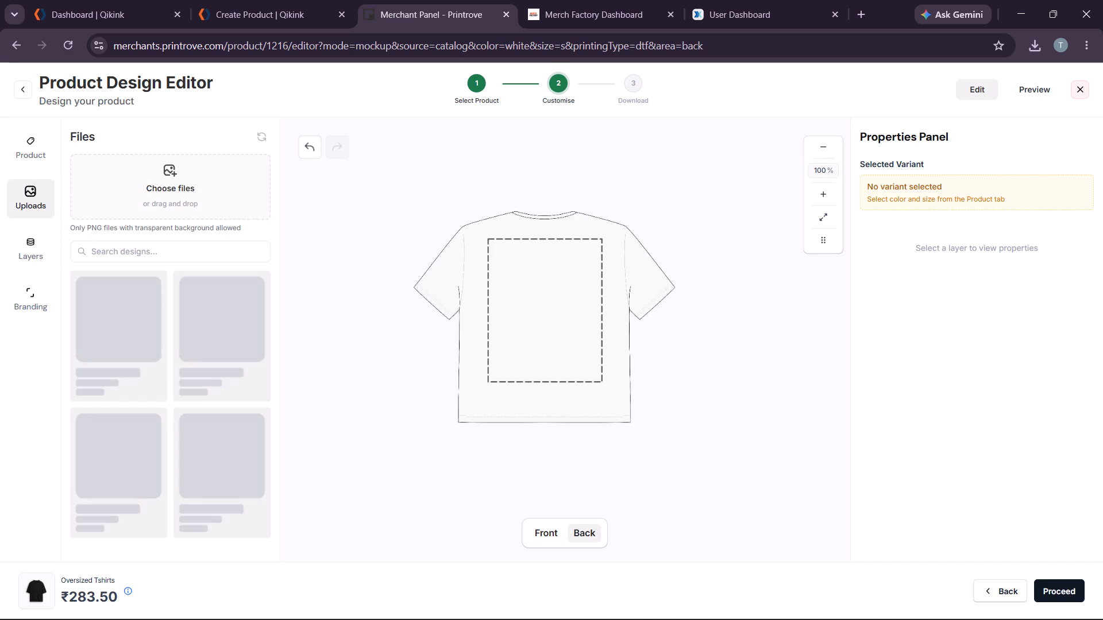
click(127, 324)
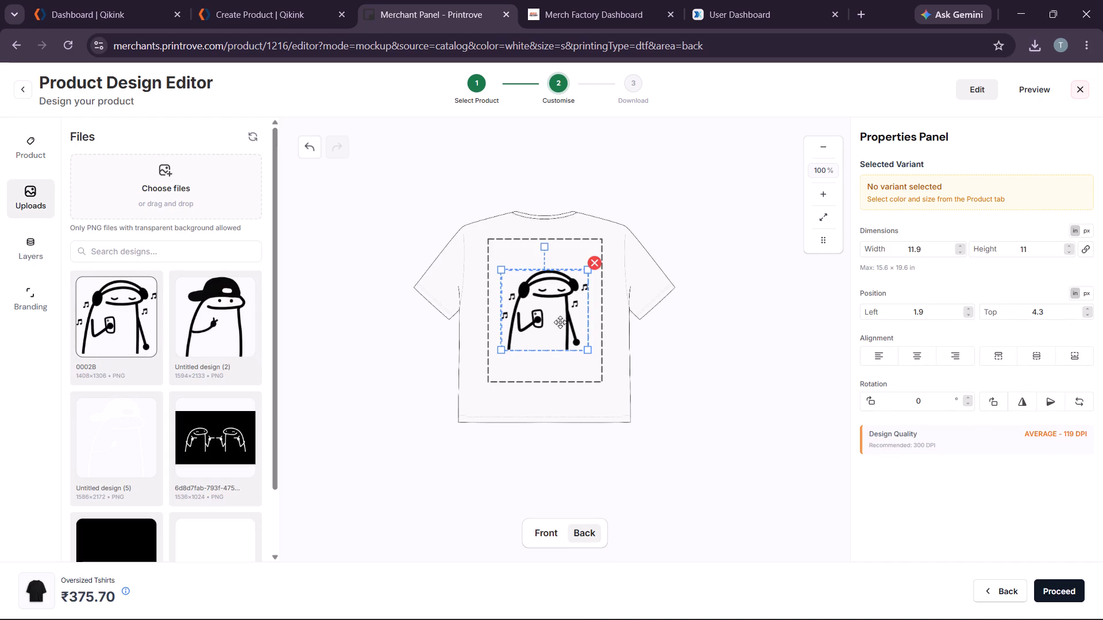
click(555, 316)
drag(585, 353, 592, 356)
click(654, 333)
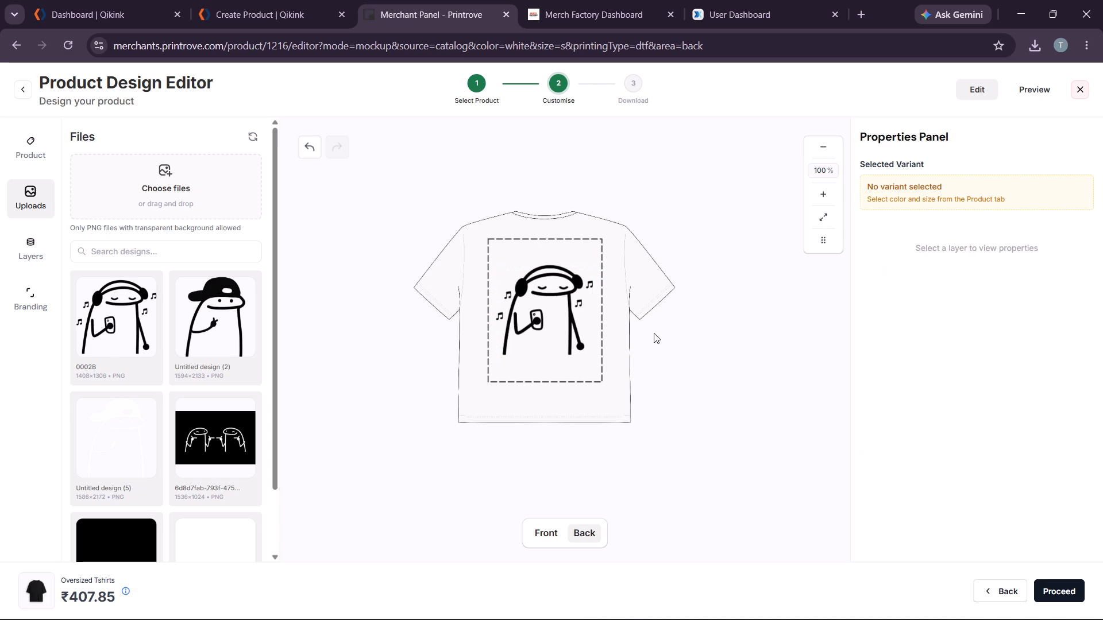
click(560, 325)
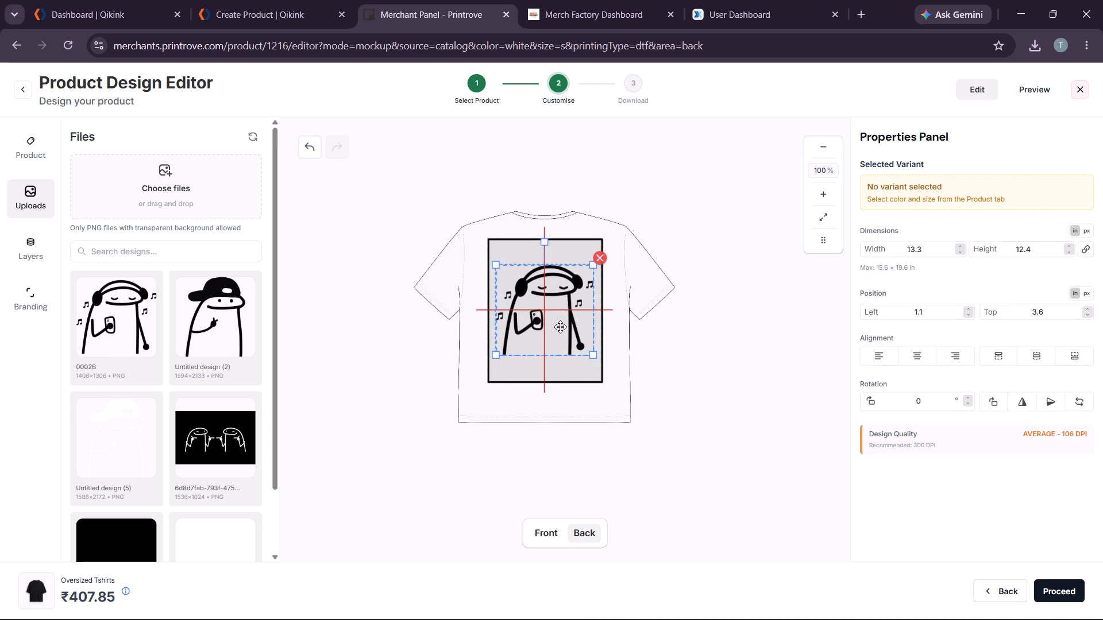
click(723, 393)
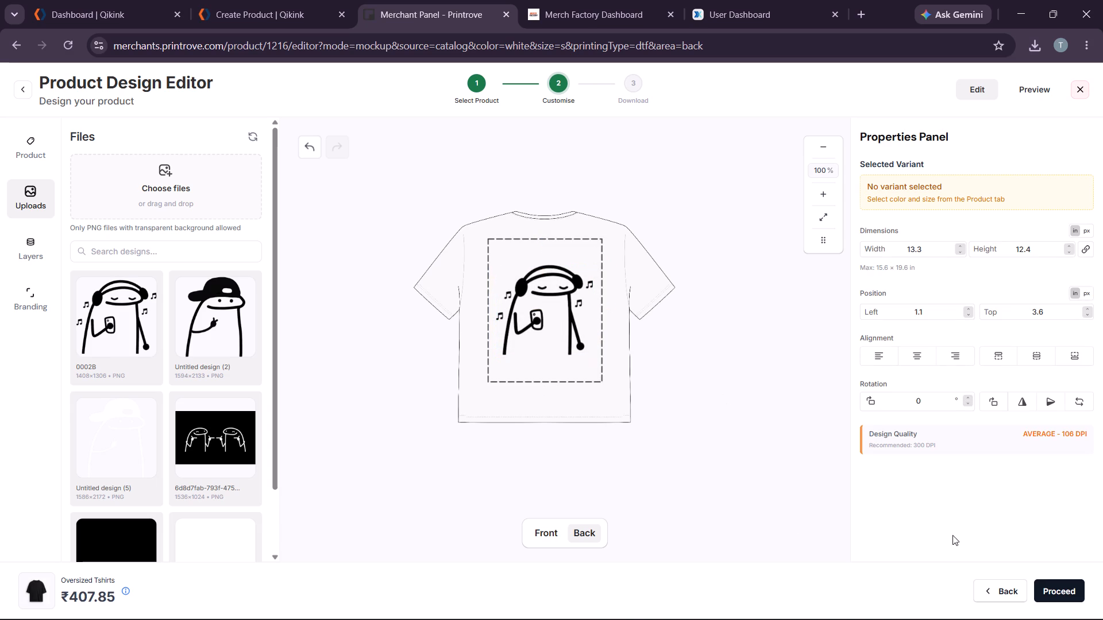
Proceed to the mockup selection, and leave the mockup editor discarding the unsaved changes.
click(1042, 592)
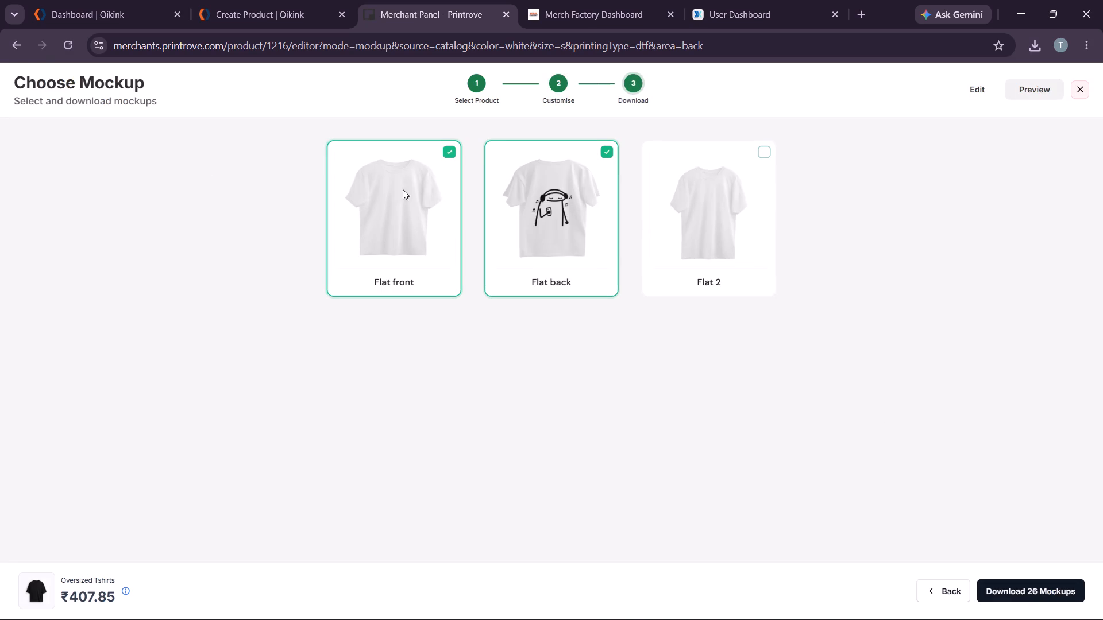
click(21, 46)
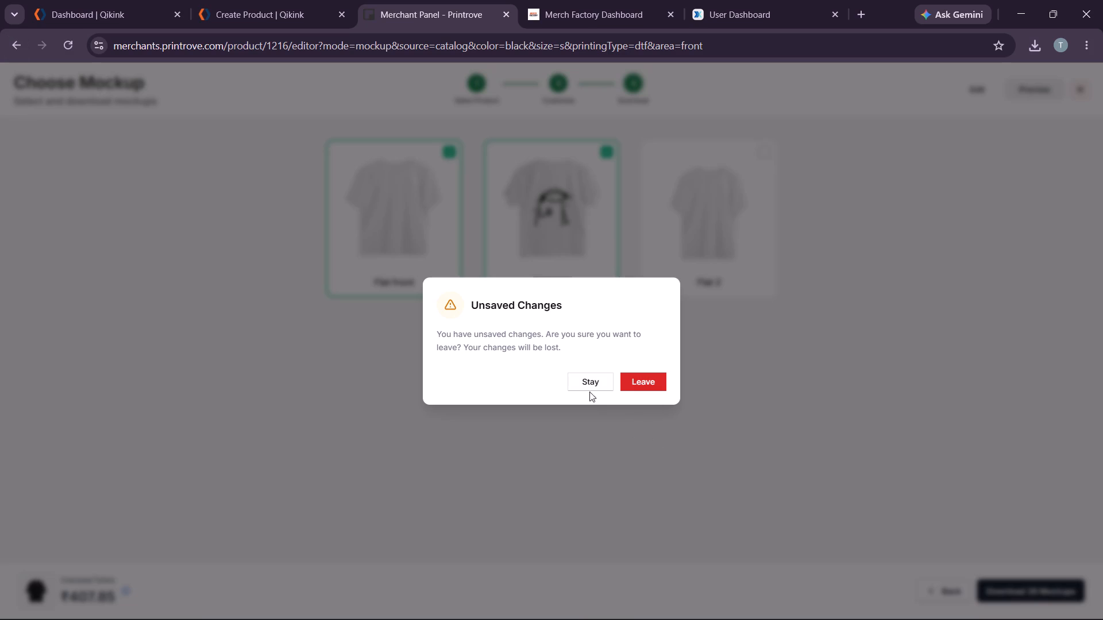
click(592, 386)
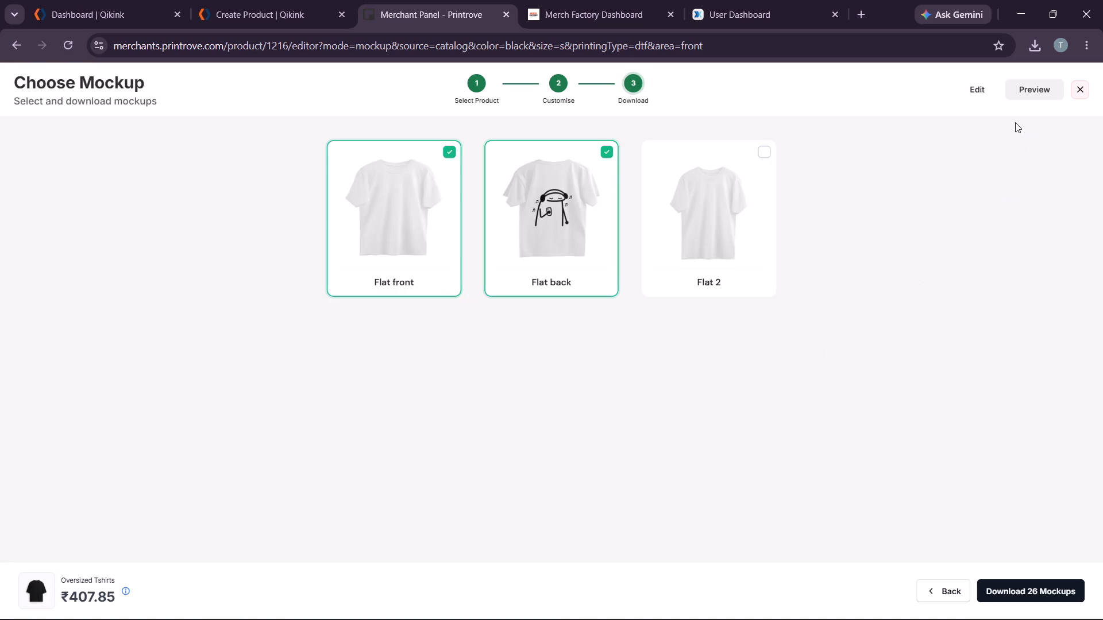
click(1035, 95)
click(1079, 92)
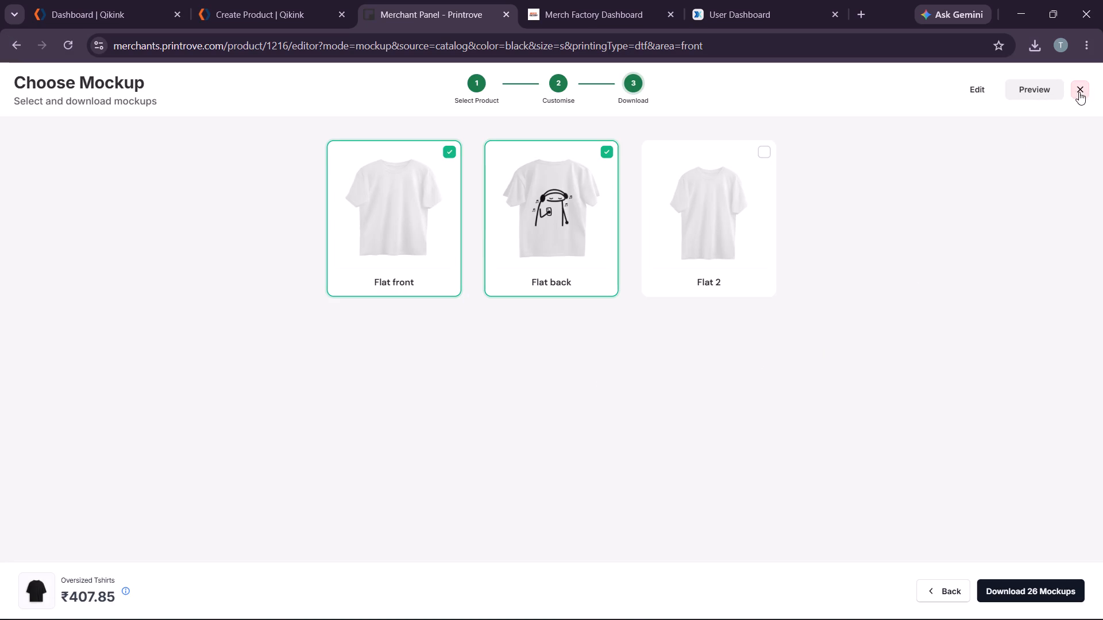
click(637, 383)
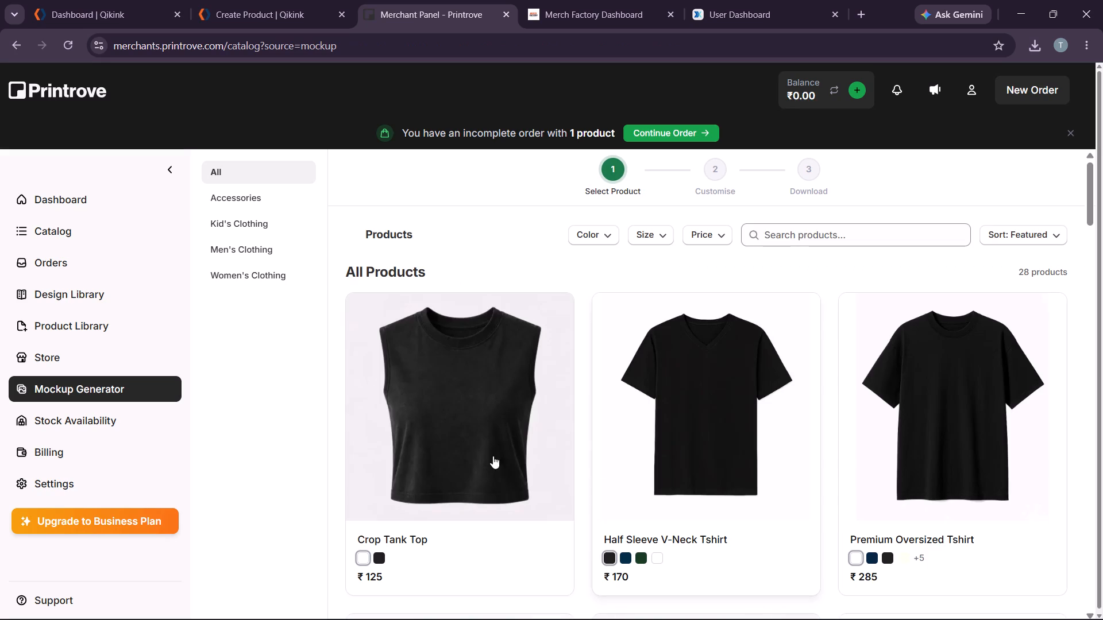
Browse the Accessories, Kid's Clothing and Men's Clothing categories of the mockup catalog to examine the available products.
click(259, 205)
click(255, 227)
click(260, 250)
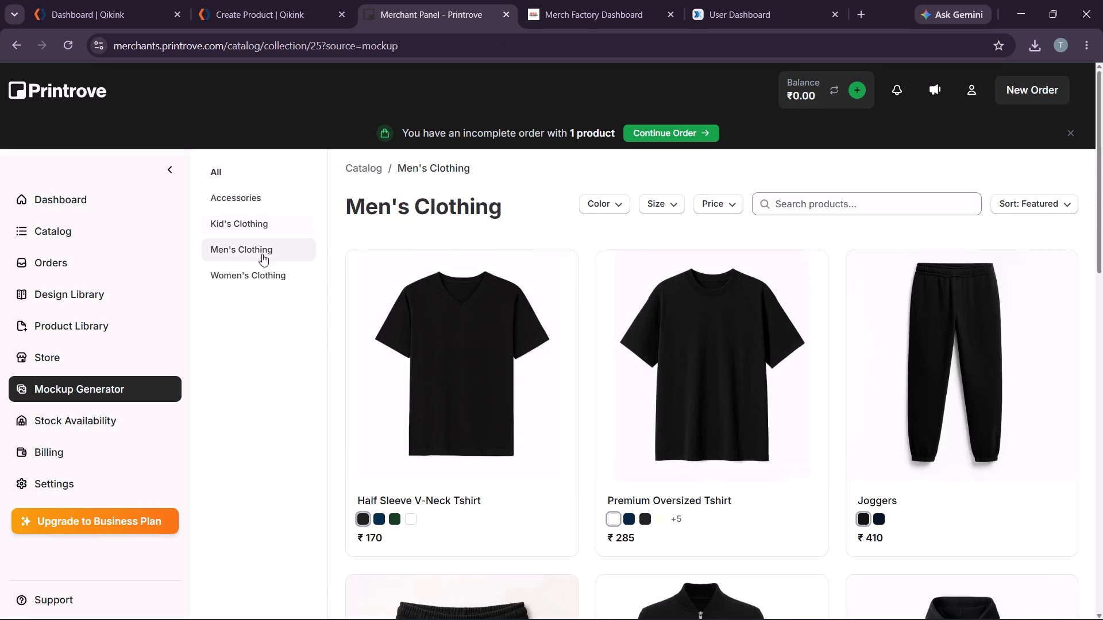
click(261, 225)
scroll(510, 441, down, 1)
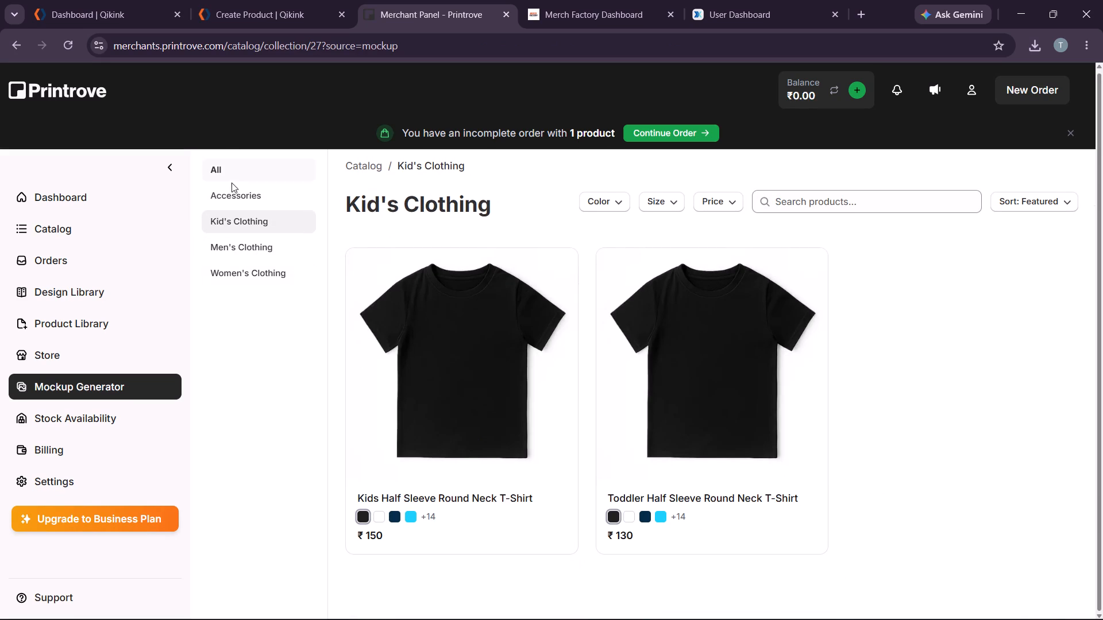
click(233, 194)
scroll(533, 427, down, 7)
scroll(545, 449, up, 4)
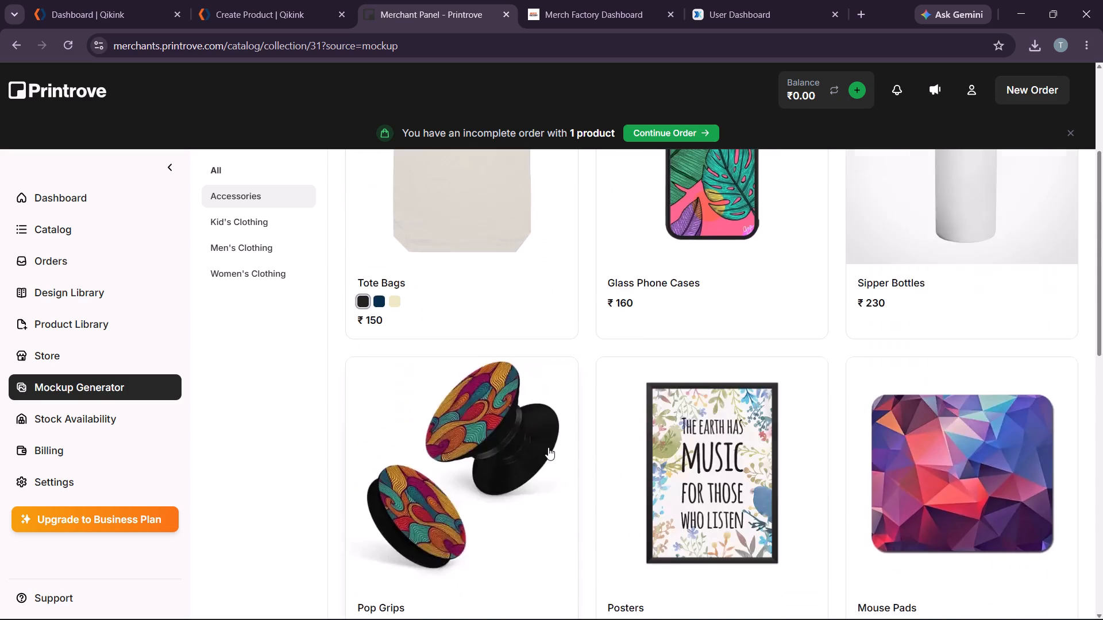
scroll(548, 447, up, 9)
scroll(546, 451, down, 9)
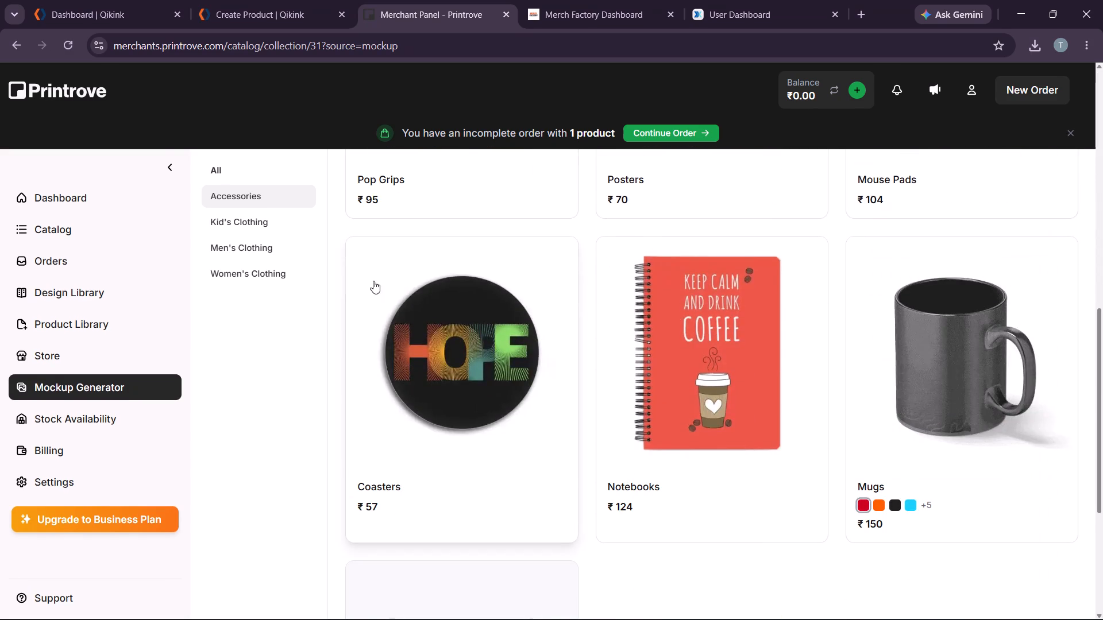
Open the Oversized Tshirts product from the Men's Clothing category for a new mockup.
click(259, 249)
scroll(666, 466, down, 4)
scroll(520, 359, up, 4)
double_click(477, 359)
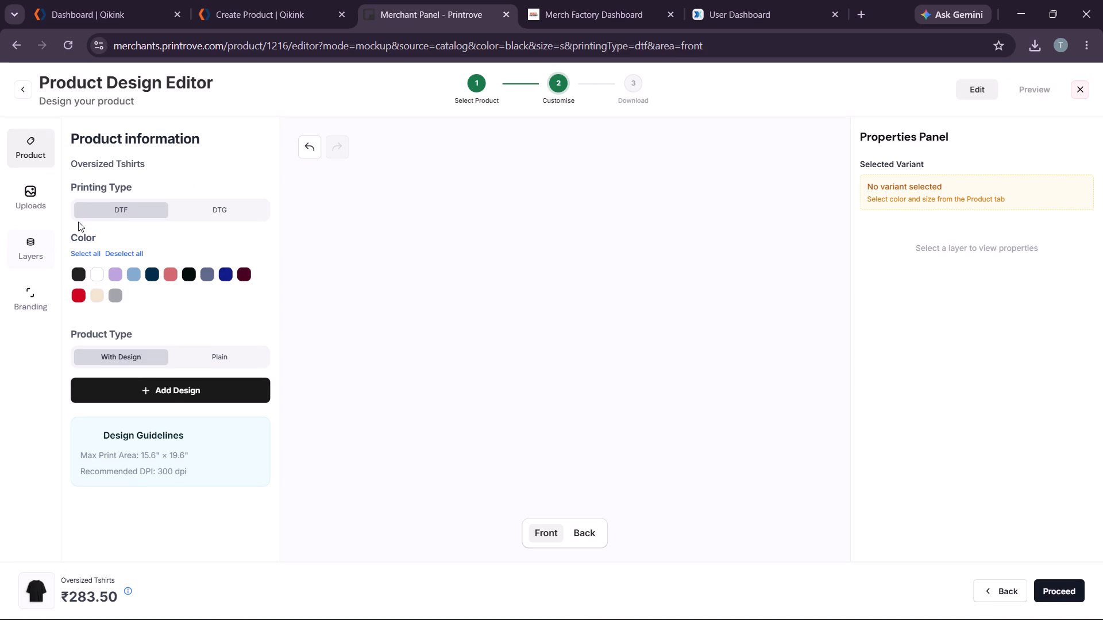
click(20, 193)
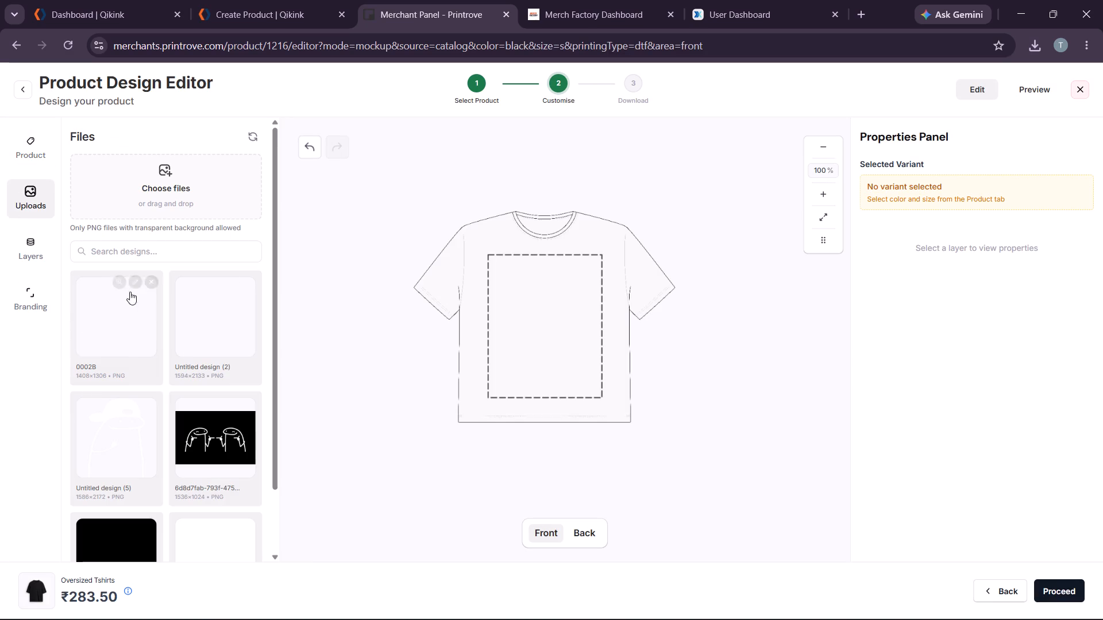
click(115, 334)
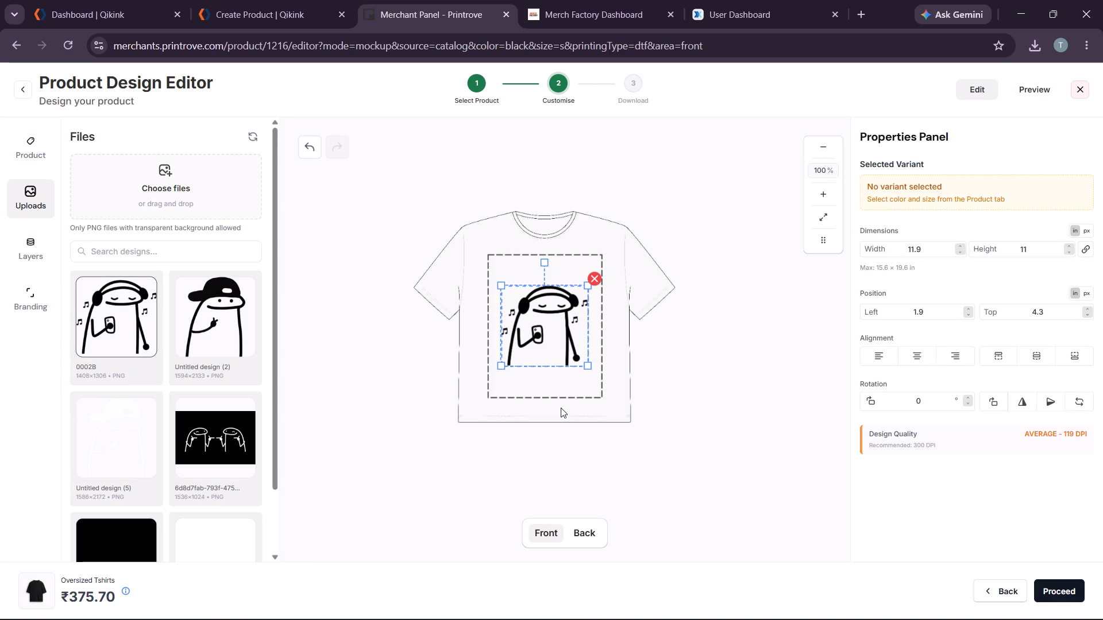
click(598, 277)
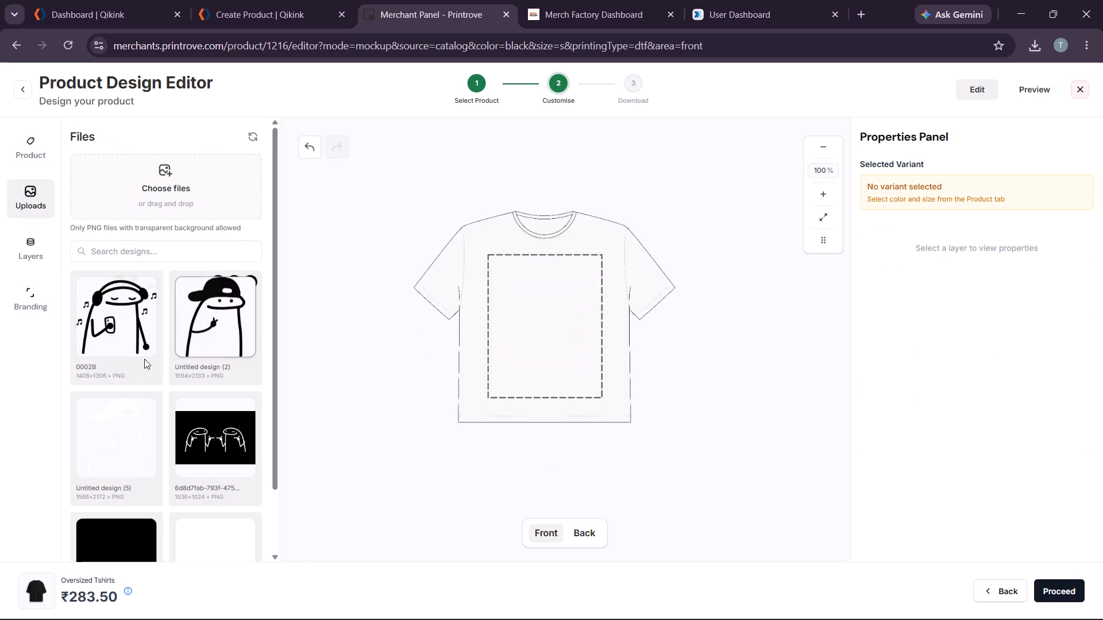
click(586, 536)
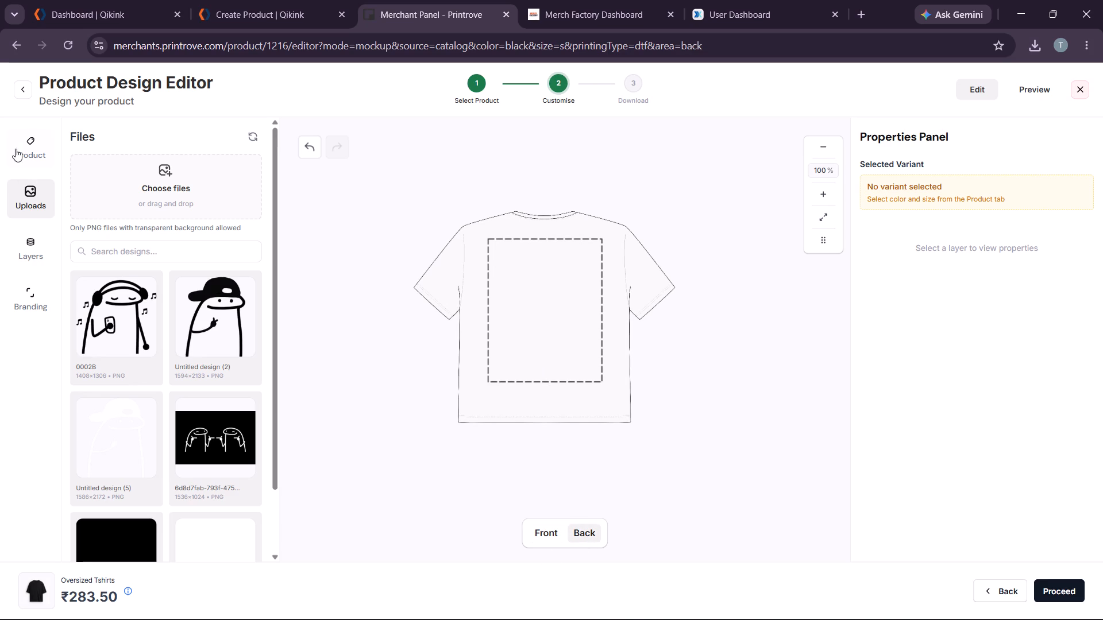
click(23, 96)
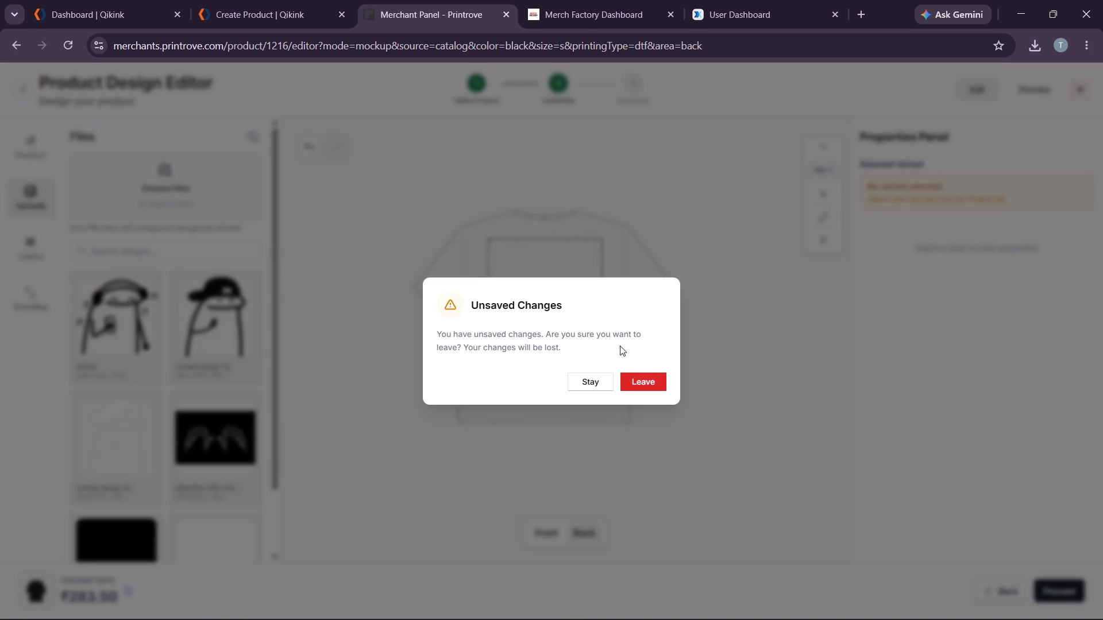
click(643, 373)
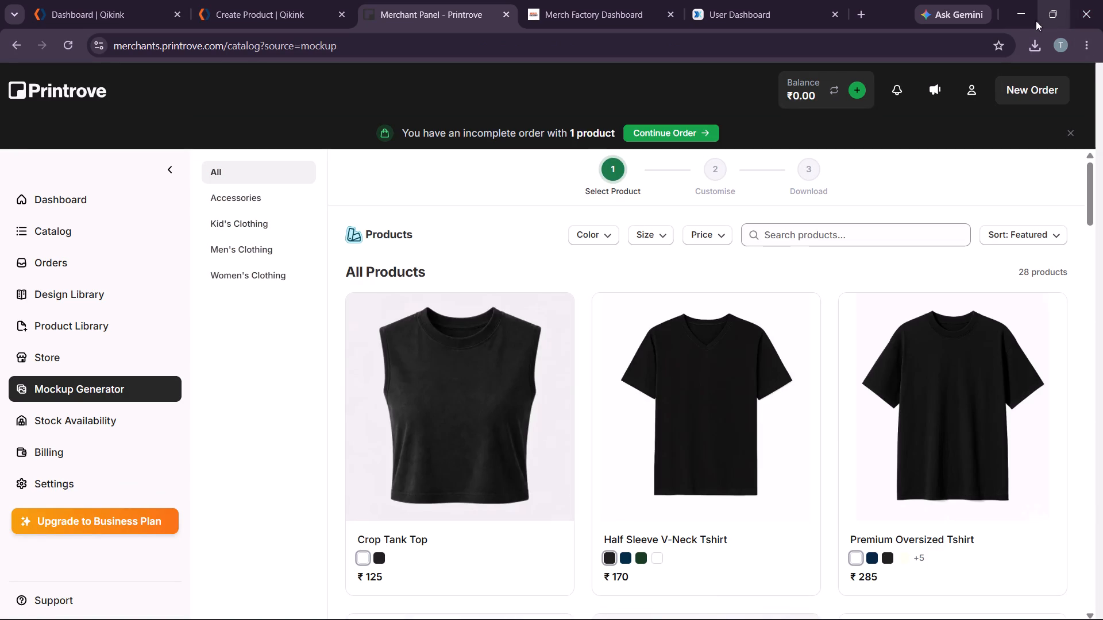
Switch to the Canva design and download the headphones doodle selection as a transparent PNG at size 3.125 in high quality.
click(1020, 12)
click(1042, 227)
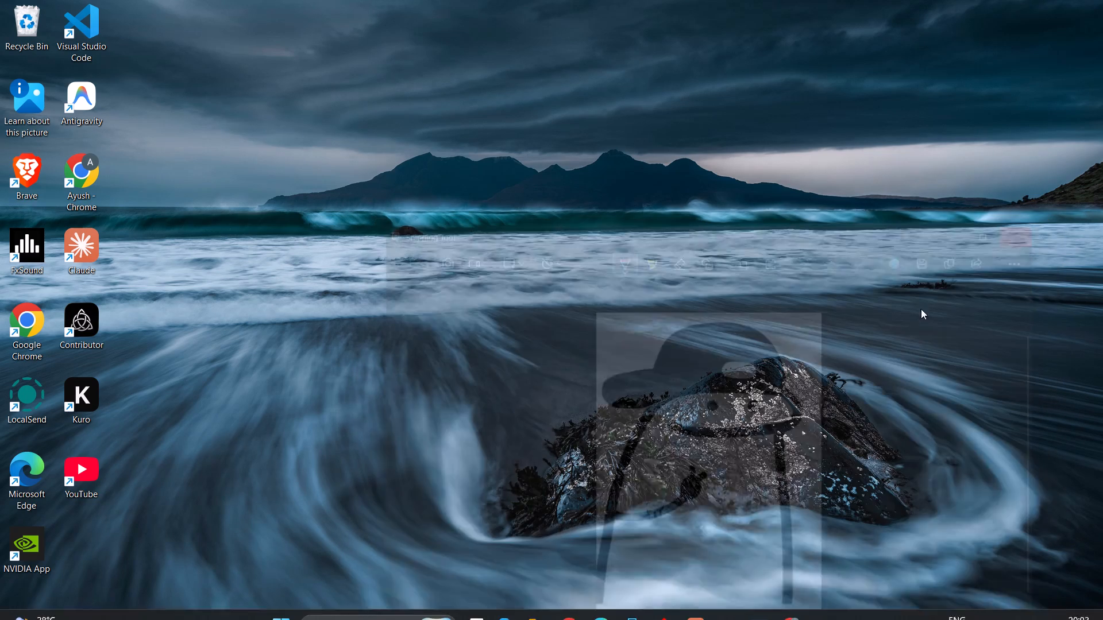
click(581, 607)
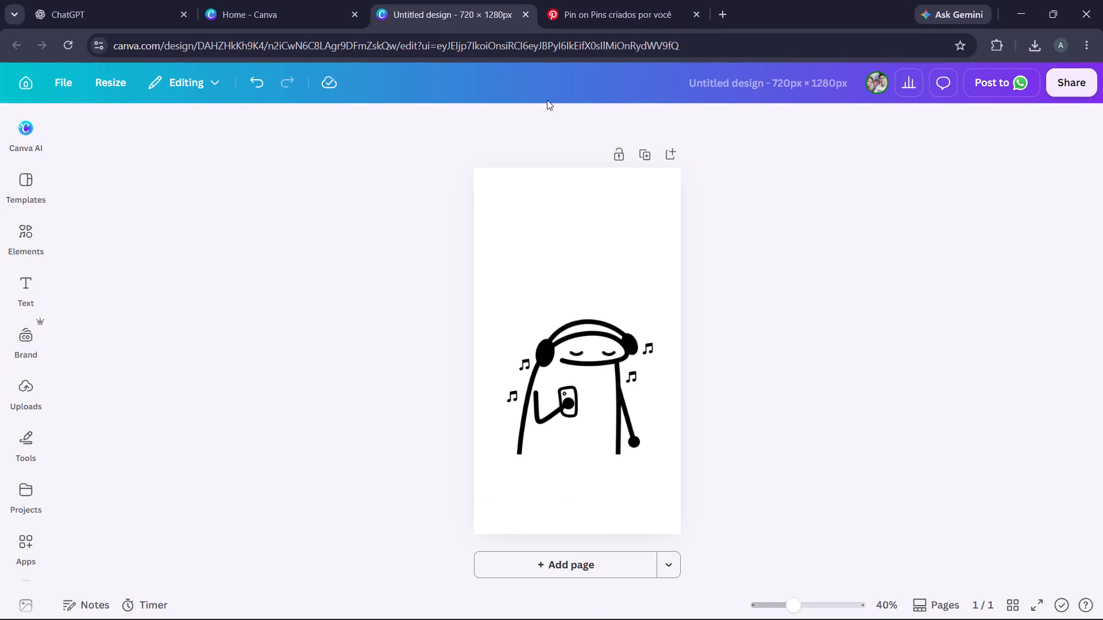
right_click(618, 286)
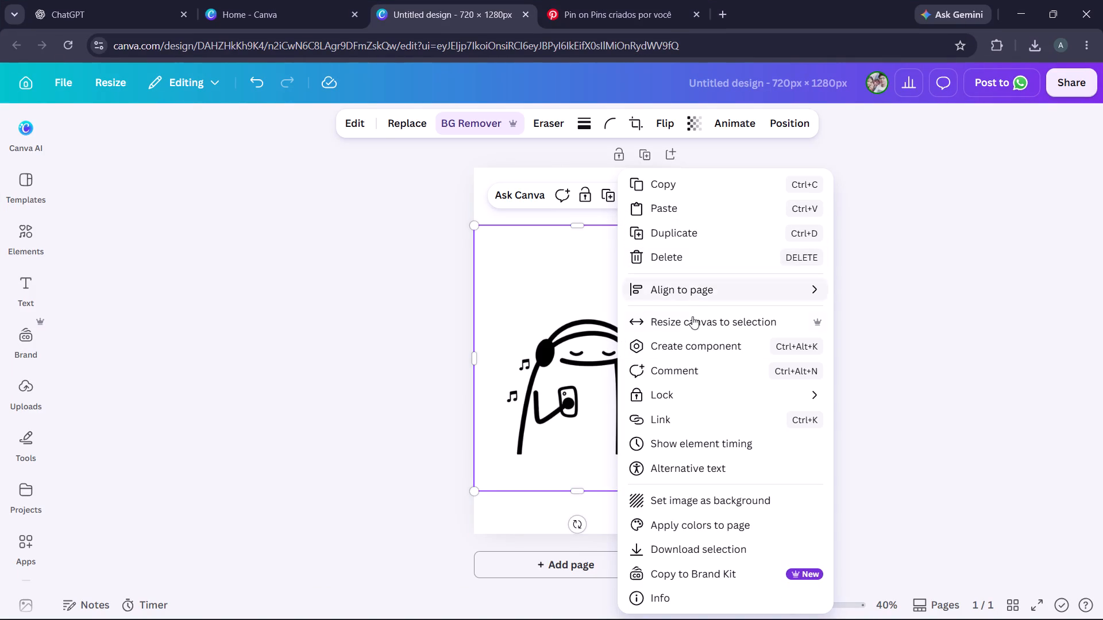
click(721, 557)
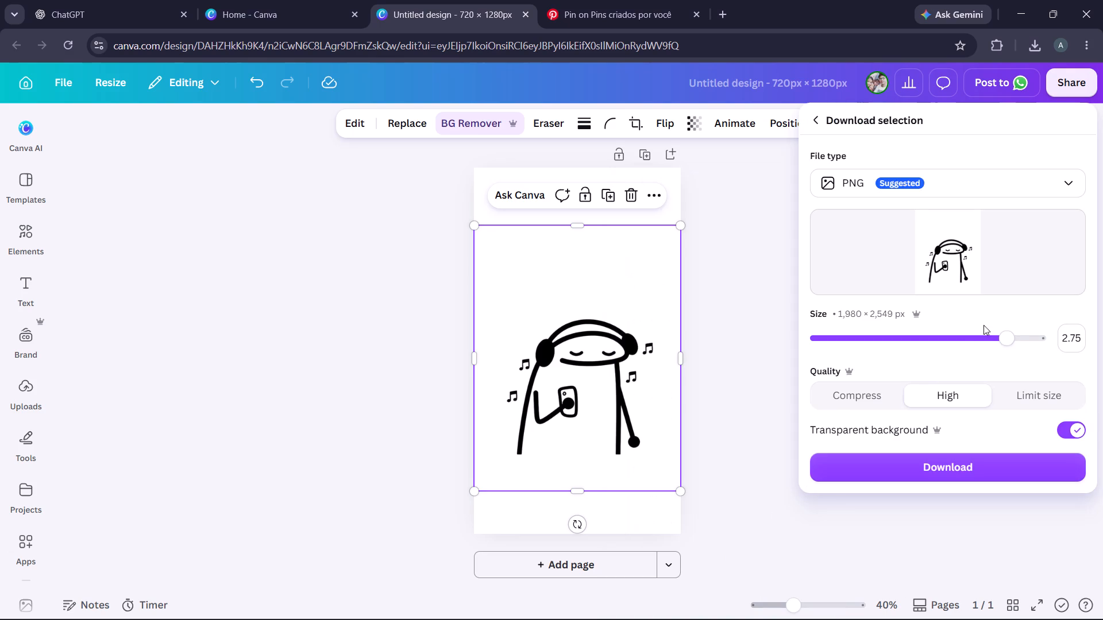
drag(1005, 339, 1044, 340)
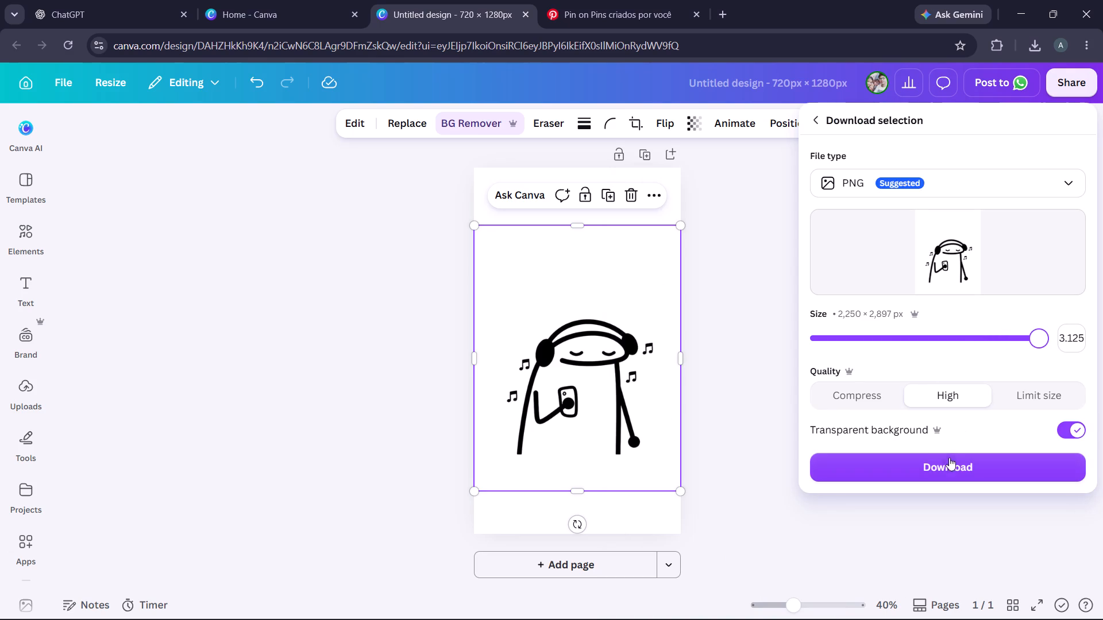
click(1019, 466)
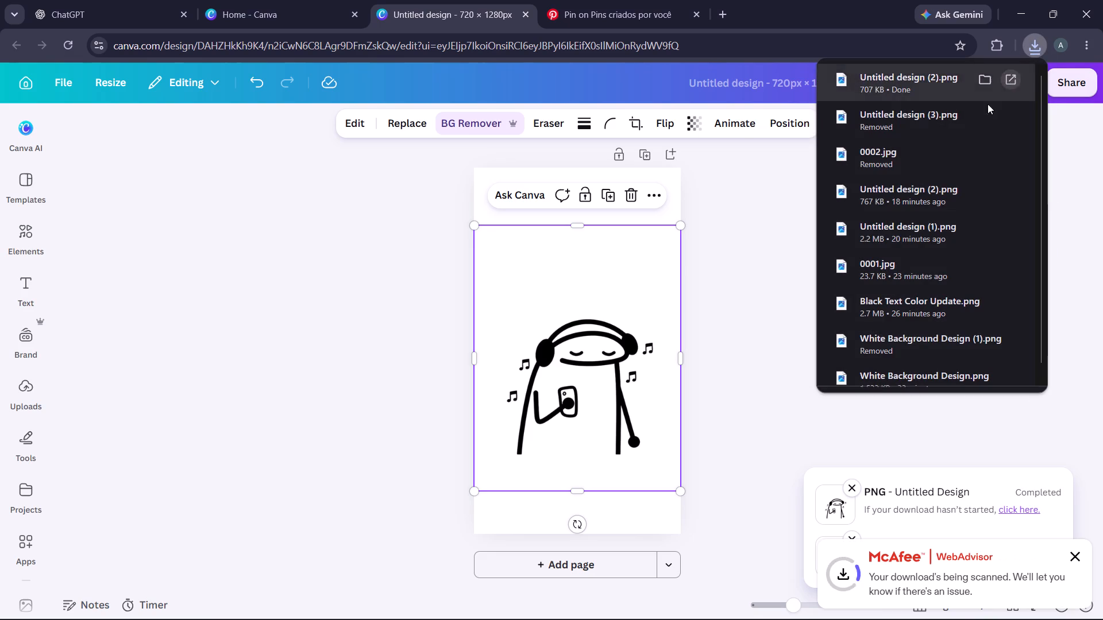
Move the downloaded Untitled design (2) file from the Downloads folder to the T shirts folder on New Volume (E:).
click(983, 80)
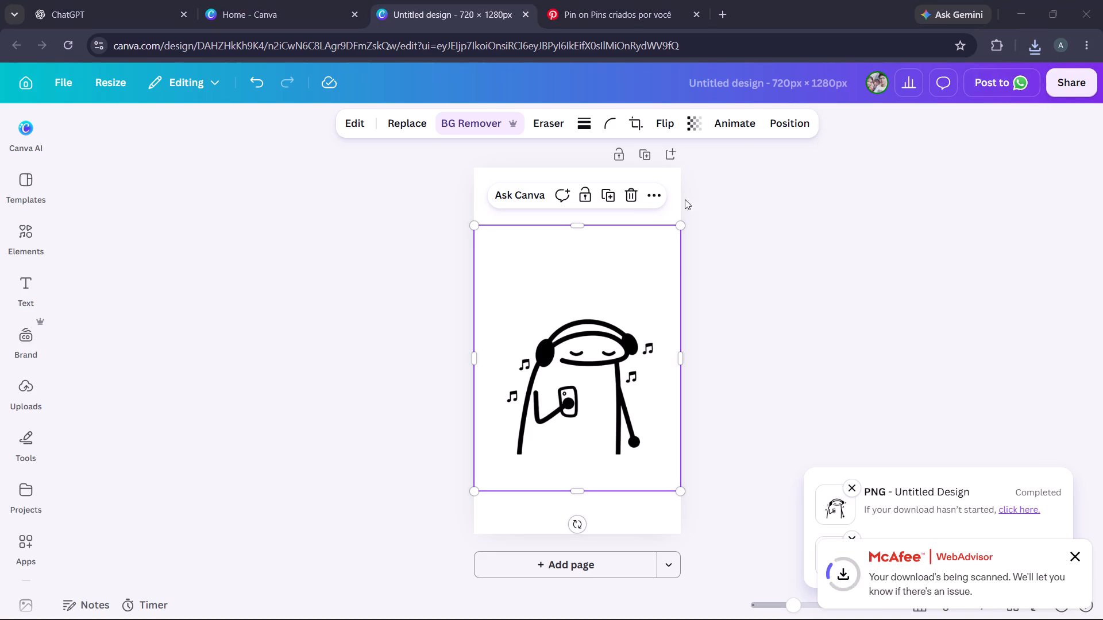
right_click(459, 144)
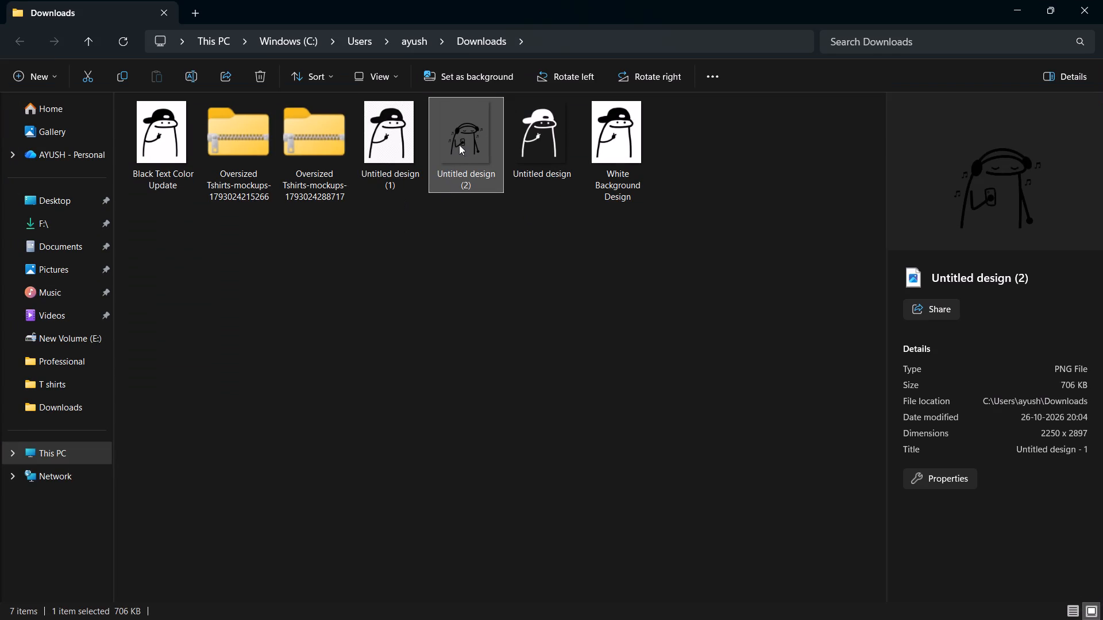
click(520, 55)
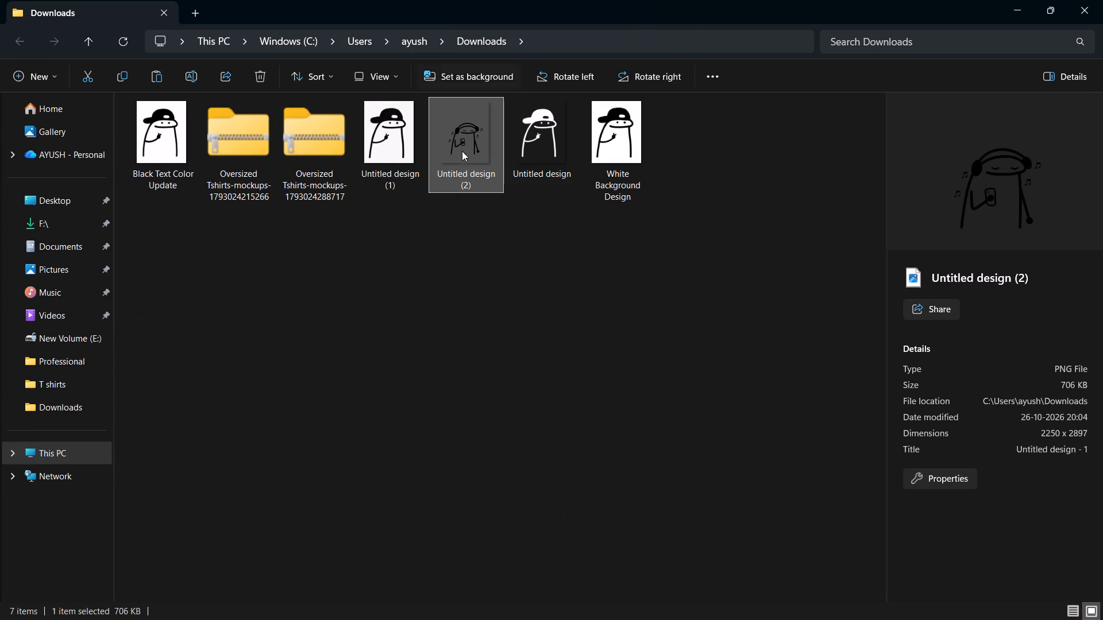
right_click(454, 158)
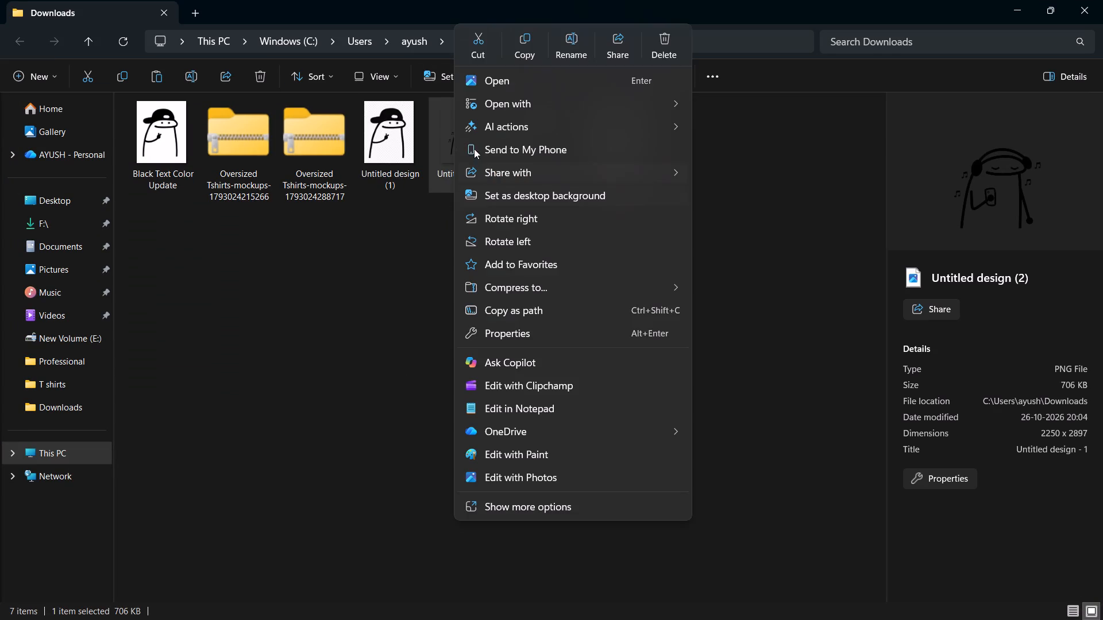
click(485, 48)
click(80, 443)
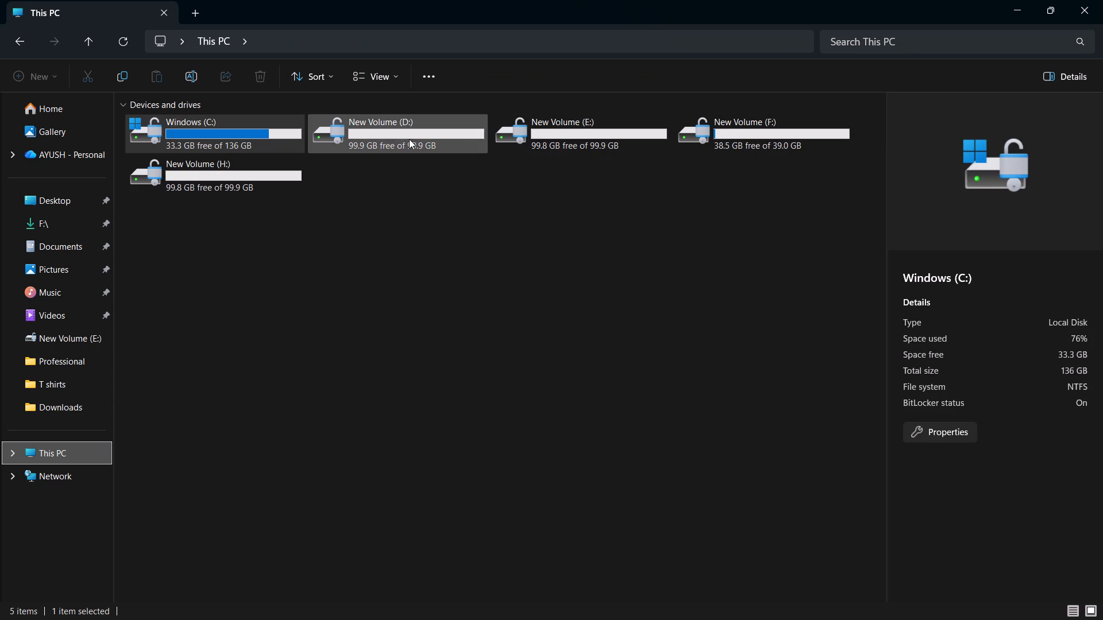
double_click(591, 137)
double_click(615, 150)
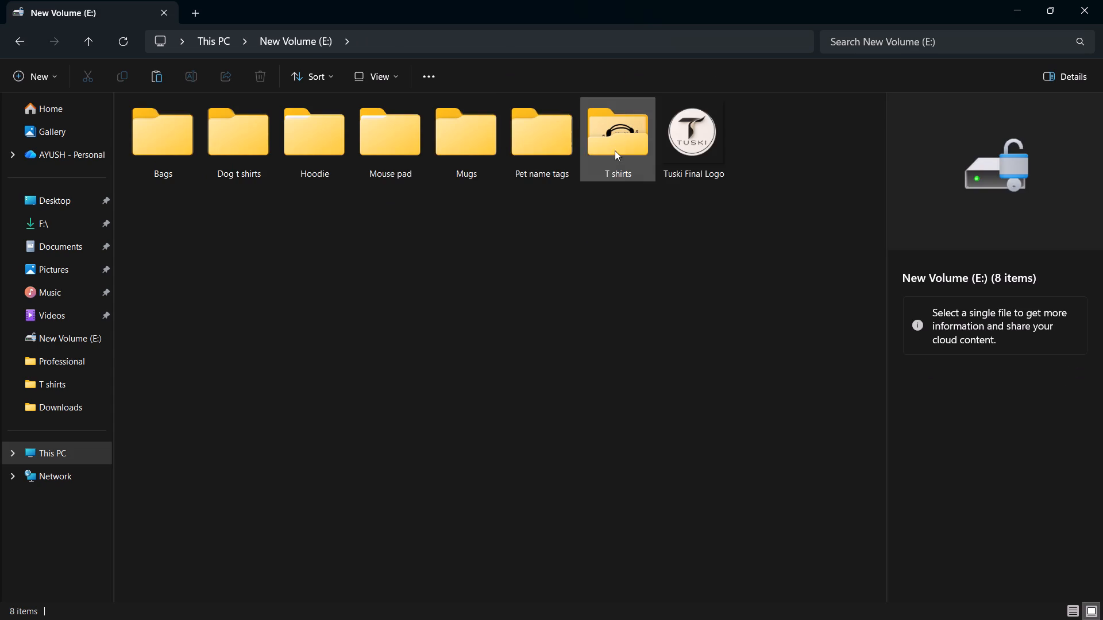
right_click(507, 330)
click(531, 357)
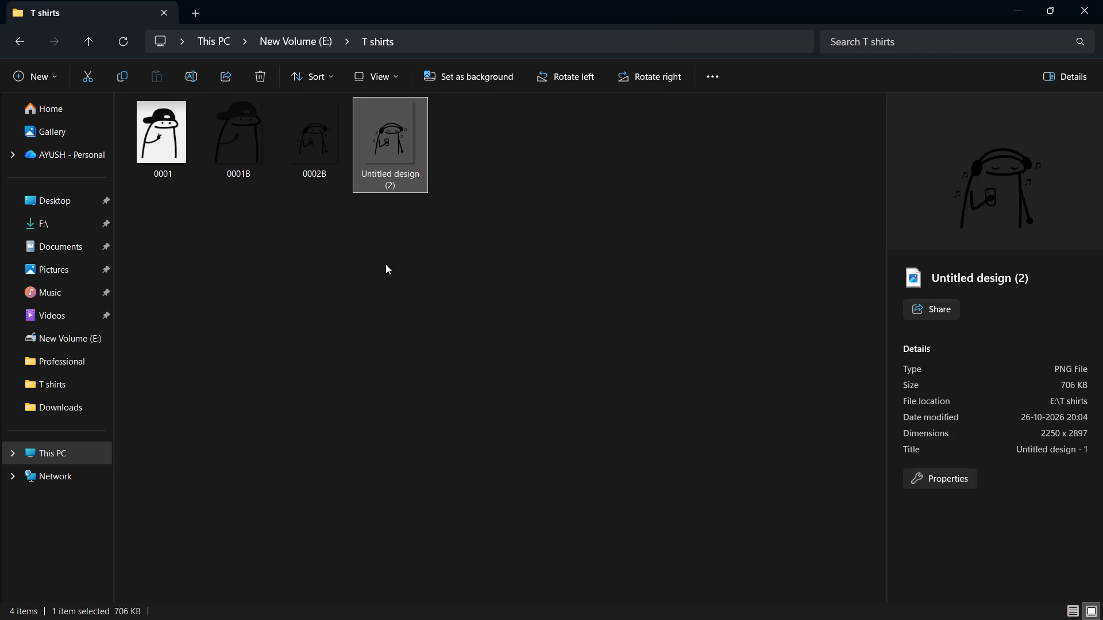
Rename the moved Untitled design (2) file as 0002B, accepting the suggested name 0002B (2).
right_click(395, 162)
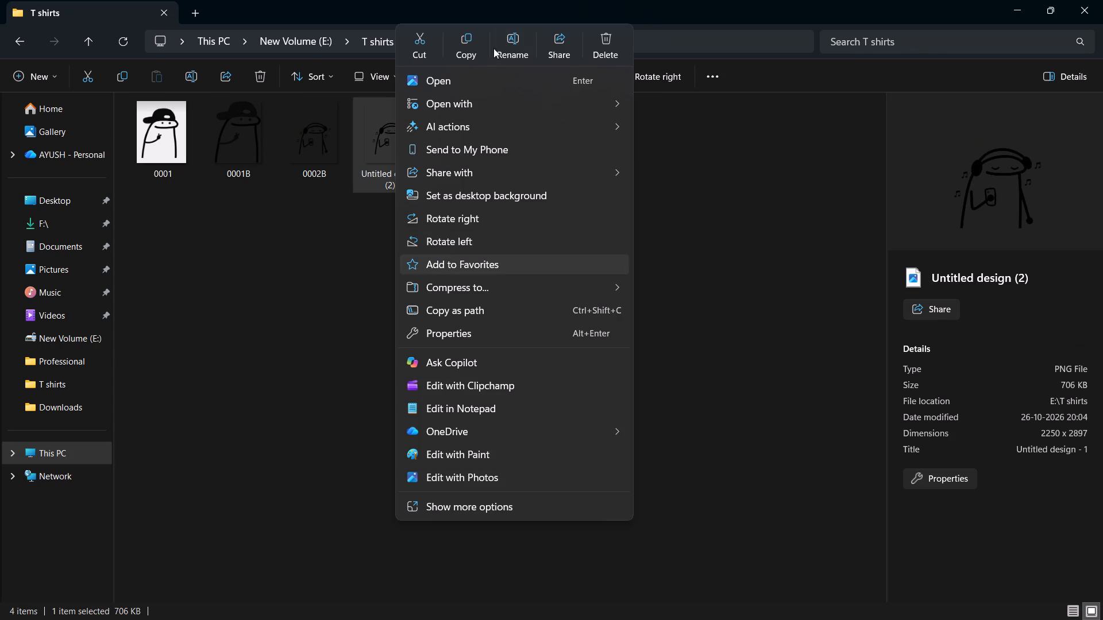
click(520, 52)
text(000)
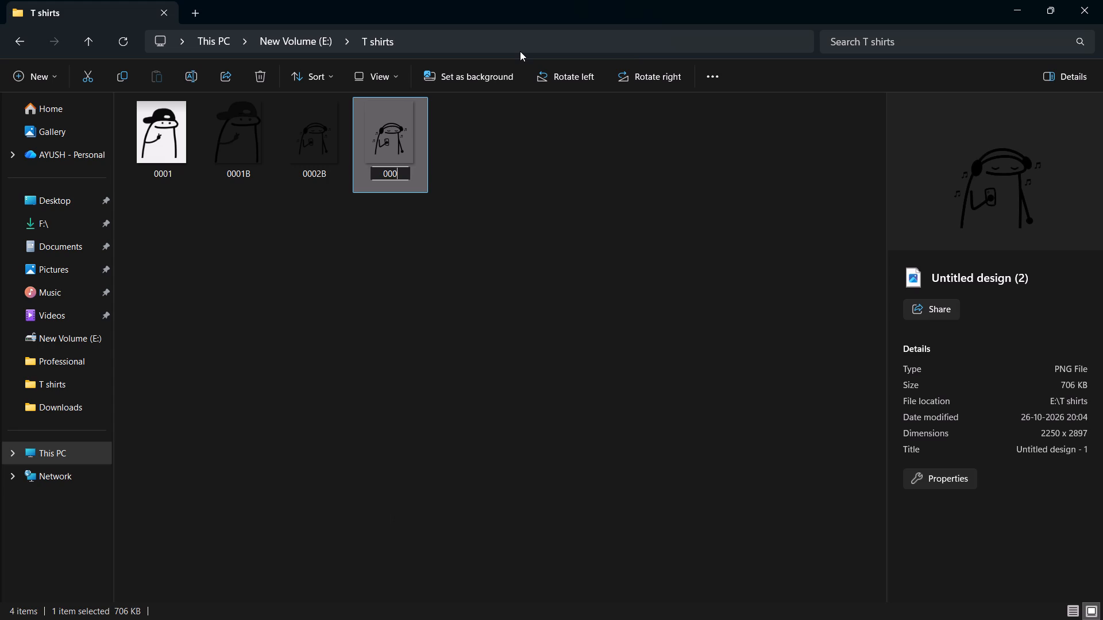
key(2)
key(shift+b)
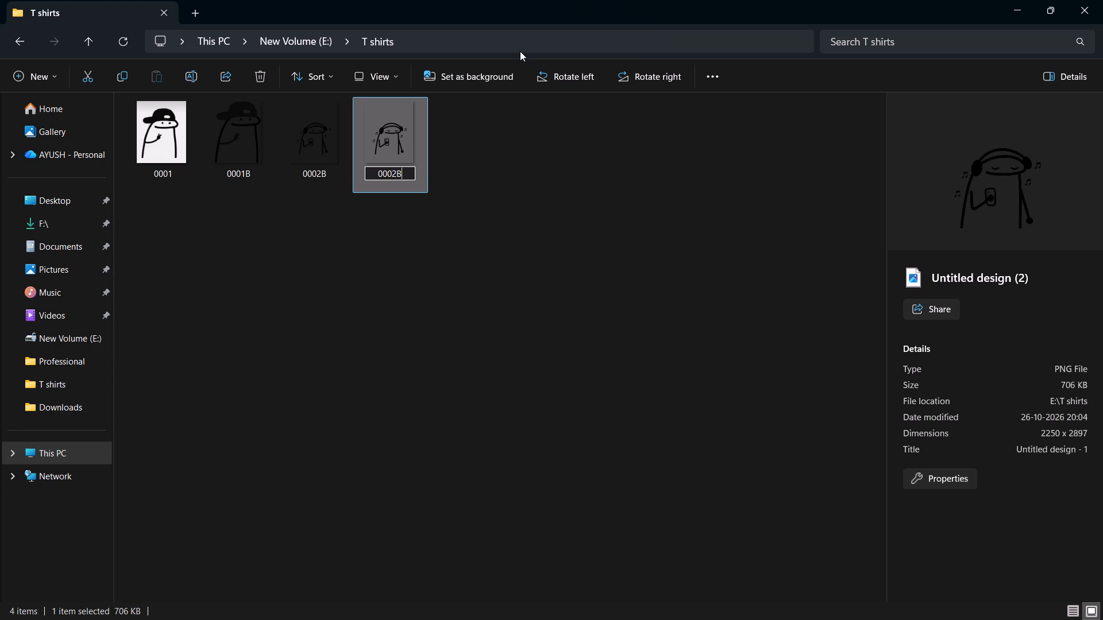
key(Return)
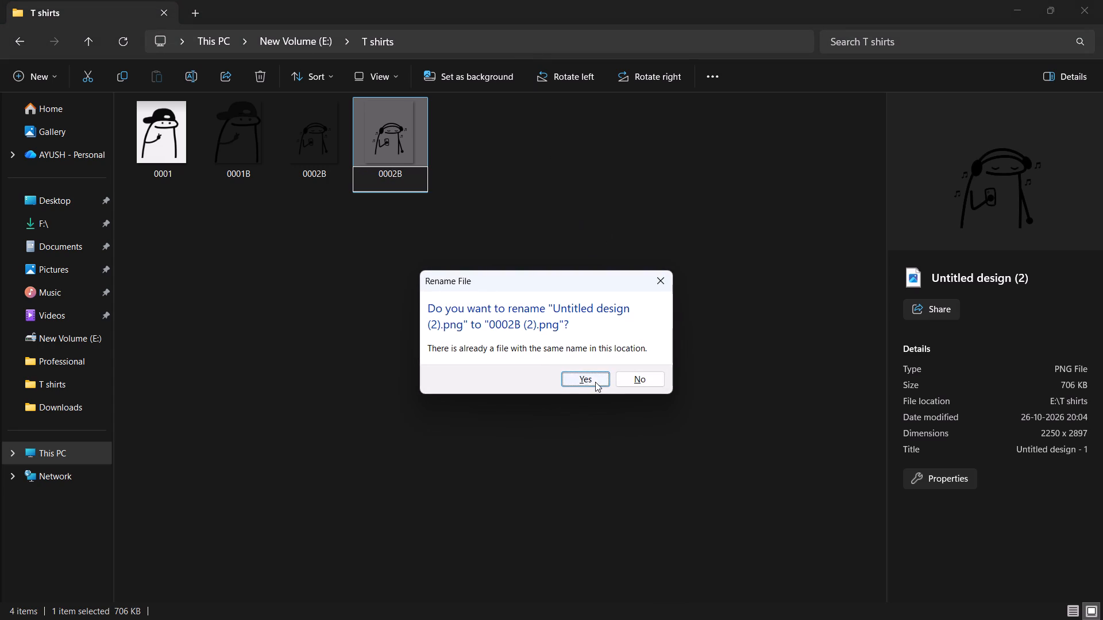
click(596, 382)
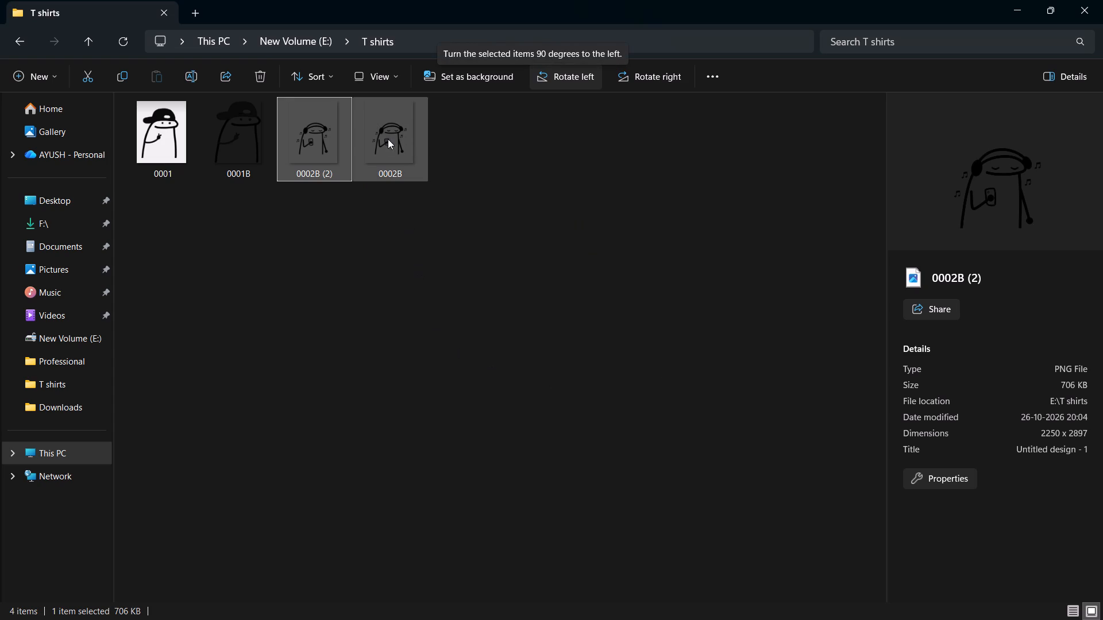
Delete the older 0002B headphones doodle file from the T shirts folder.
right_click(383, 144)
click(366, 127)
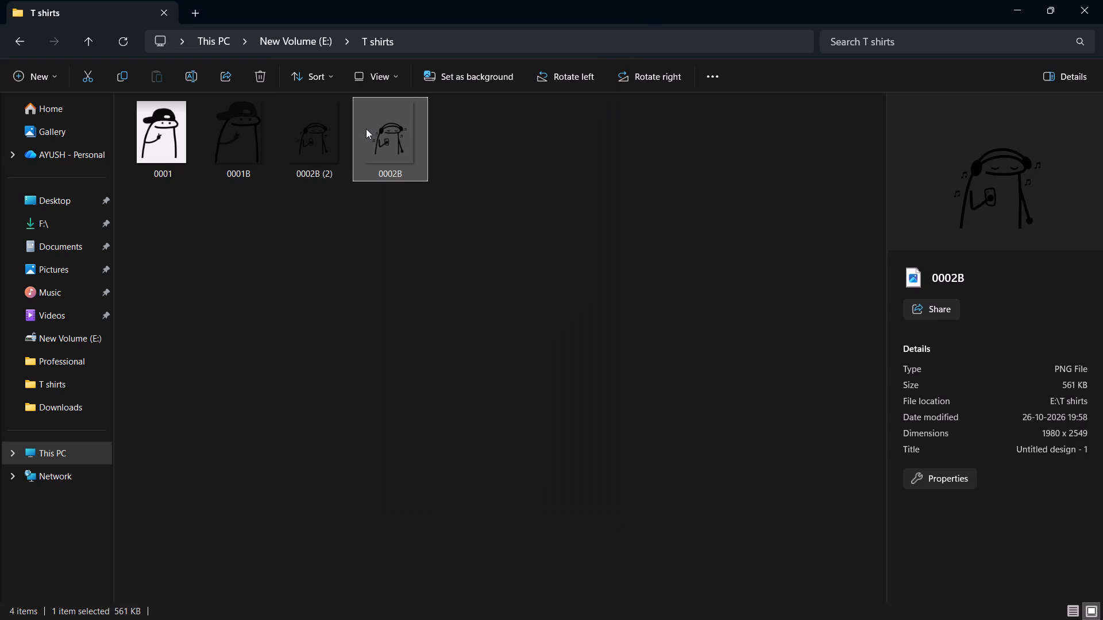
click(265, 77)
Rename the 0002B (2) file as 0002B.
right_click(321, 142)
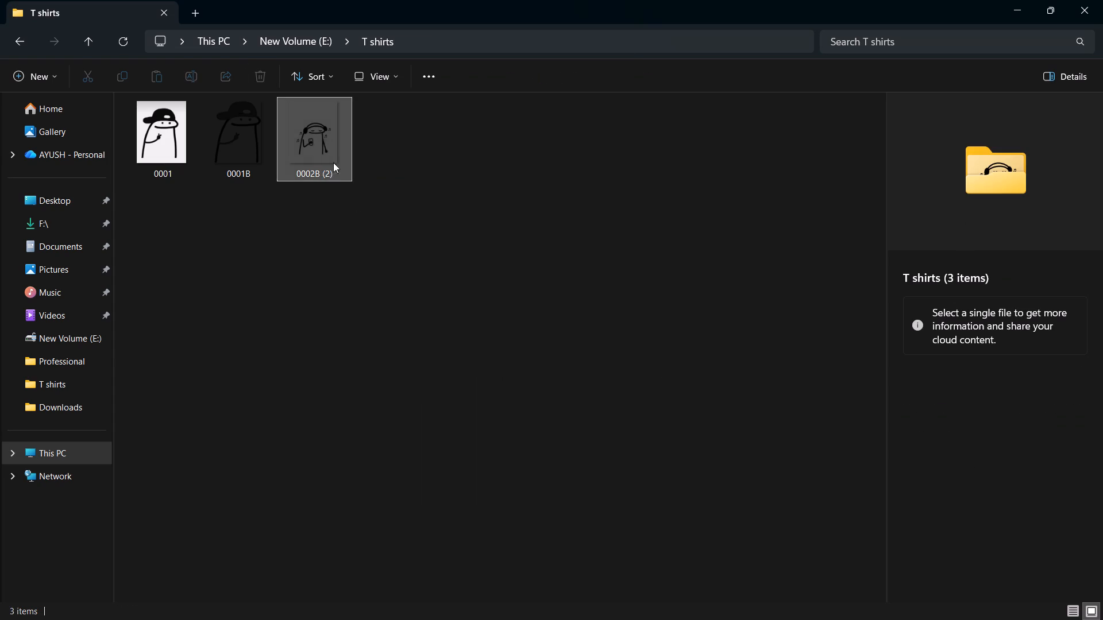
click(443, 45)
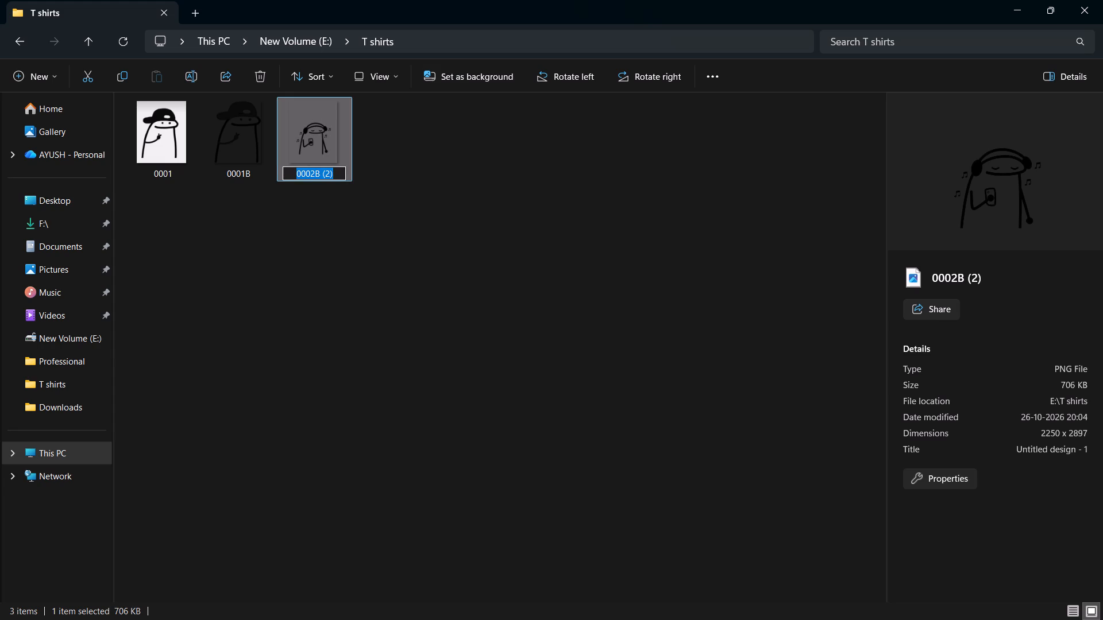
click(333, 172)
key(BackSpace)
key(BackSpace)
key(BackSpace)
key(BackSpace)
key(Return)
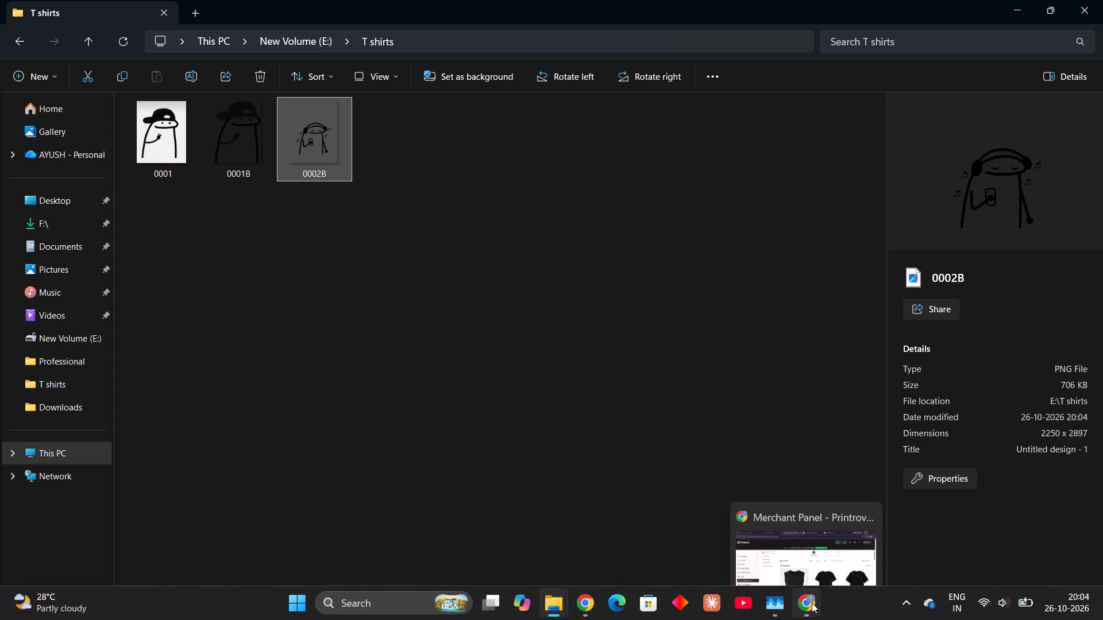
Switch to the Printrove merchant panel and delete the Oversized T shirt 001 template from the Product Library.
click(812, 603)
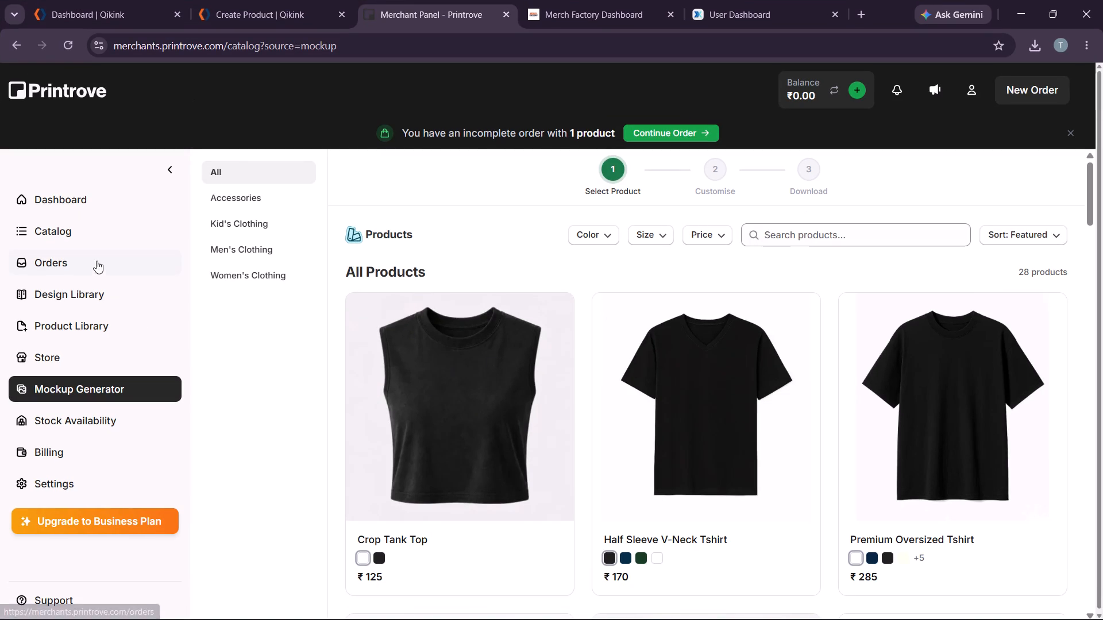
click(82, 239)
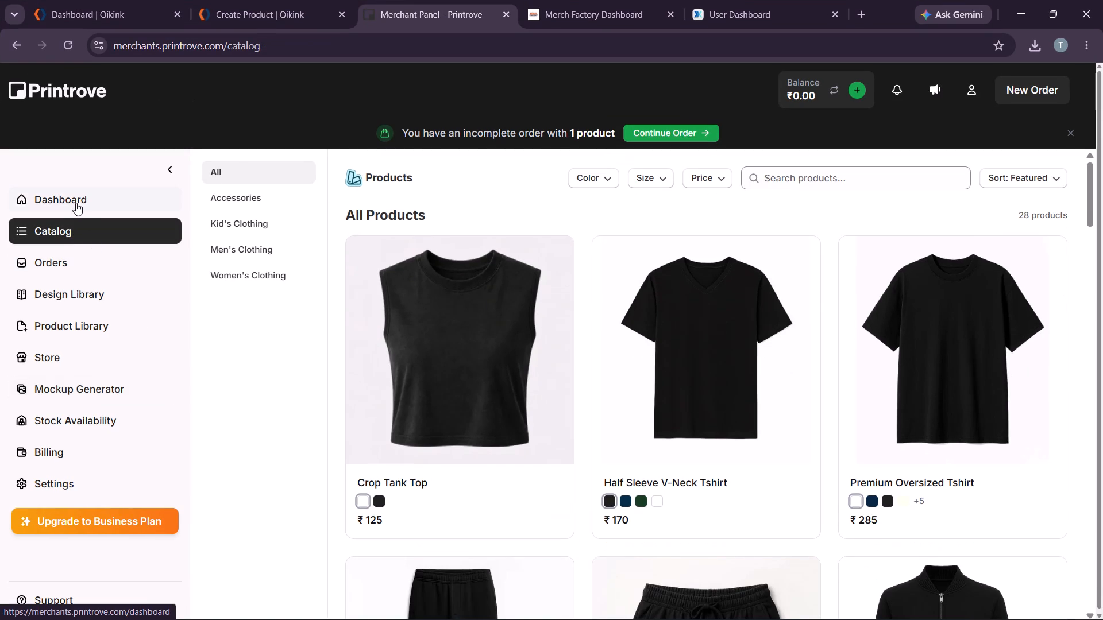
click(65, 332)
scroll(622, 405, down, 7)
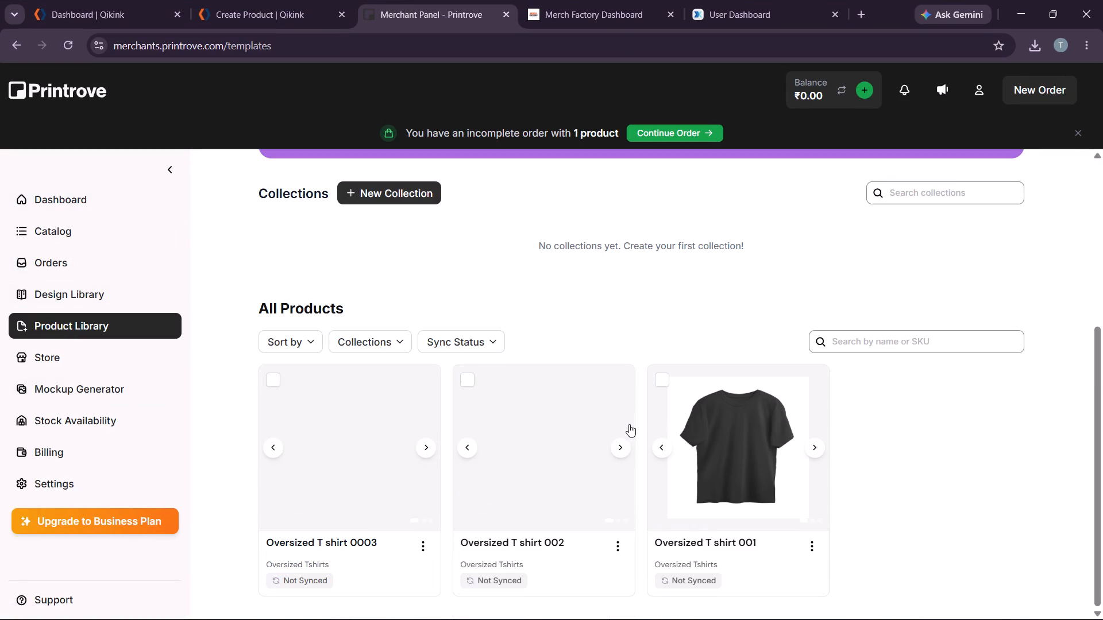
scroll(680, 399, down, 2)
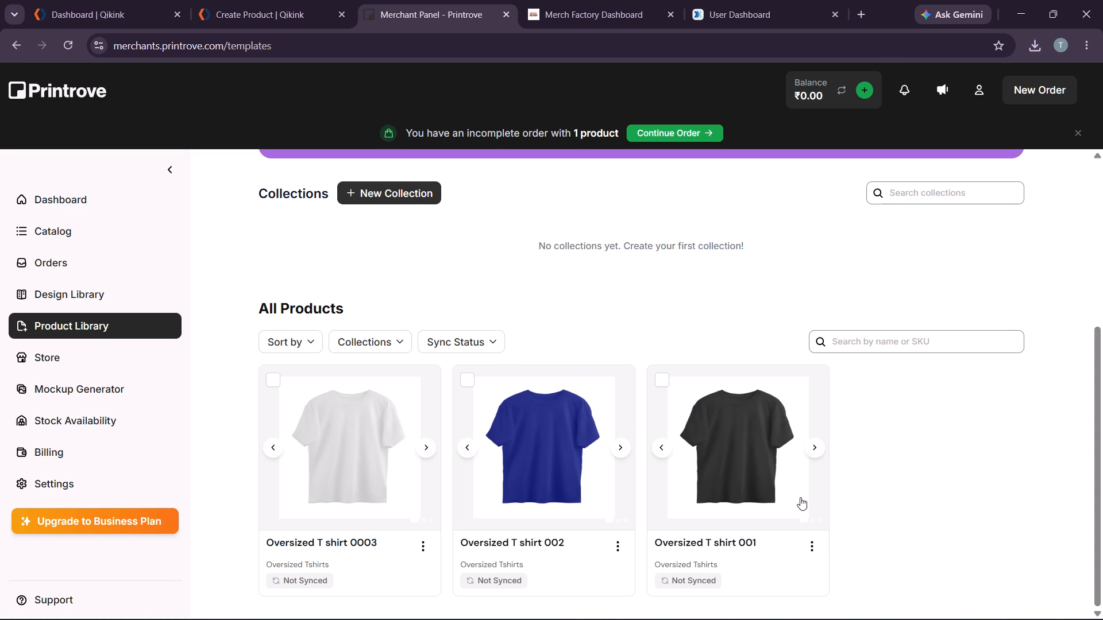
click(807, 552)
click(766, 598)
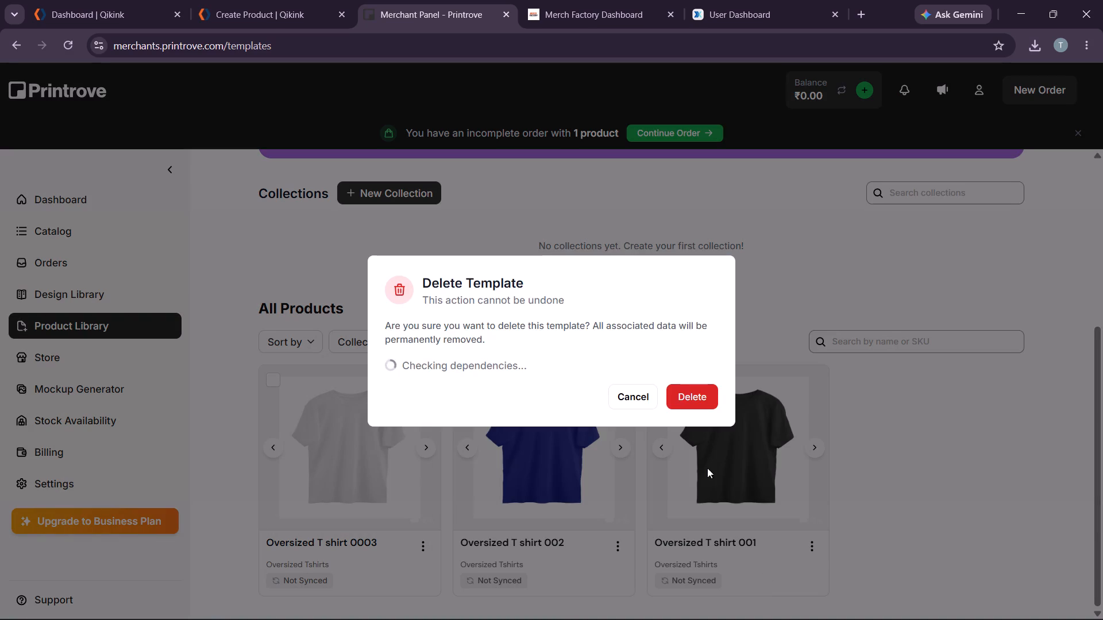
click(699, 382)
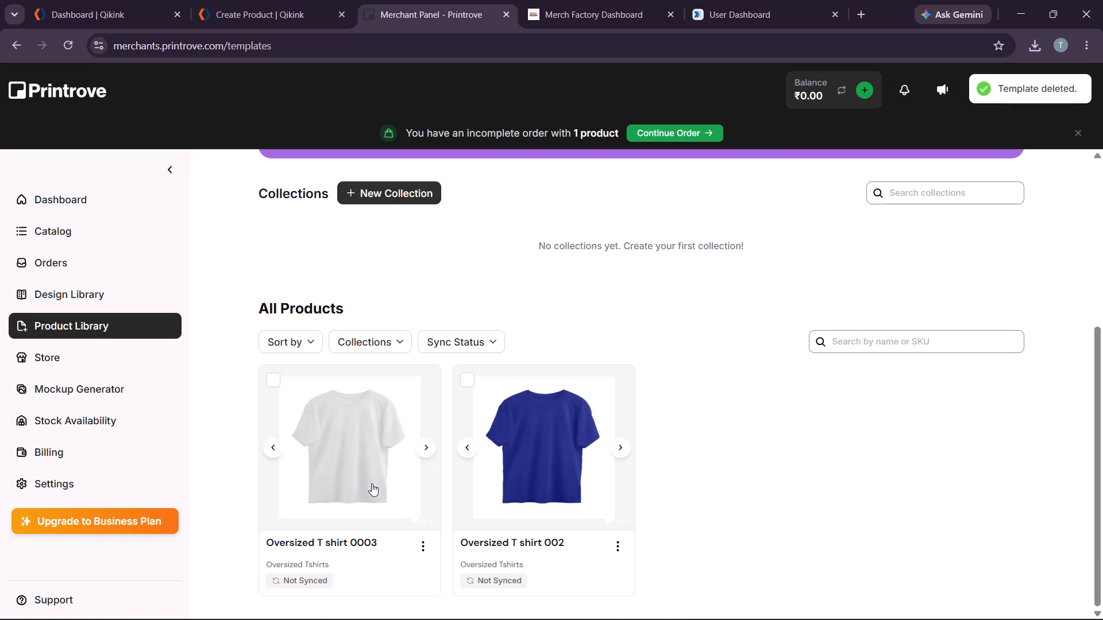
Open the Oversized T shirt 0003 template, review its mockup views and associated variants, and return to the templates.
click(366, 514)
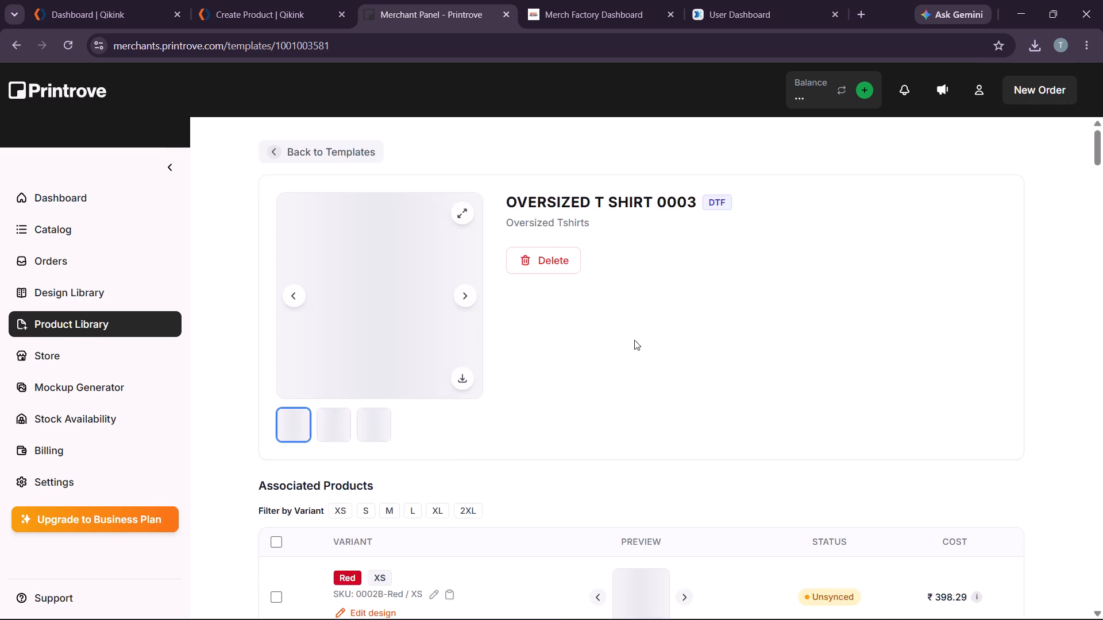
click(466, 327)
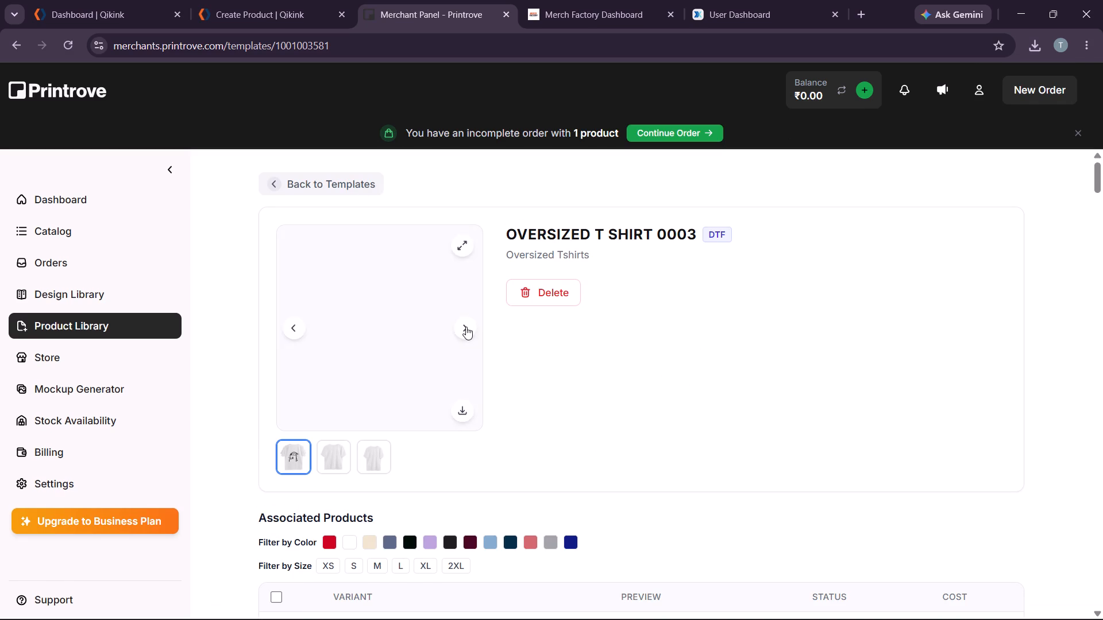
scroll(562, 371, down, 2)
scroll(562, 383, up, 1)
scroll(564, 382, down, 2)
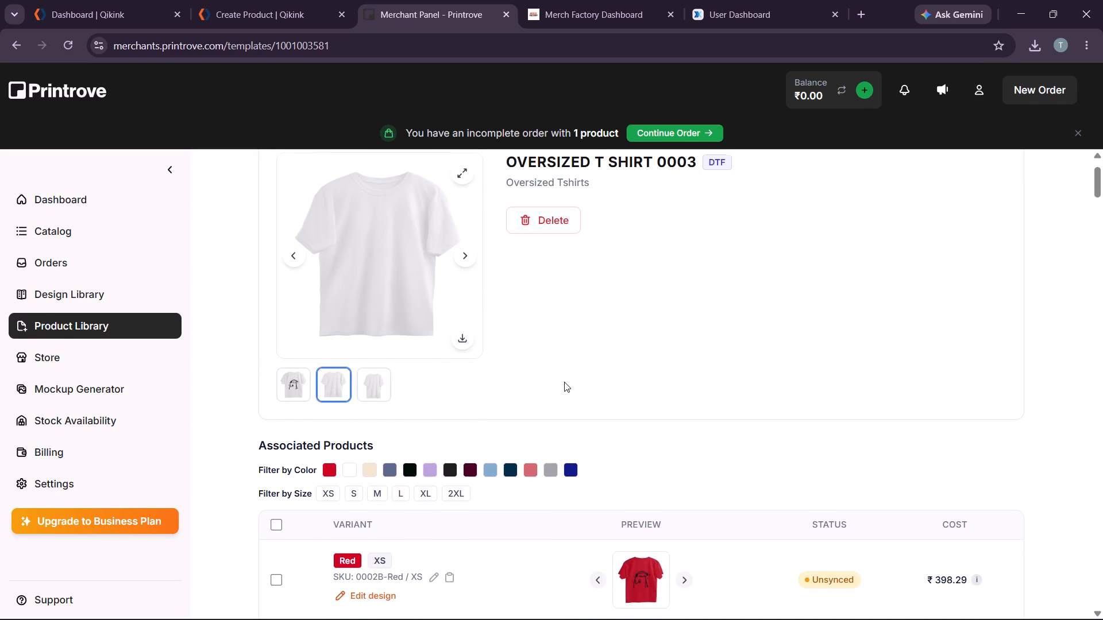
scroll(564, 381, up, 3)
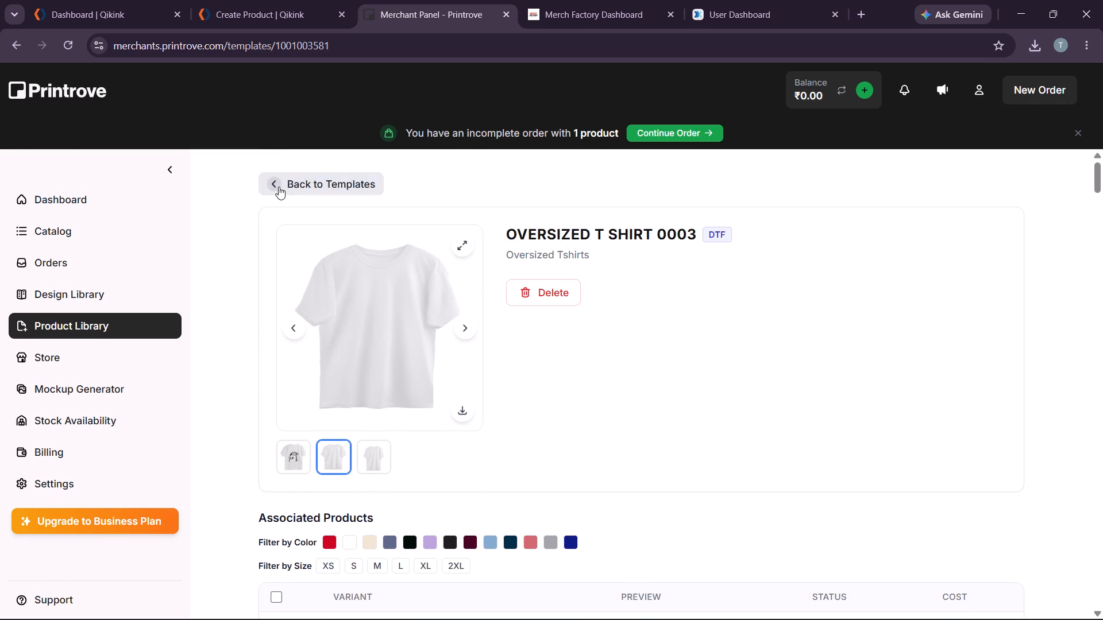
click(279, 186)
Browse the Men's Clothing collection in the catalog.
click(53, 238)
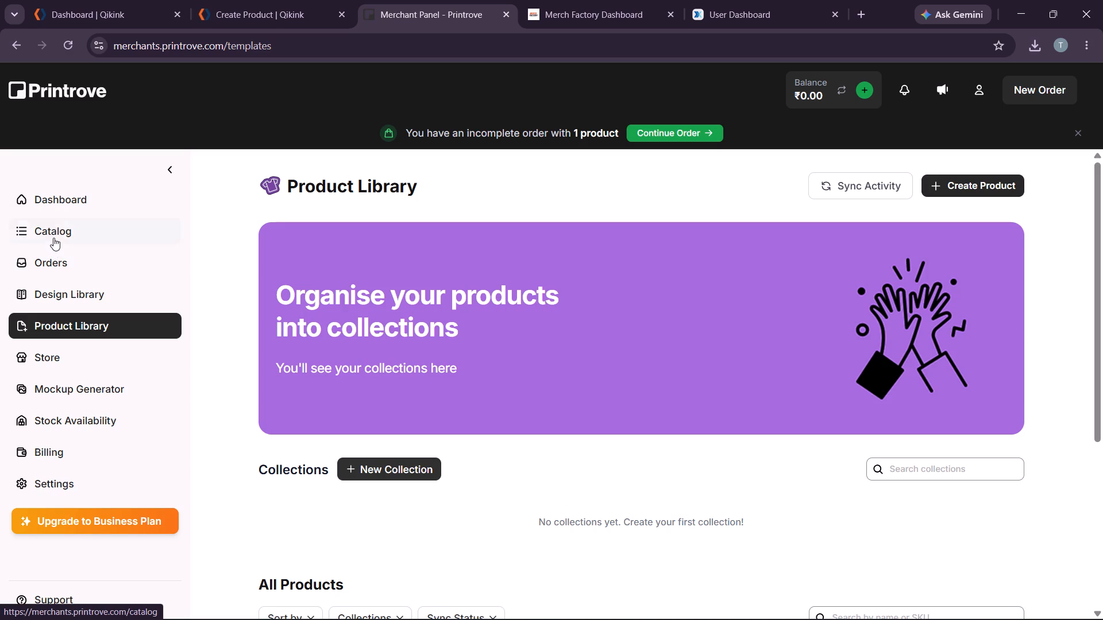
click(280, 246)
scroll(585, 369, down, 3)
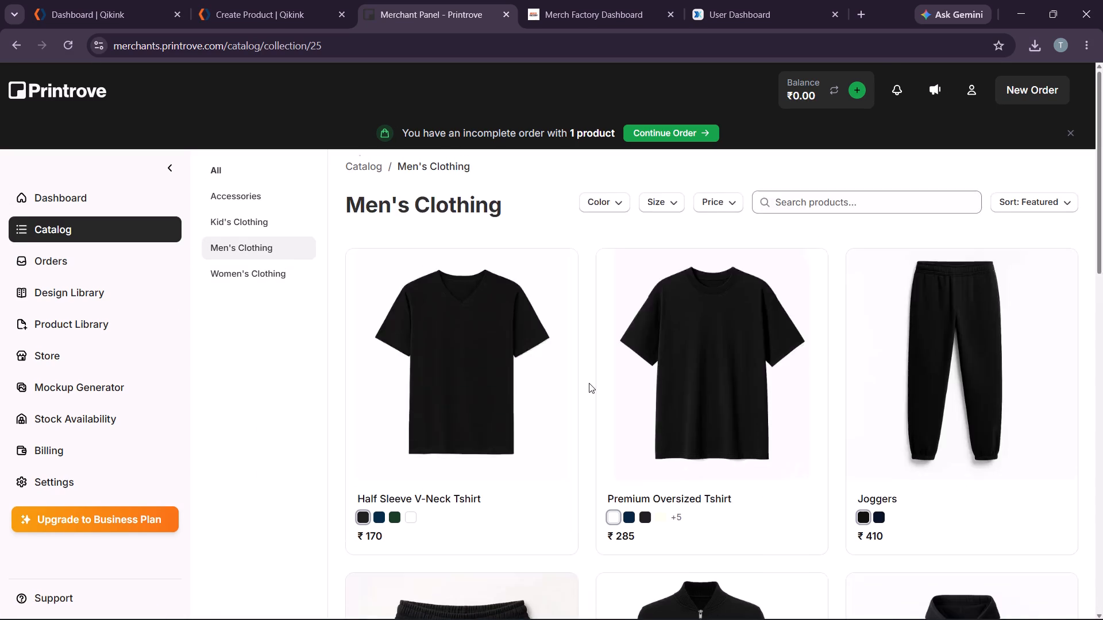
scroll(589, 384, down, 2)
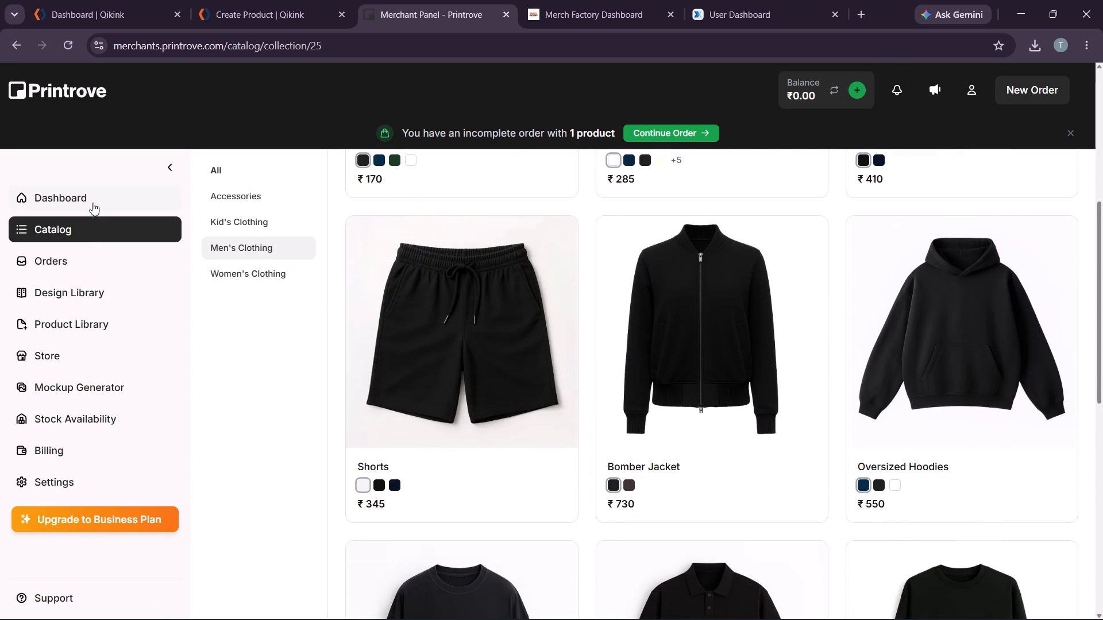
Delete the Oversized T shirt 0003 template from the Product Library.
click(78, 320)
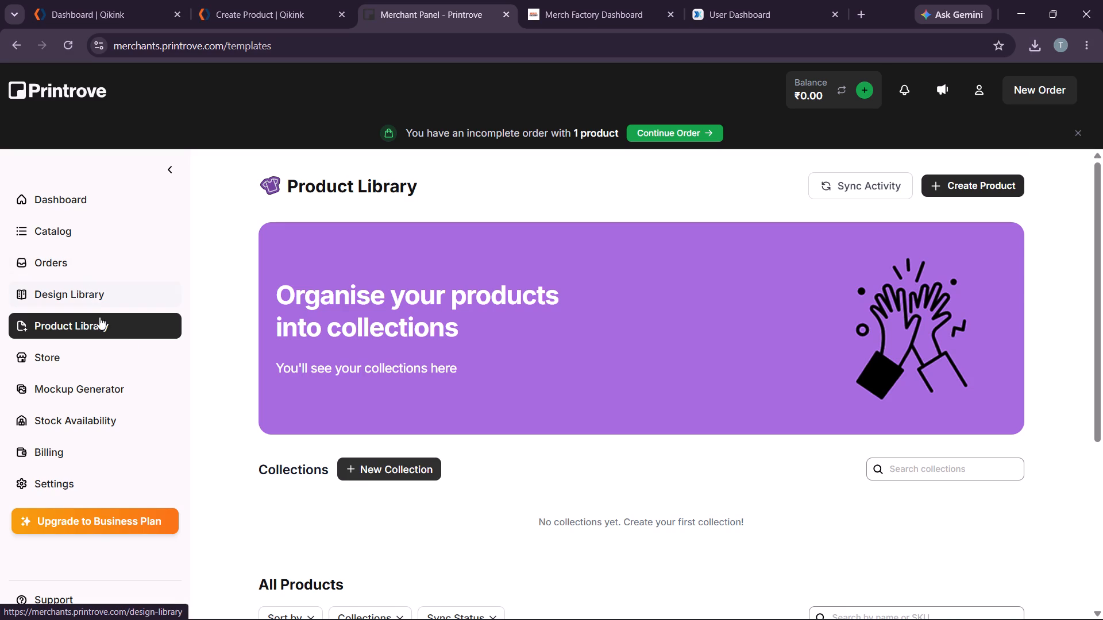
scroll(470, 381, down, 3)
scroll(453, 475, down, 1)
click(424, 551)
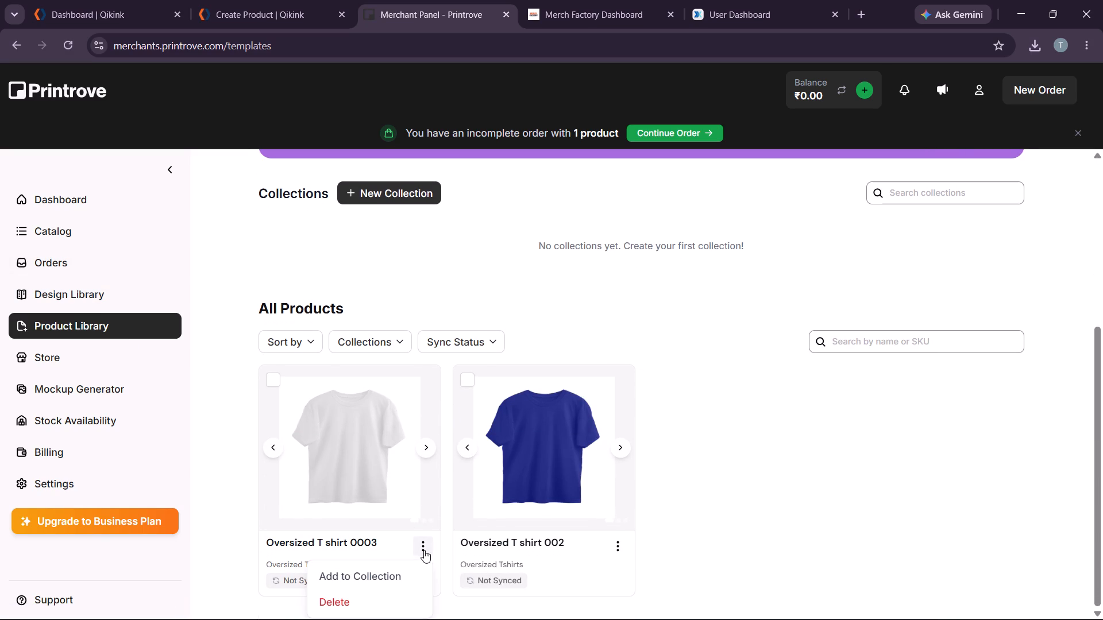
click(397, 593)
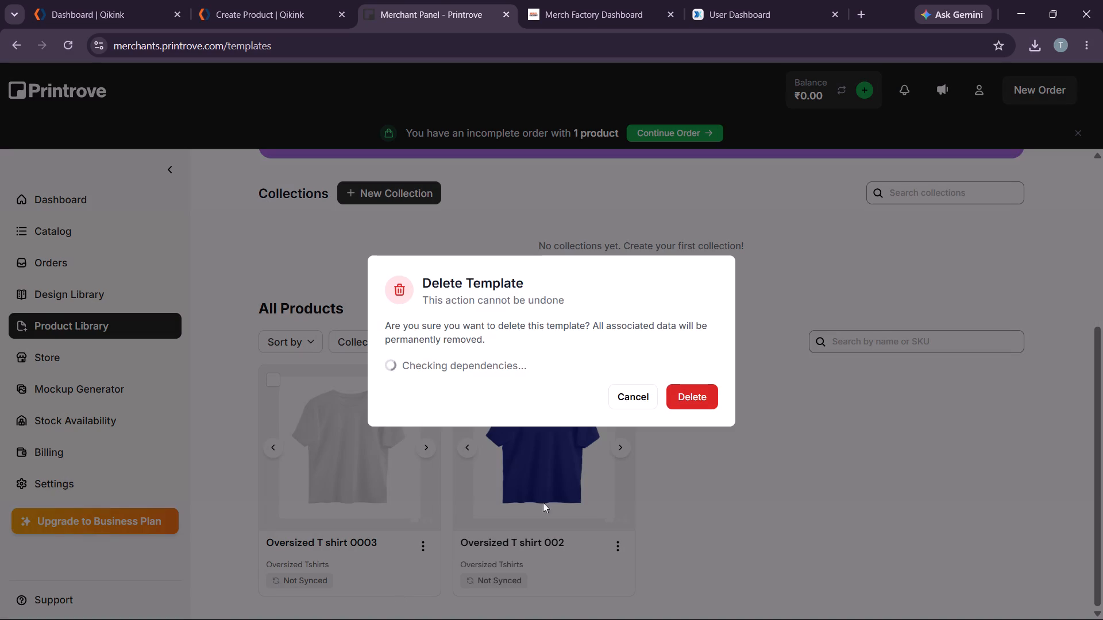
click(700, 379)
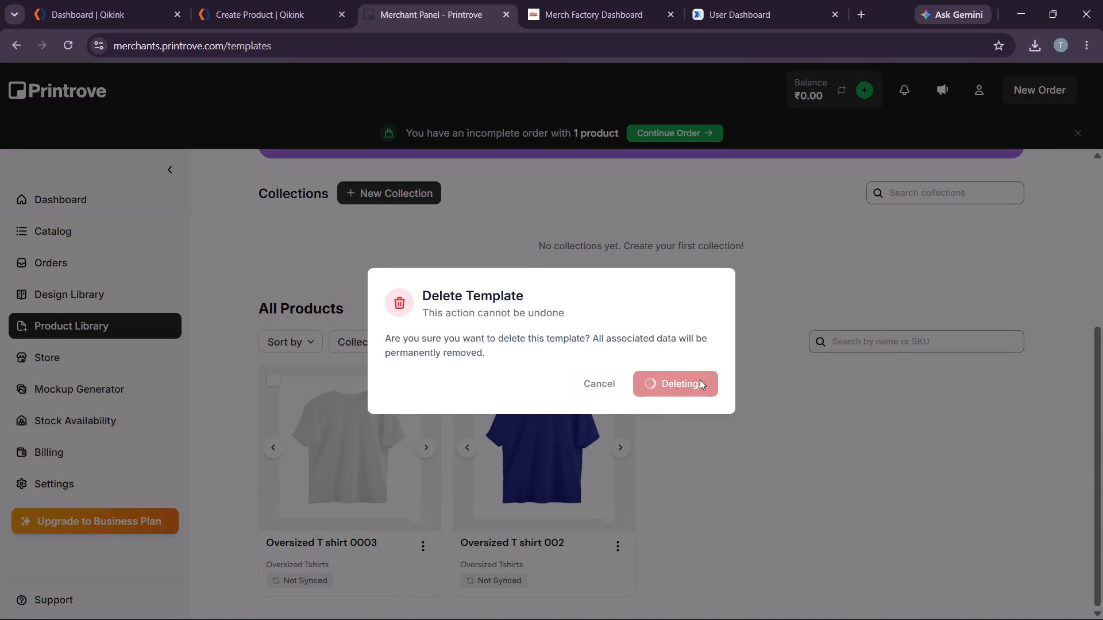
Open the Oversized T shirt 002 template and examine its mockup, product details and associated variants.
scroll(611, 436, down, 2)
click(341, 476)
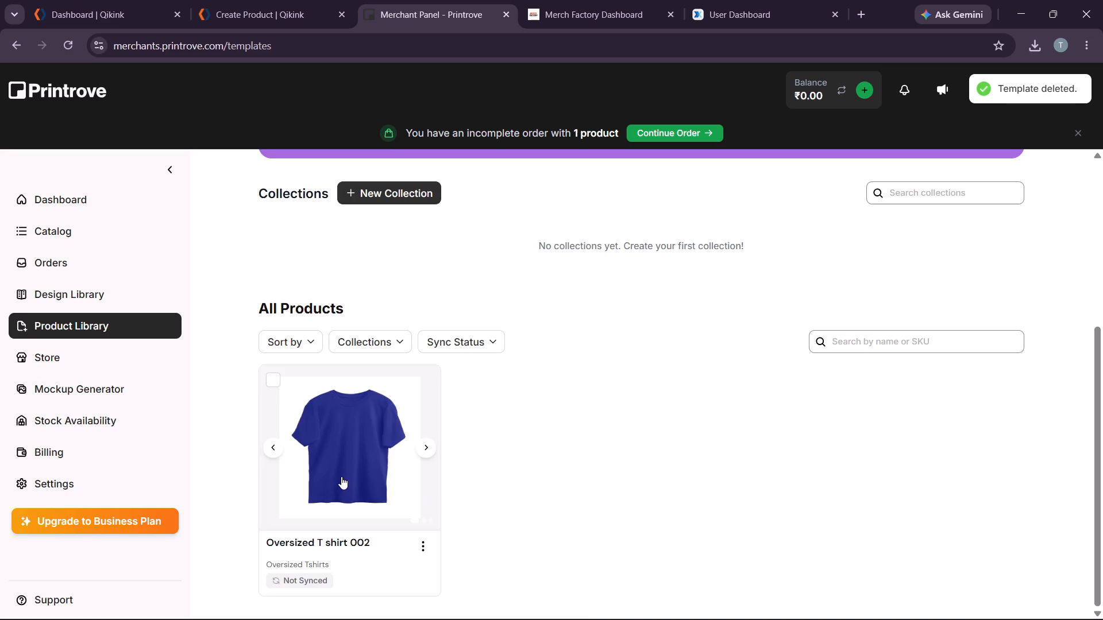
scroll(696, 351, down, 3)
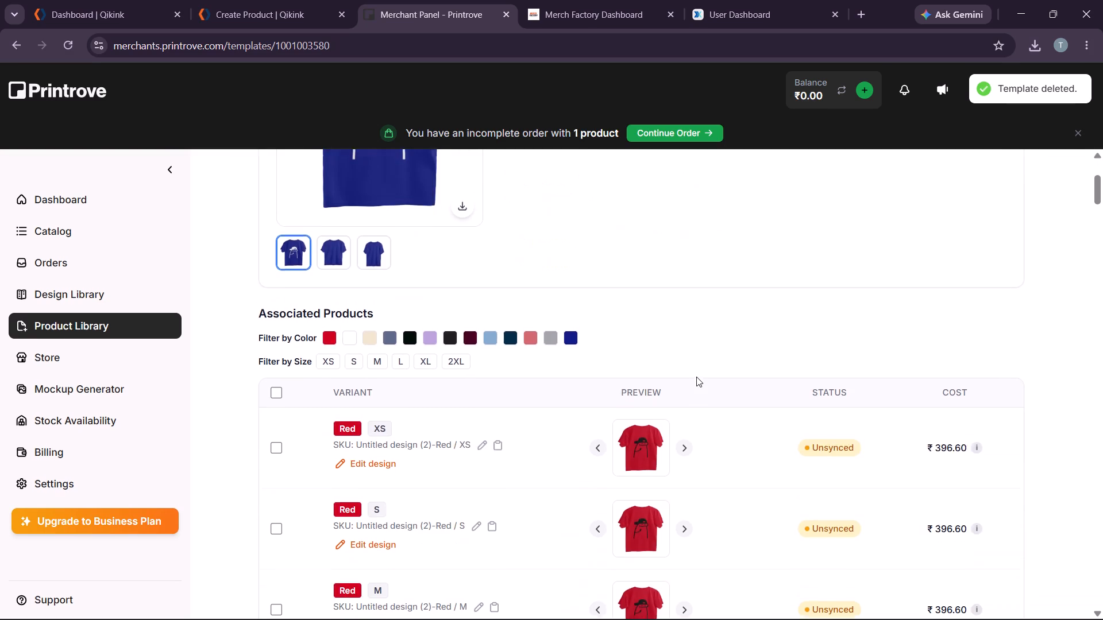
scroll(696, 378, up, 7)
scroll(696, 378, down, 1)
scroll(696, 378, up, 2)
click(711, 235)
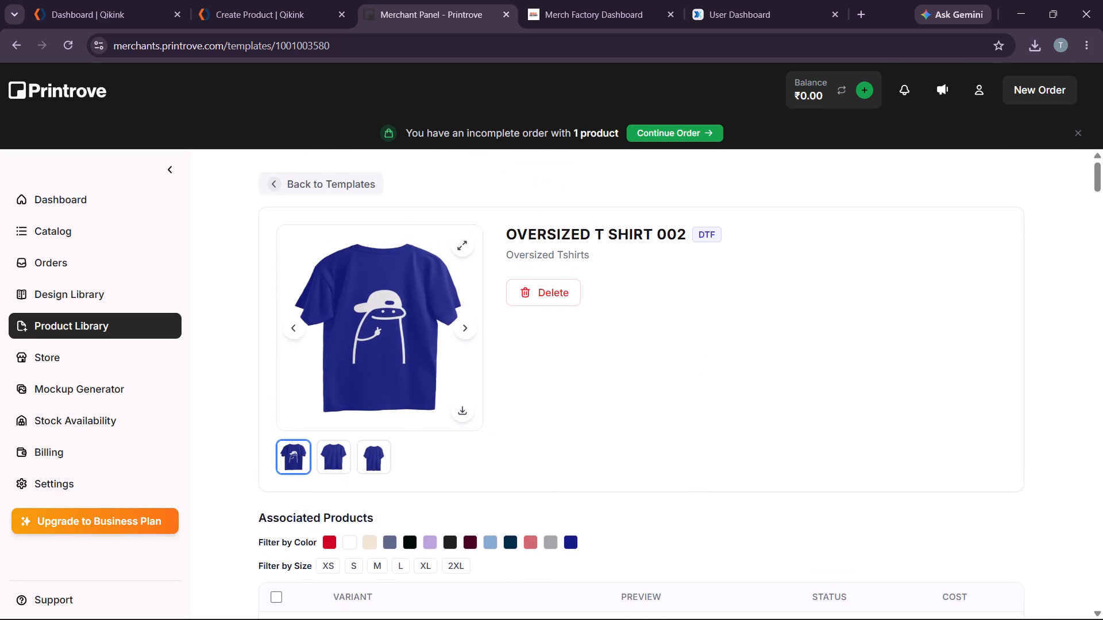
drag(597, 239, 654, 234)
click(673, 327)
scroll(685, 345, down, 3)
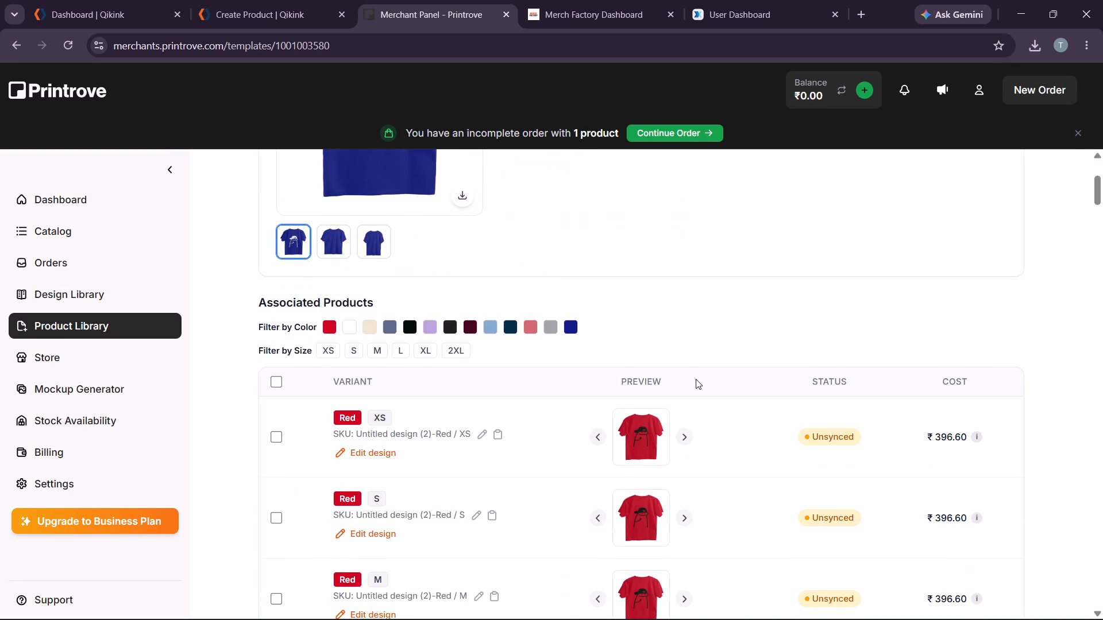
scroll(699, 396, down, 1)
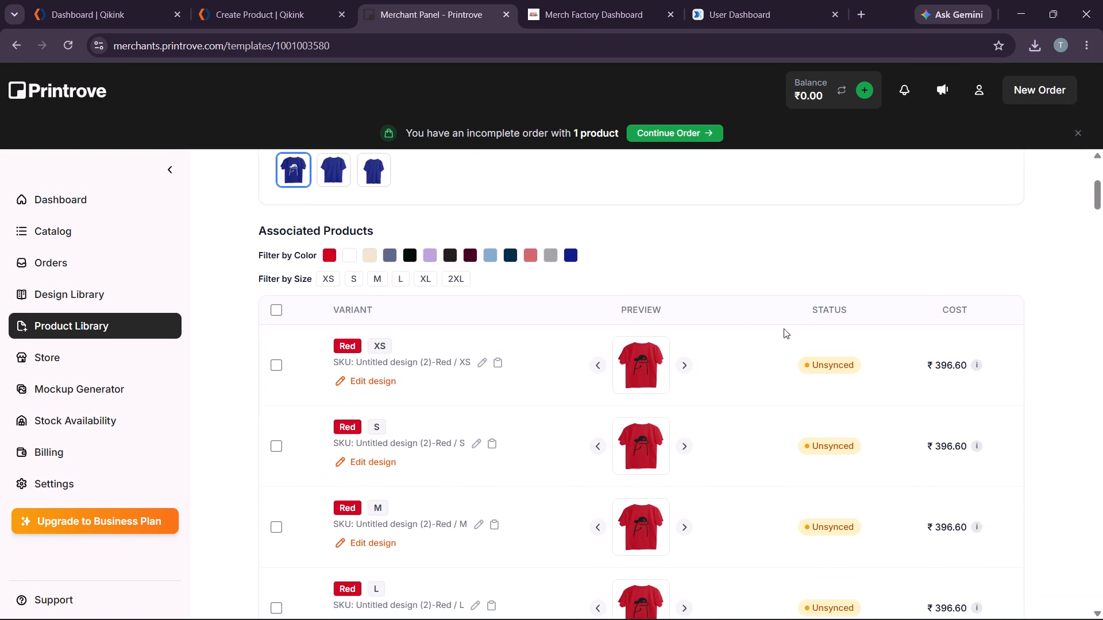
scroll(822, 359, down, 9)
scroll(816, 383, up, 12)
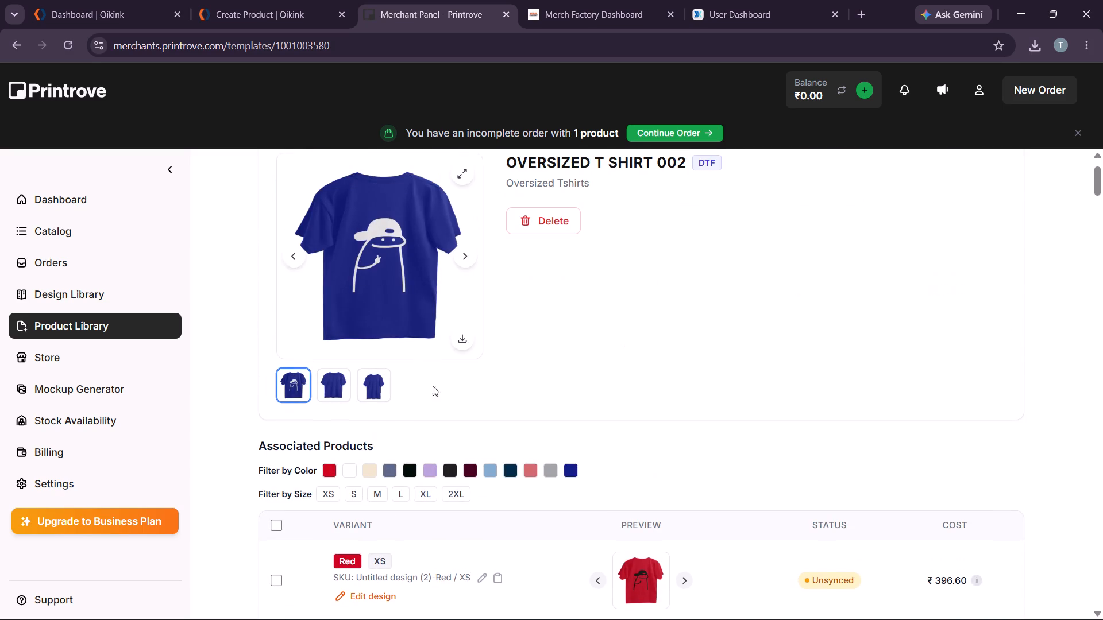
Select all associated variants of Oversized T shirt 002.
click(275, 530)
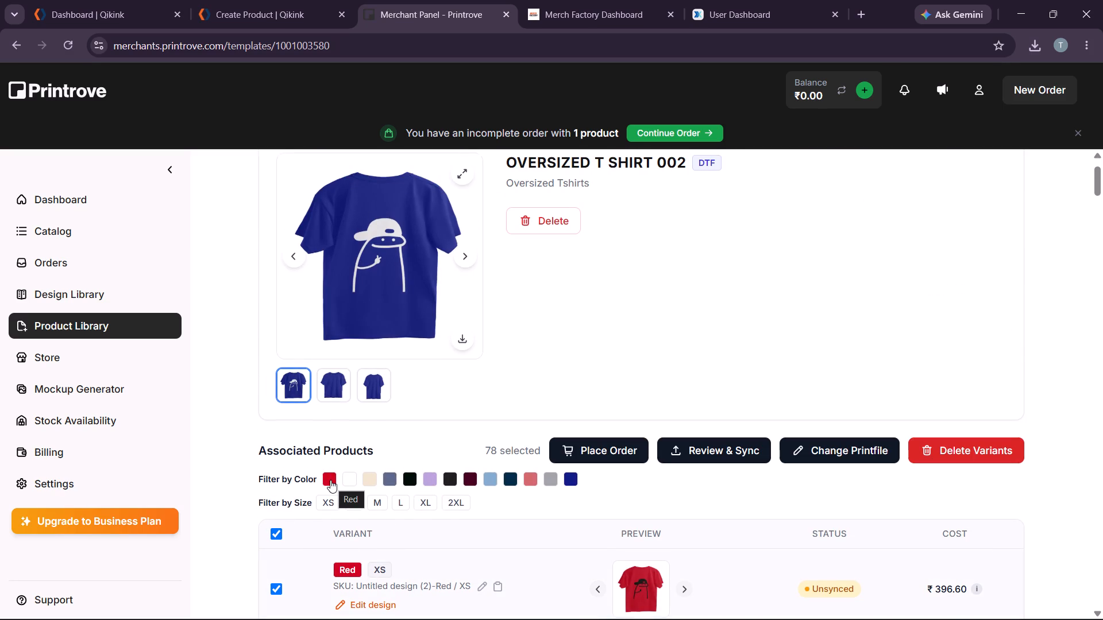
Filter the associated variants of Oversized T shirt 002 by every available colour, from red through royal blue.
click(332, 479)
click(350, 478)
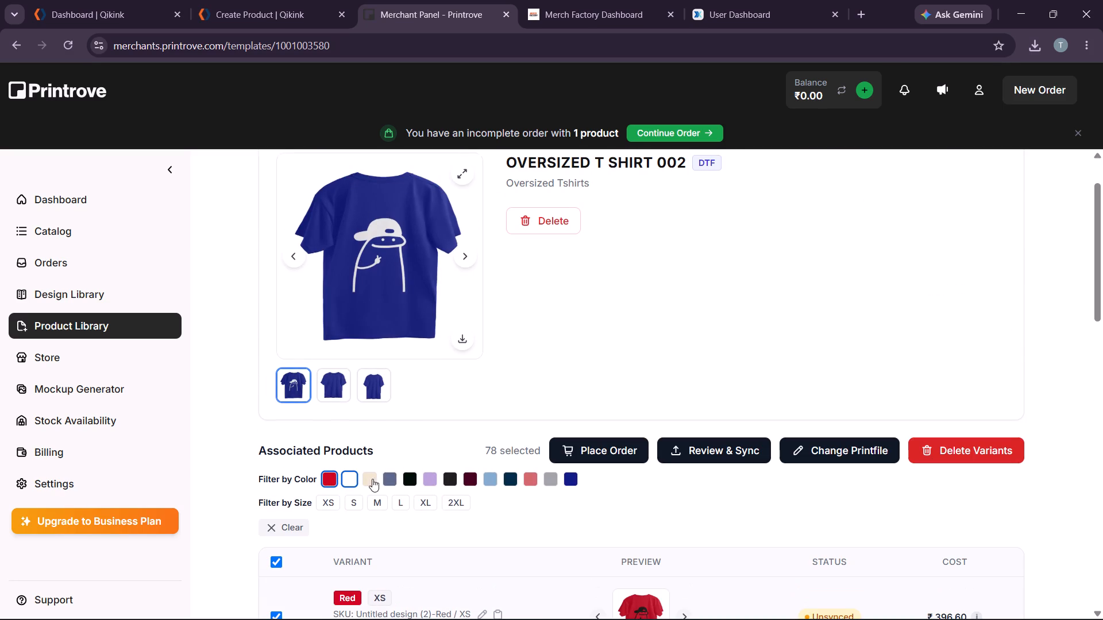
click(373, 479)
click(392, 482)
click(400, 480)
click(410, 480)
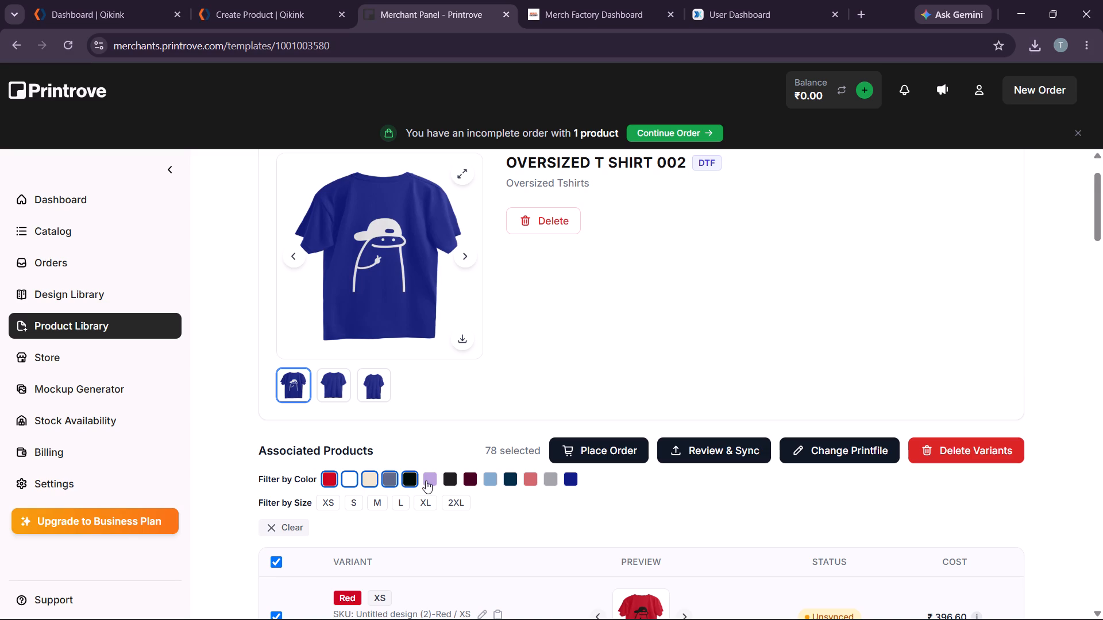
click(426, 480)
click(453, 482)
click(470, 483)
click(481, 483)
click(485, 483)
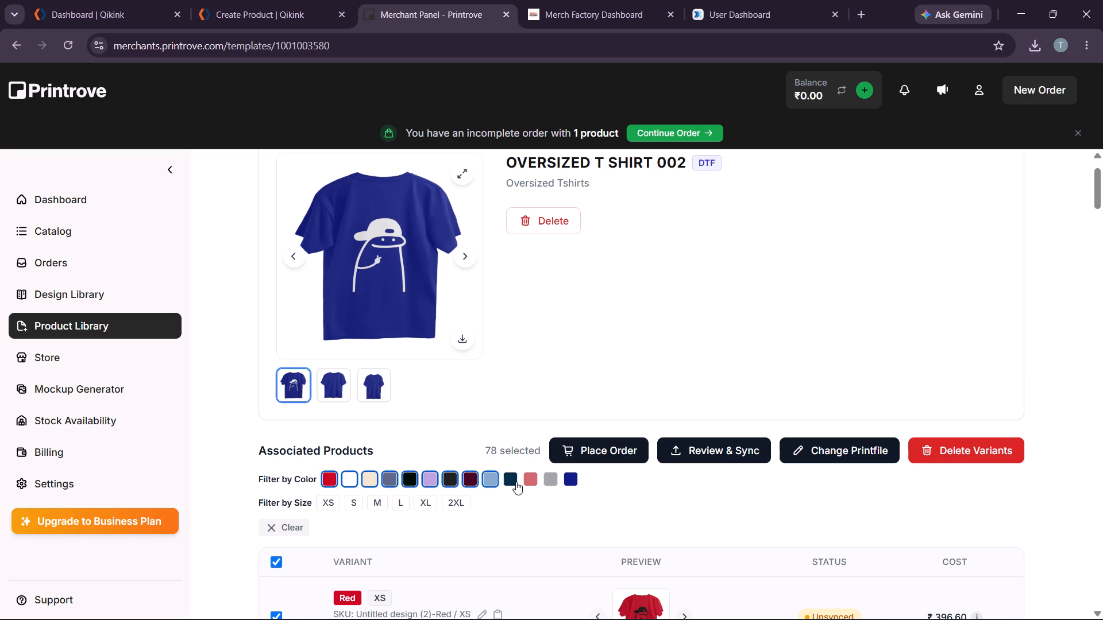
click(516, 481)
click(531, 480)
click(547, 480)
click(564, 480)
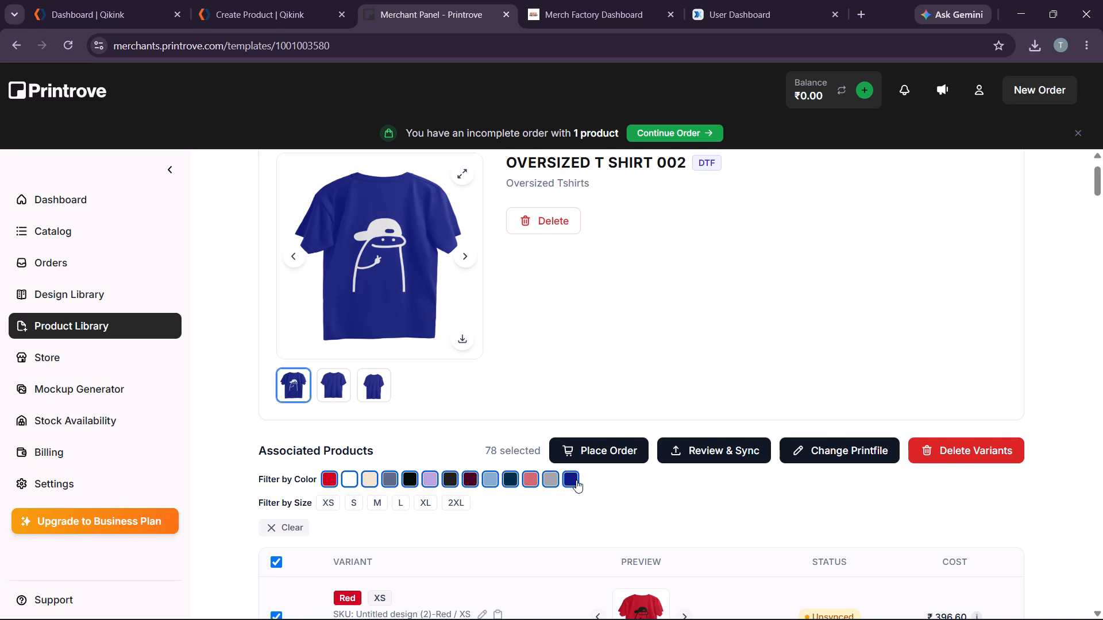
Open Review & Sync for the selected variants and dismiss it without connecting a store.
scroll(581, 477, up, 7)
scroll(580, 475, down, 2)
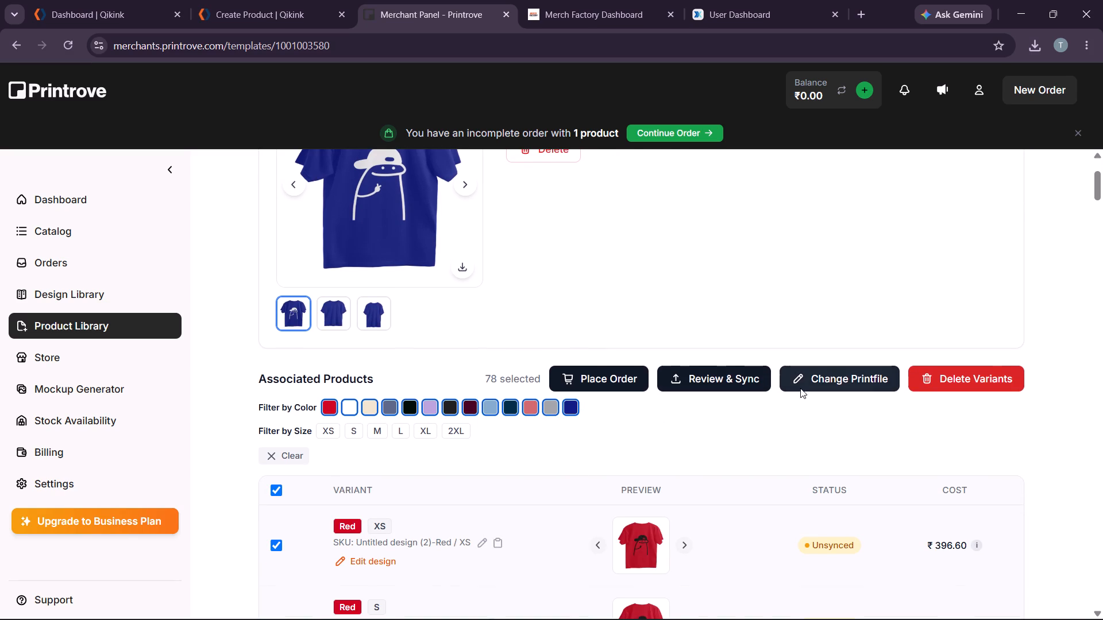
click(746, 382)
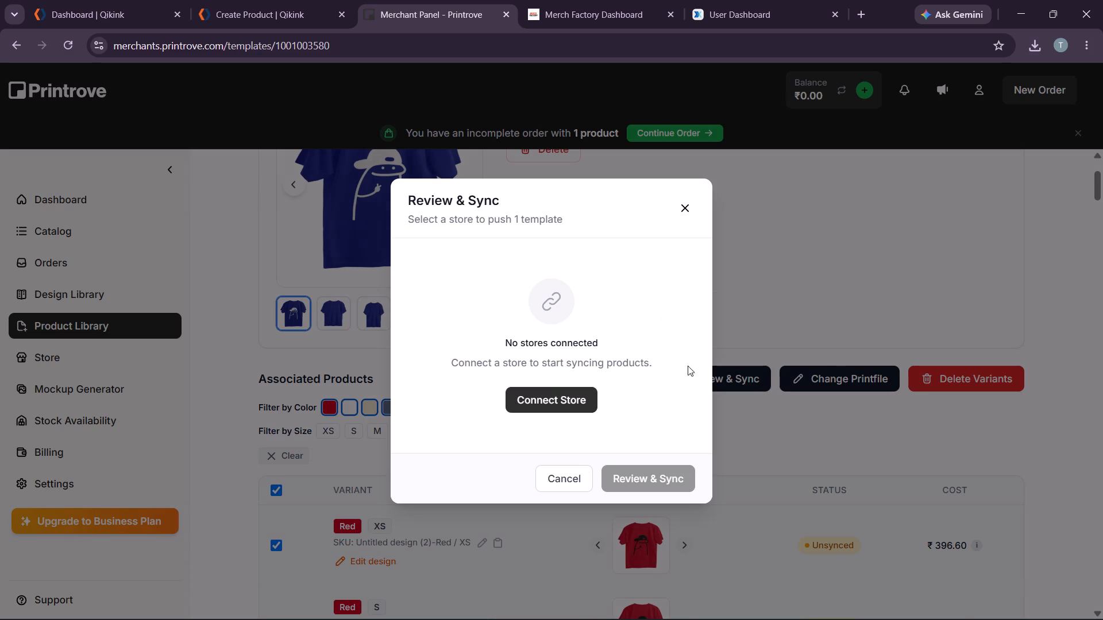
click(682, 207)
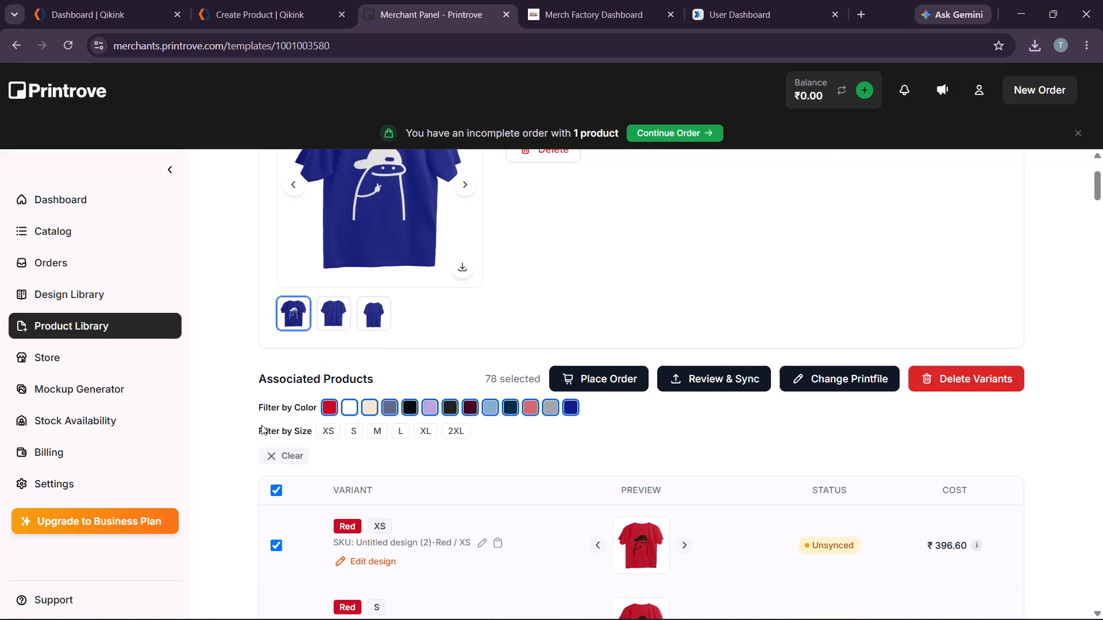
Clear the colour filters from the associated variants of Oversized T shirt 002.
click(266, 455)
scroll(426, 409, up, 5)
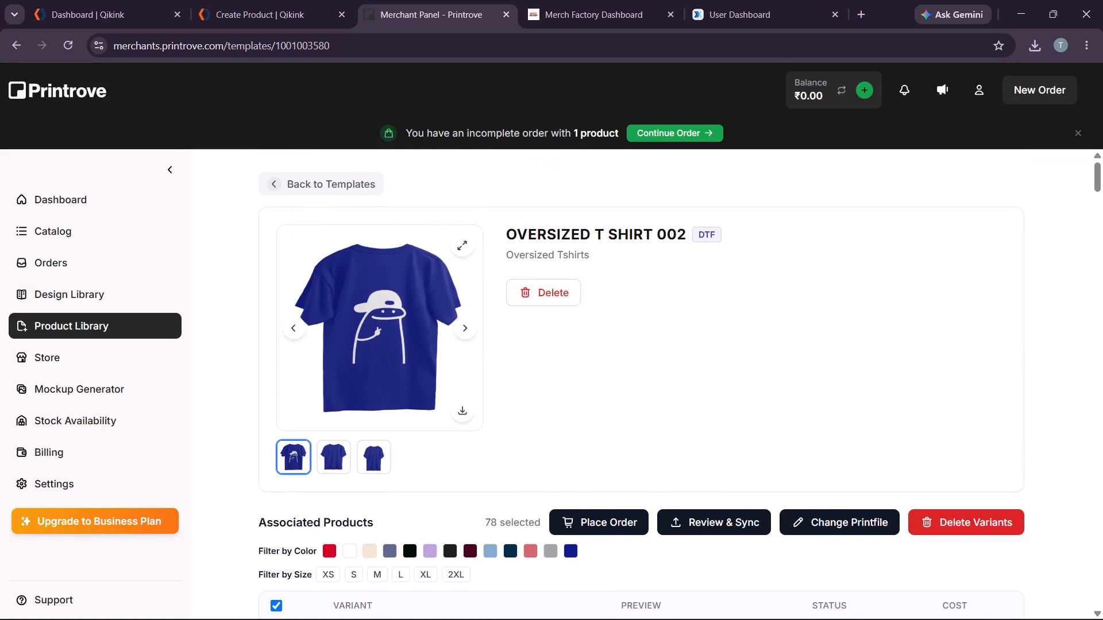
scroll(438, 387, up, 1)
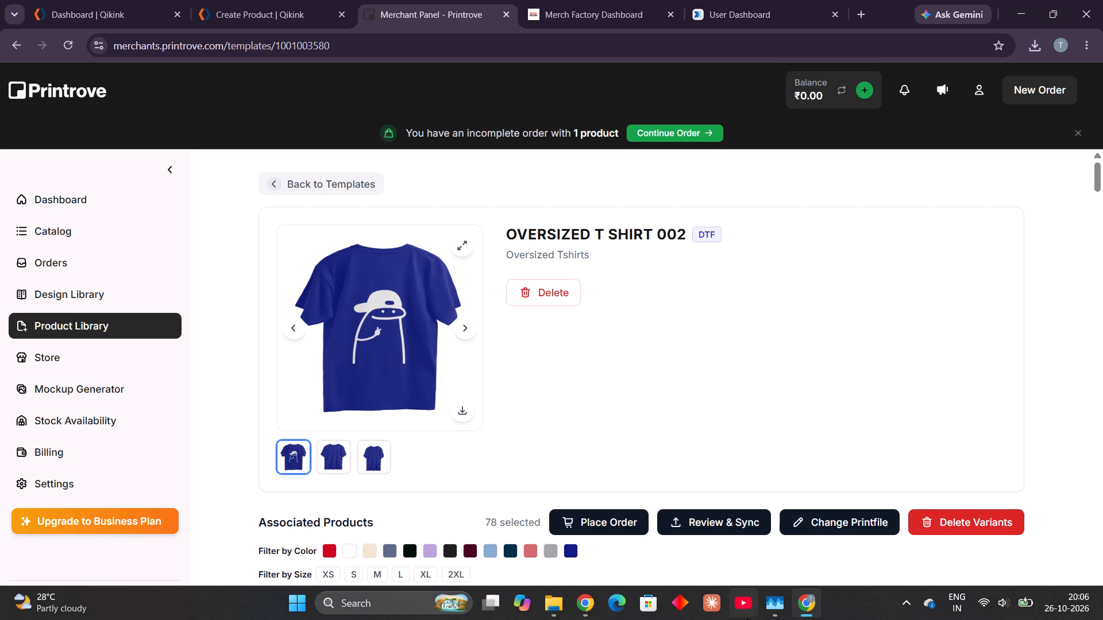
Switch to the T shirts folder in File Explorer and rename the headphones doodle file as 0003B.
click(543, 602)
click(677, 522)
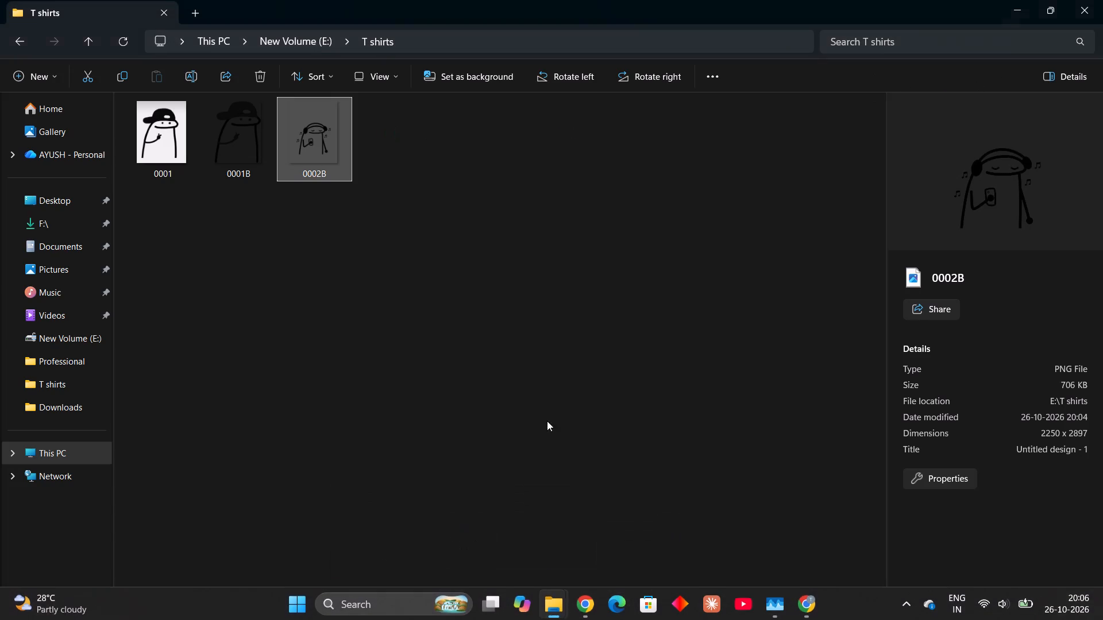
right_click(324, 153)
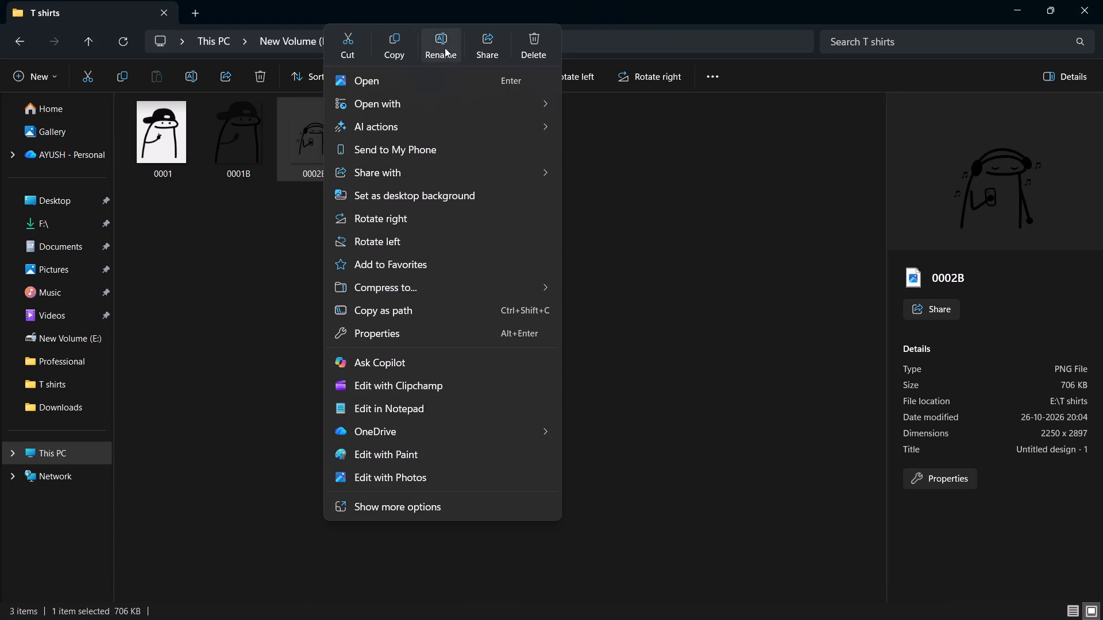
click(445, 47)
text(000)
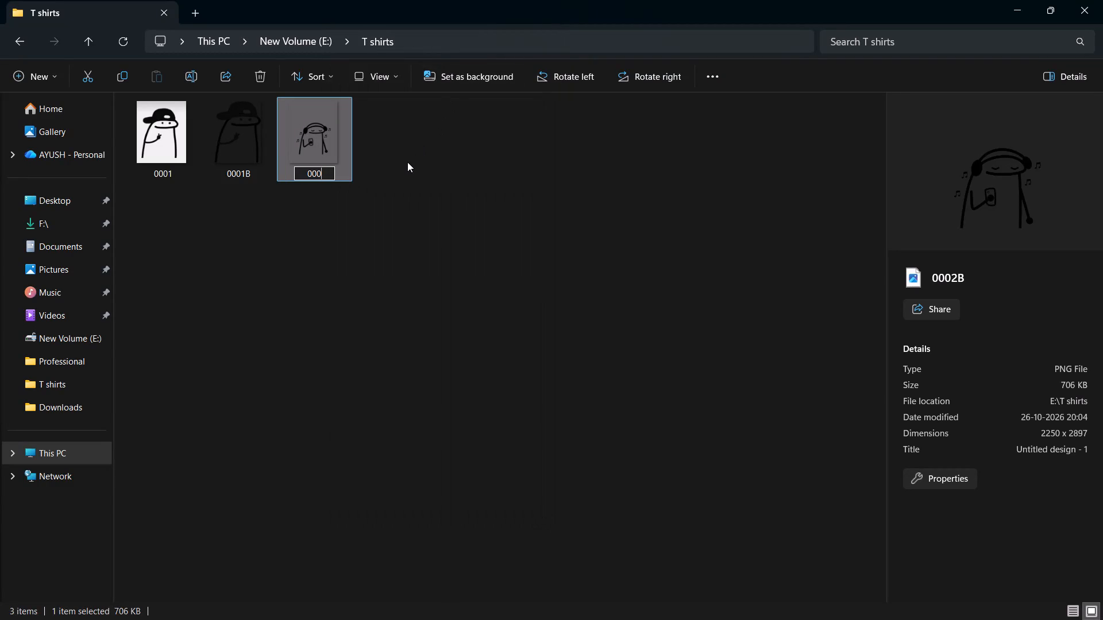
key(3)
key(shift+b)
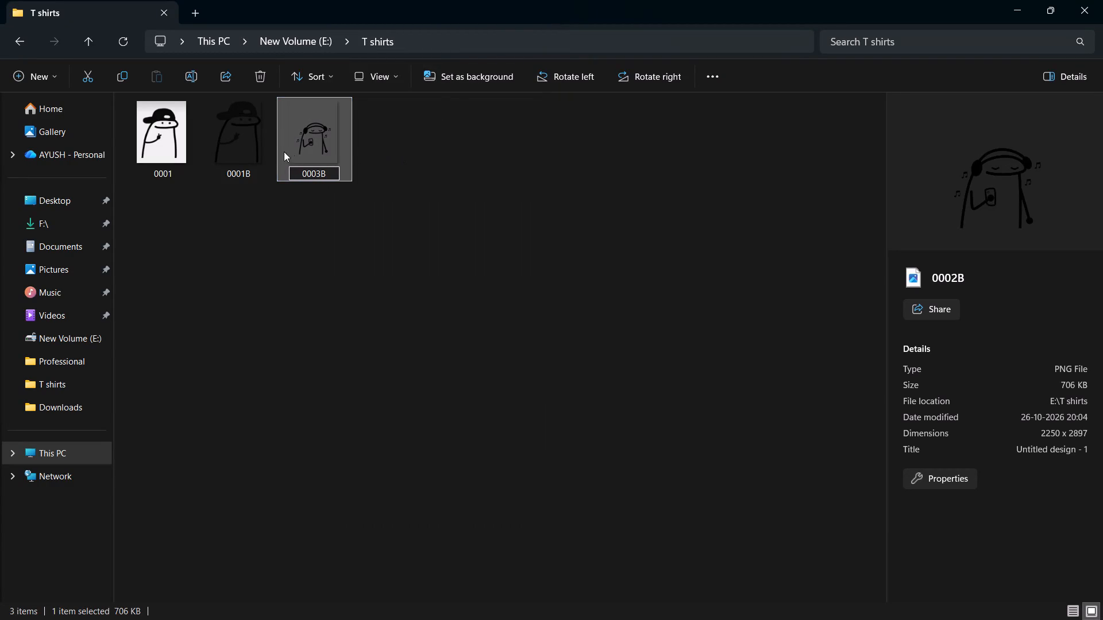
Rename the cap doodle file 0001B as 0002B and return to Printrove in the browser.
right_click(252, 146)
click(348, 49)
click(368, 53)
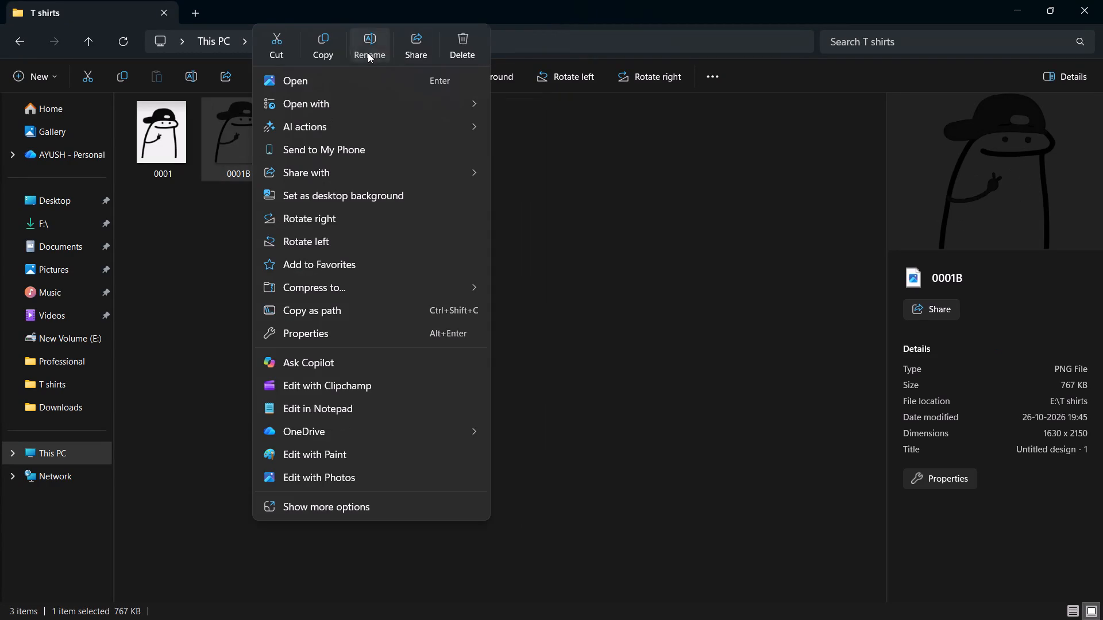
text(000)
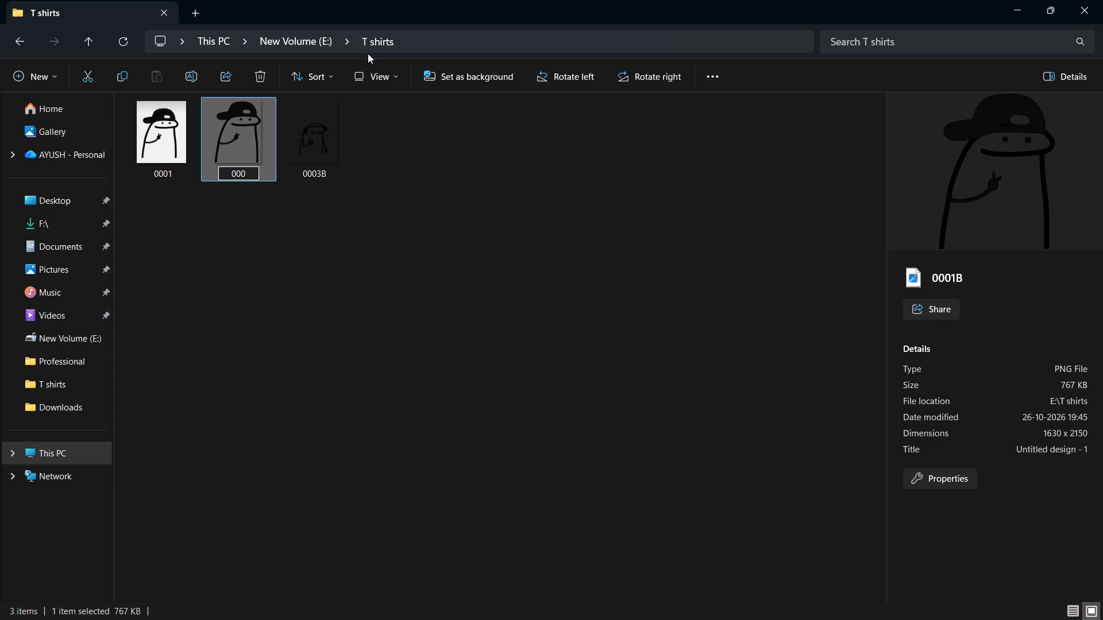
key(2)
key(shift+b)
key(Return)
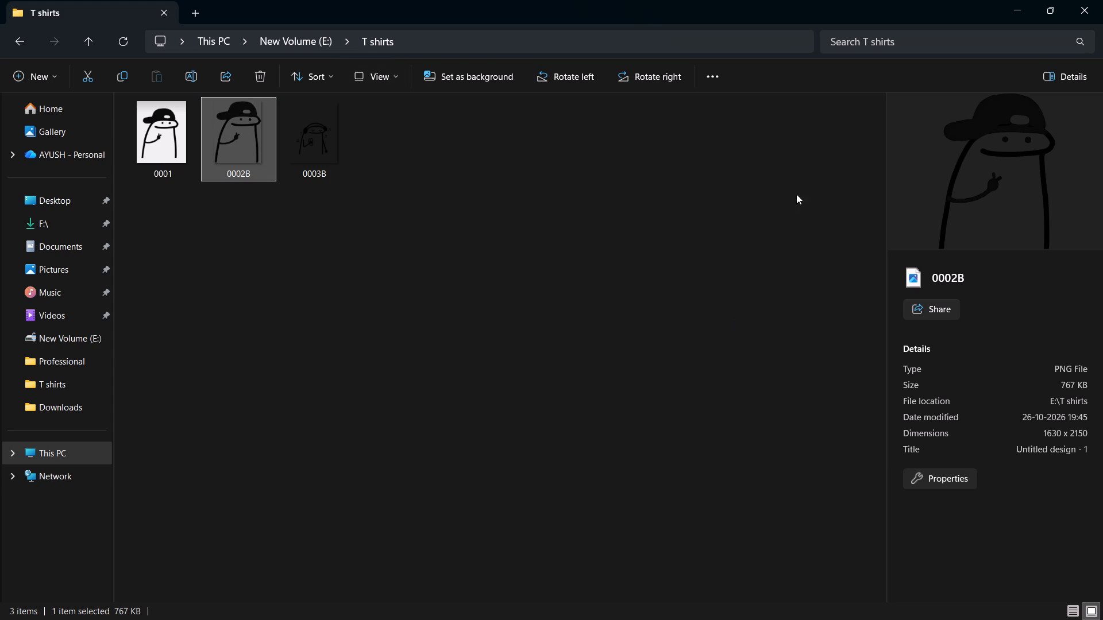
click(1021, 7)
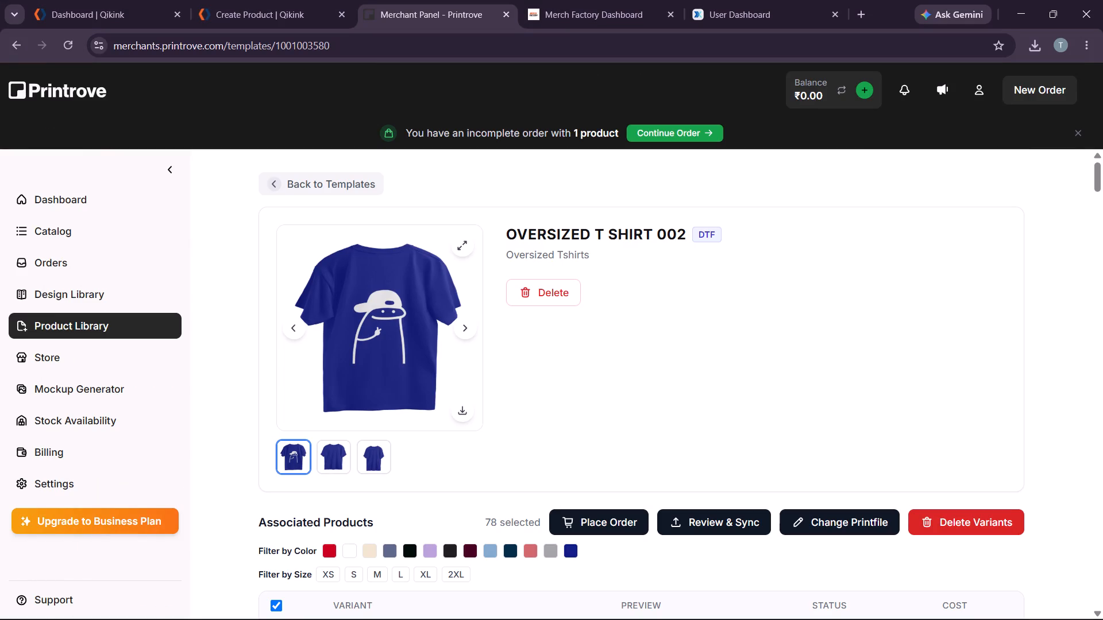
Find Oversized Tshirts in the Men's Clothing catalog and open the product in the design editor.
click(71, 239)
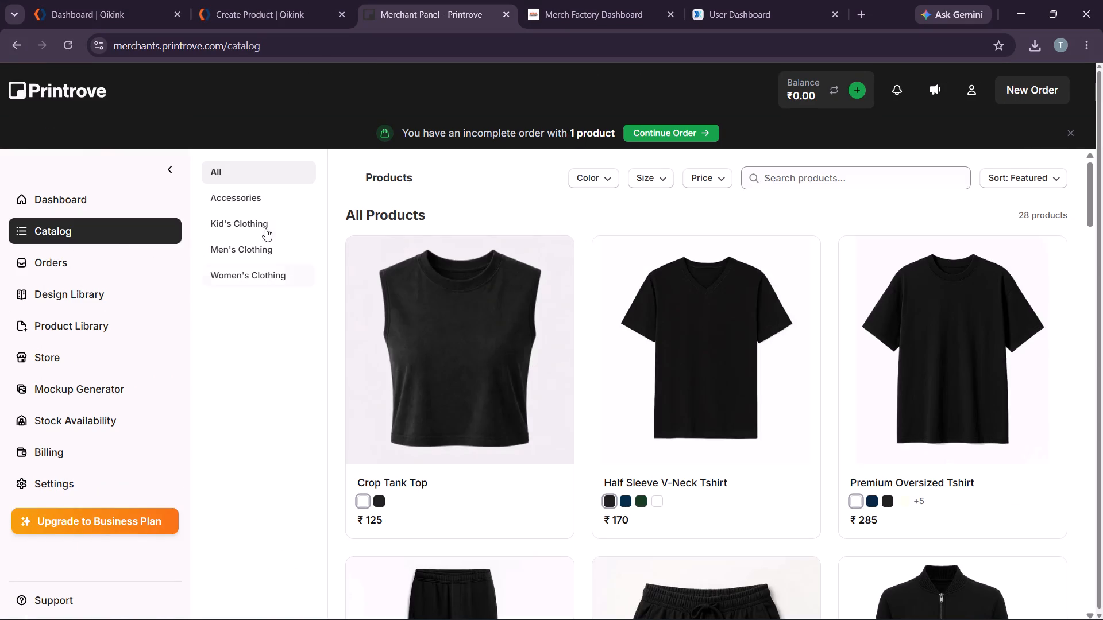
click(257, 245)
scroll(481, 457, down, 2)
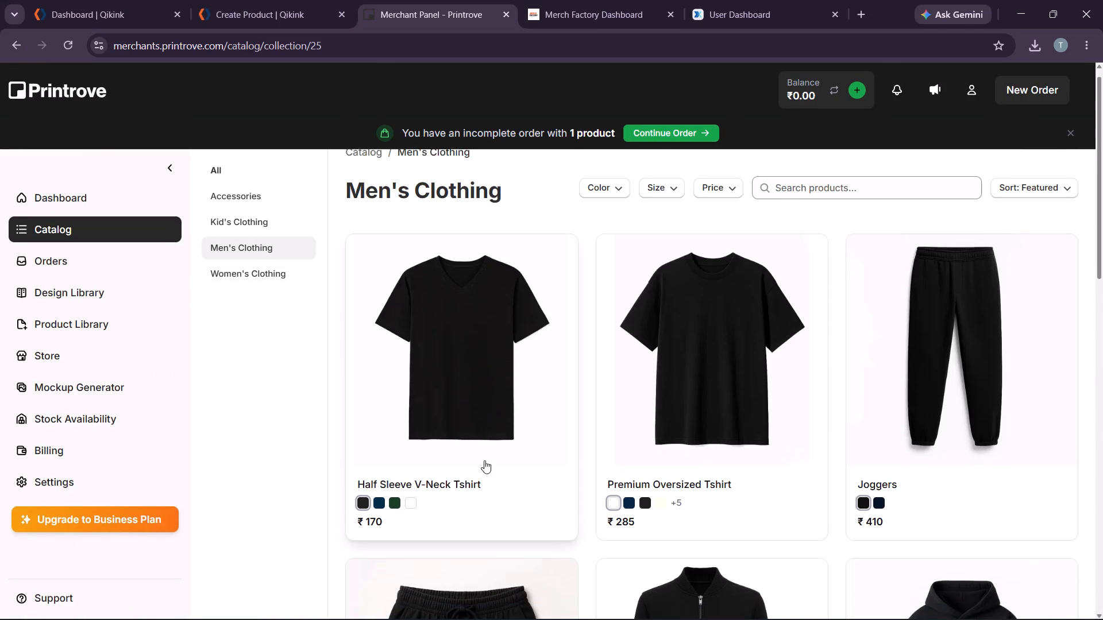
scroll(484, 460, down, 9)
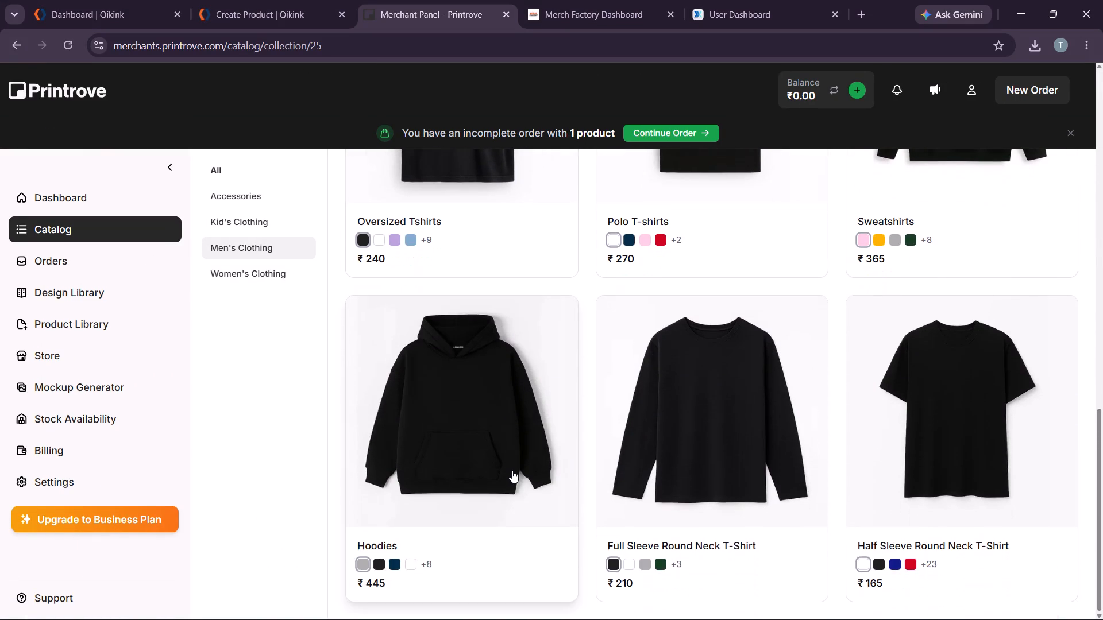
scroll(512, 470, down, 3)
scroll(512, 470, up, 4)
scroll(452, 482, down, 2)
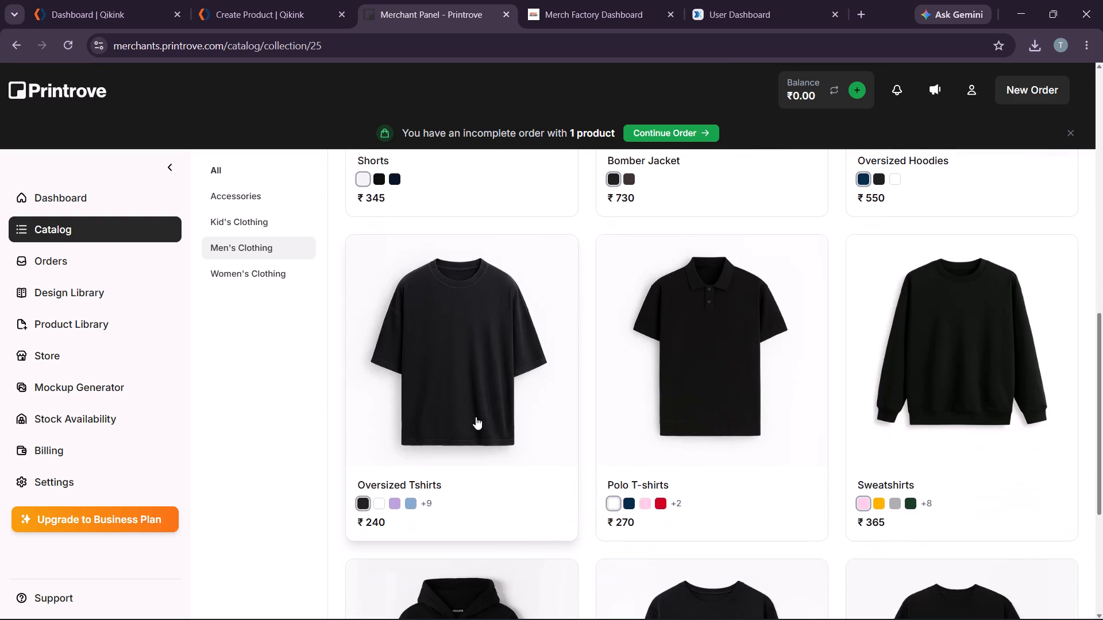
double_click(476, 412)
click(664, 600)
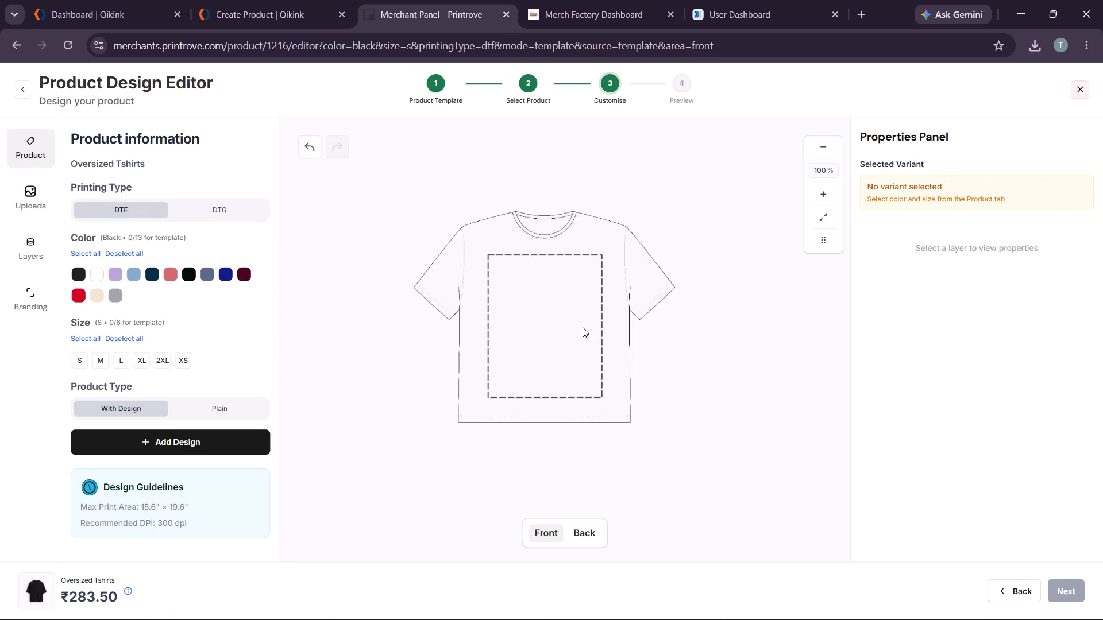
Include all colours and all sizes in the oversized T-shirt template and show the white variant.
click(25, 200)
click(34, 151)
click(97, 254)
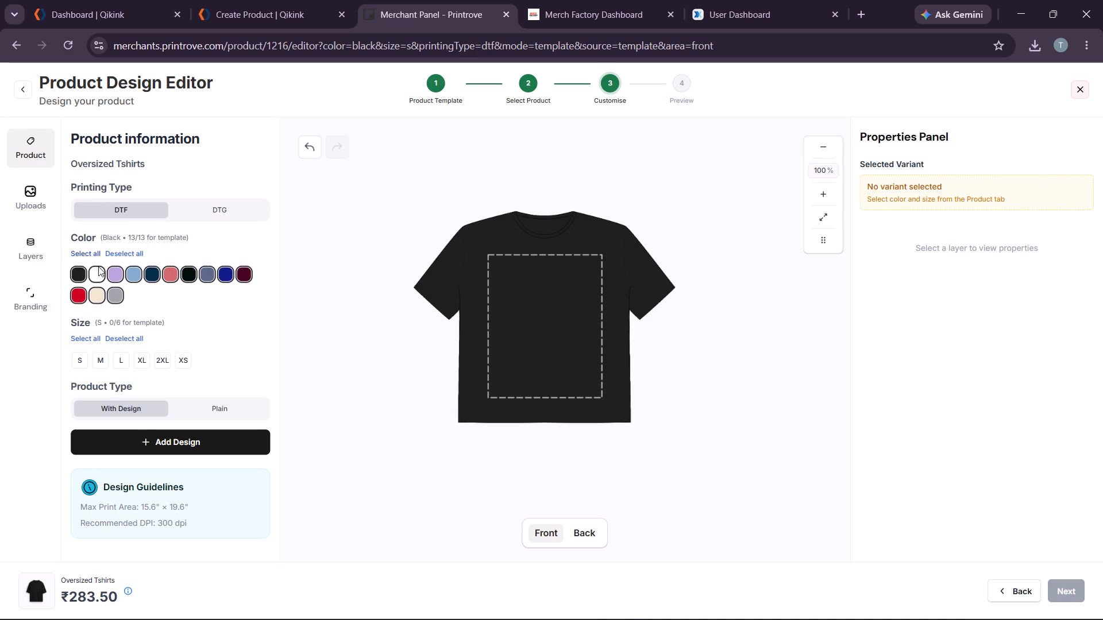
click(91, 335)
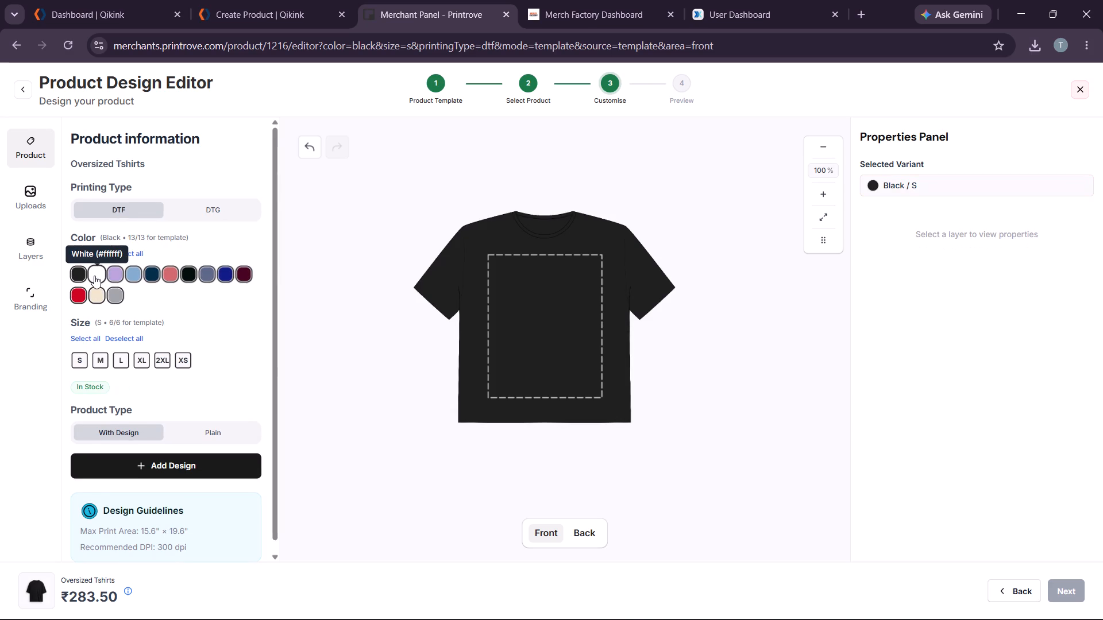
click(94, 275)
click(98, 272)
Upload the 0003B PNG artwork from the T shirts folder to the design files.
click(40, 195)
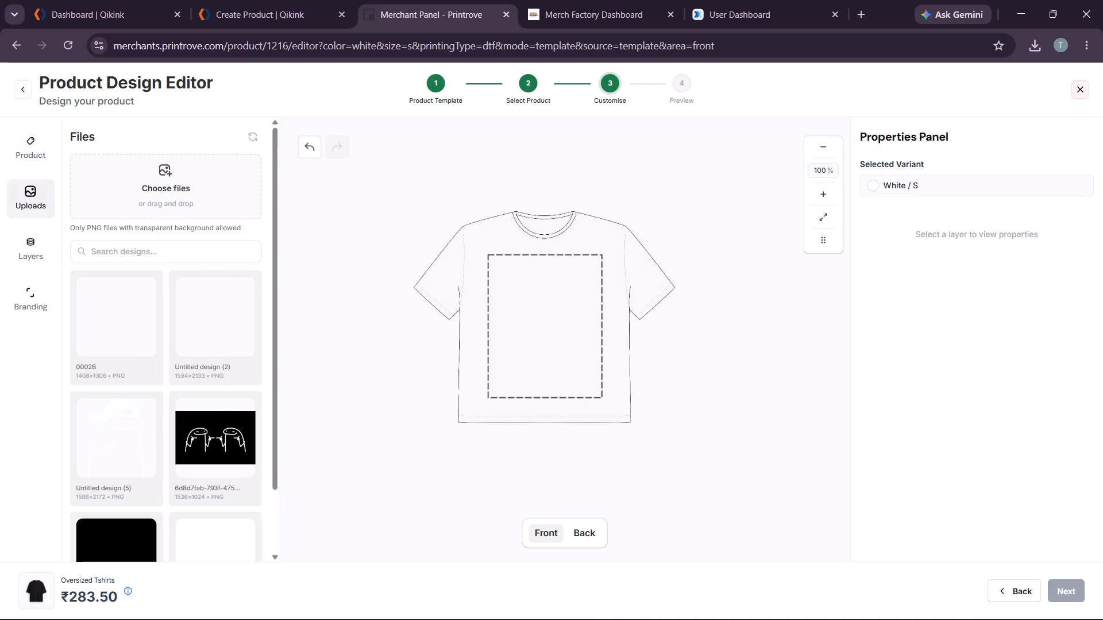
click(146, 175)
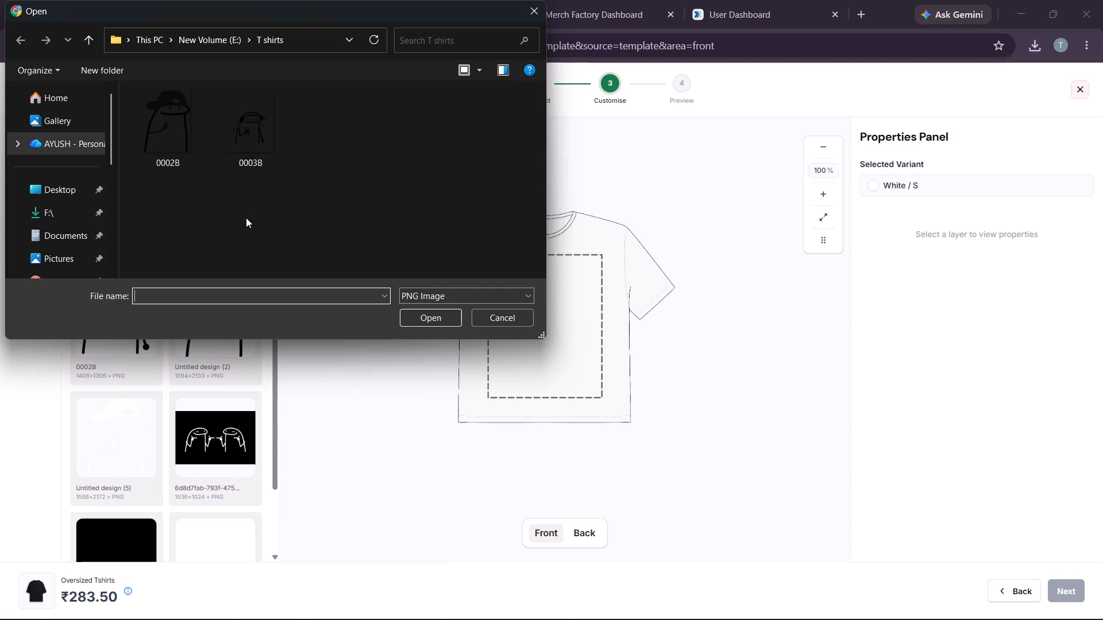
click(242, 144)
click(430, 313)
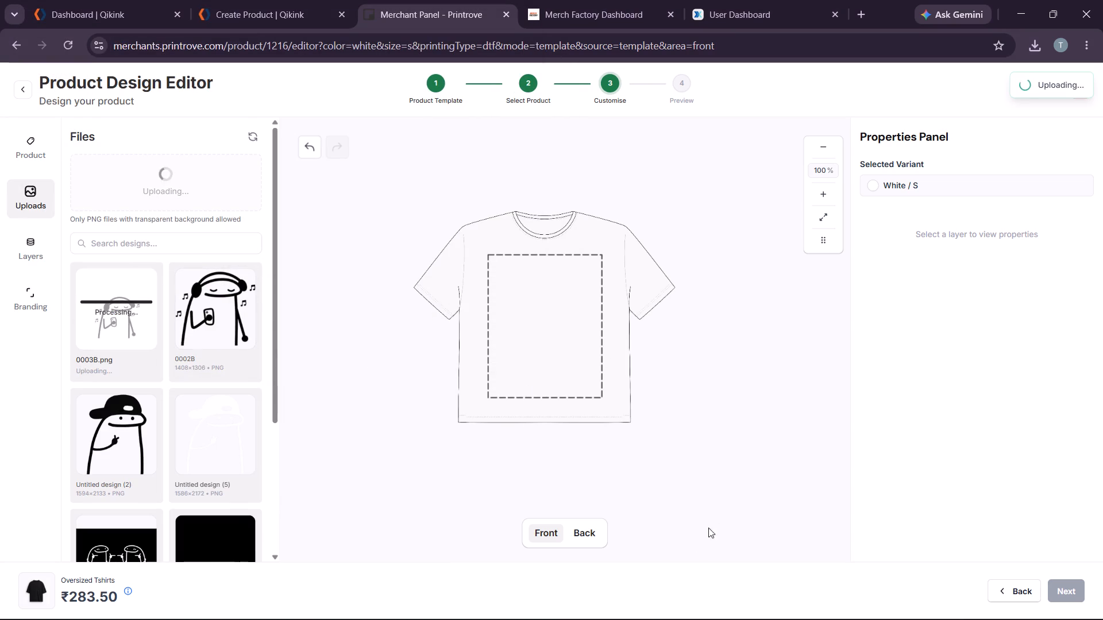
Place the 0003B headphones doodle on the back of the T-shirt.
click(584, 529)
click(542, 532)
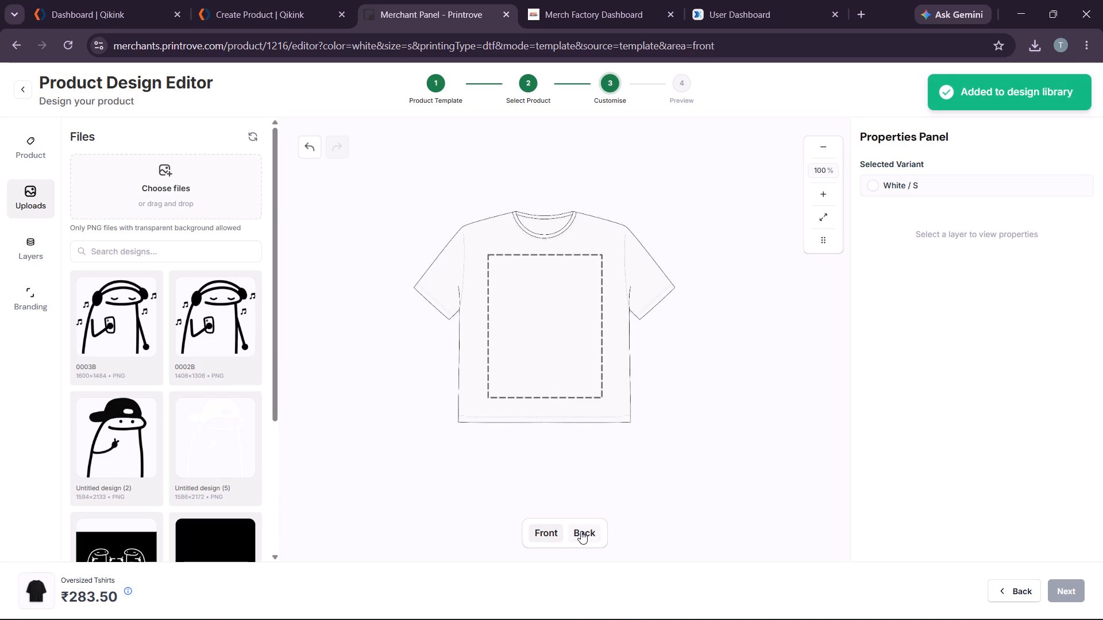
click(581, 531)
click(118, 327)
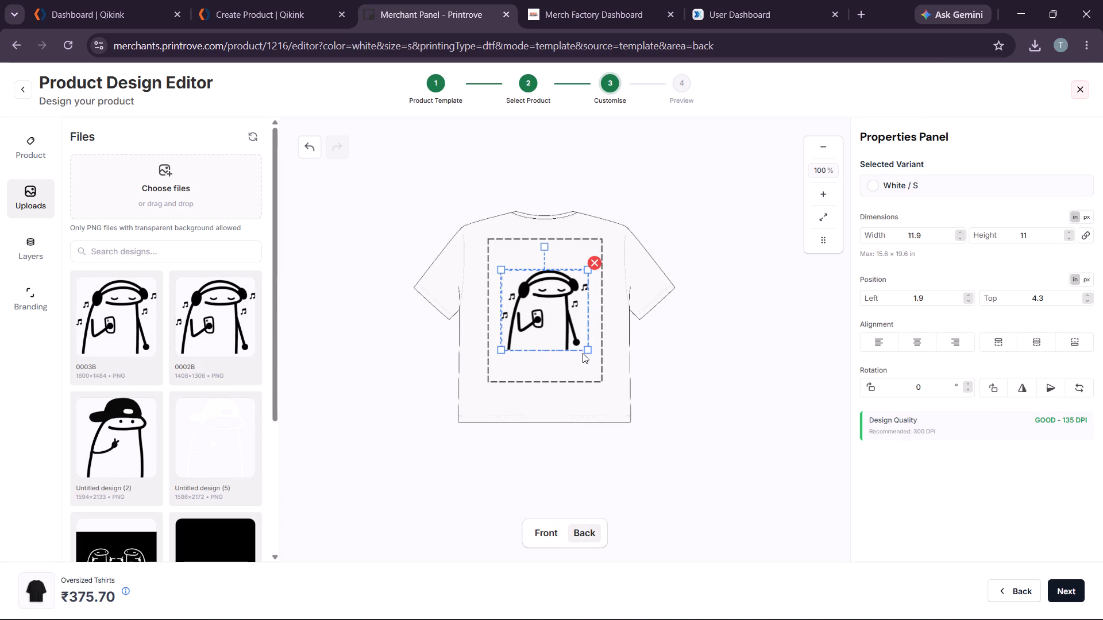
Resize the headphones doodle to about 12.7 × 11.8 in, keeping it centred in the back print area.
drag(587, 353, 595, 363)
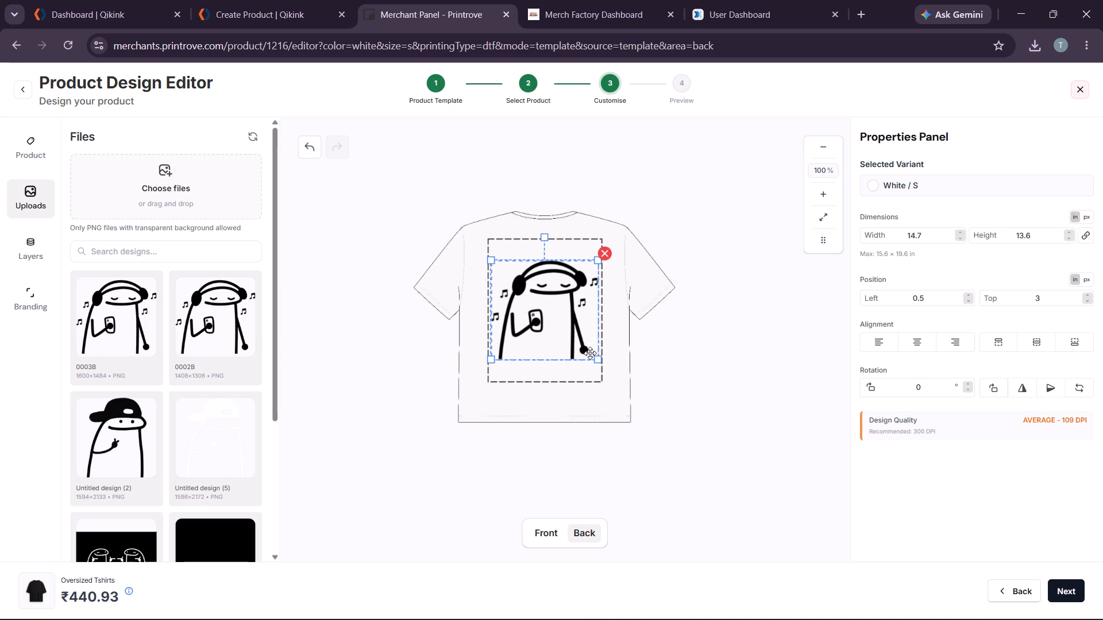
drag(598, 359, 591, 350)
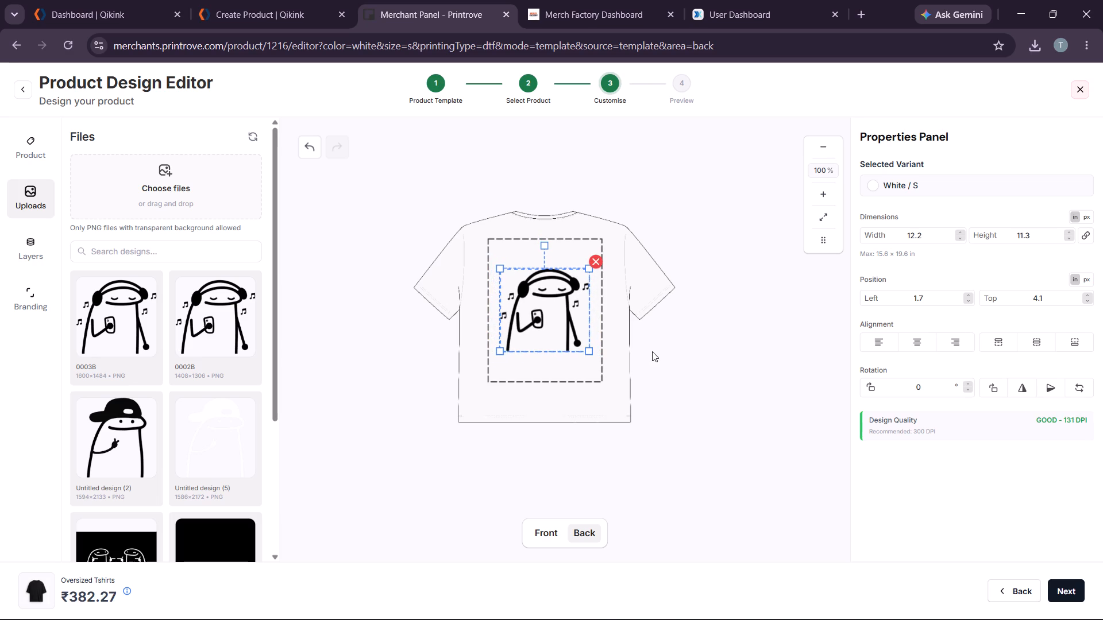
click(658, 350)
click(547, 321)
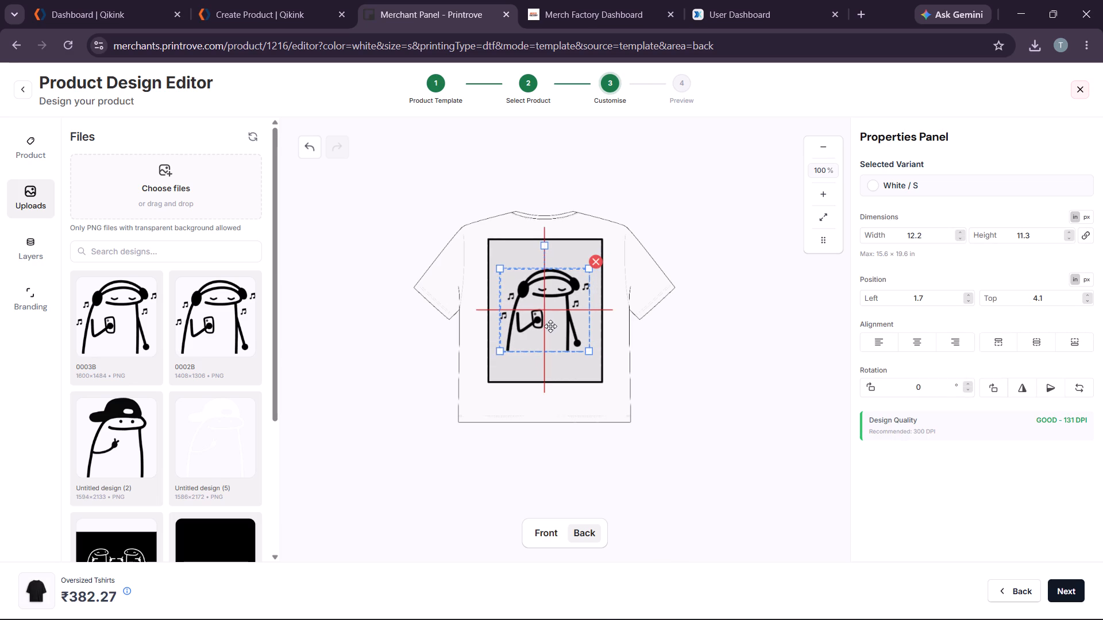
click(674, 343)
click(562, 324)
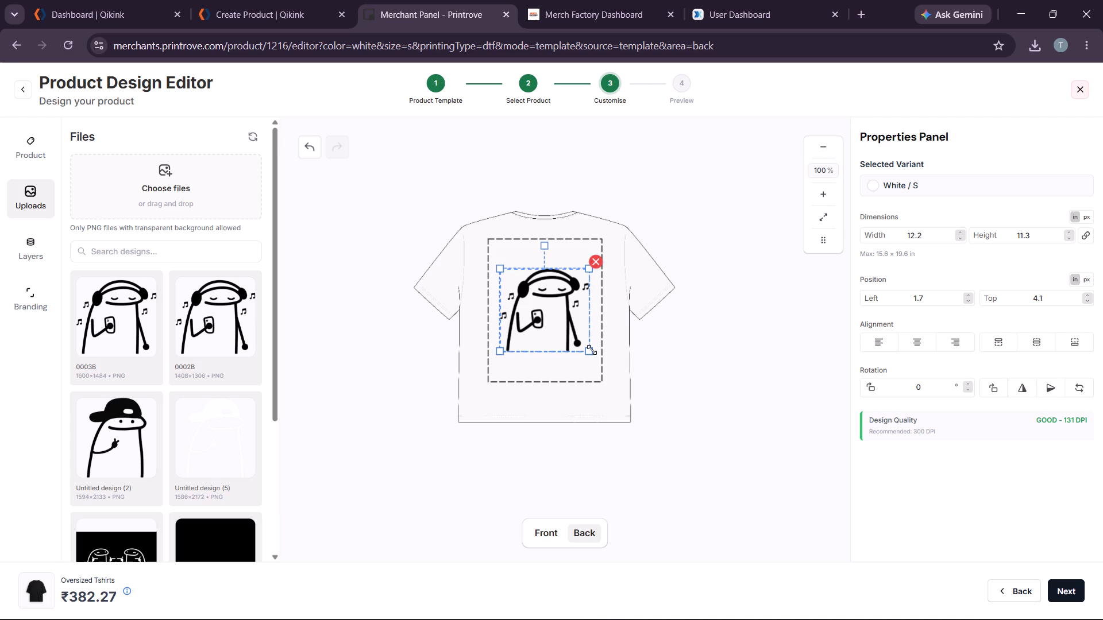
click(592, 350)
click(655, 355)
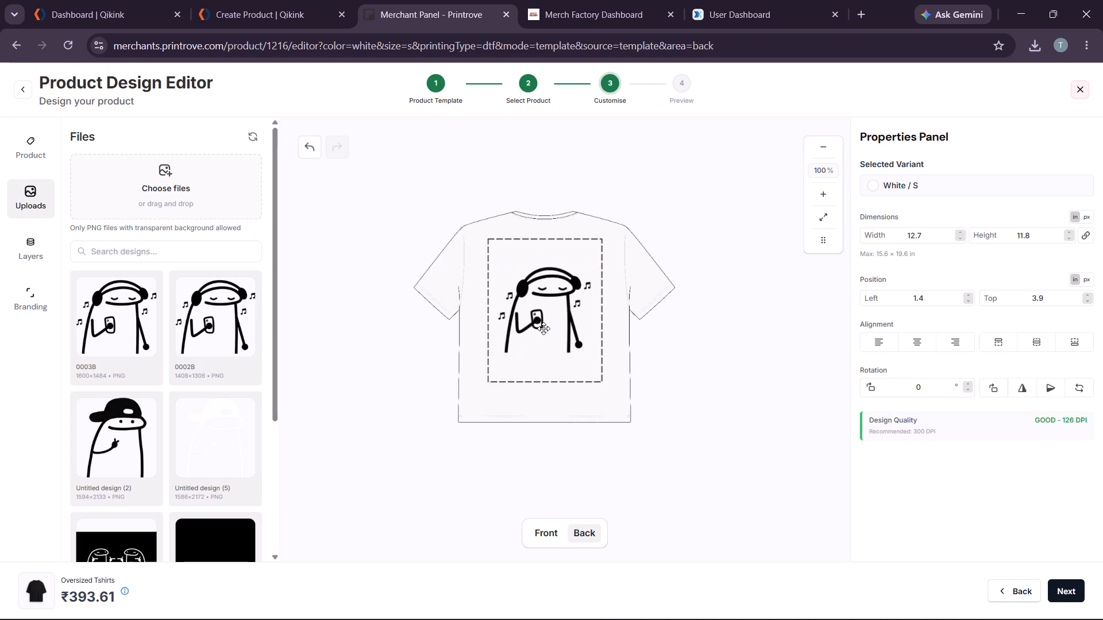
click(546, 324)
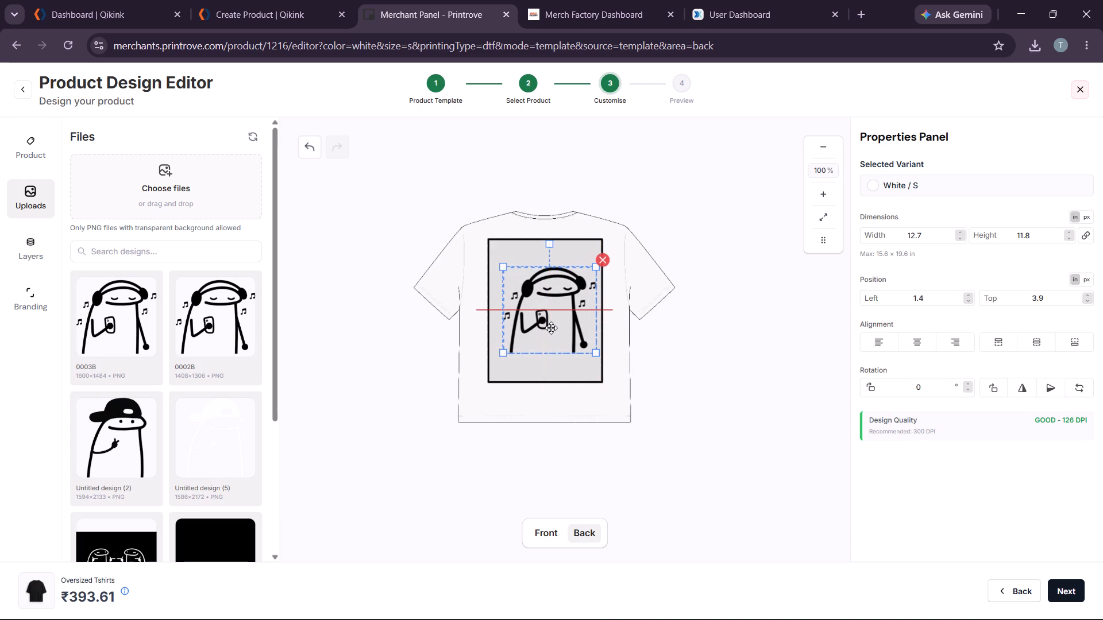
click(819, 387)
click(678, 424)
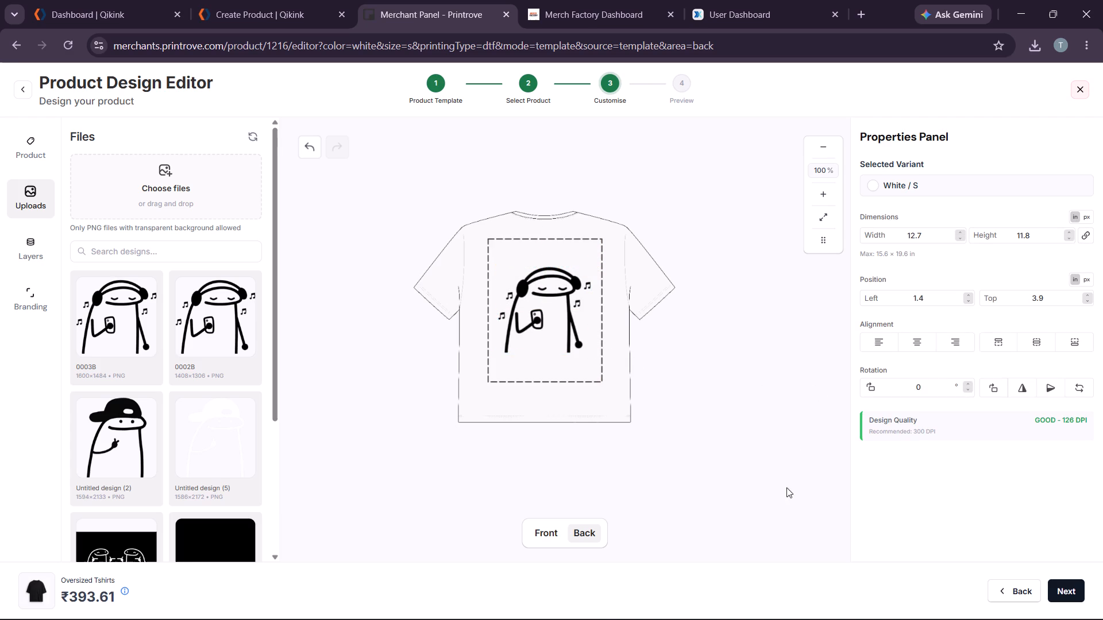
click(561, 312)
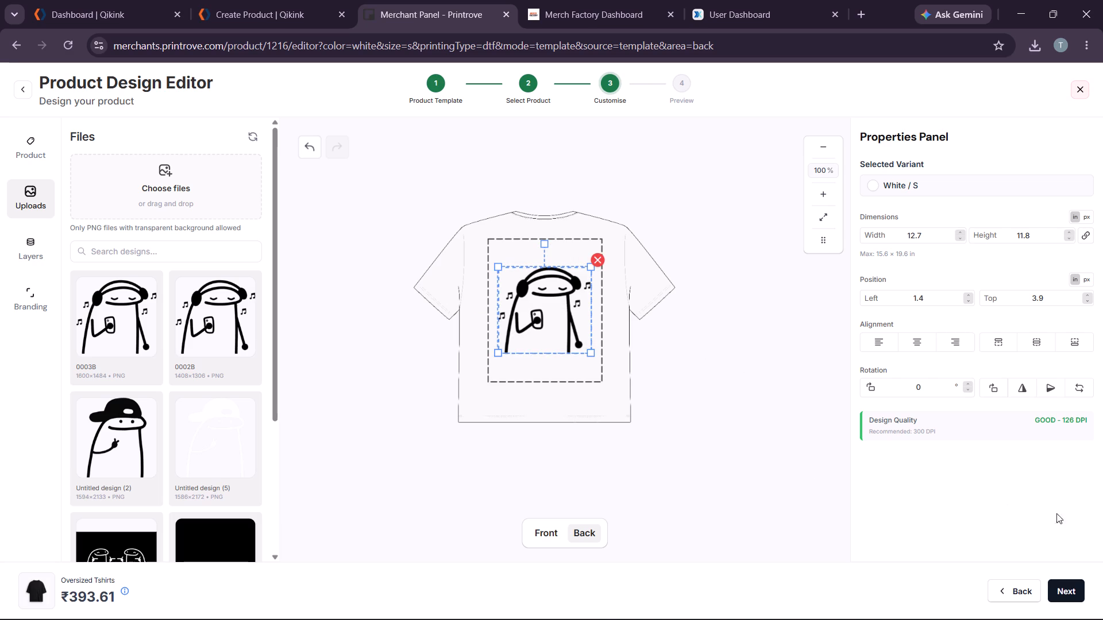
click(740, 445)
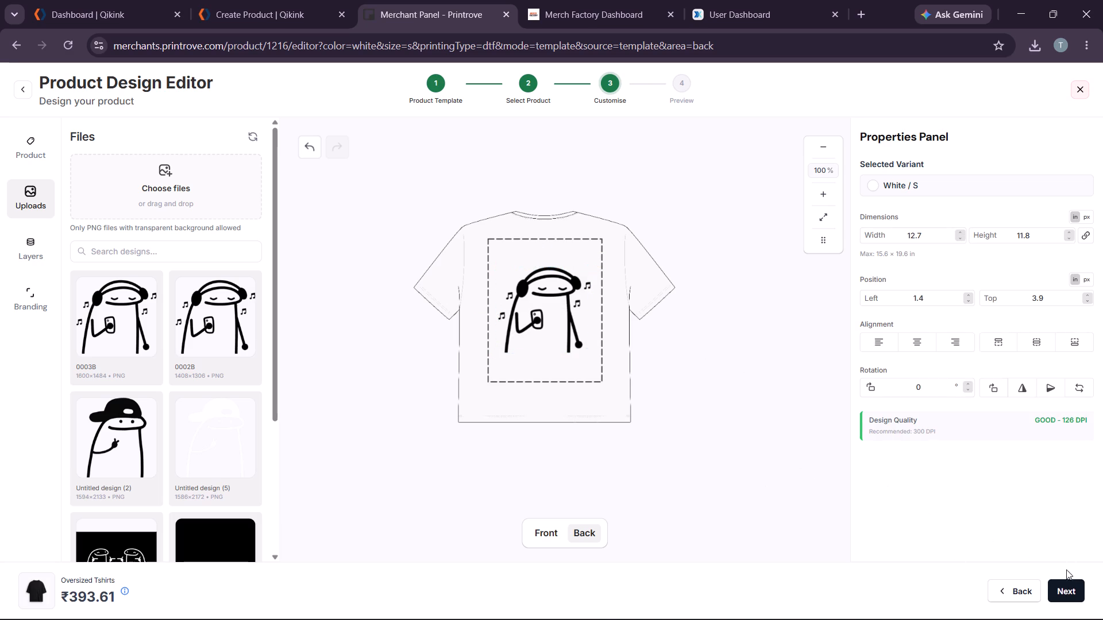
Proceed from customising to the mockup preview of the oversized T-shirt.
click(1069, 588)
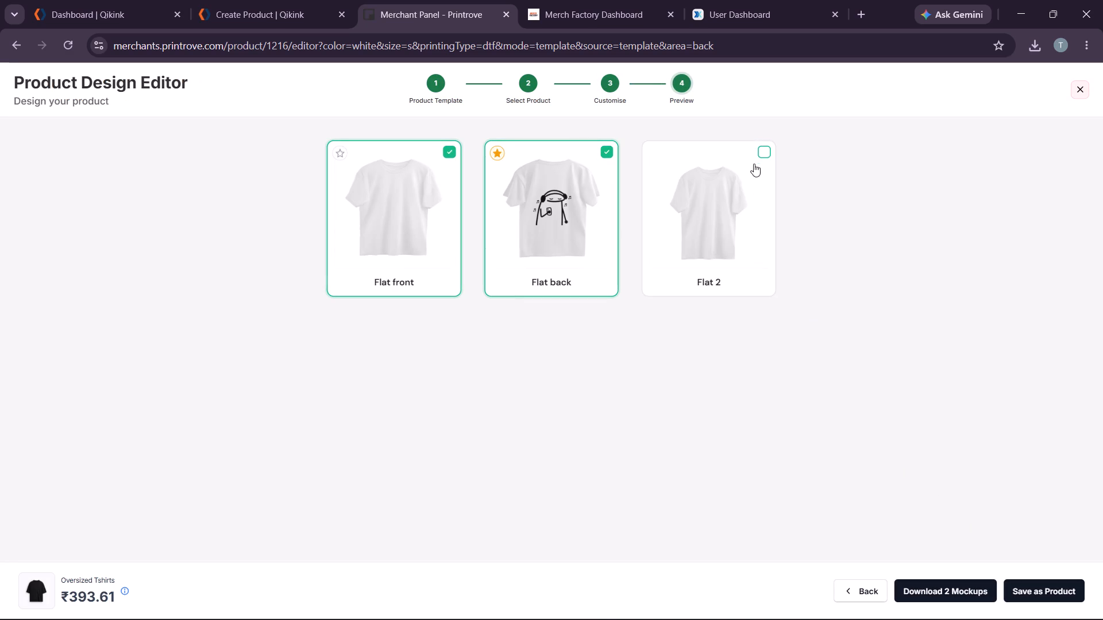
Include the Flat 2 mockup and save the design as a product named Oversized T shirt 0003.
click(765, 151)
click(1020, 590)
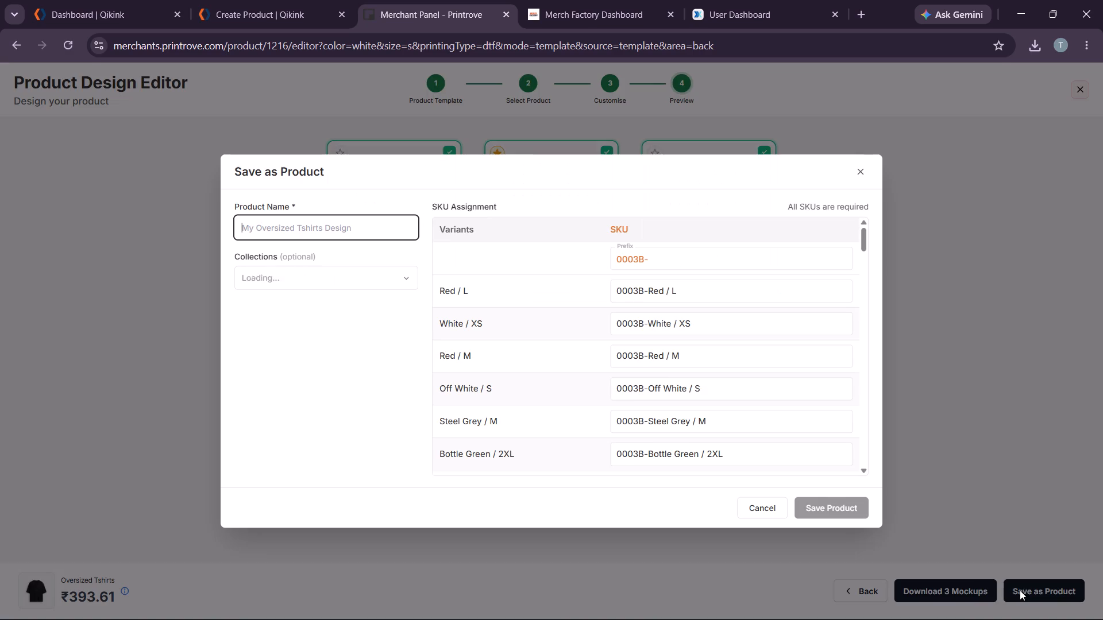
click(331, 225)
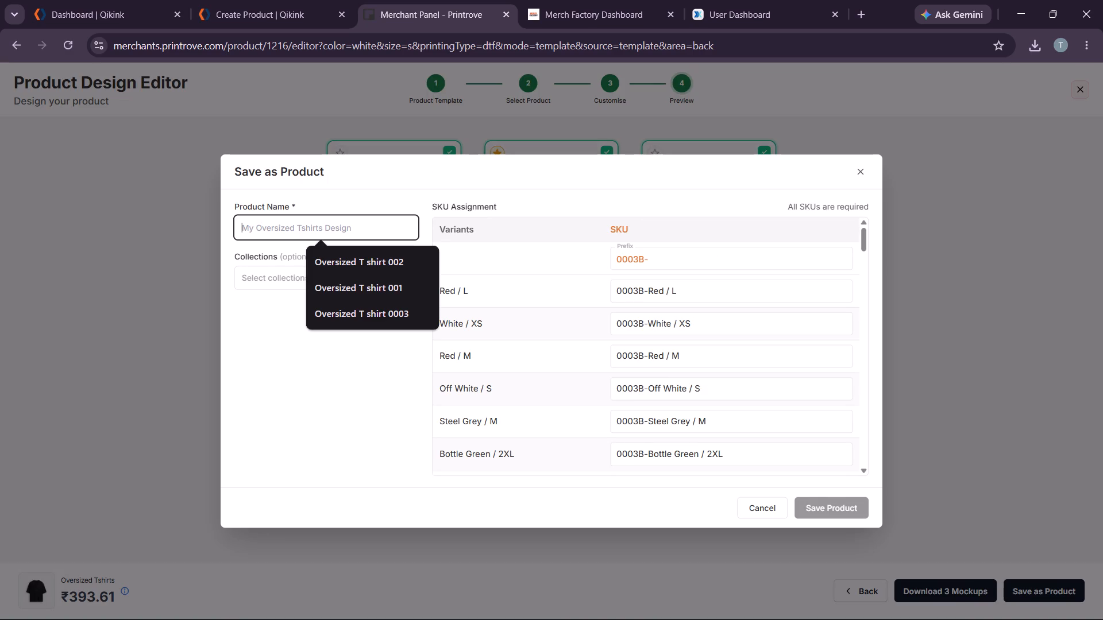
click(376, 308)
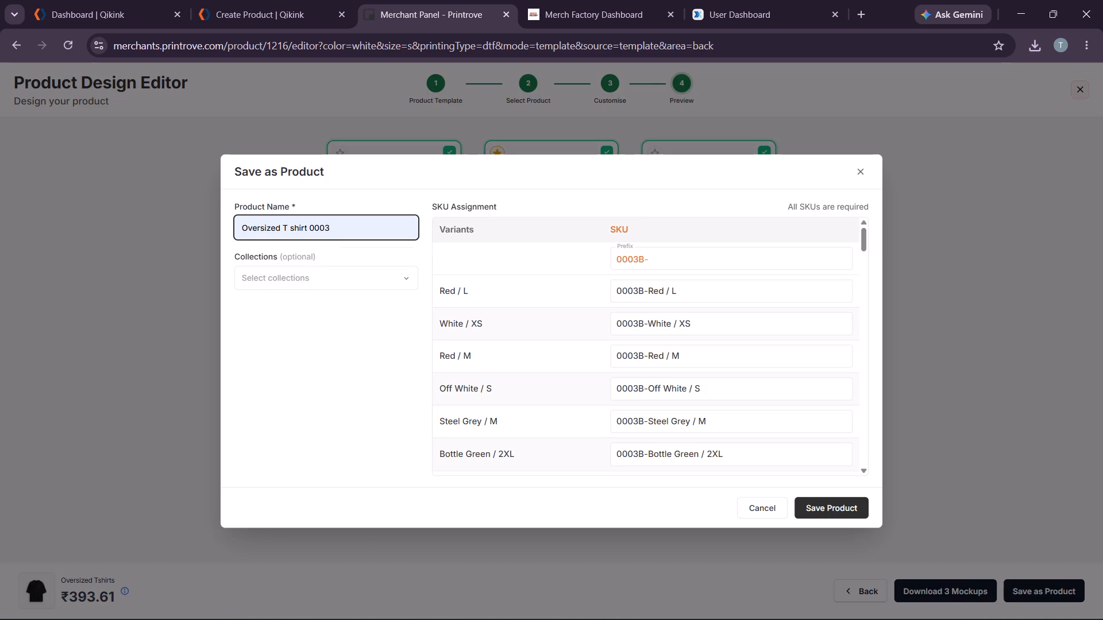
click(817, 509)
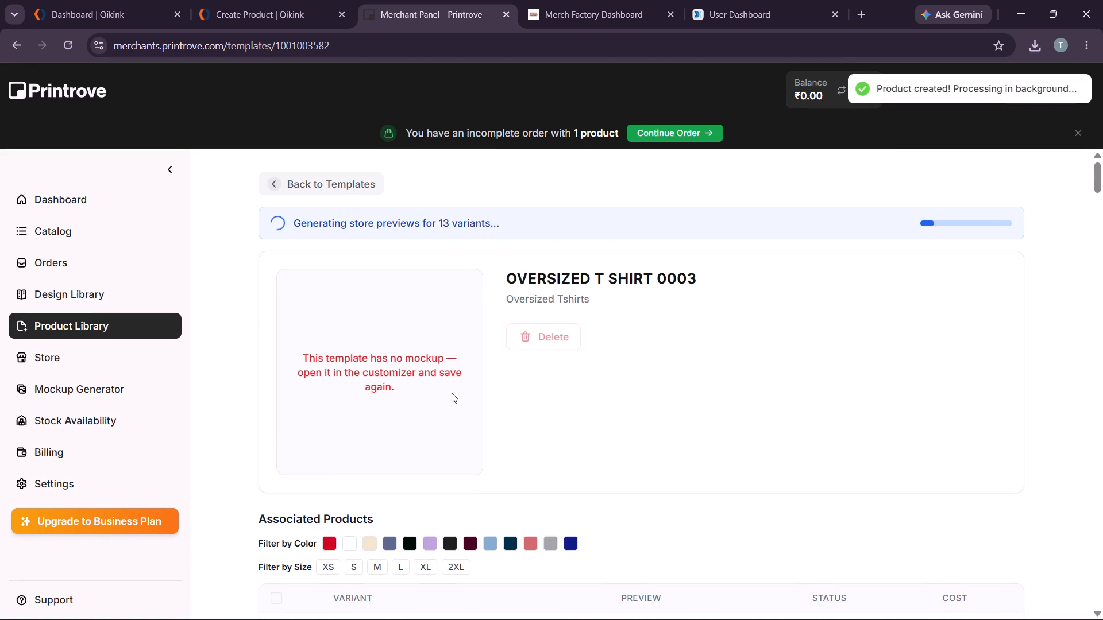
Start a mockup in the Mockup Generator for the Oversized Tshirts product from Men's Clothing.
click(59, 383)
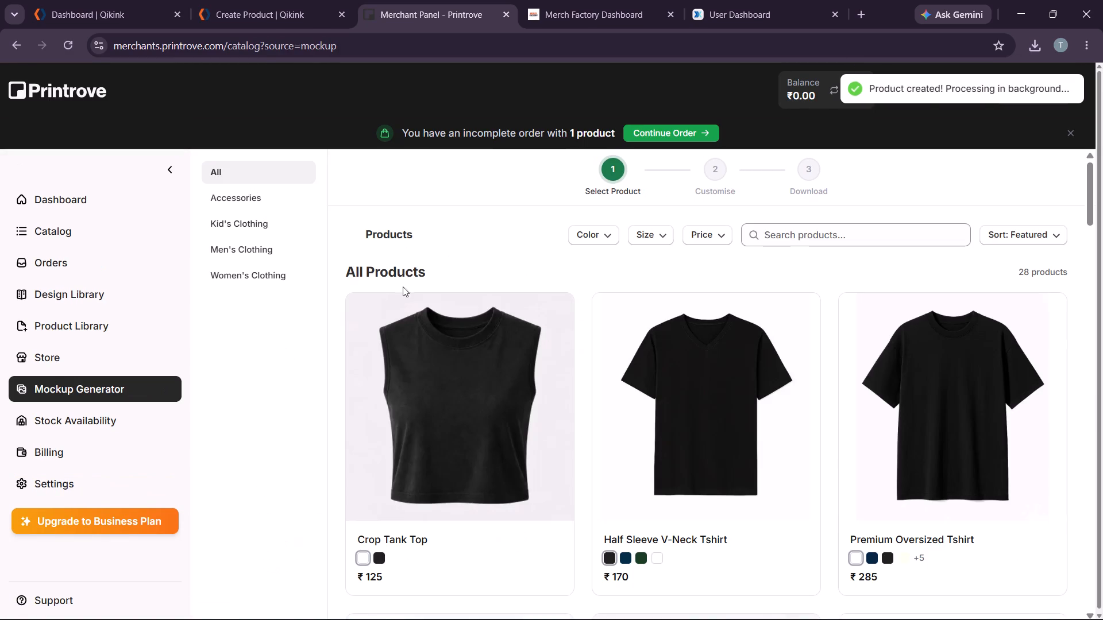
click(252, 196)
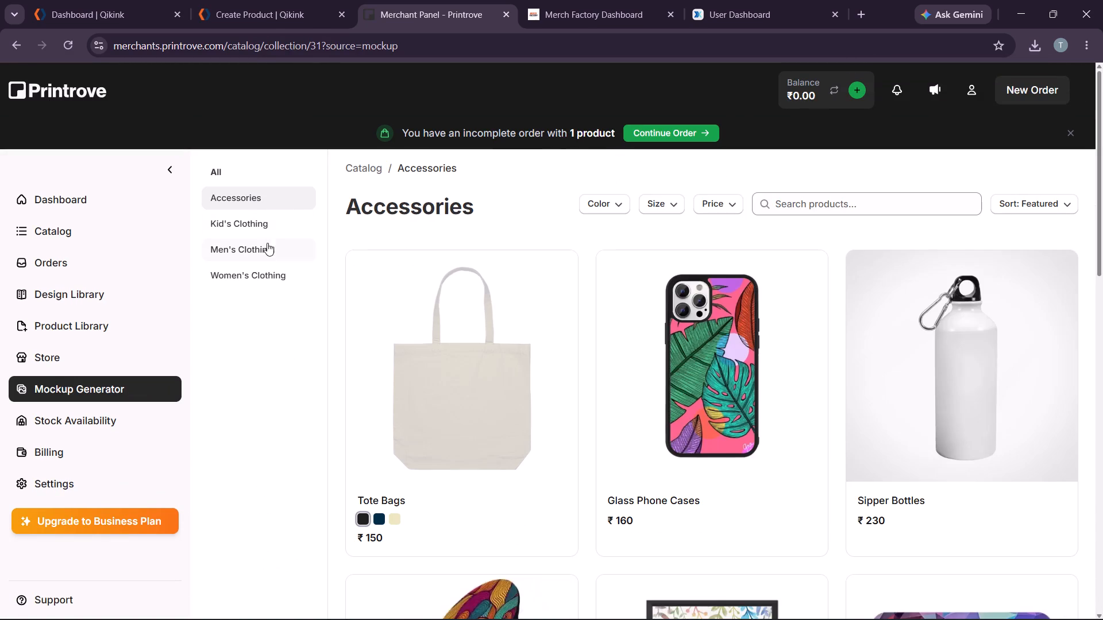
scroll(485, 346, down, 10)
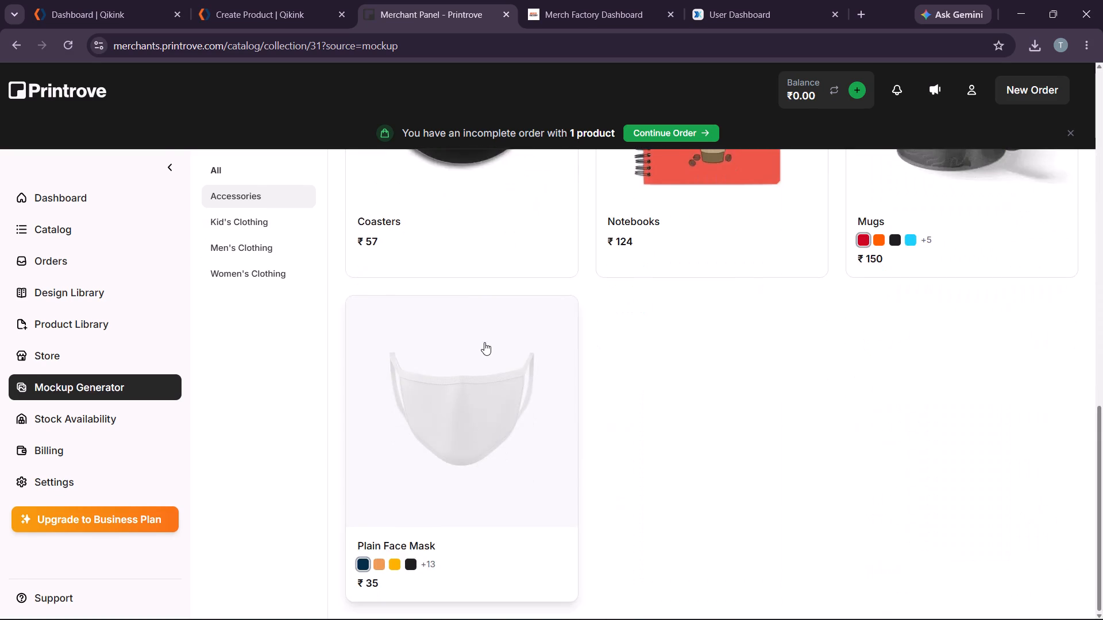
scroll(484, 342, up, 5)
scroll(484, 342, down, 3)
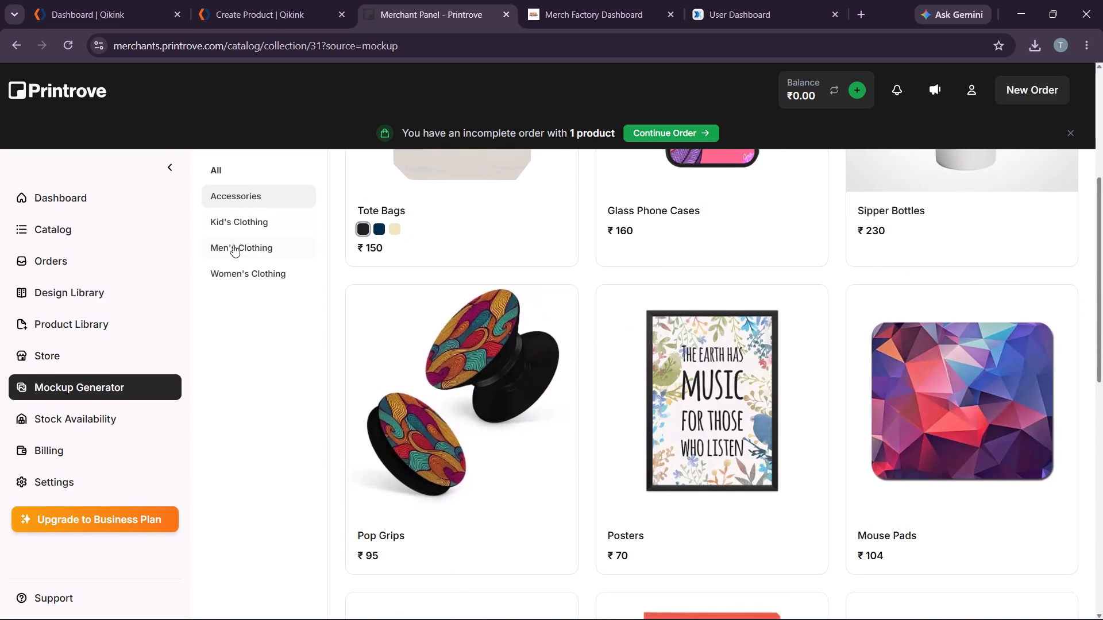
click(234, 245)
scroll(472, 343, down, 3)
double_click(463, 405)
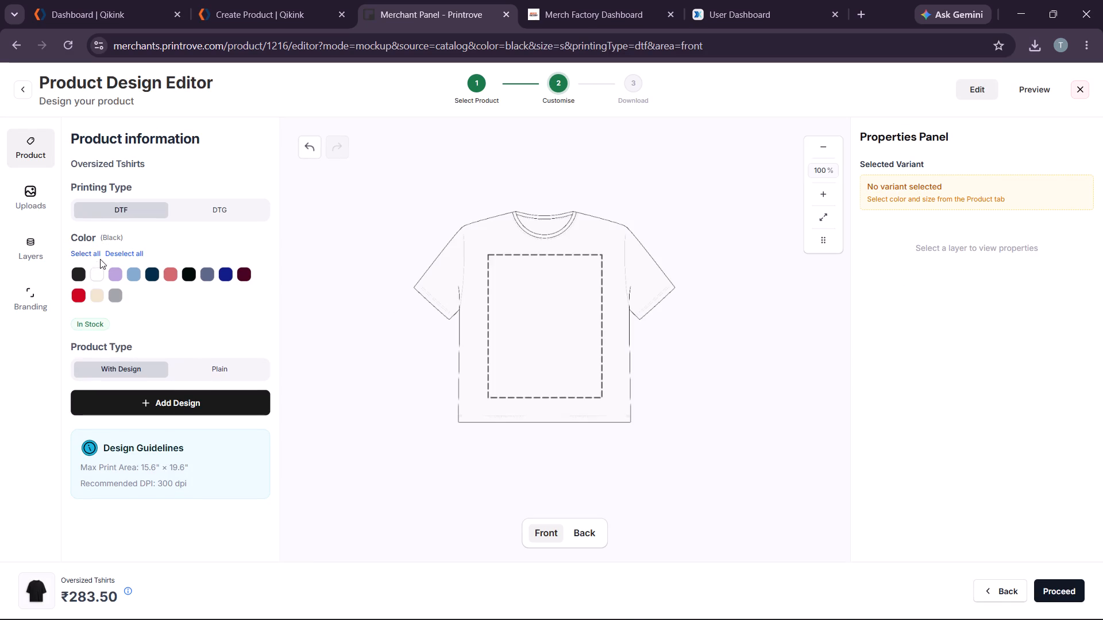
Select all T-shirt colours with white as the displayed colour, and open the uploaded design files.
click(91, 254)
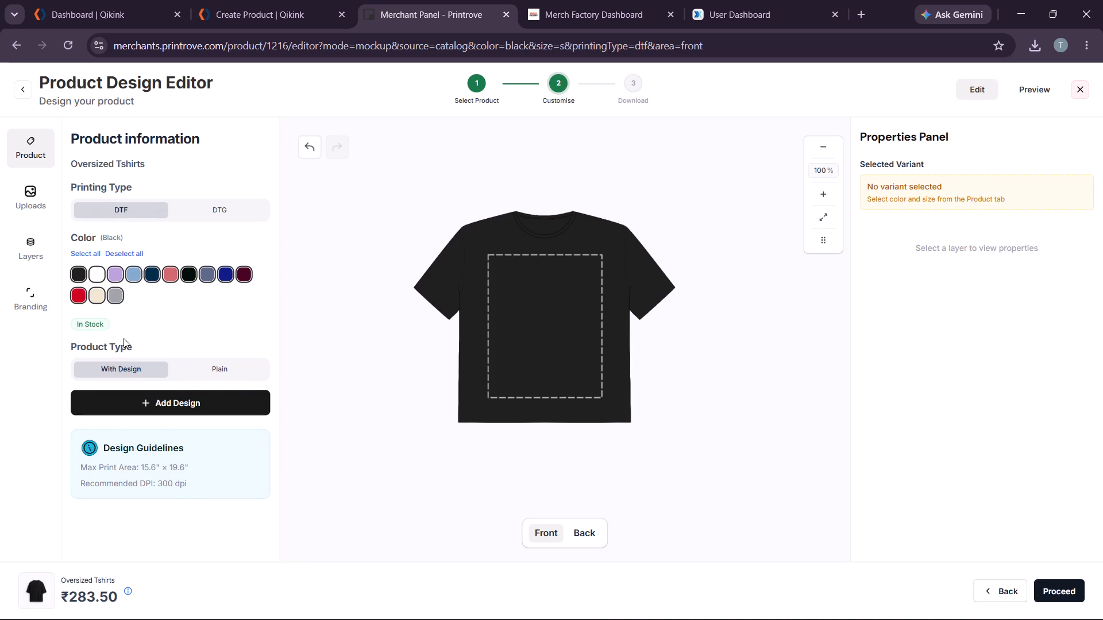
click(97, 274)
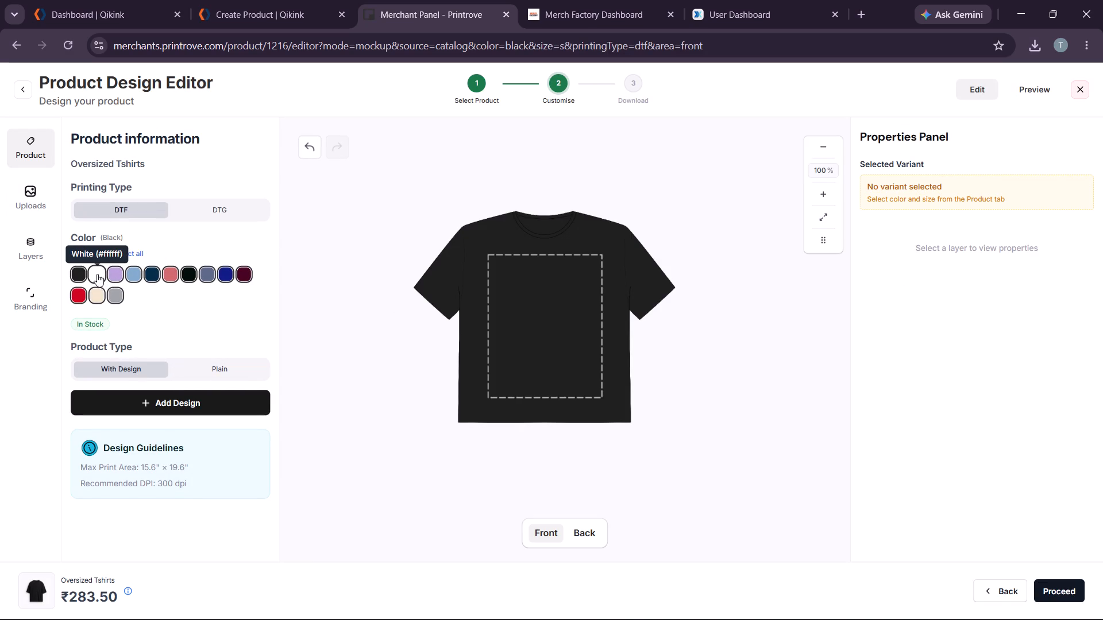
click(97, 274)
click(32, 199)
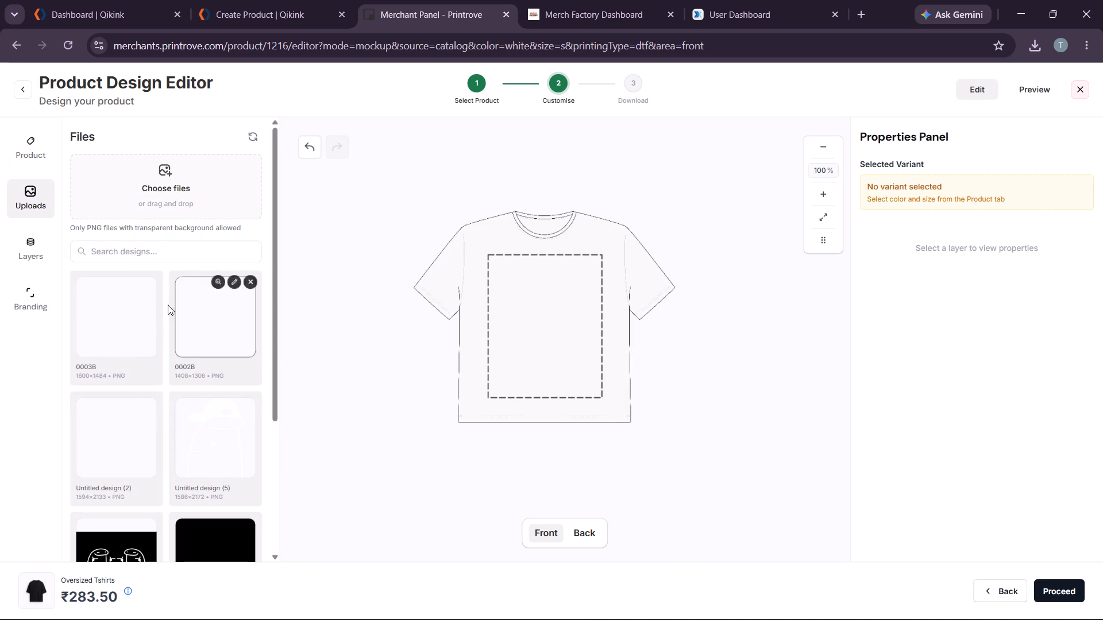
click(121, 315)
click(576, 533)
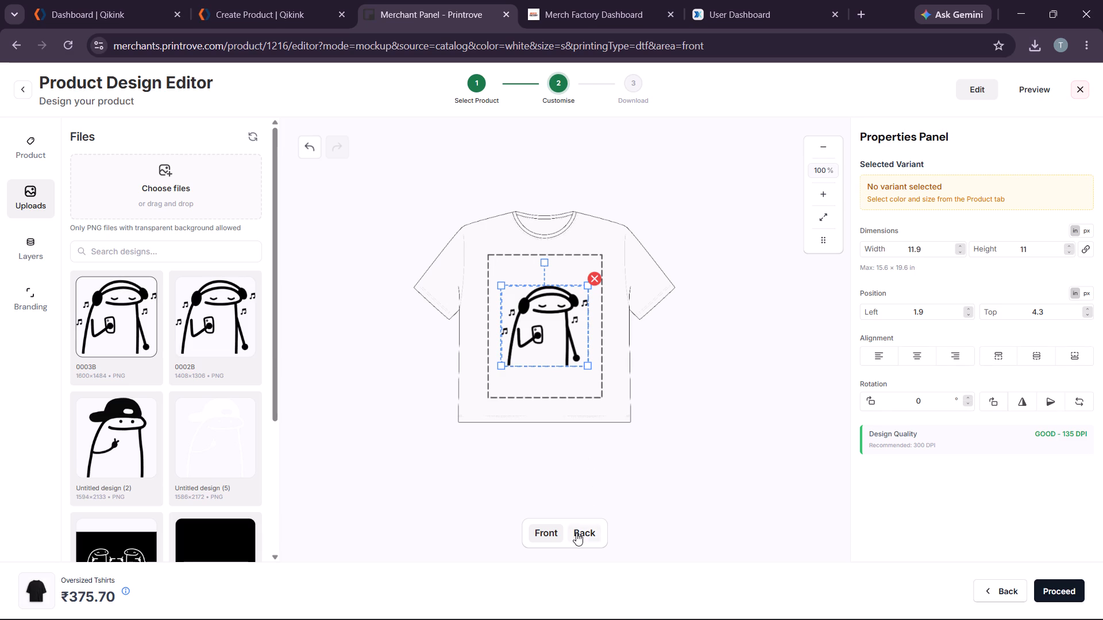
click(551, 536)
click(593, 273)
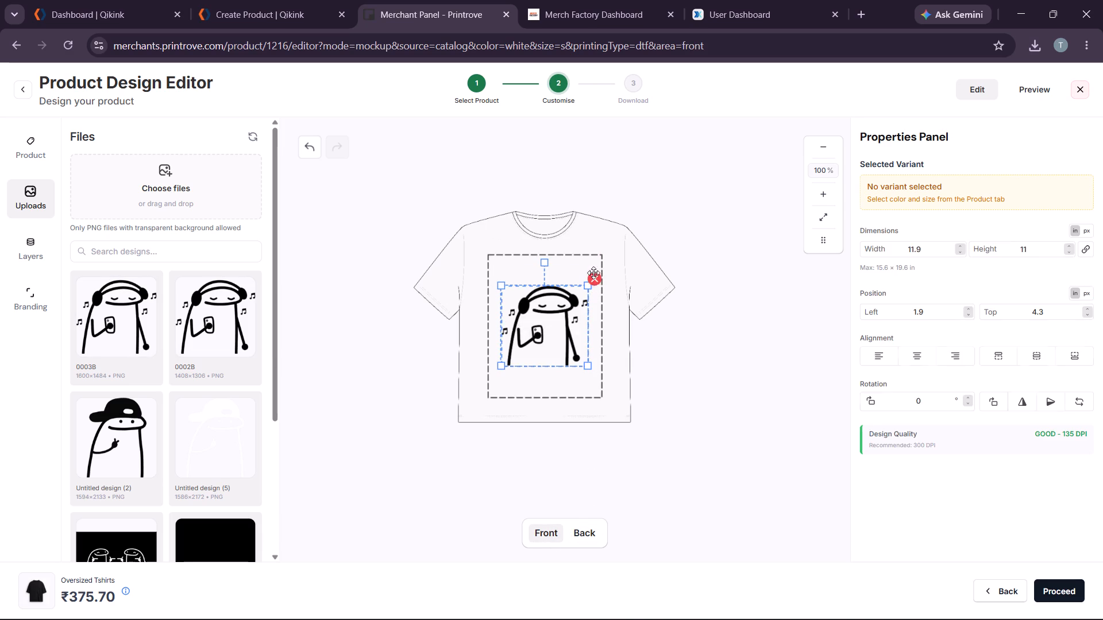
Place the 0003B headphones doodle on the back of the T-shirt mockup.
click(584, 533)
click(109, 331)
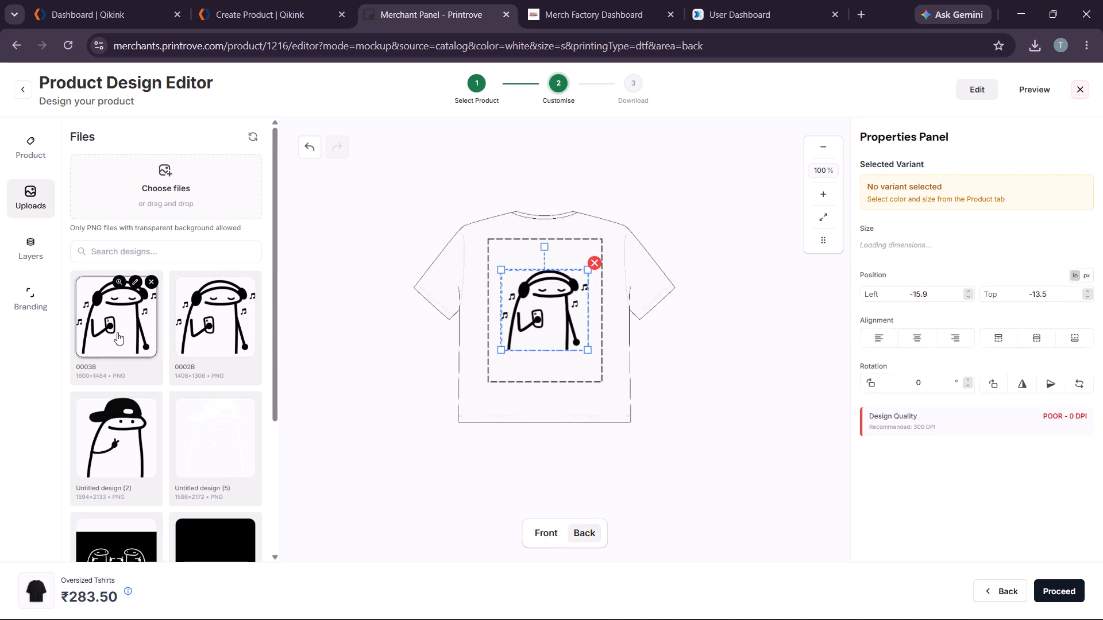
click(554, 326)
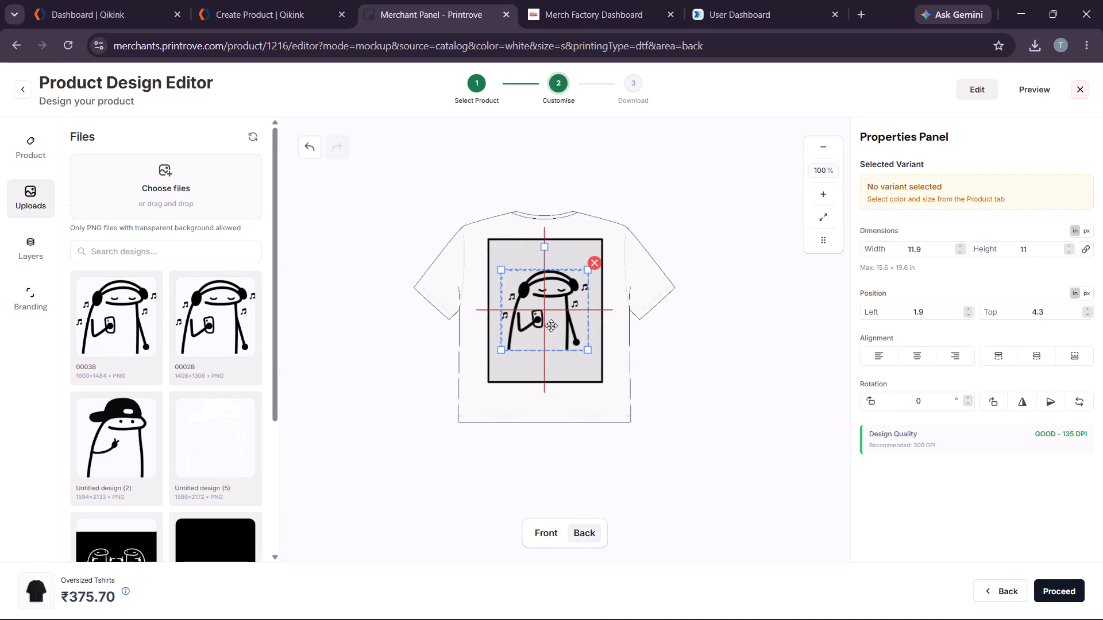
Resize the headphones doodle to about 12.7 × 11.8 in, keeping it centred in the back print area.
drag(588, 353, 593, 355)
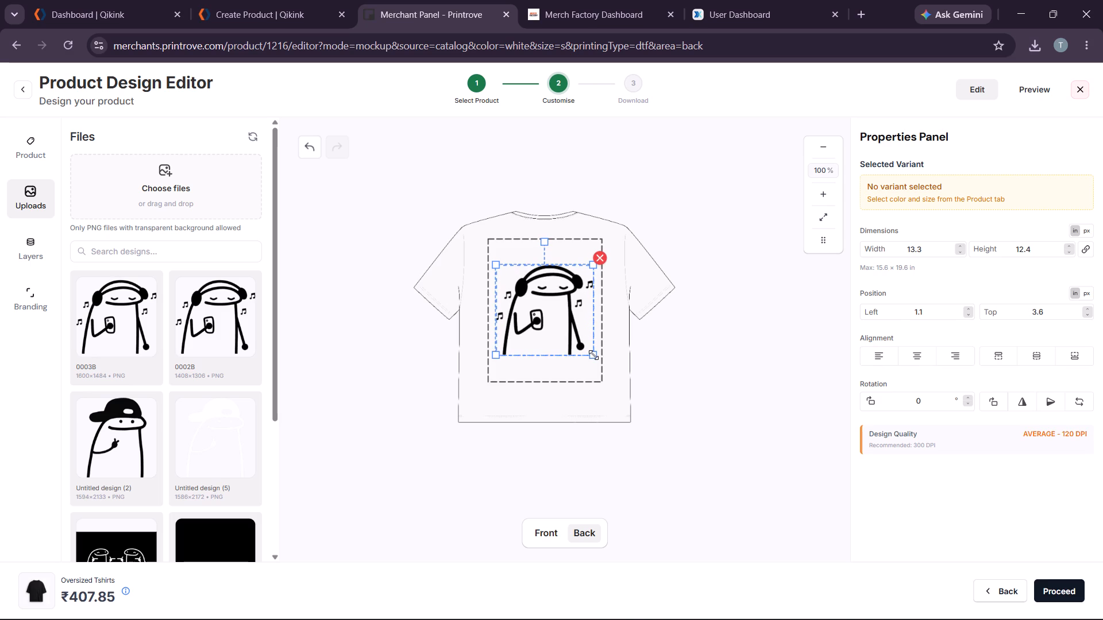
click(593, 355)
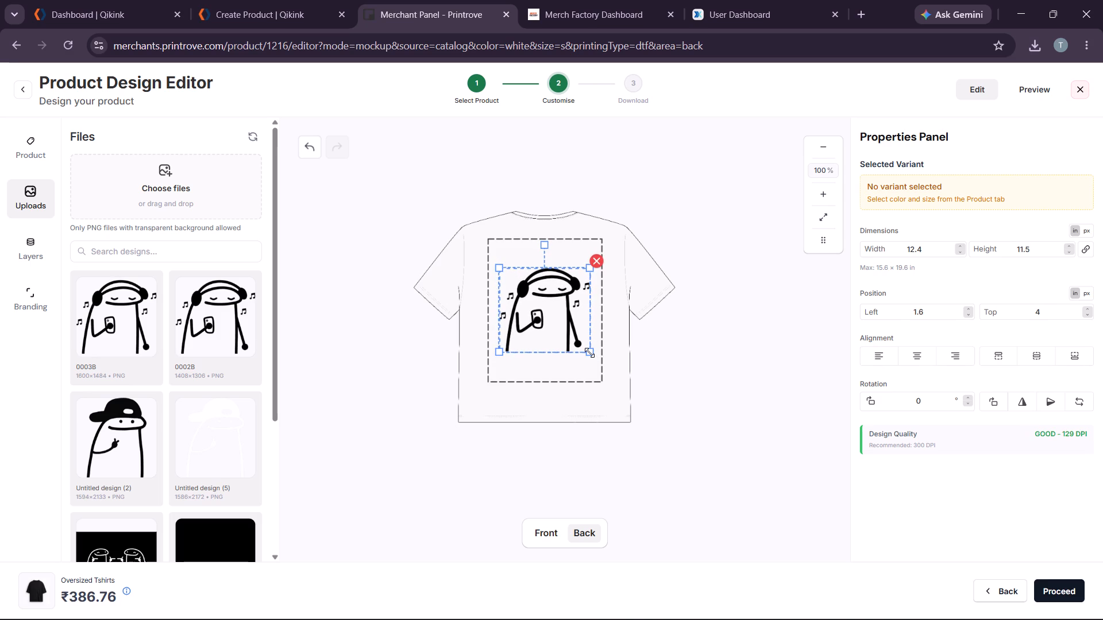
click(589, 352)
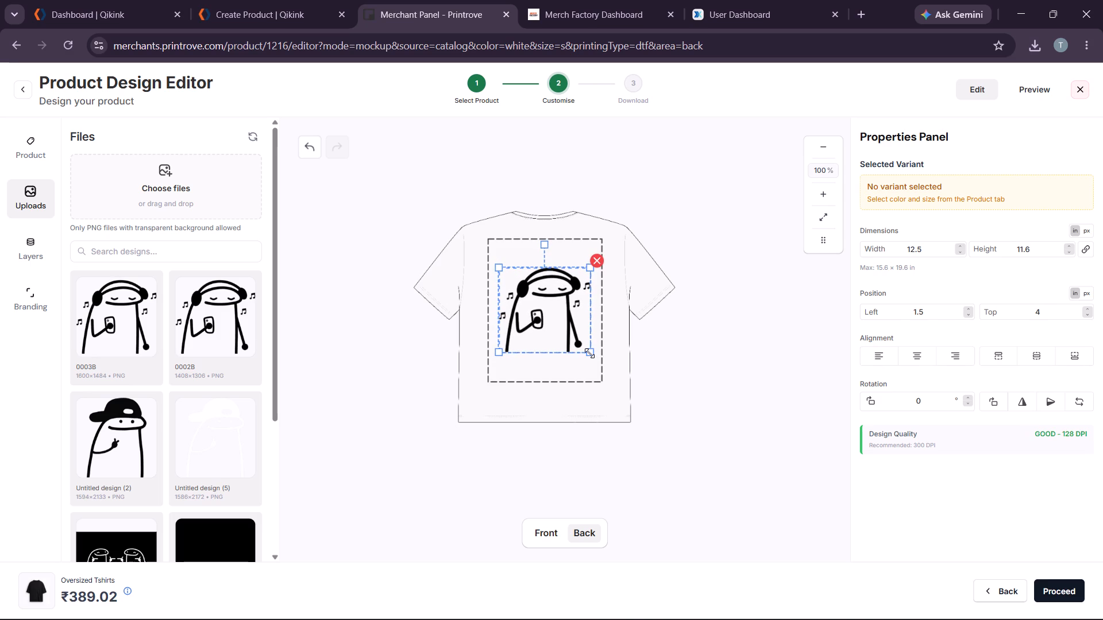
click(643, 347)
click(542, 327)
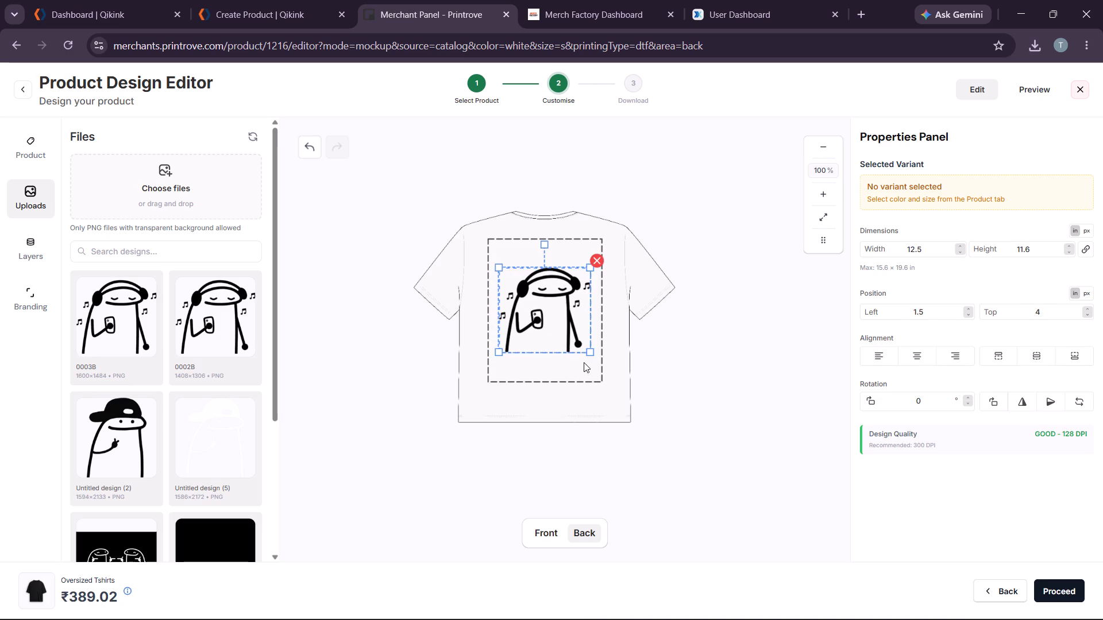
click(590, 352)
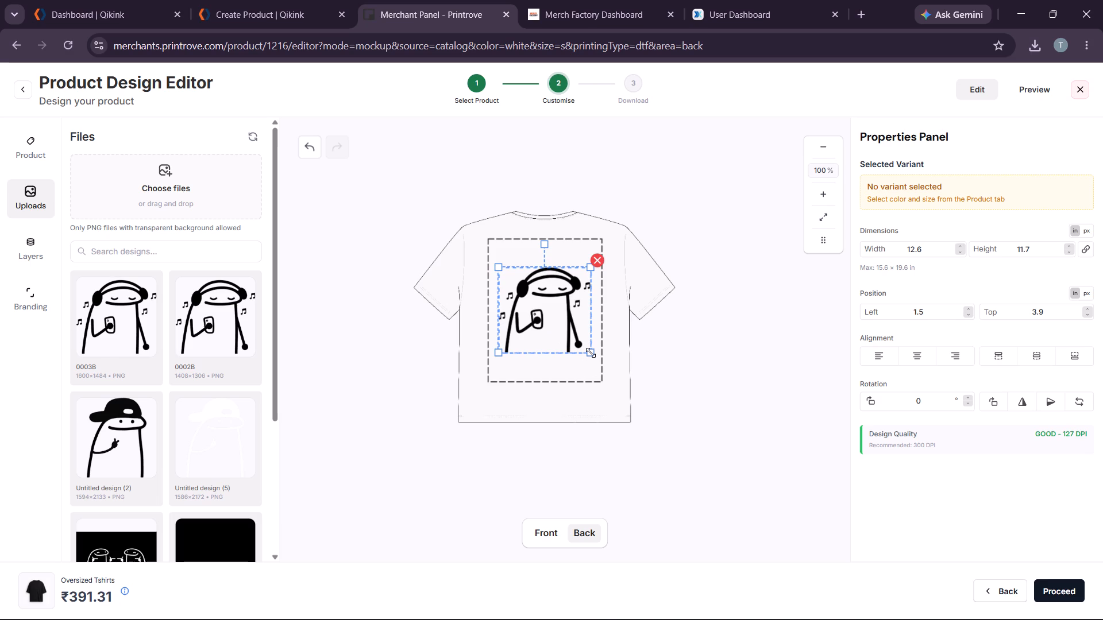
click(591, 352)
click(591, 353)
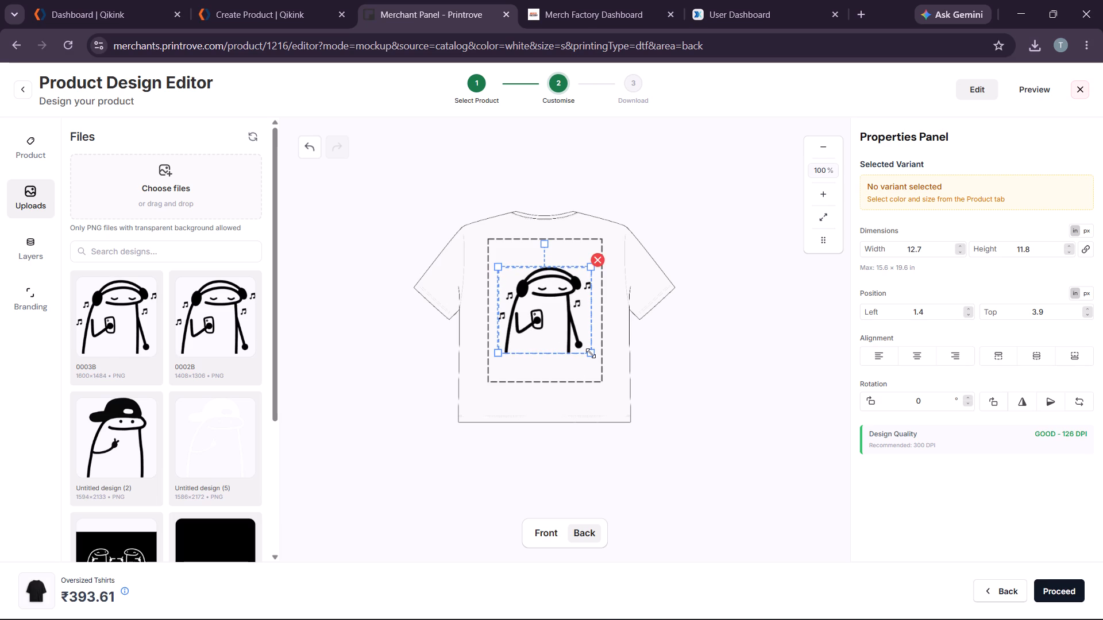
click(609, 353)
click(542, 321)
click(560, 319)
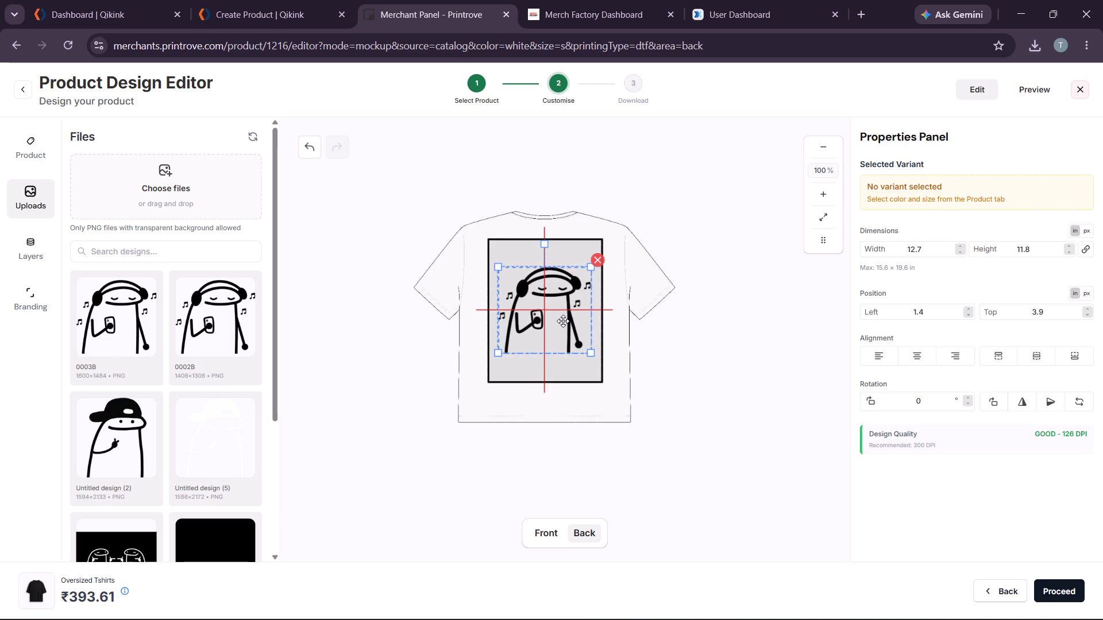
click(739, 352)
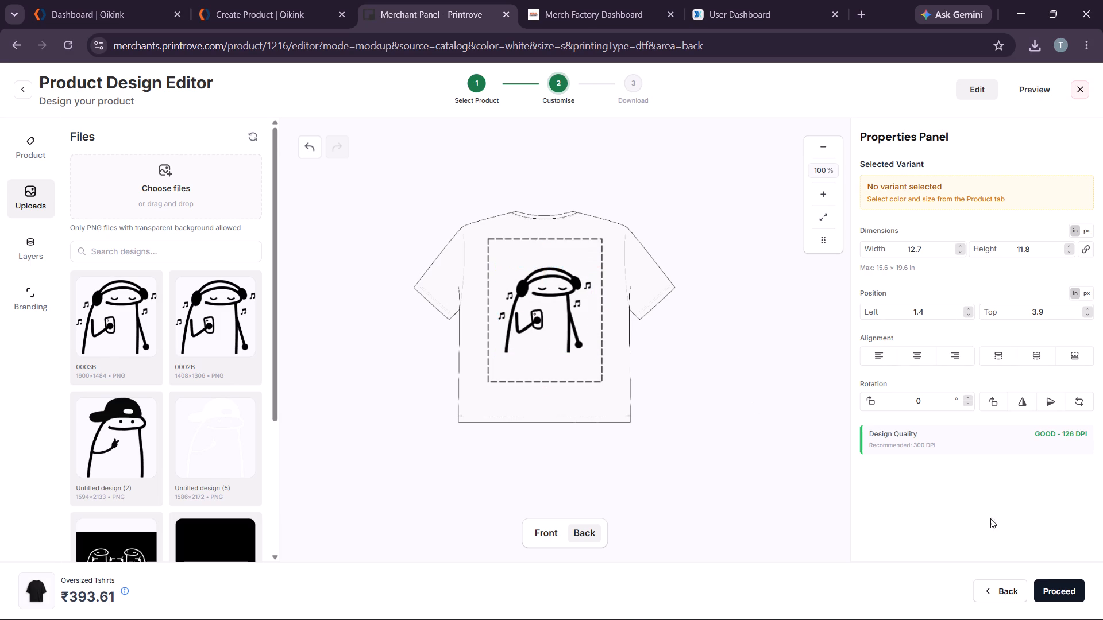
Proceed to the mockup selection and download the flat front and flat back mockups in all colours.
click(1047, 582)
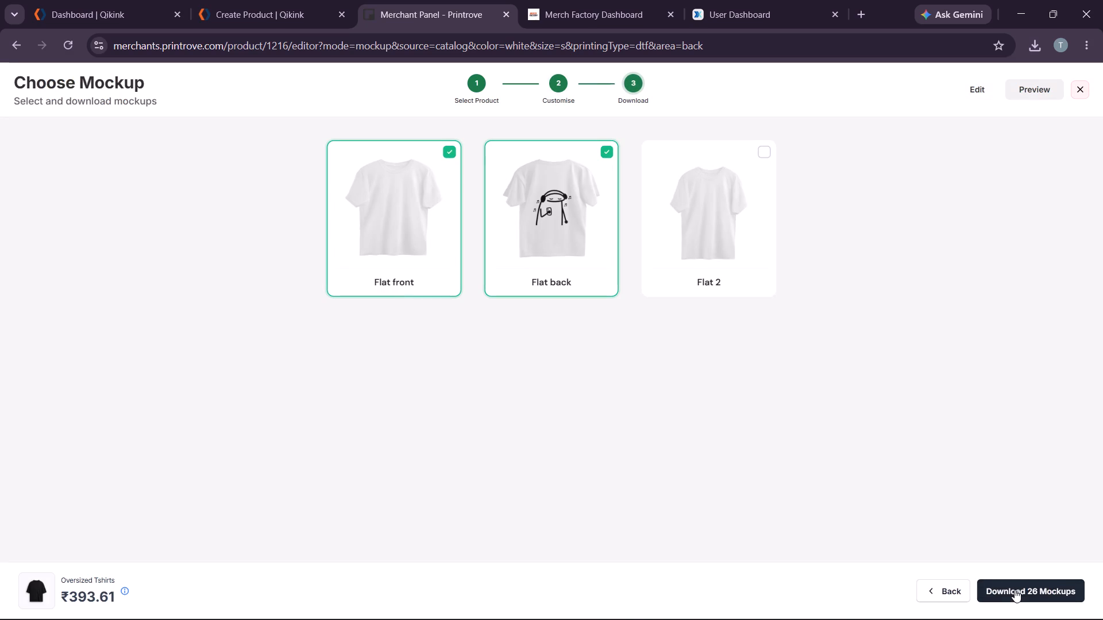
click(1015, 590)
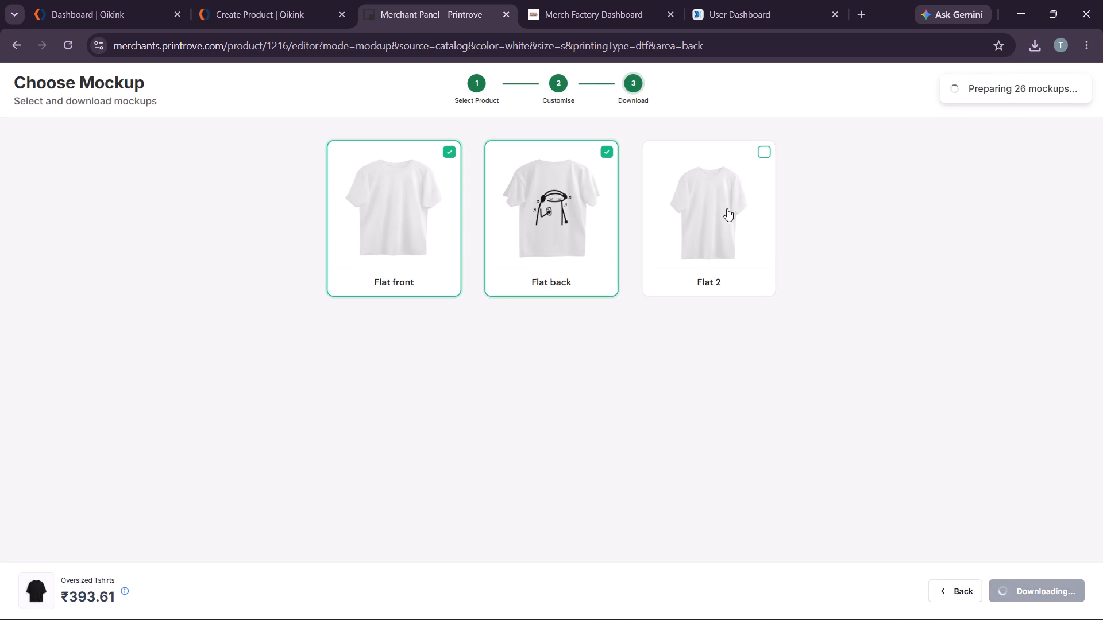
click(768, 148)
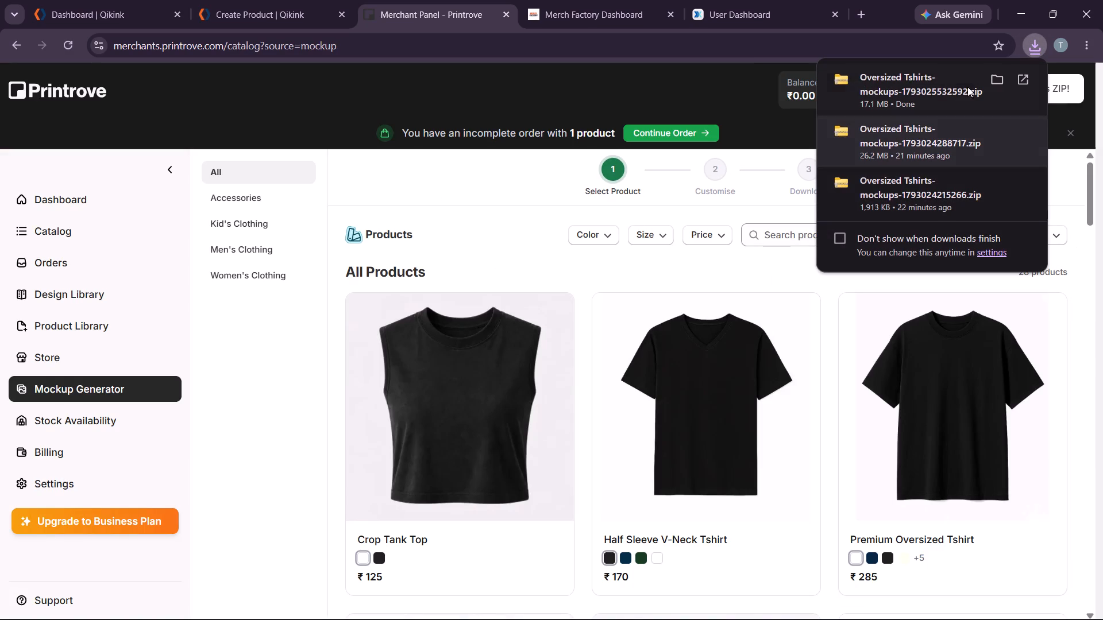
Move the three Oversized Tshirts mockup ZIP files from Downloads to the T shirts folder on New Volume (E:).
click(996, 80)
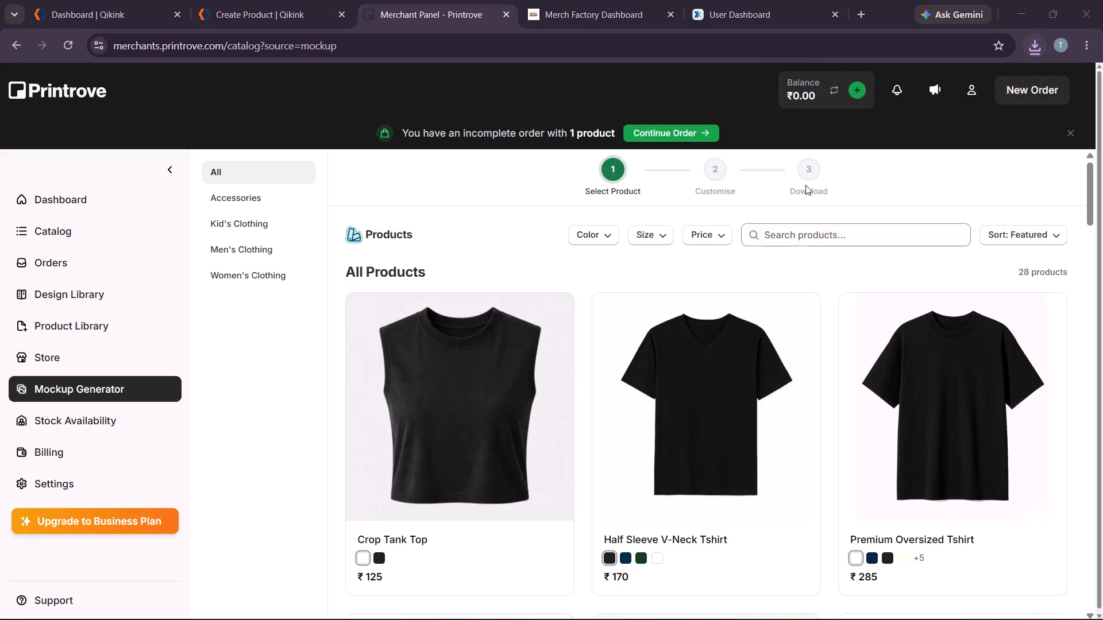
click(259, 291)
drag(232, 271, 232, 225)
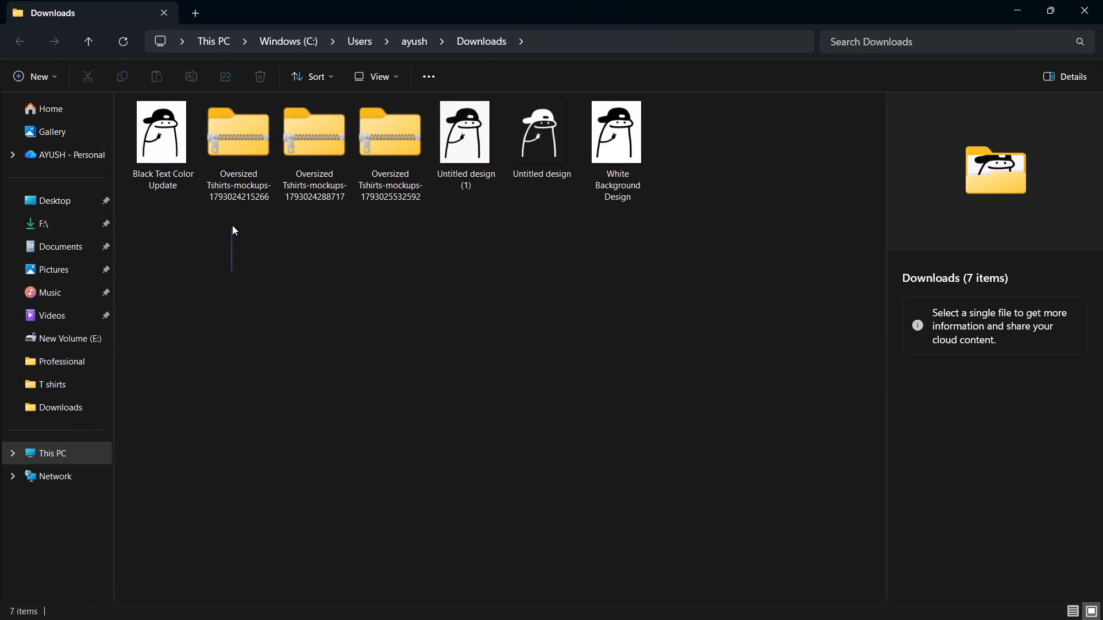
drag(232, 225, 395, 170)
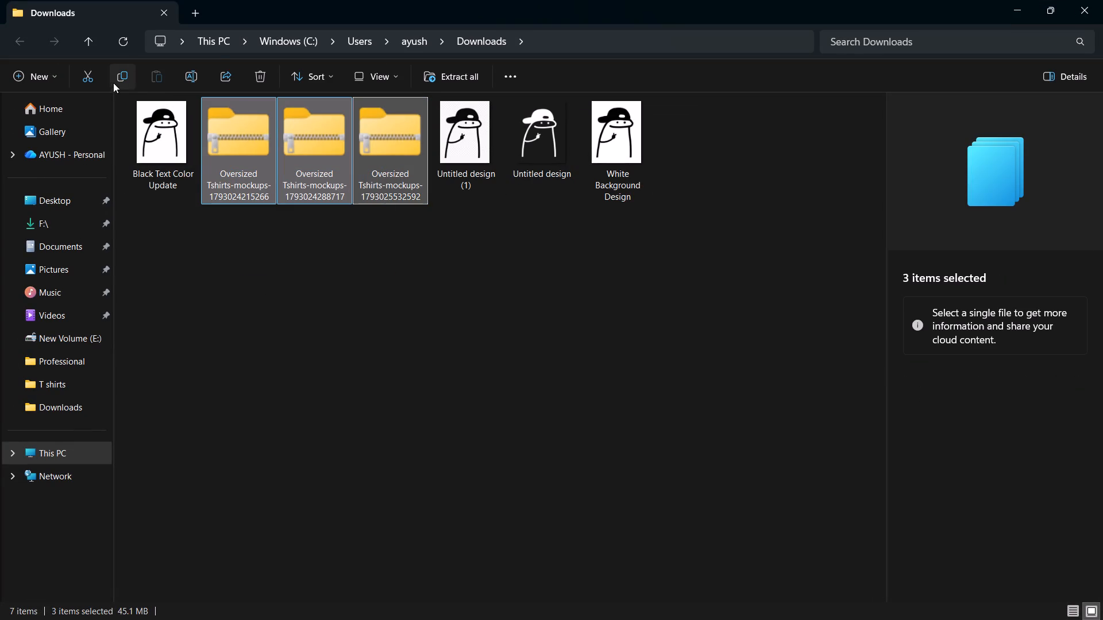
click(88, 76)
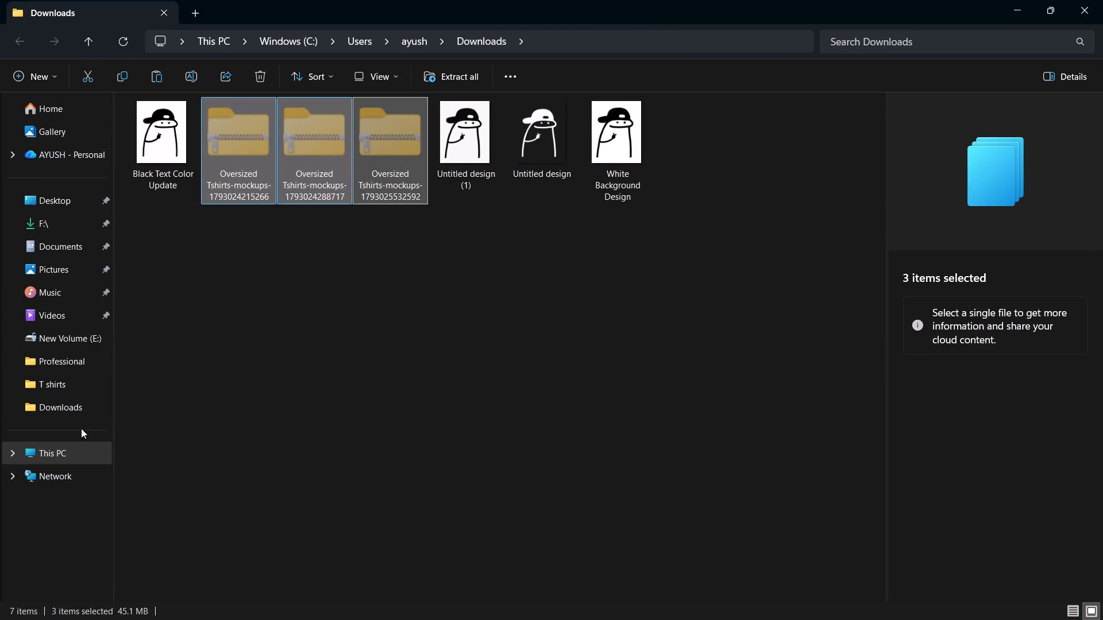
click(76, 445)
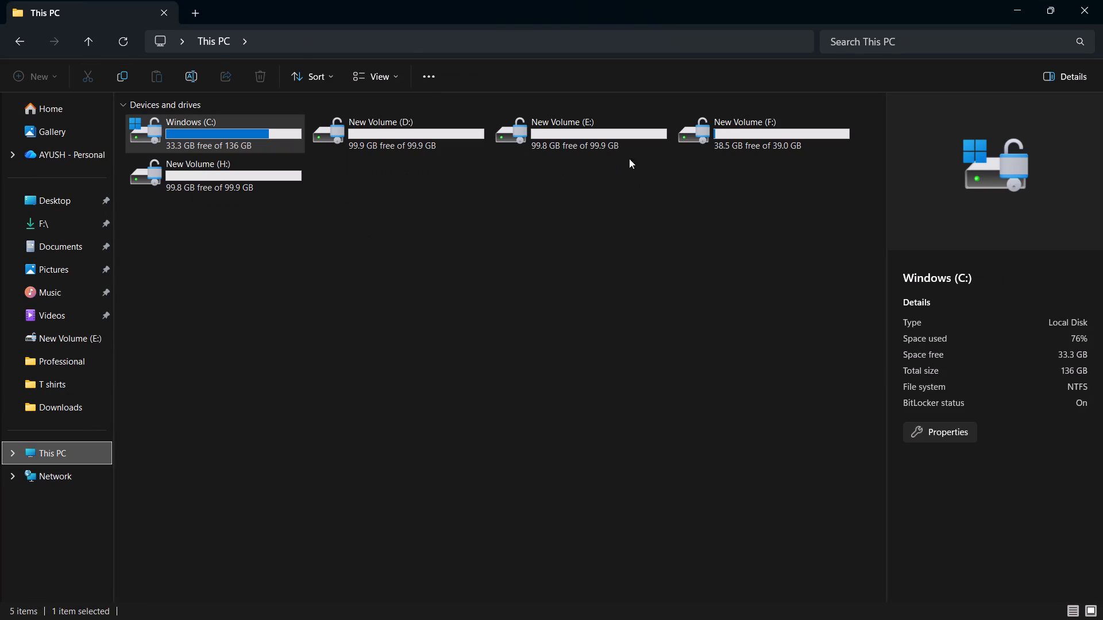
click(599, 134)
double_click(626, 134)
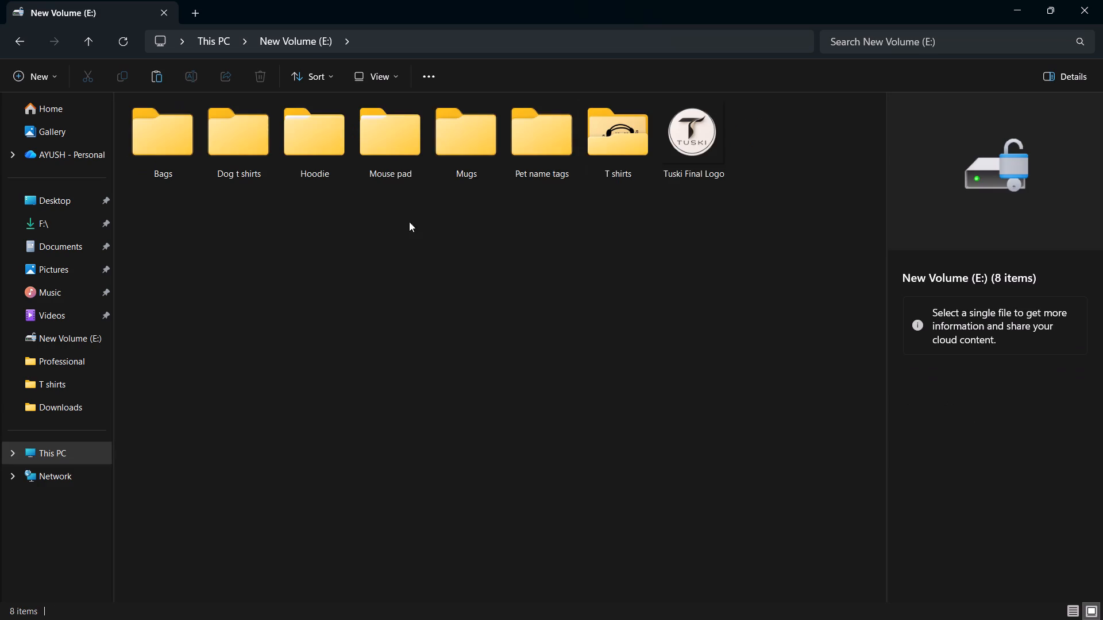
double_click(601, 153)
right_click(403, 341)
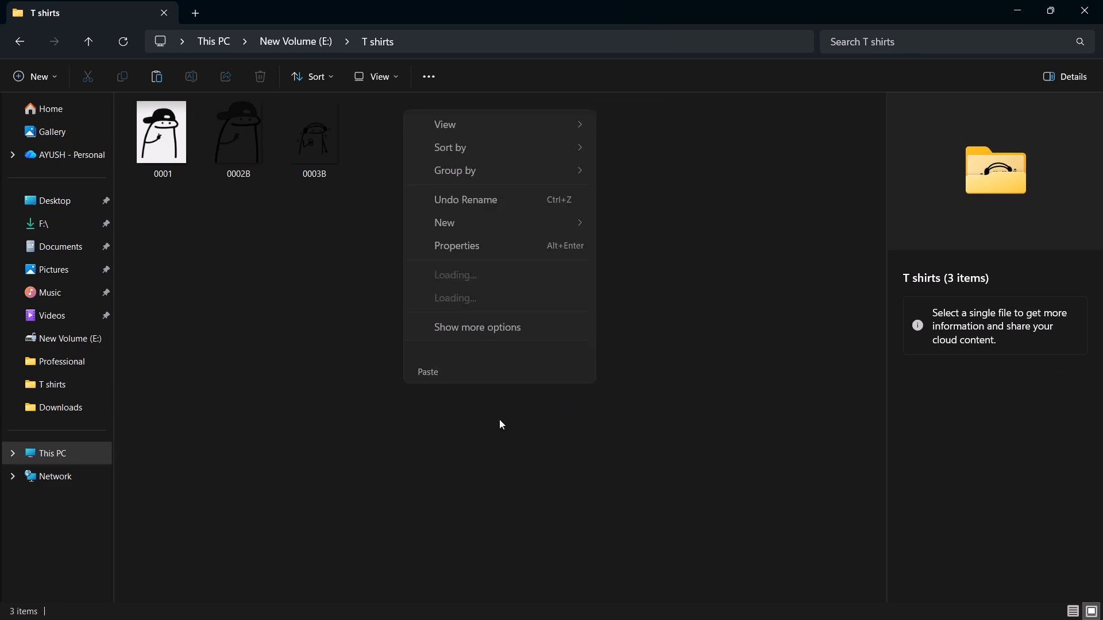
click(437, 357)
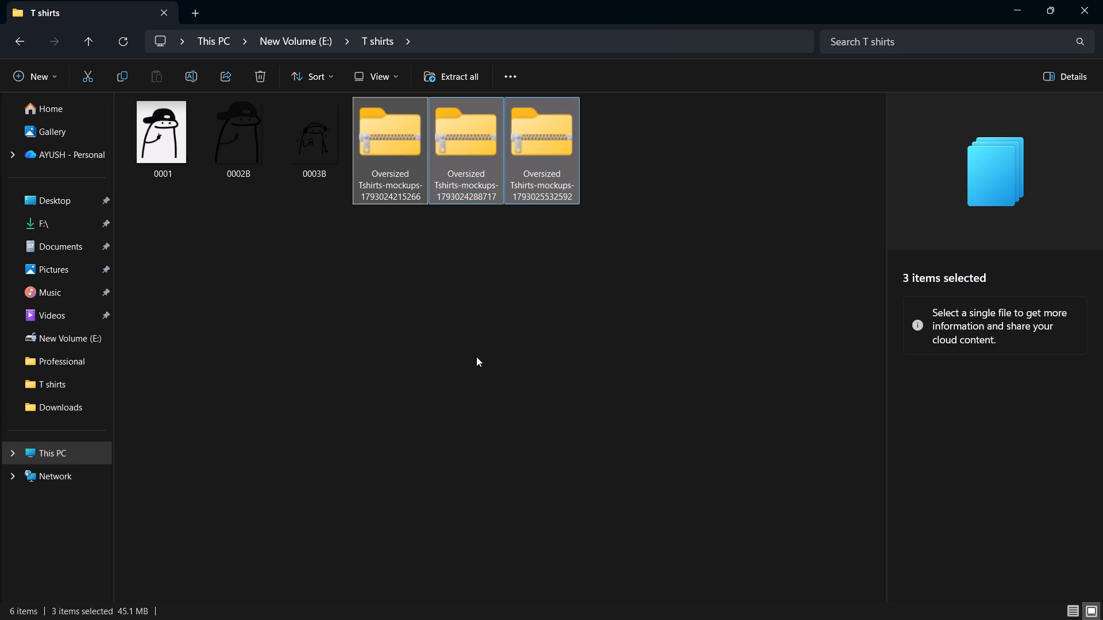
Create a new folder named mockups inside the T shirts folder.
click(473, 355)
click(42, 73)
click(55, 107)
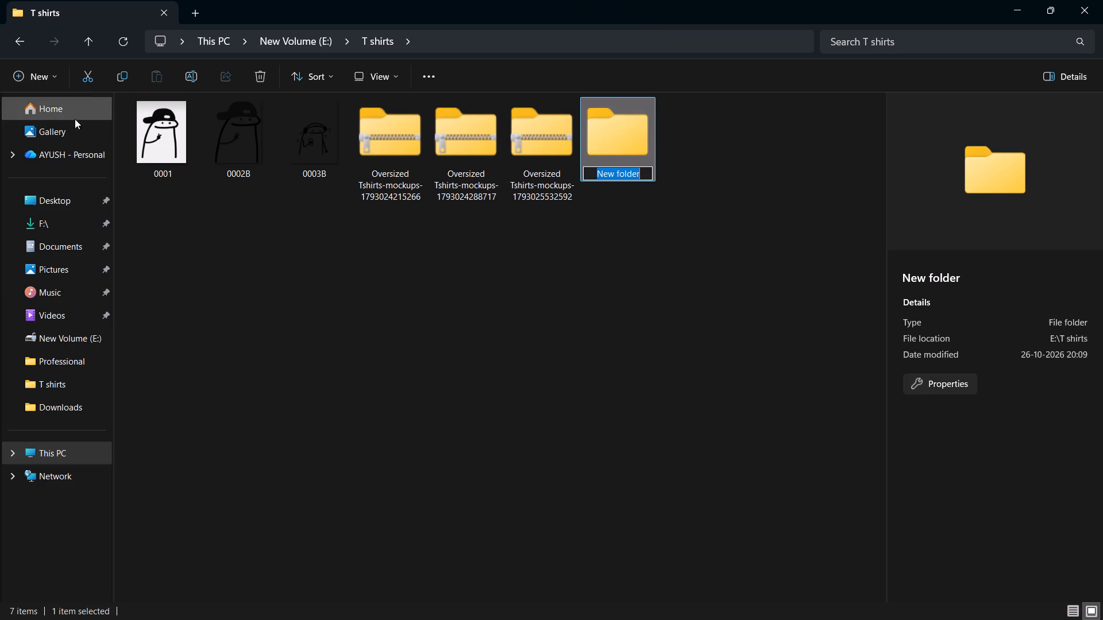
text(mo)
key(c)
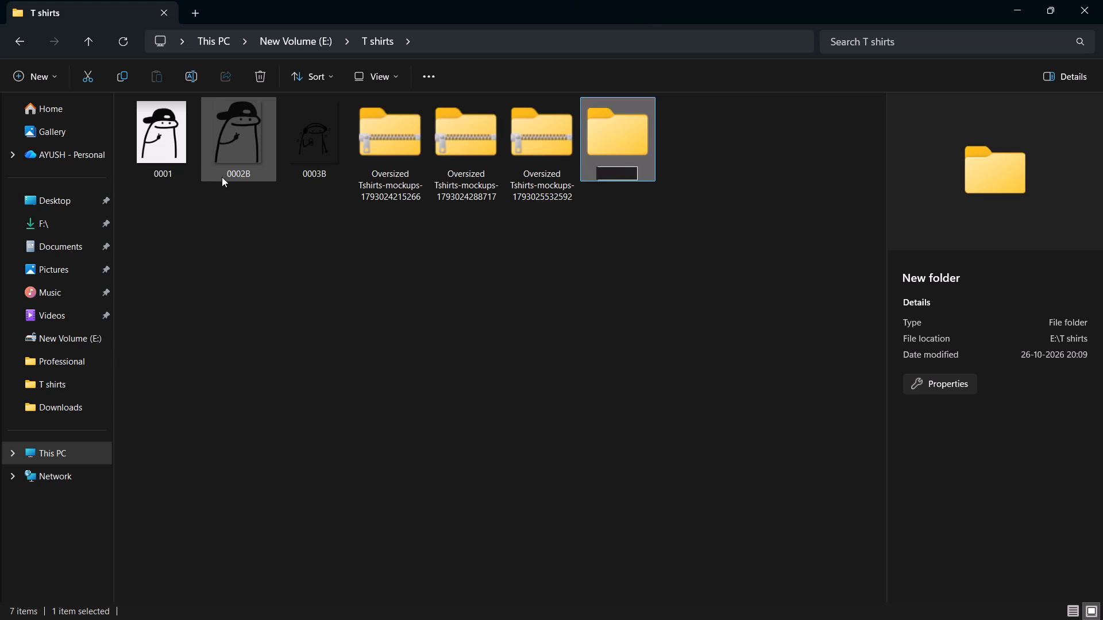
text(kup)
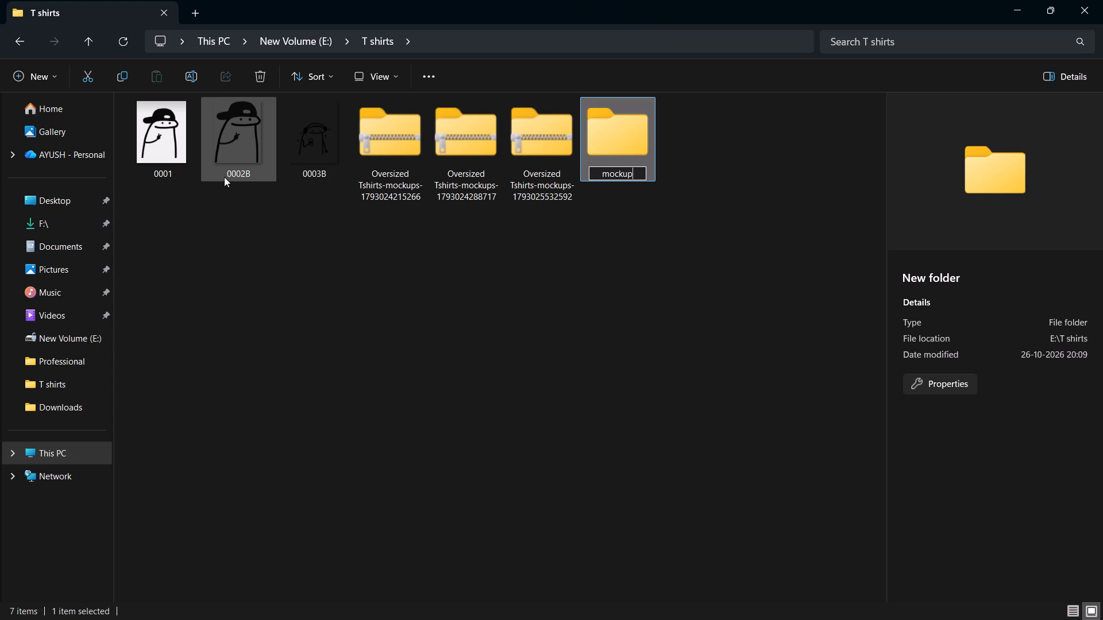
key(s)
key(Return)
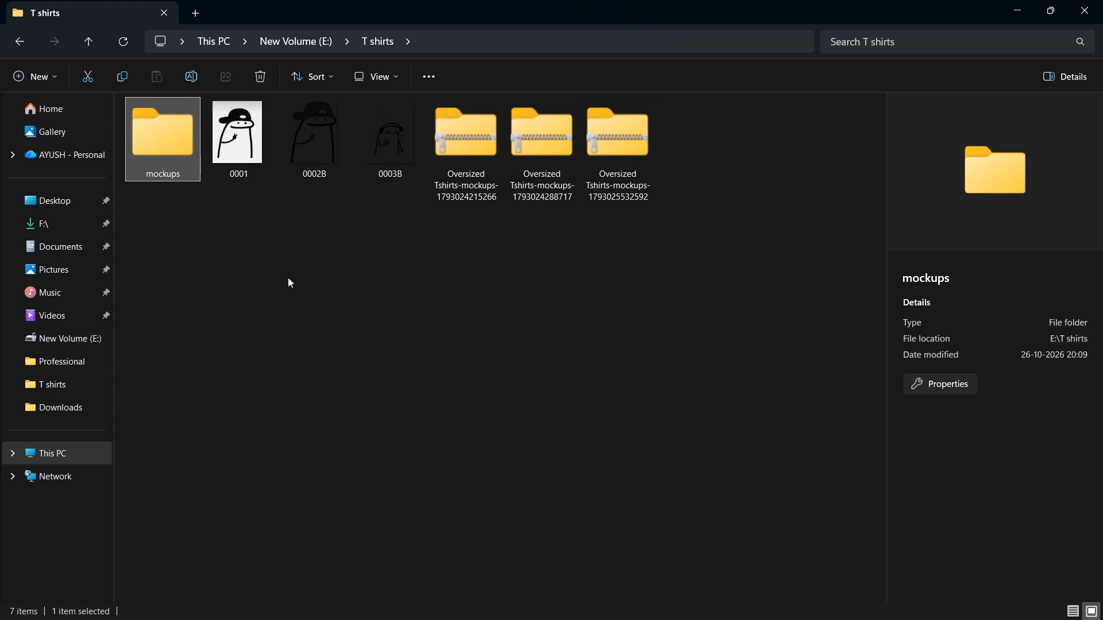
Move the three Oversized Tshirts mockup ZIP files into the mockups folder.
drag(442, 230, 689, 117)
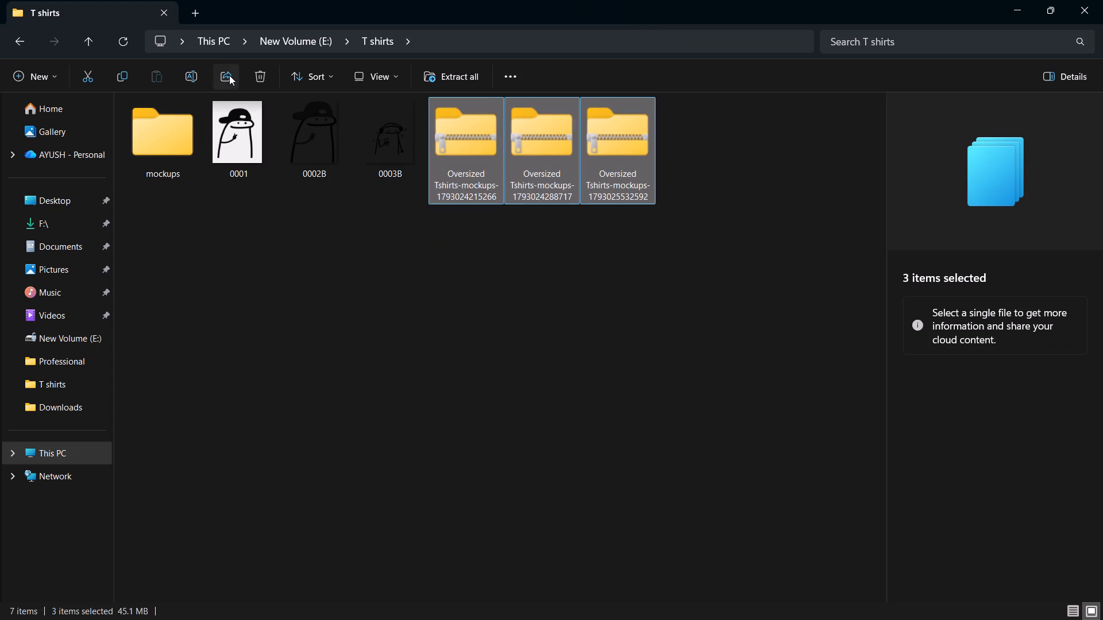
click(86, 76)
double_click(154, 149)
right_click(259, 262)
click(282, 292)
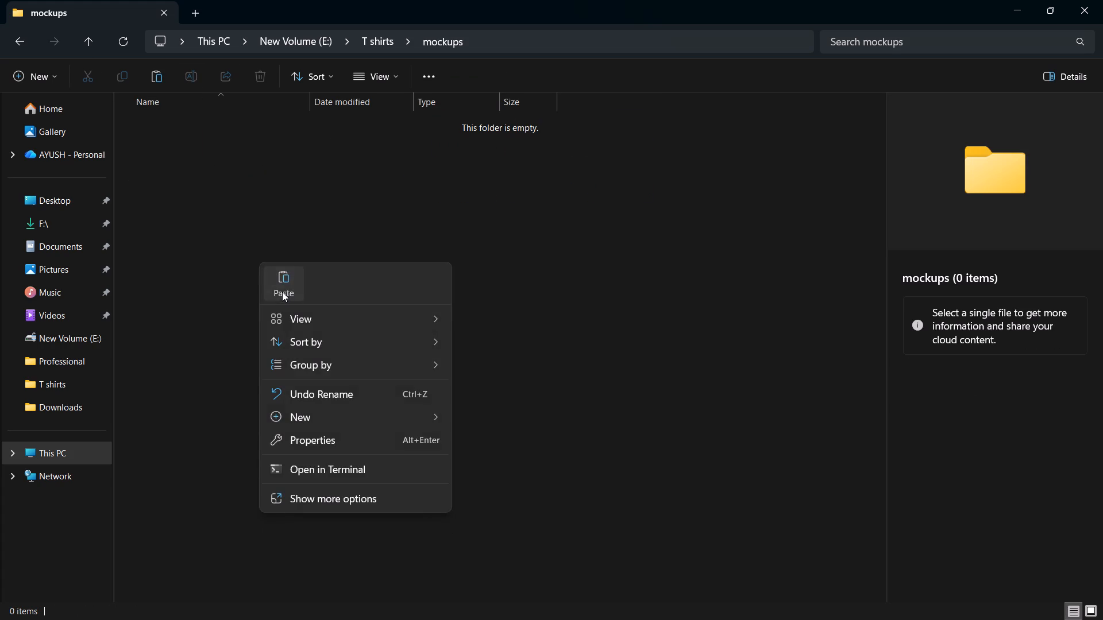
Return to the T shirts folder and create a new folder named doodle design.
click(18, 41)
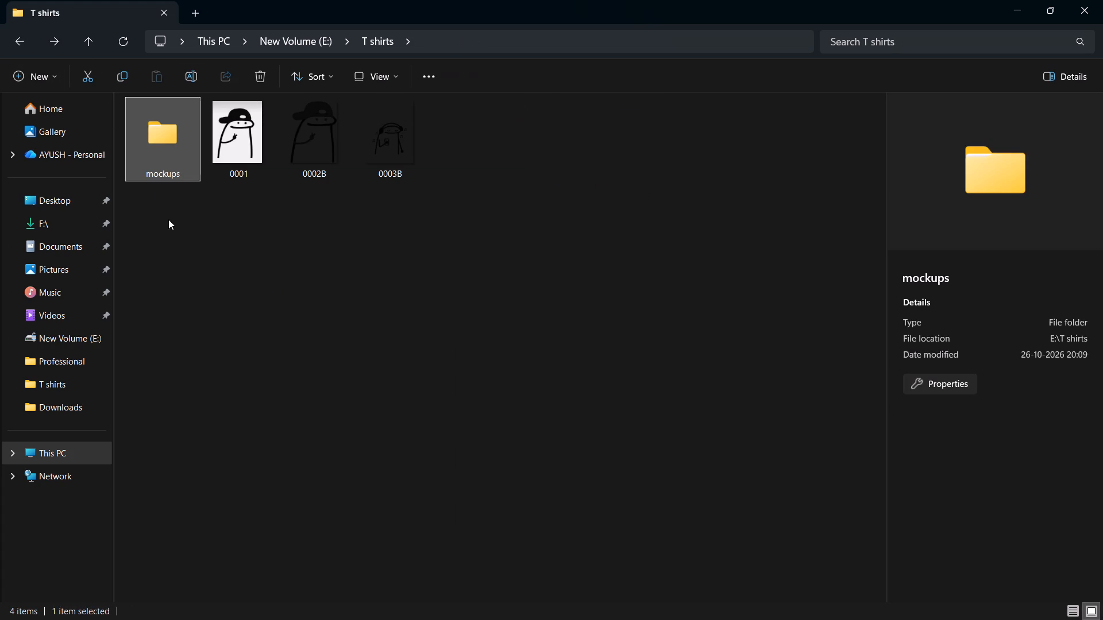
click(281, 252)
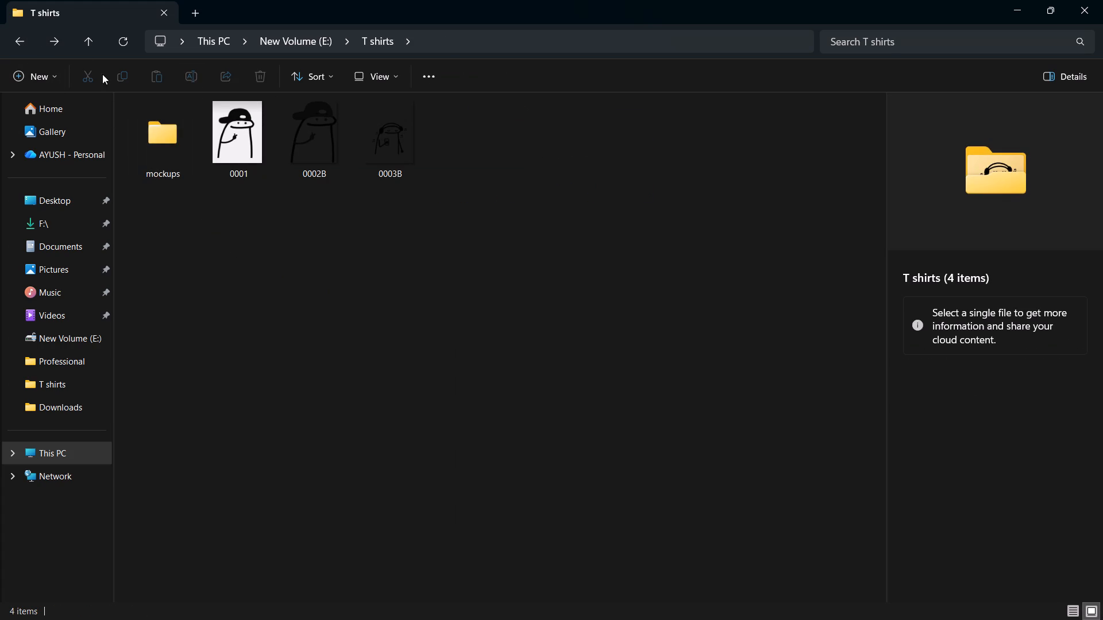
click(33, 75)
click(49, 113)
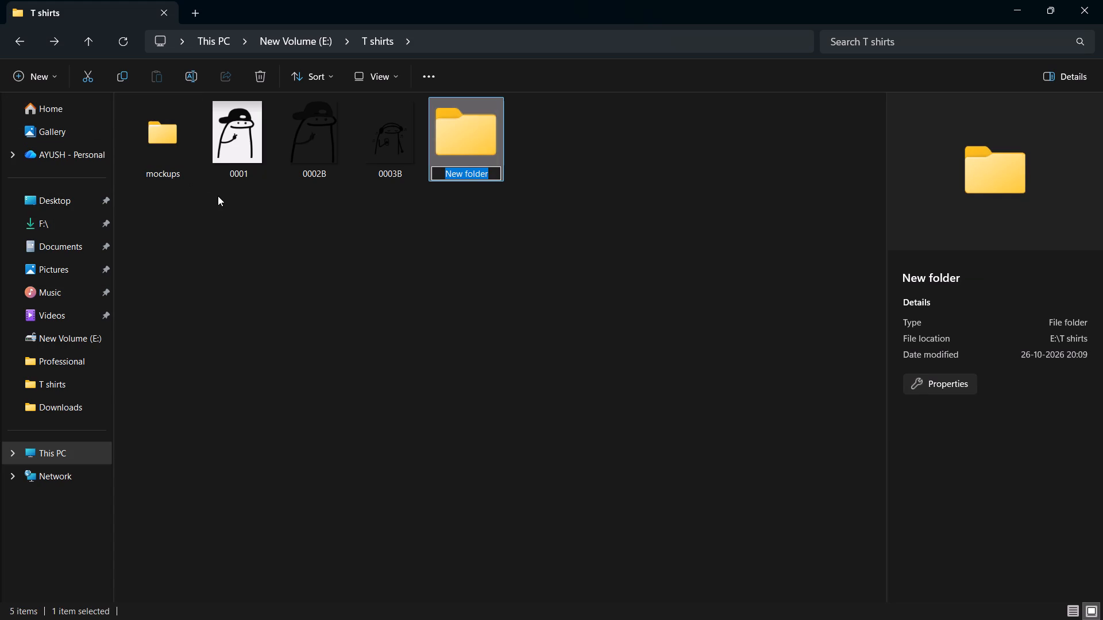
text(doodle de)
key(BackSpace)
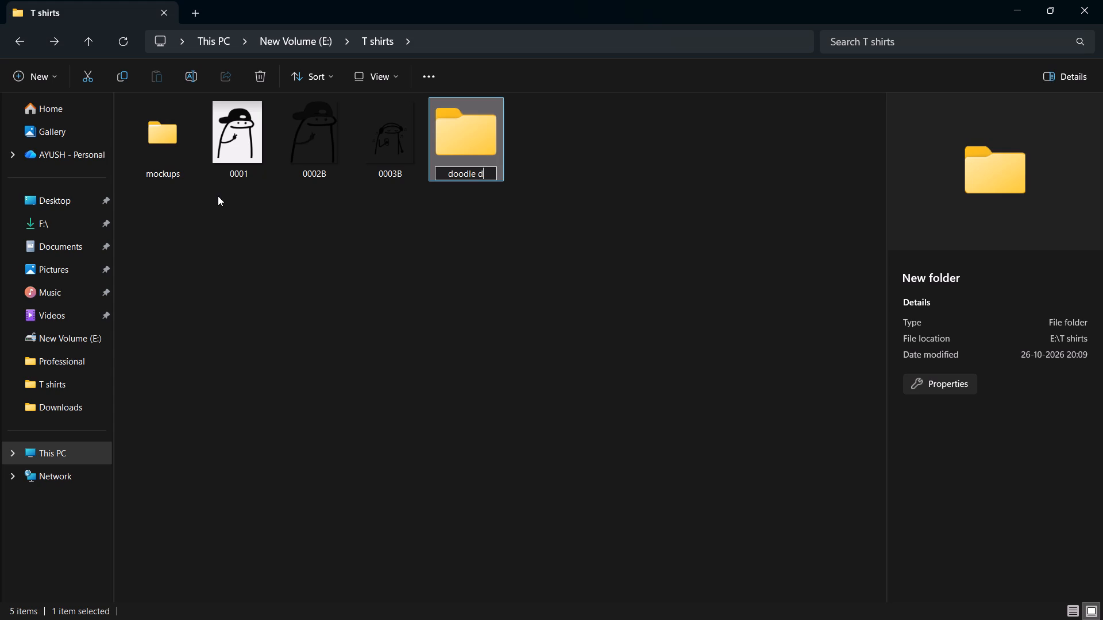
text(esign)
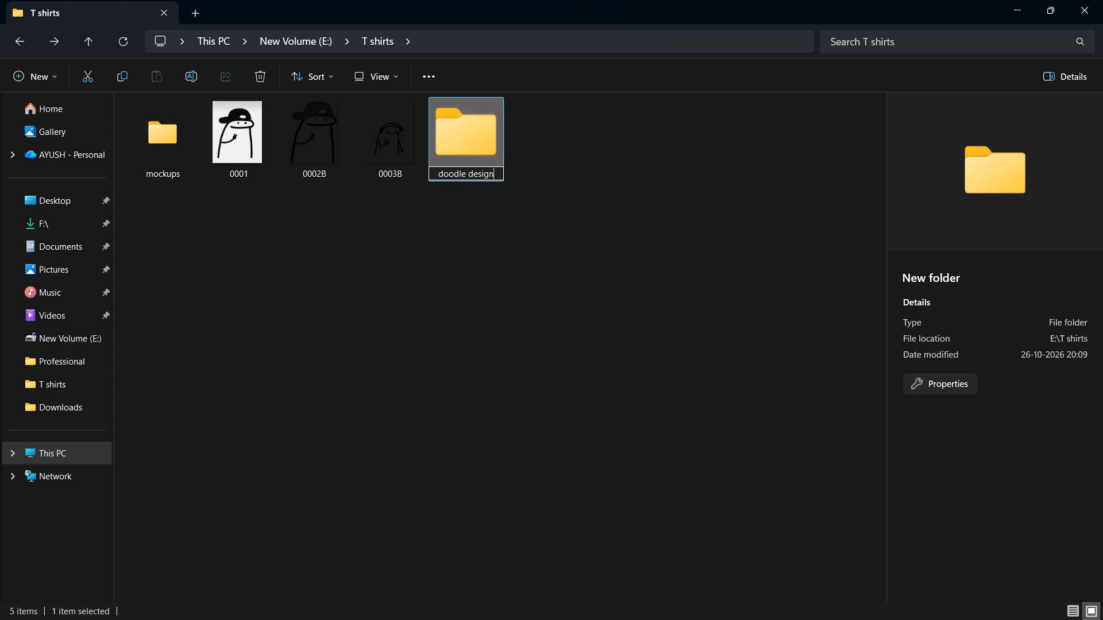
key(Return)
Move the doodle images 0001, 0002B and 0003B into the doodle design folder.
drag(333, 243, 479, 131)
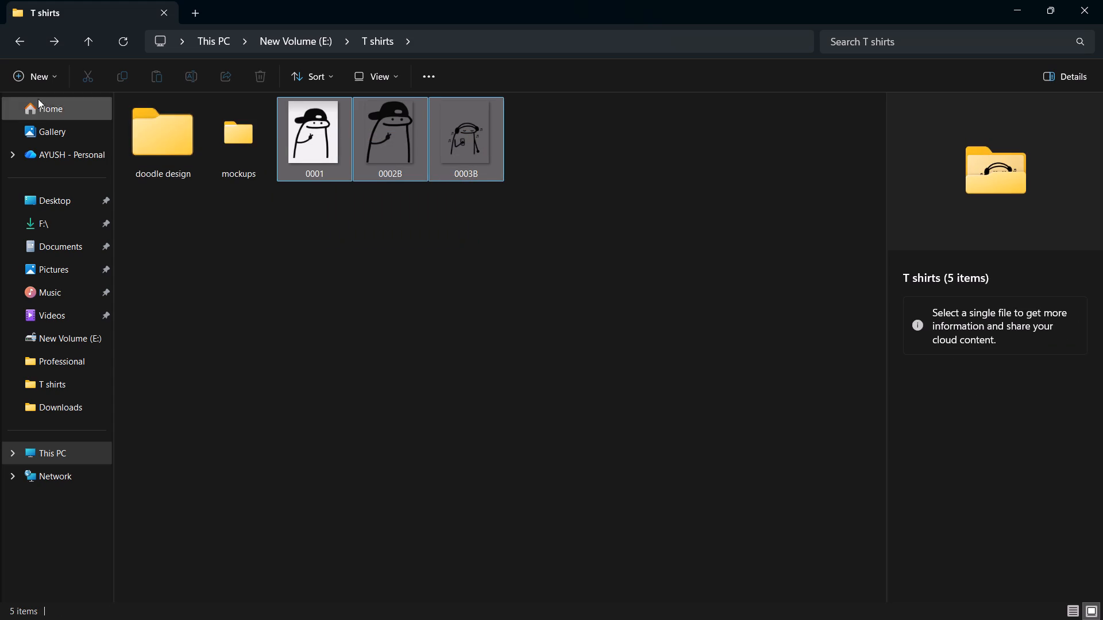
click(88, 76)
double_click(164, 157)
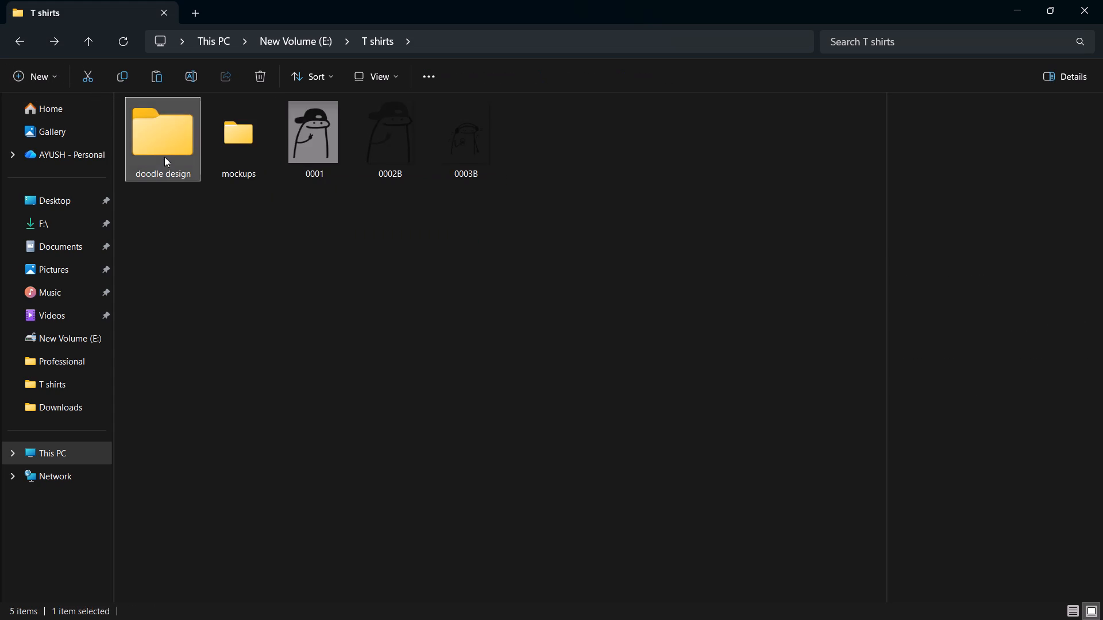
right_click(272, 402)
click(294, 432)
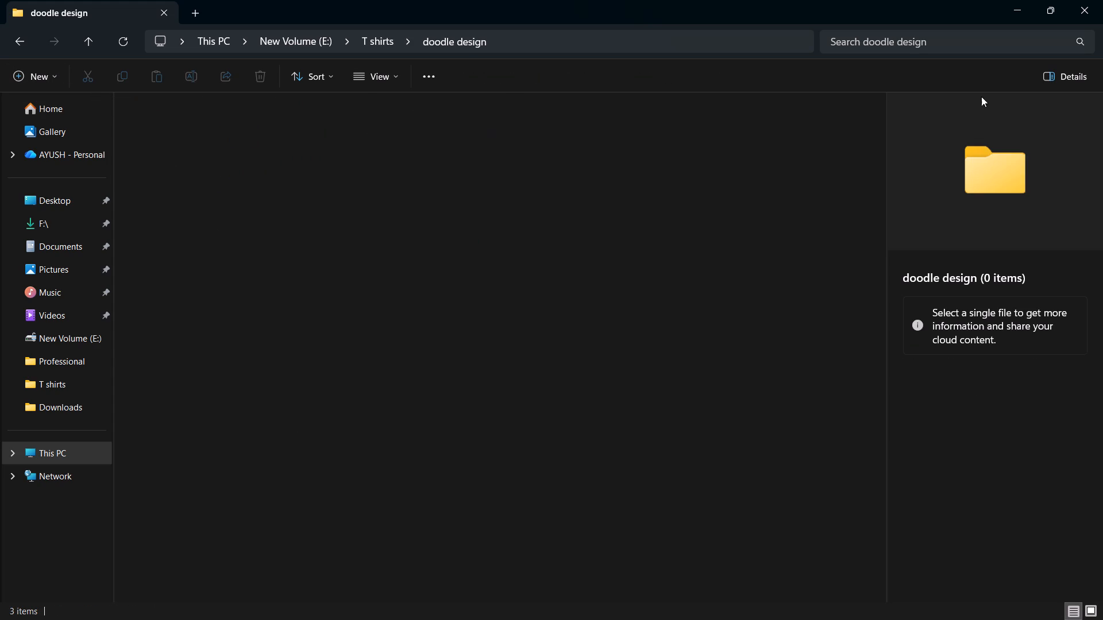
Switch to Printrove in Chrome, look through the products in the Product Library and reload the page.
click(1026, 0)
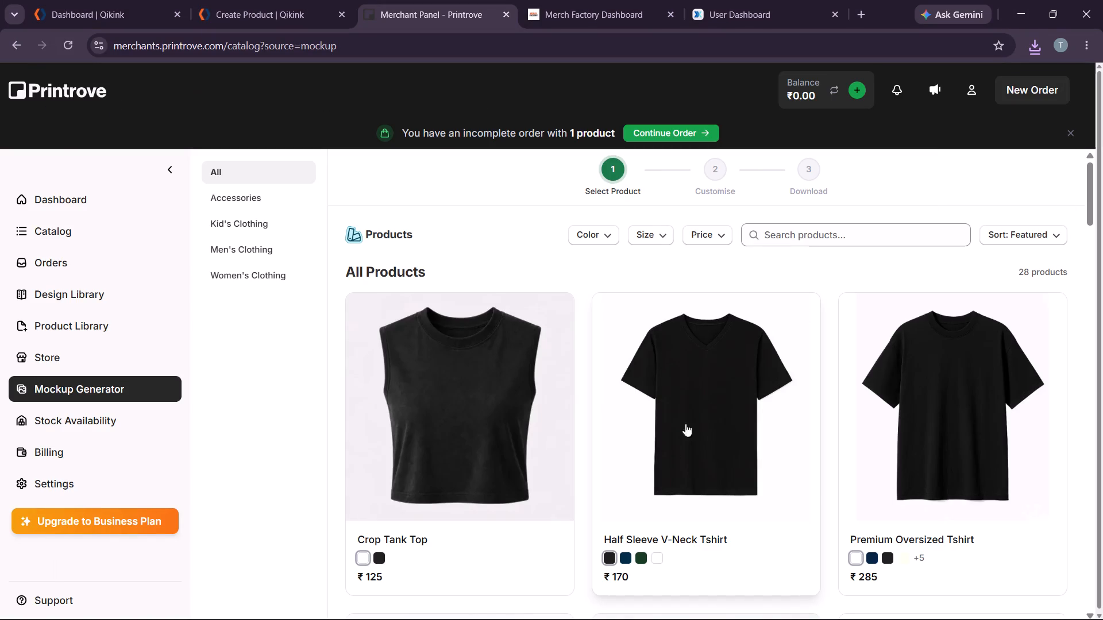
click(50, 226)
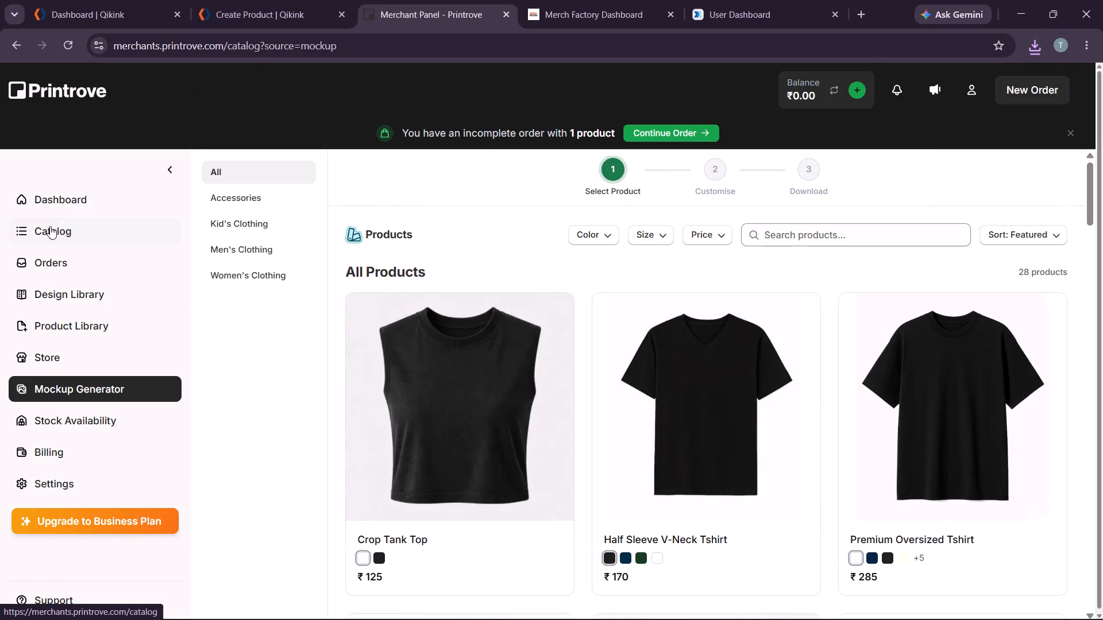
click(70, 323)
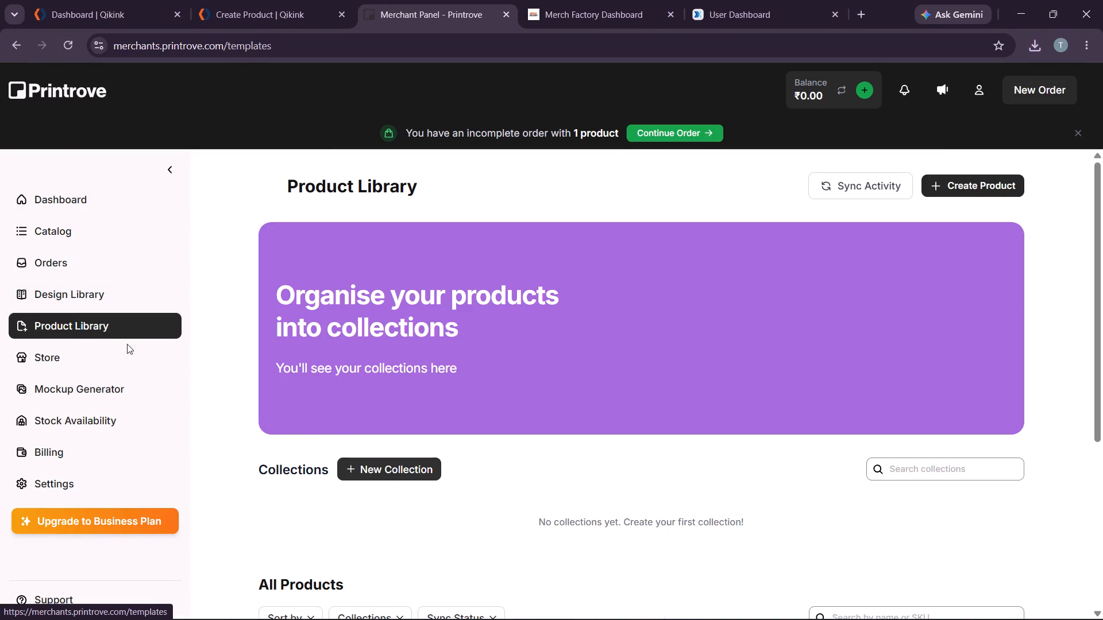
scroll(288, 398, down, 4)
scroll(425, 414, down, 1)
scroll(350, 374, down, 1)
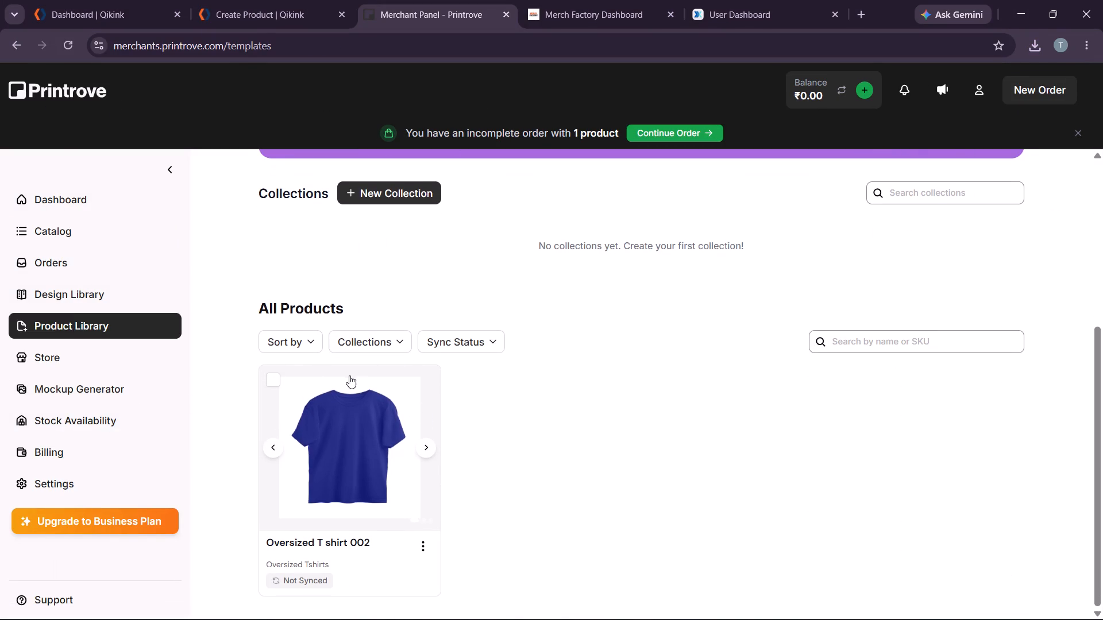
scroll(349, 375, down, 1)
scroll(358, 387, up, 1)
click(61, 44)
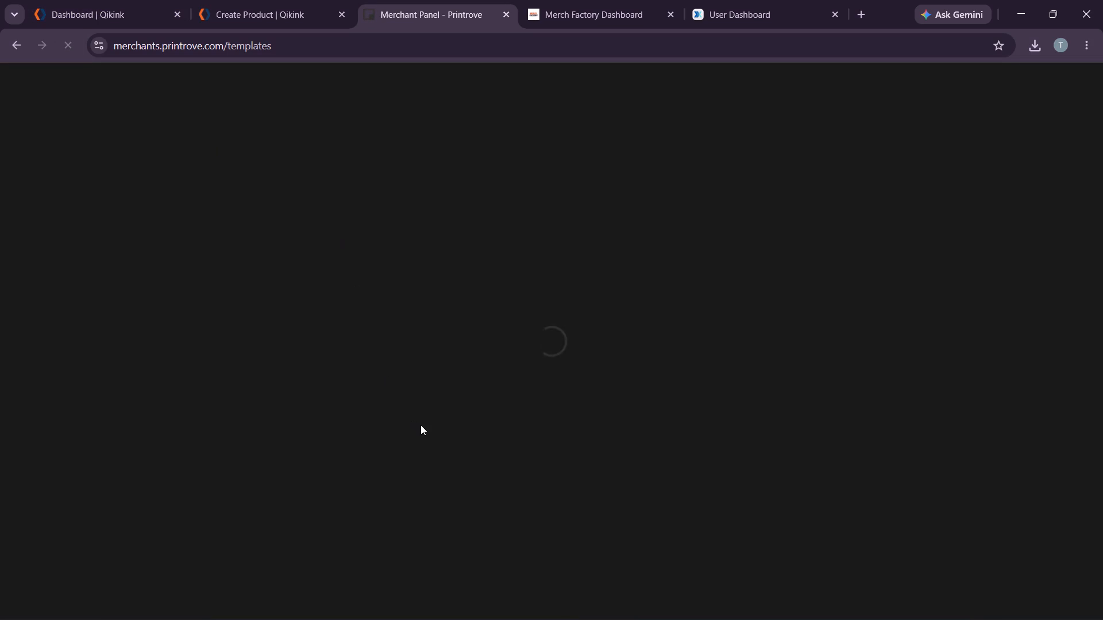
Open the Oversized T shirt 0003 product from the Product Library.
scroll(421, 424, down, 7)
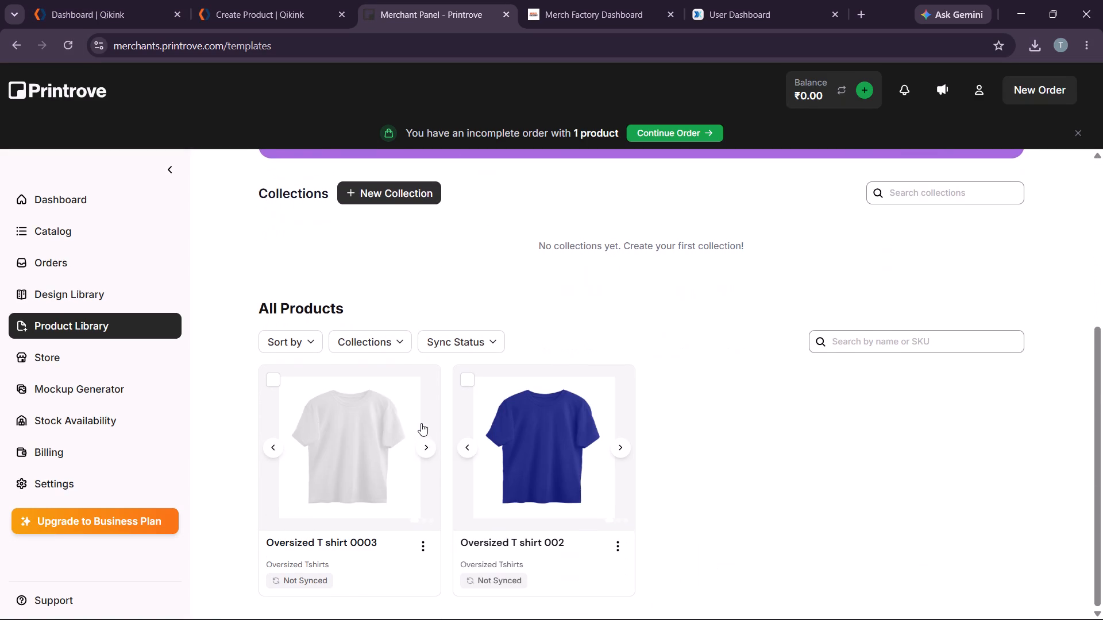
scroll(421, 423, down, 1)
click(385, 496)
scroll(376, 468, down, 2)
double_click(364, 483)
Review the product's mockup and variants, filtering the associated products by red, white, Off White, Steel Grey and black one at a time.
scroll(579, 443, down, 1)
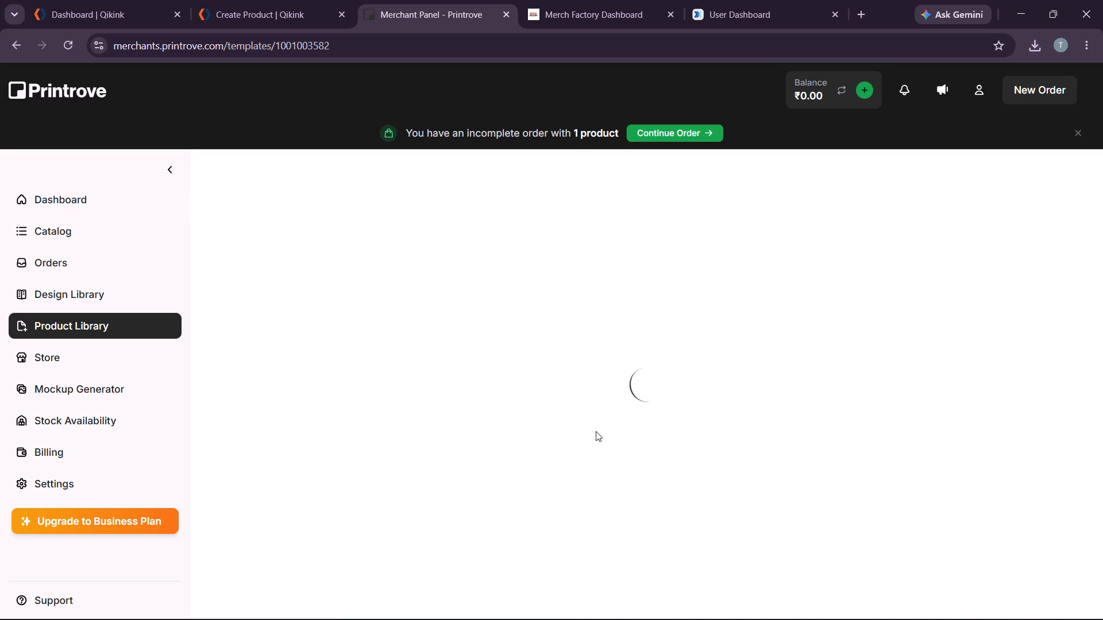
scroll(596, 431, down, 2)
scroll(754, 357, left, 1)
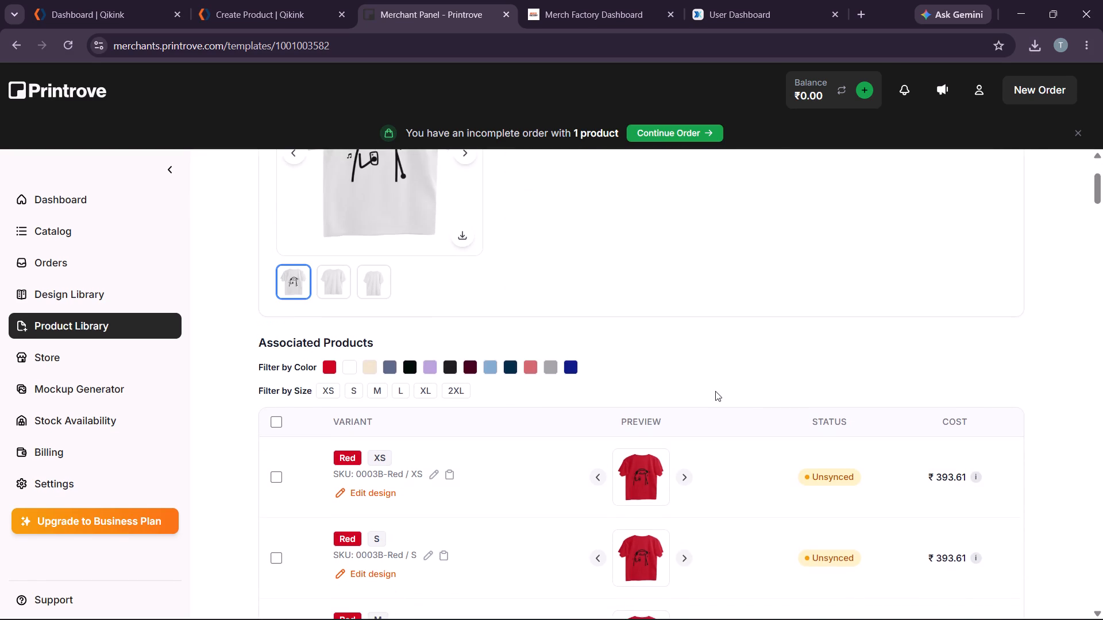
scroll(715, 391, left, 1)
scroll(712, 392, down, 1)
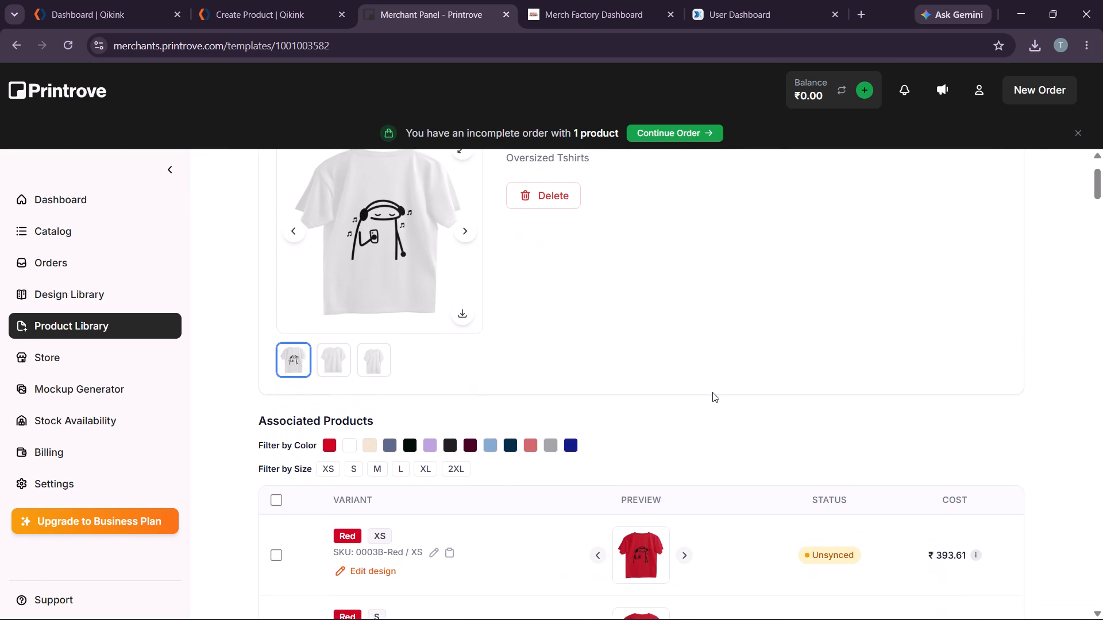
scroll(712, 392, down, 2)
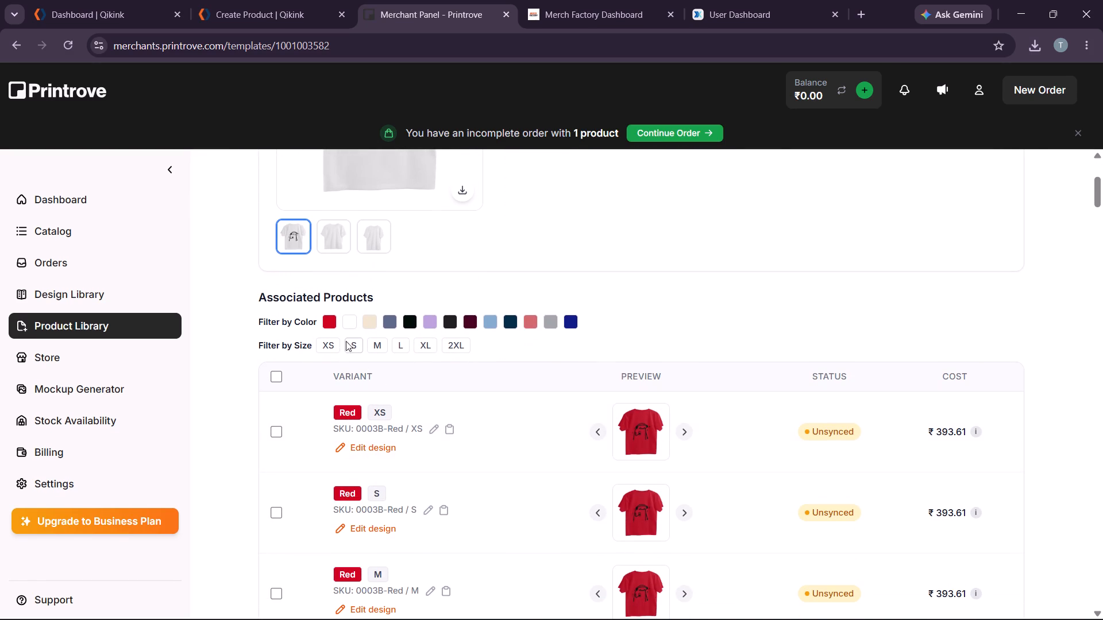
click(324, 320)
click(327, 319)
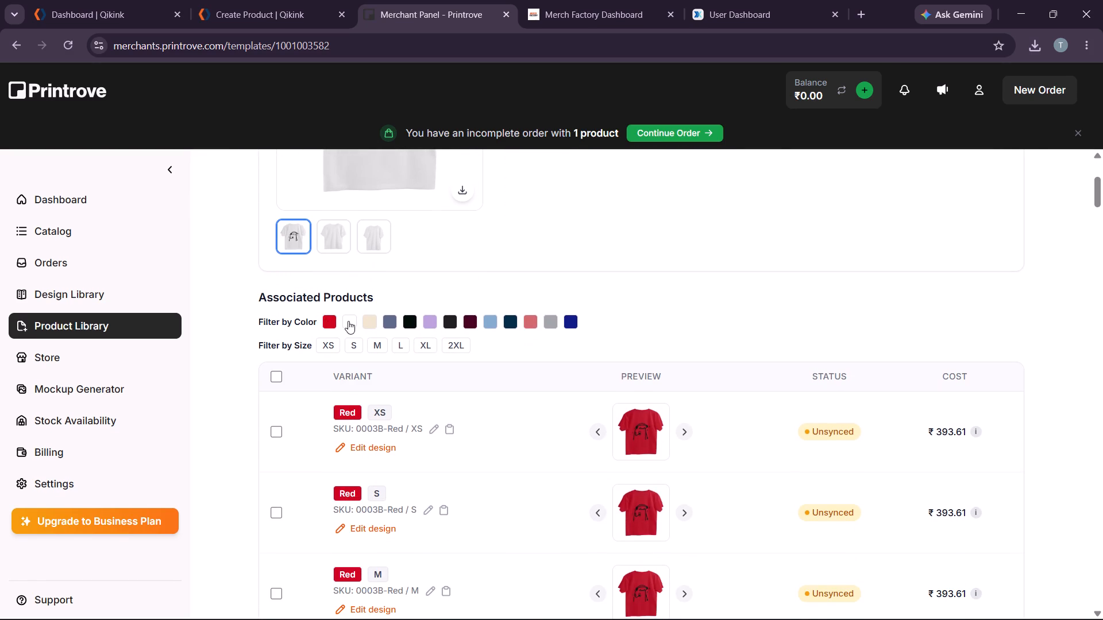
click(348, 321)
click(348, 321)
click(372, 318)
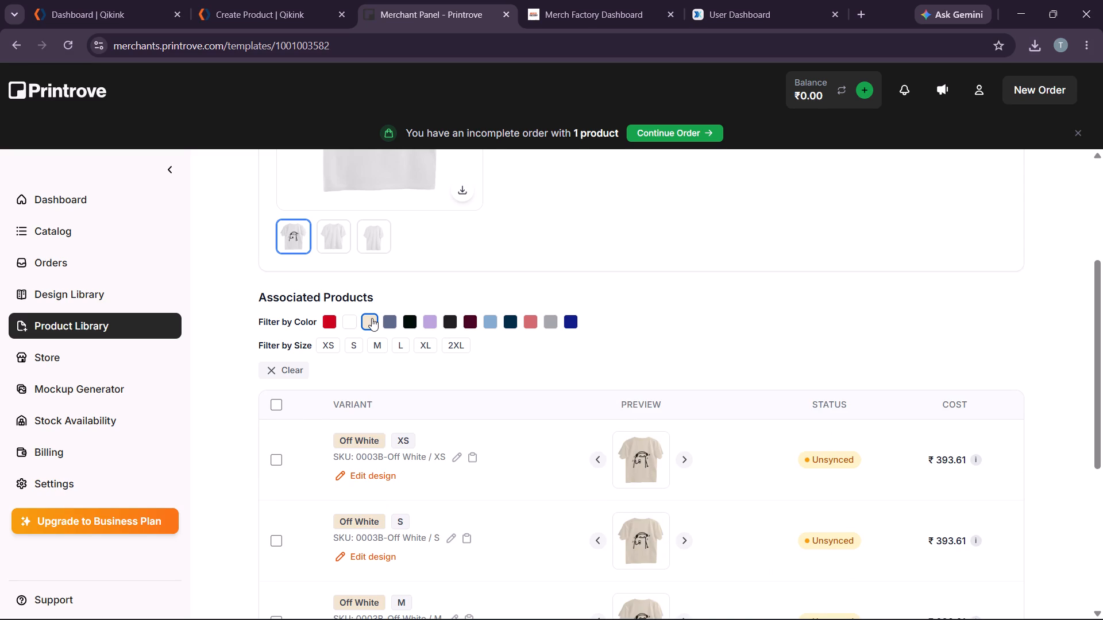
click(372, 318)
click(389, 319)
click(389, 319)
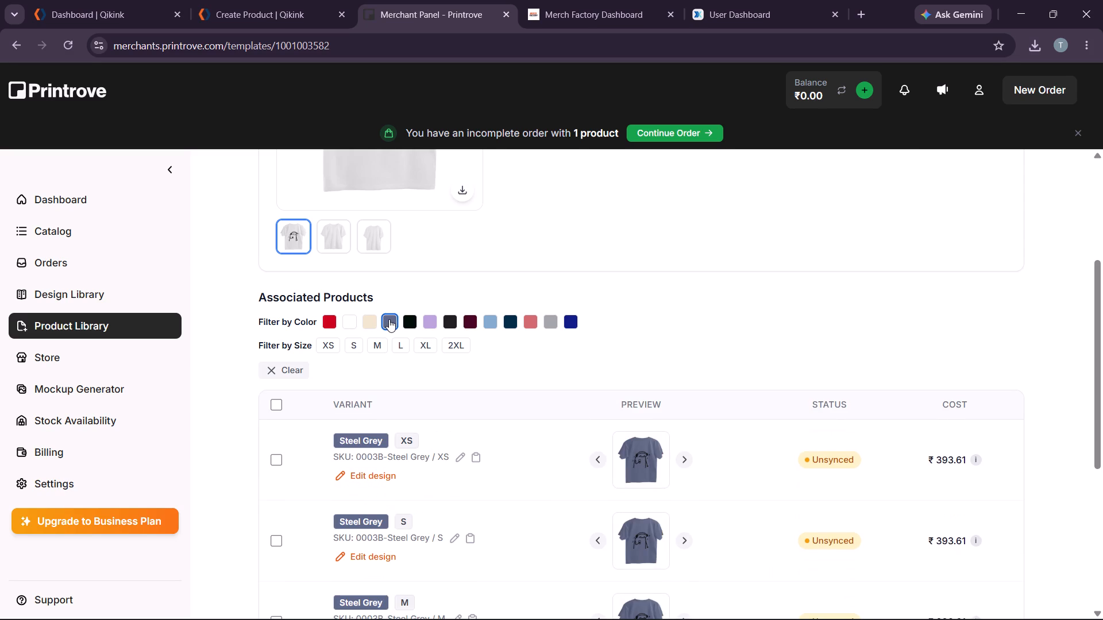
click(410, 319)
click(410, 319)
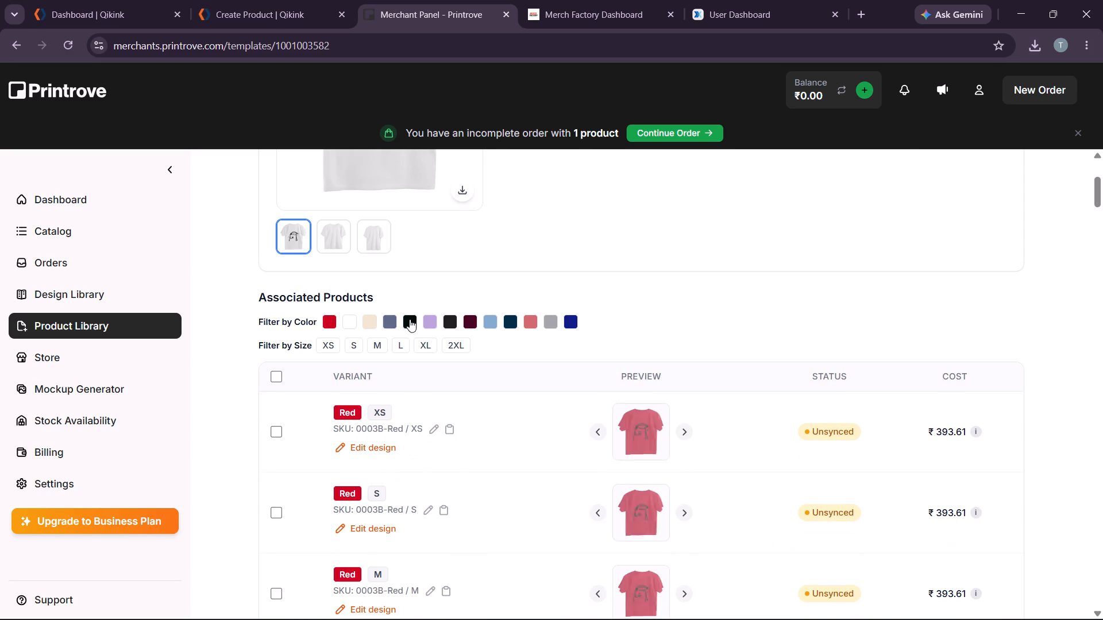
scroll(410, 319, up, 2)
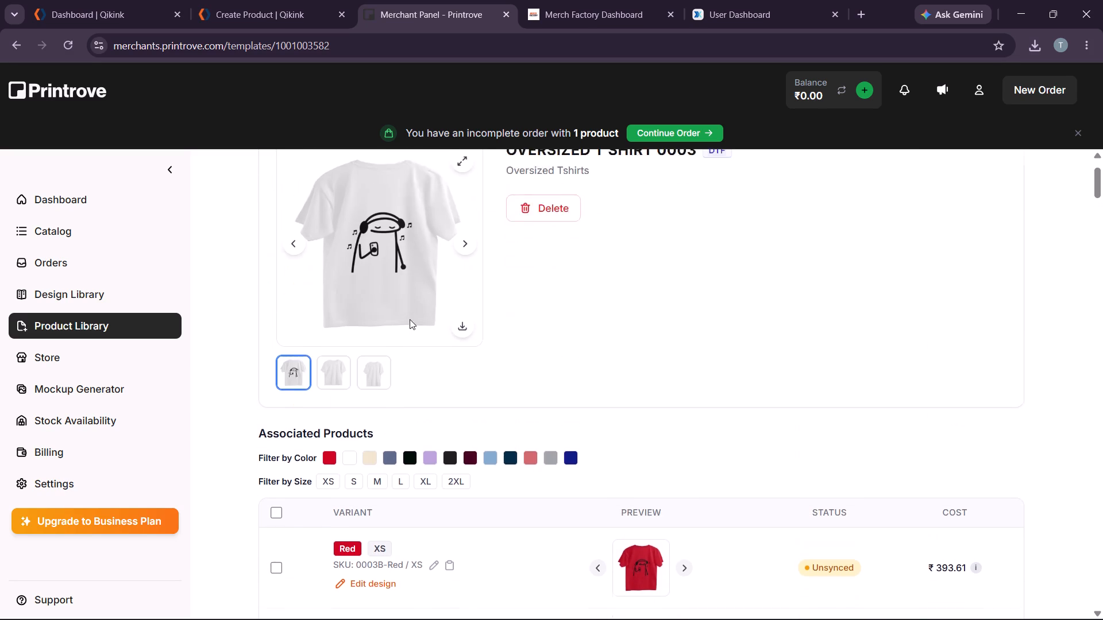
scroll(410, 319, up, 3)
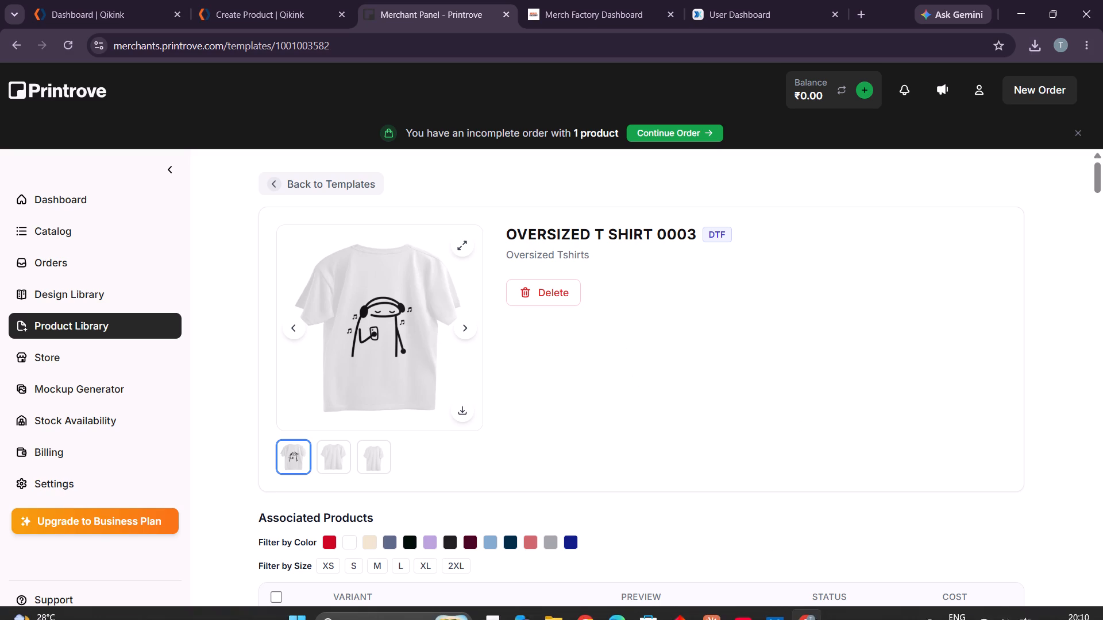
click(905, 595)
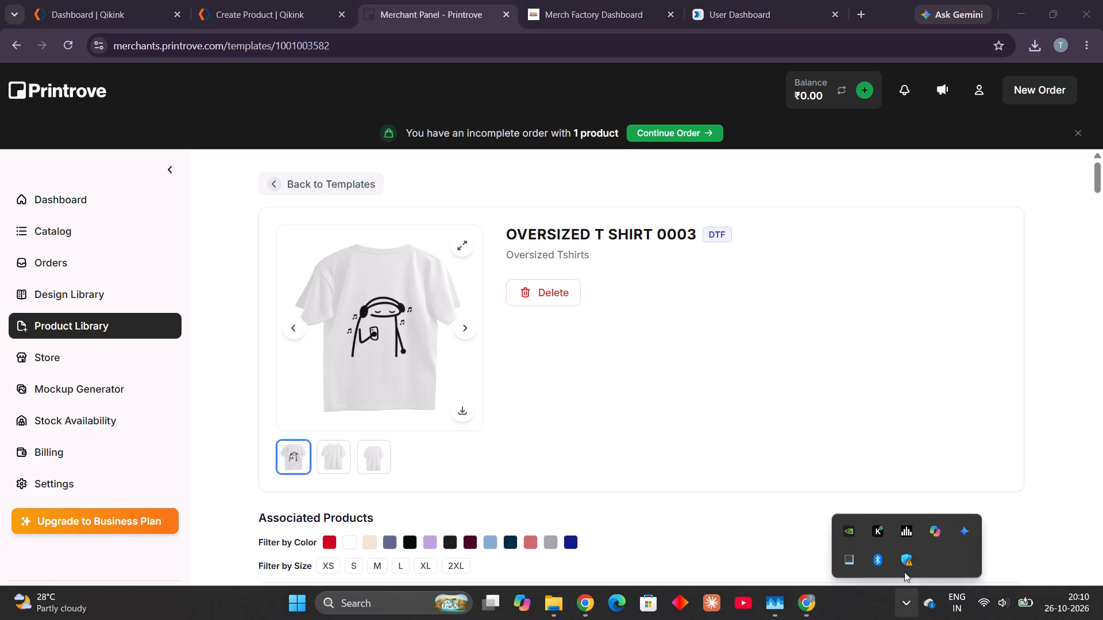
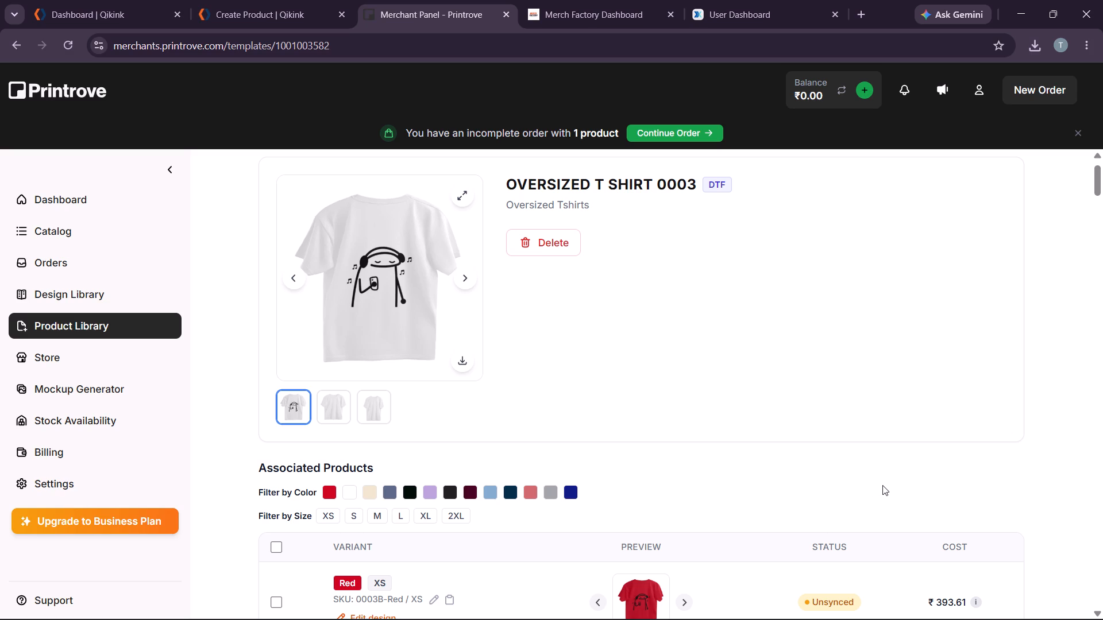
Review the OVERSIZED T SHIRT 0003 template's associated colour and size variants and its mockup images.
scroll(1102, 460, down, 1)
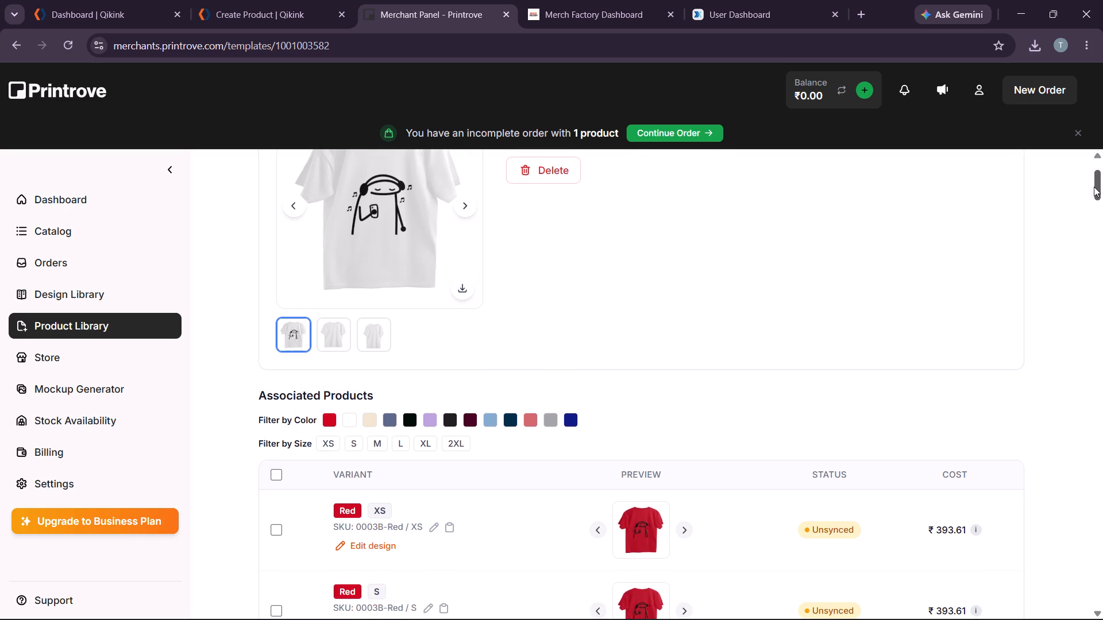
drag(1094, 187, 1102, 234)
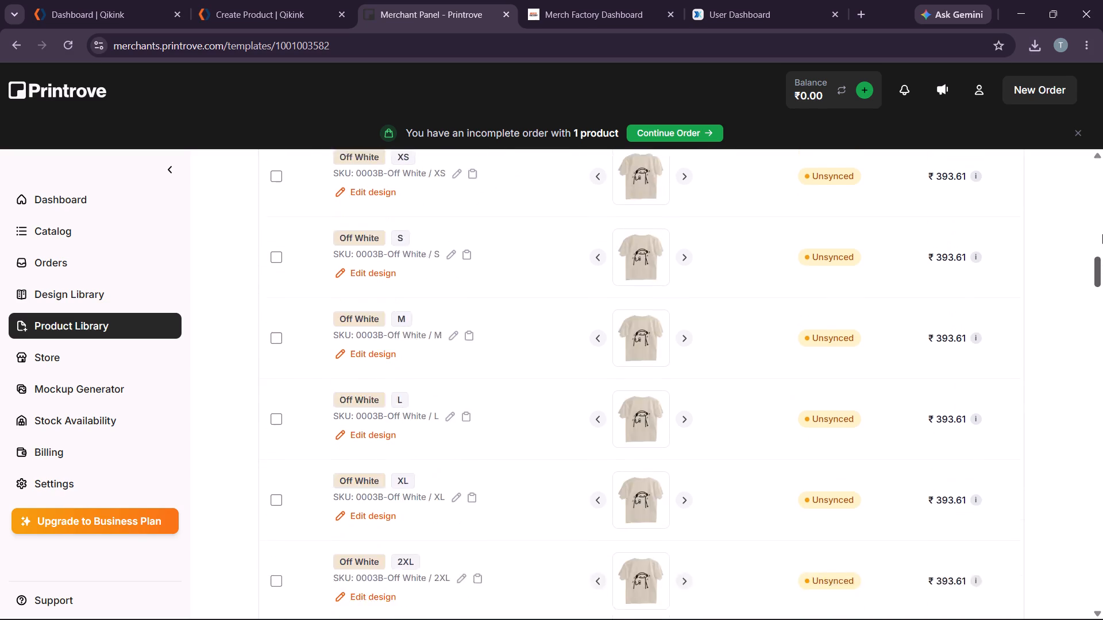
drag(1102, 234, 1102, 42)
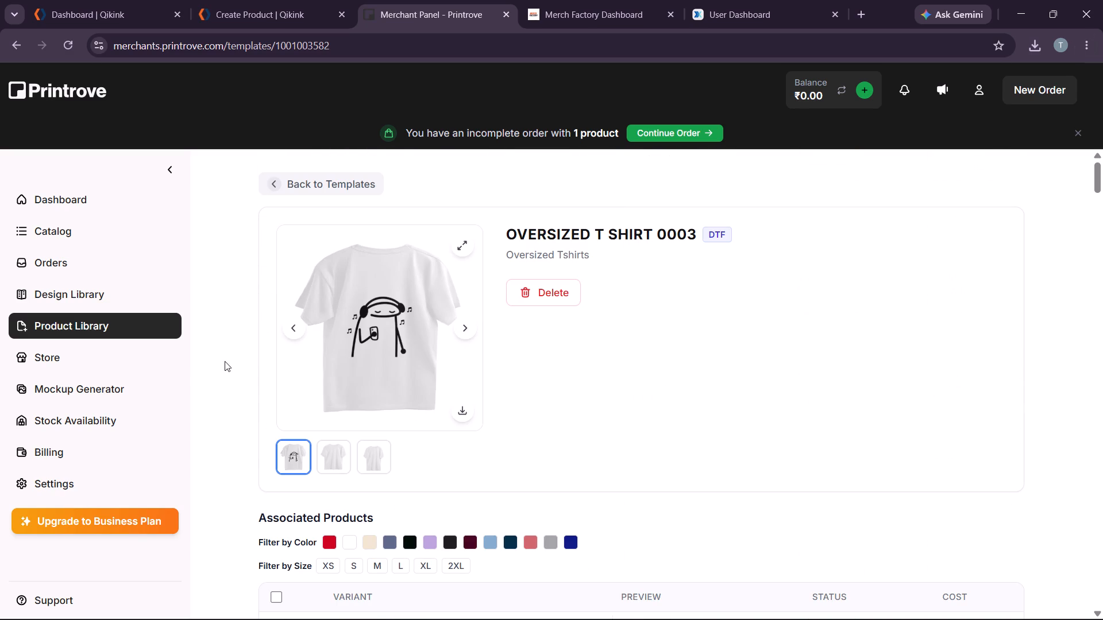
click(323, 468)
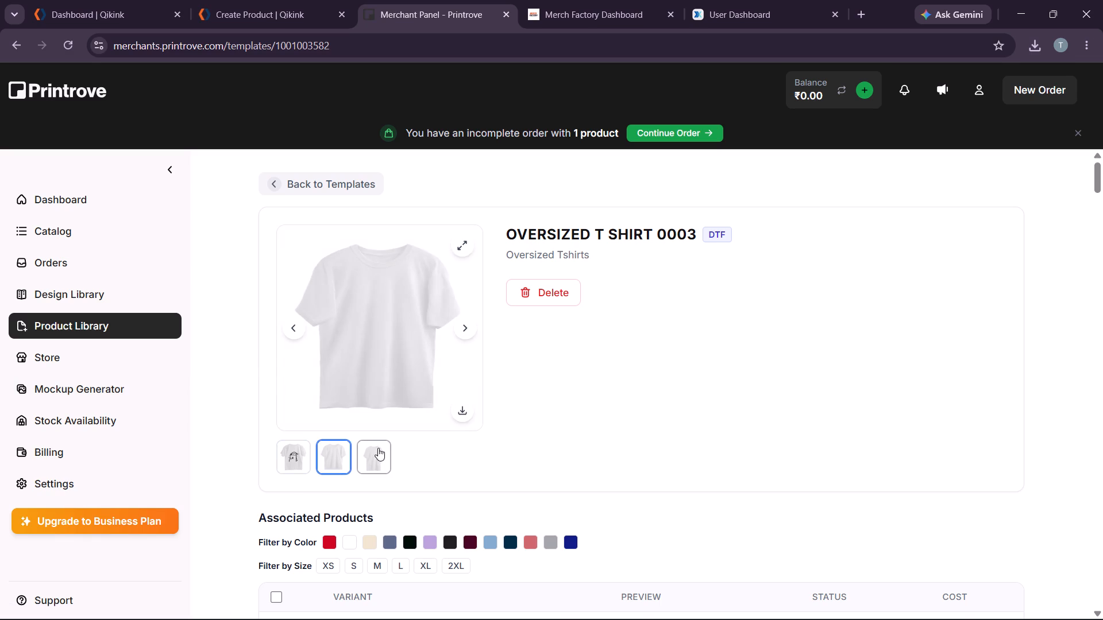
click(378, 448)
click(328, 463)
click(300, 452)
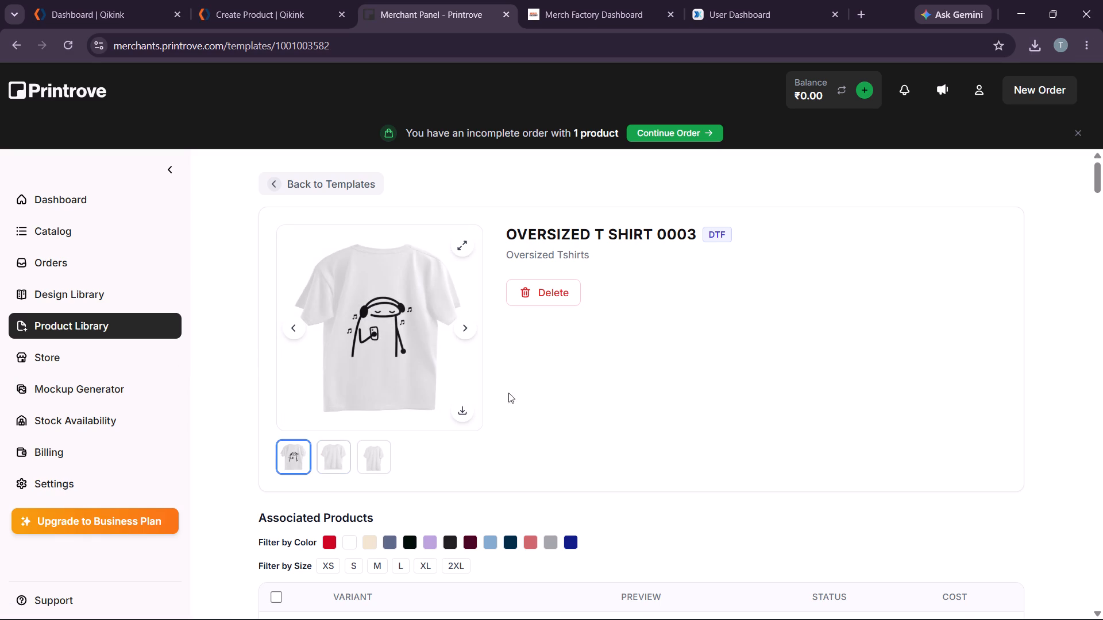
Open the Printrove product catalog and browse the Men's Clothing category.
click(70, 225)
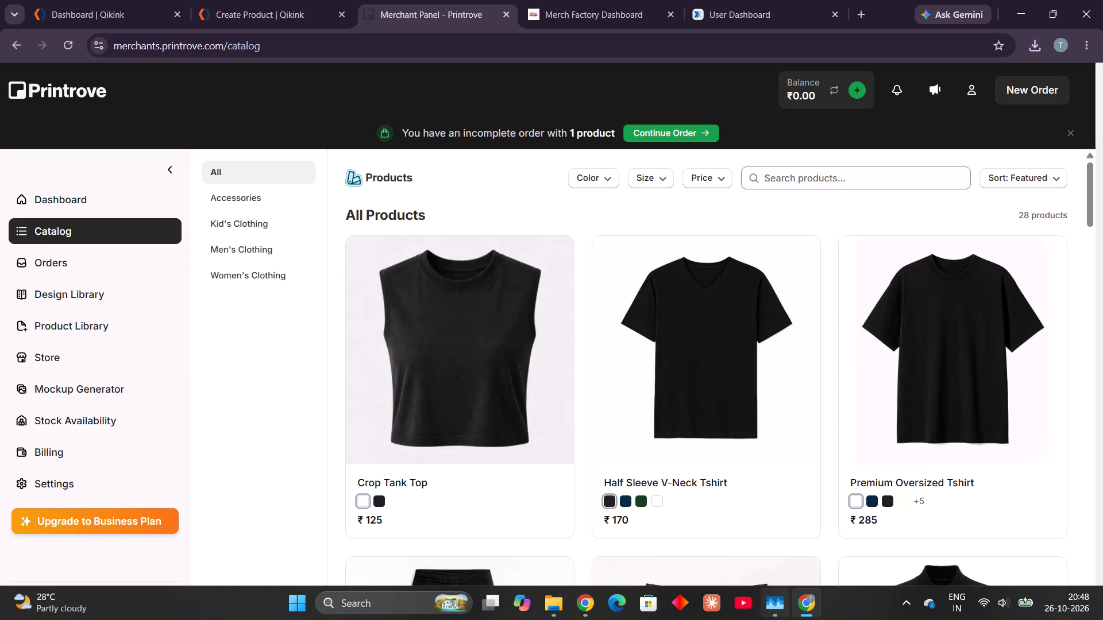
click(771, 608)
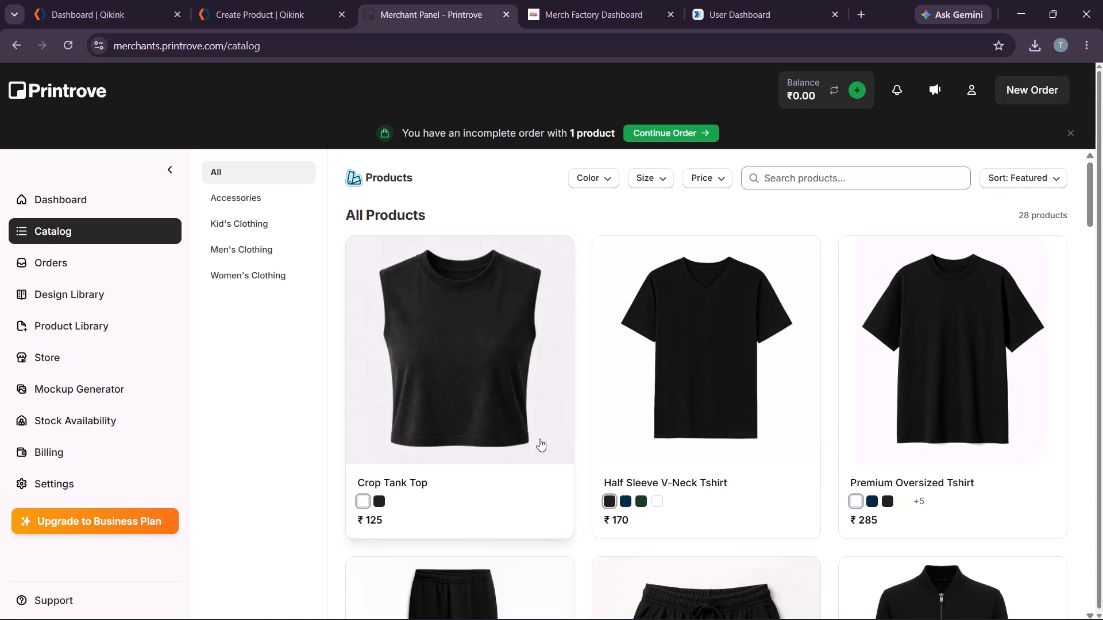
scroll(545, 443, down, 4)
scroll(597, 409, down, 3)
click(231, 245)
scroll(625, 378, down, 1)
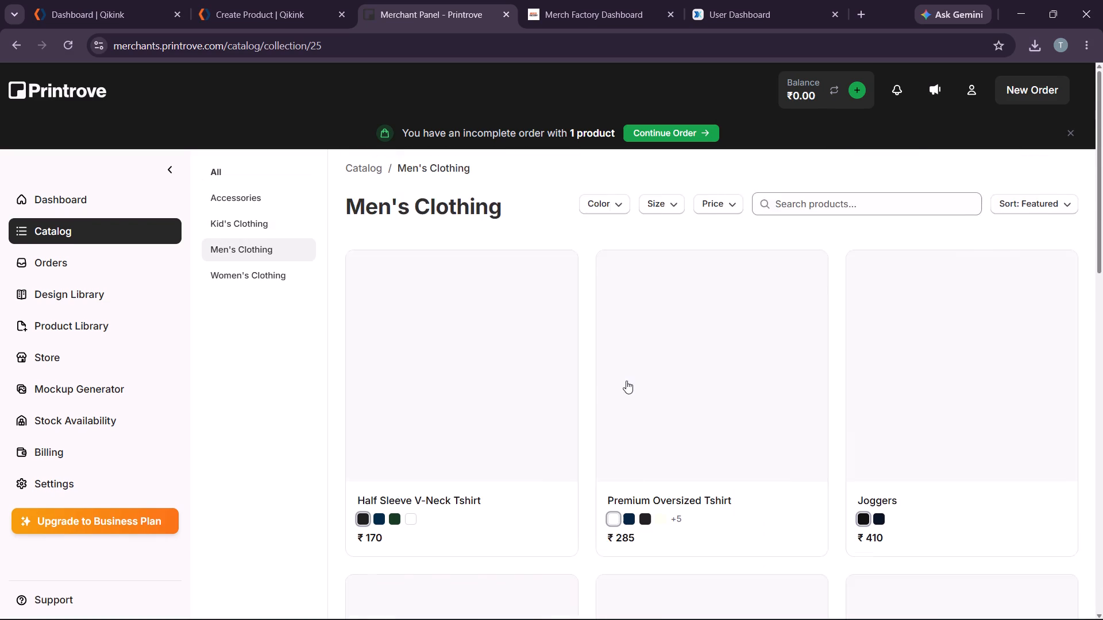
scroll(626, 381, down, 1)
scroll(540, 342, down, 3)
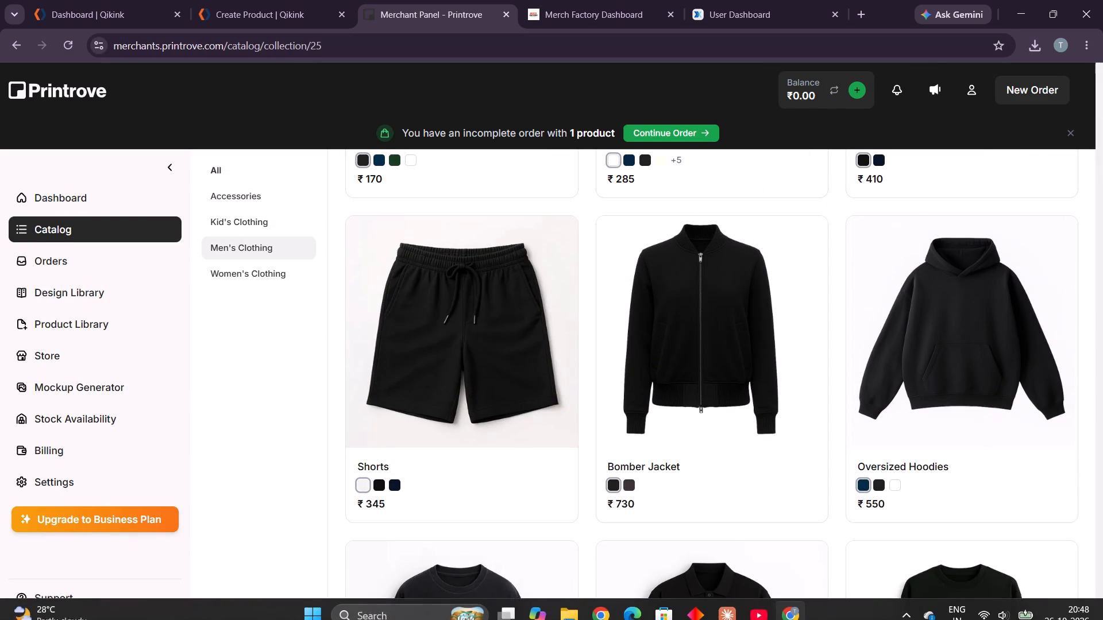
Switch to the other browser window's Pinterest page and browse the related doodle pins for another T-shirt design.
click(606, 603)
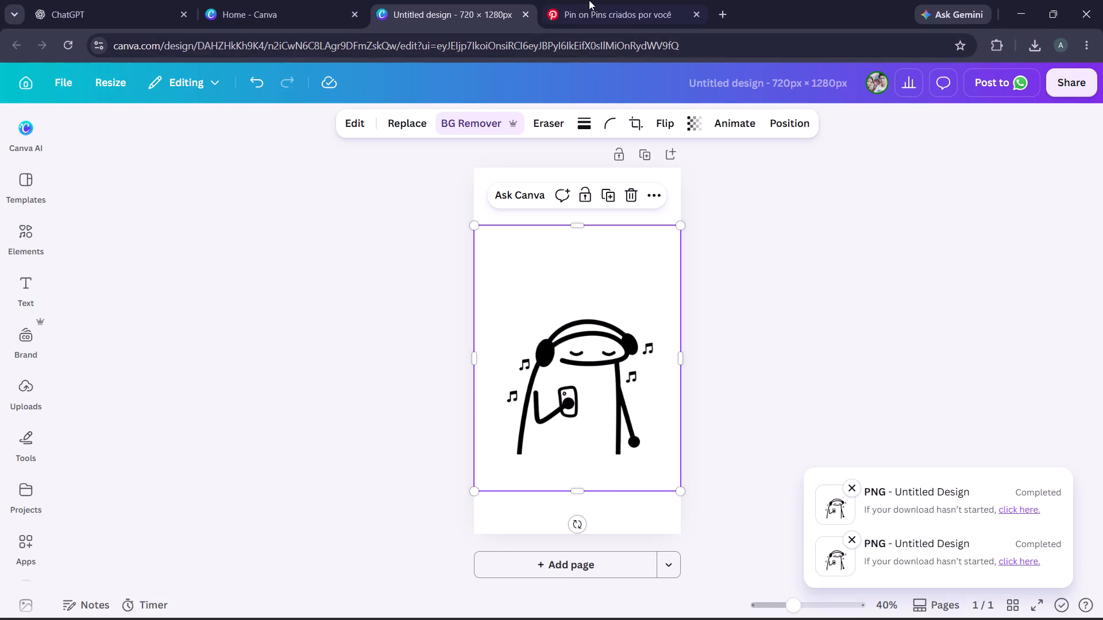
click(592, 0)
scroll(789, 297, down, 2)
scroll(865, 331, down, 2)
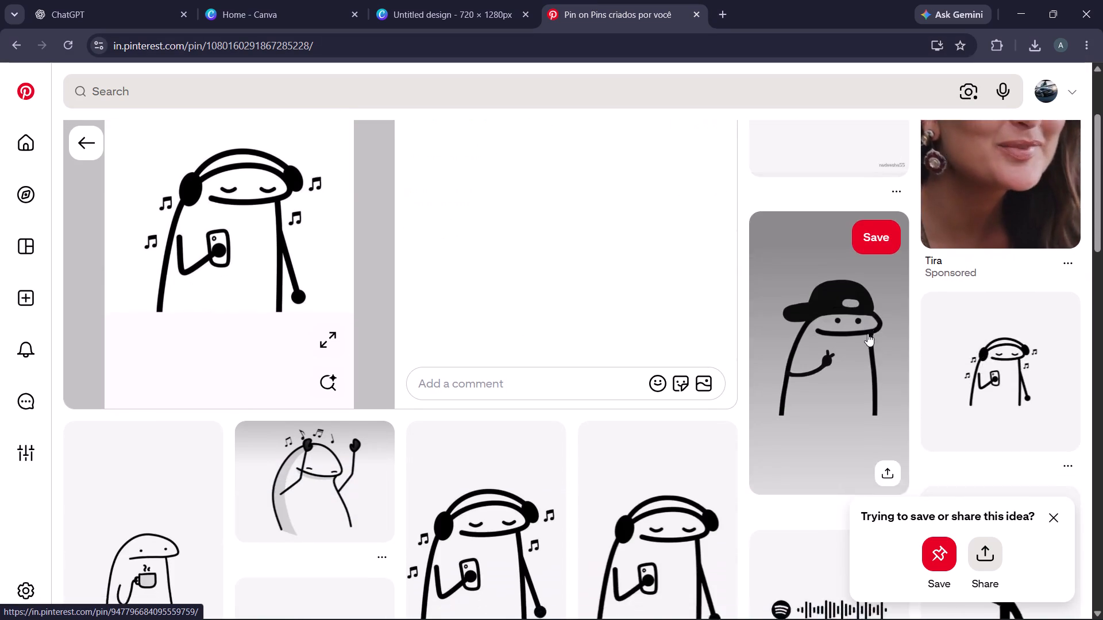
scroll(867, 334, down, 1)
scroll(817, 383, down, 2)
scroll(634, 370, up, 3)
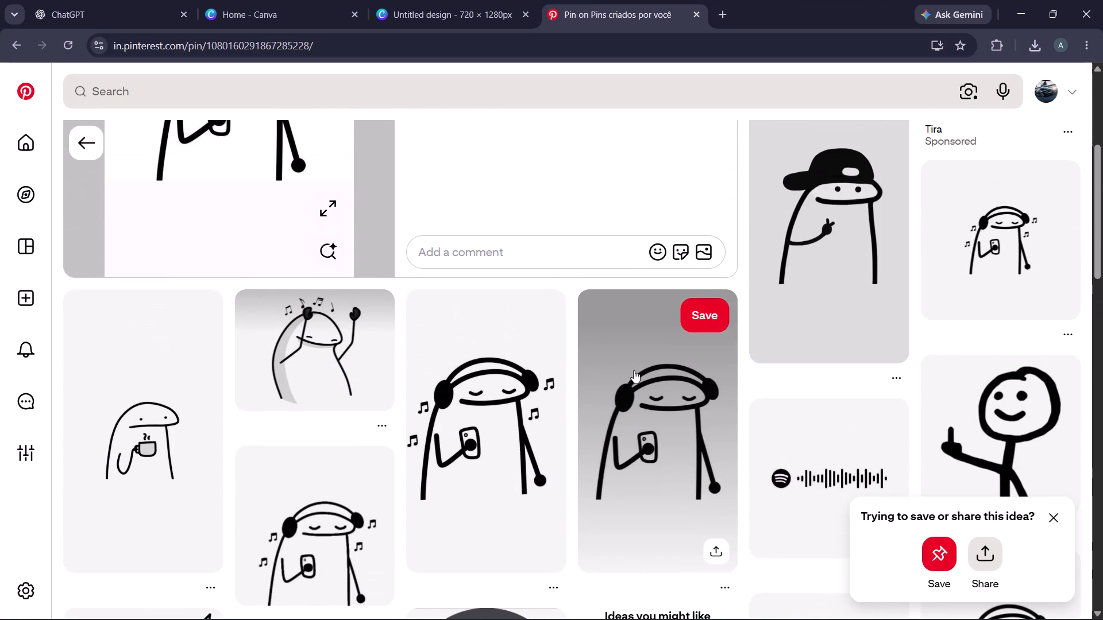
scroll(638, 383, down, 3)
scroll(508, 418, down, 3)
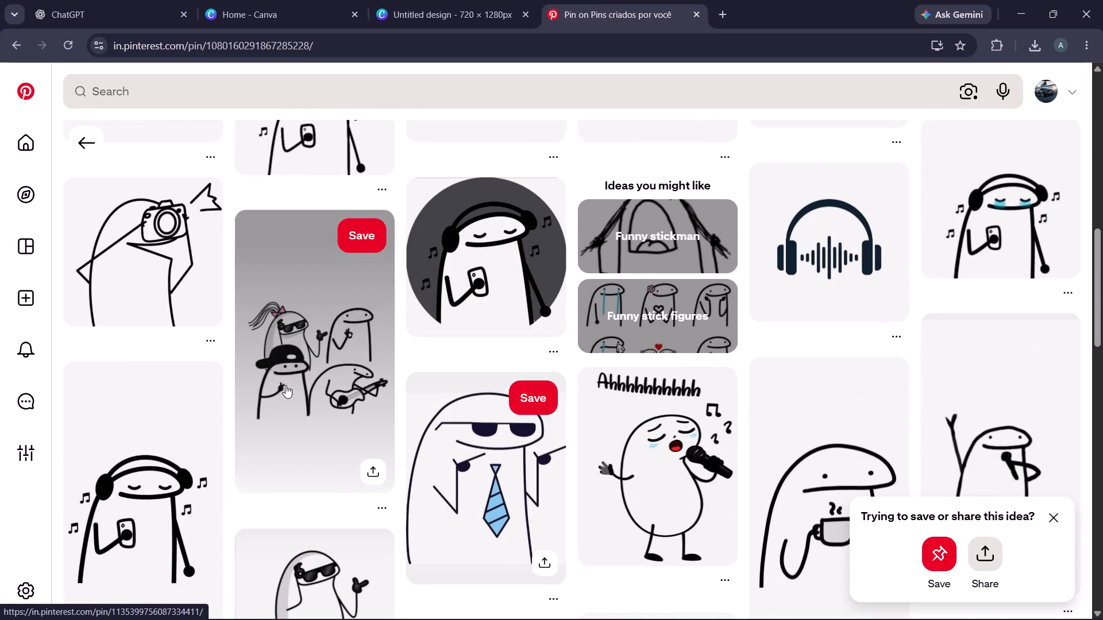
scroll(397, 419, down, 2)
scroll(462, 468, down, 2)
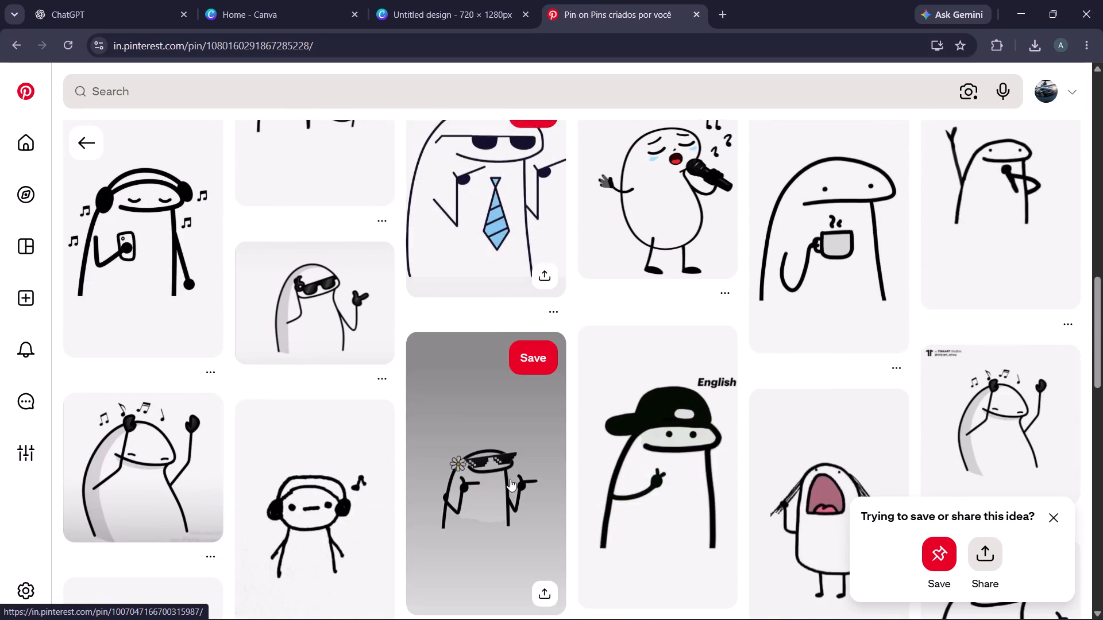
scroll(589, 534, down, 2)
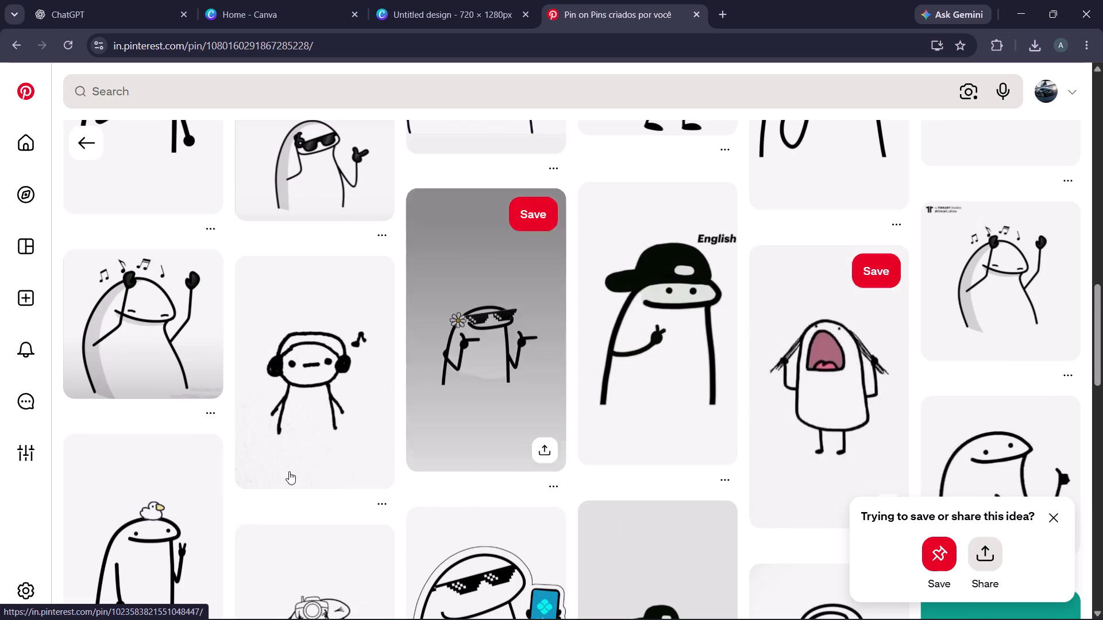
scroll(293, 464, down, 3)
scroll(488, 461, down, 3)
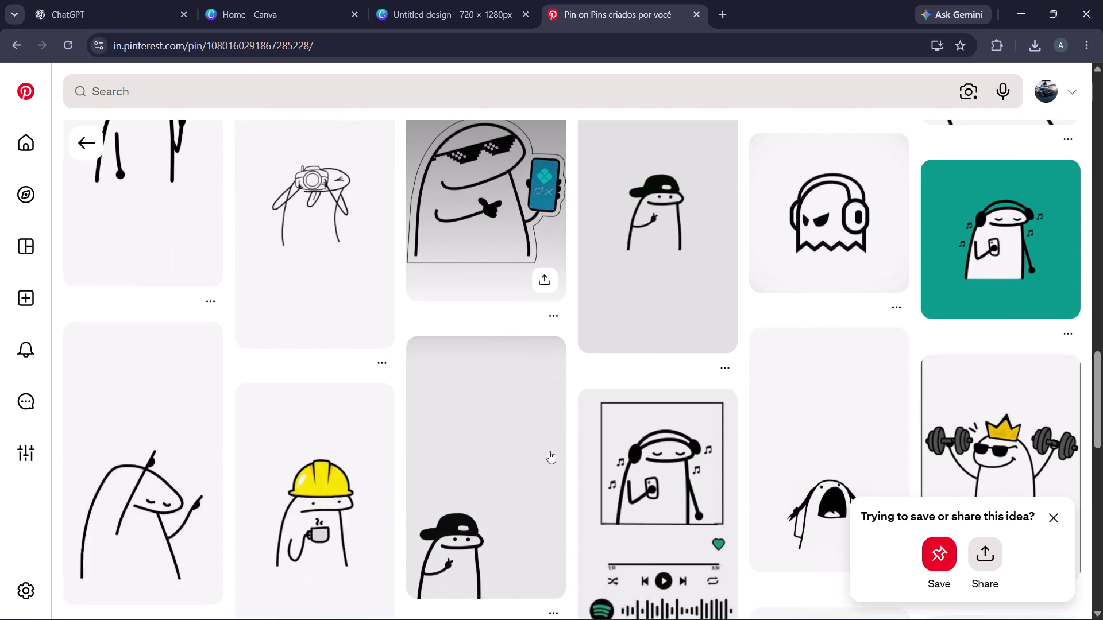
scroll(492, 488, down, 2)
scroll(620, 503, down, 6)
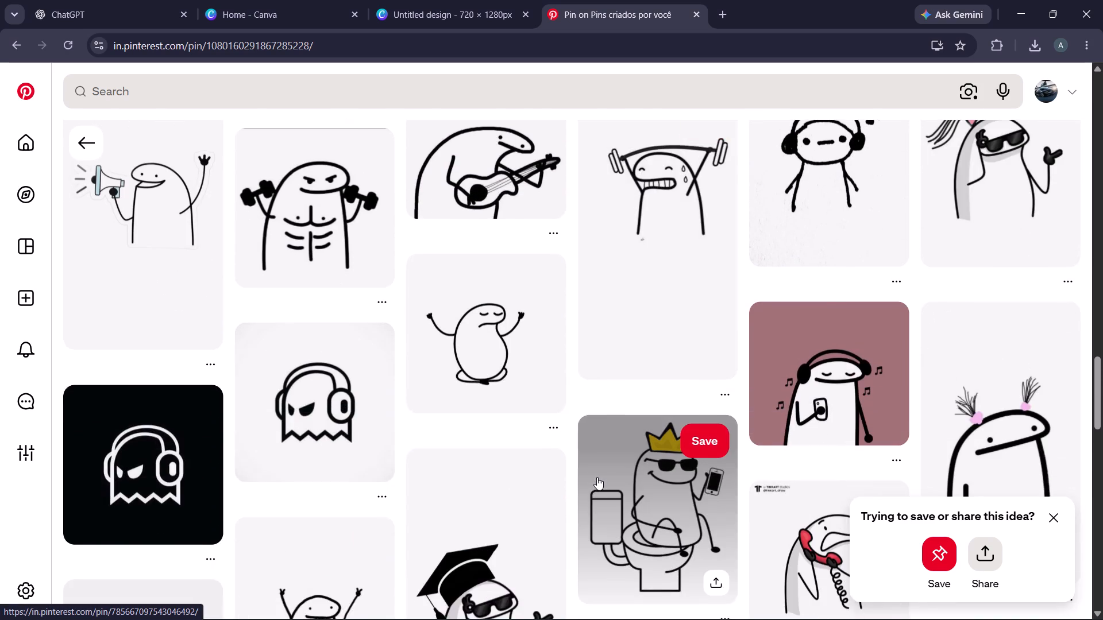
scroll(599, 479, down, 3)
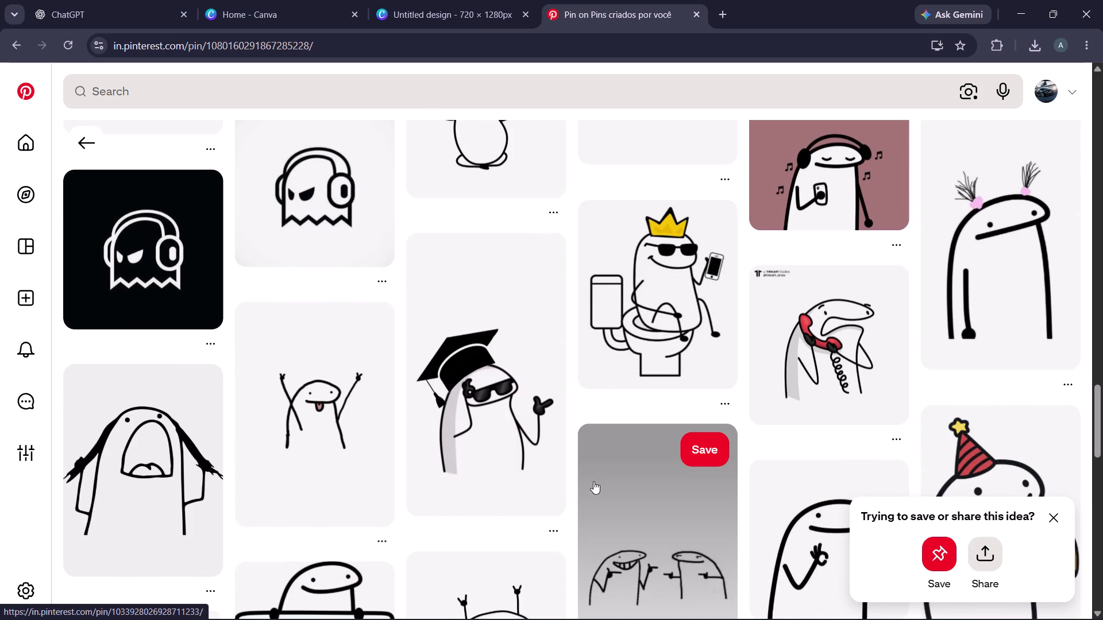
scroll(600, 473, down, 4)
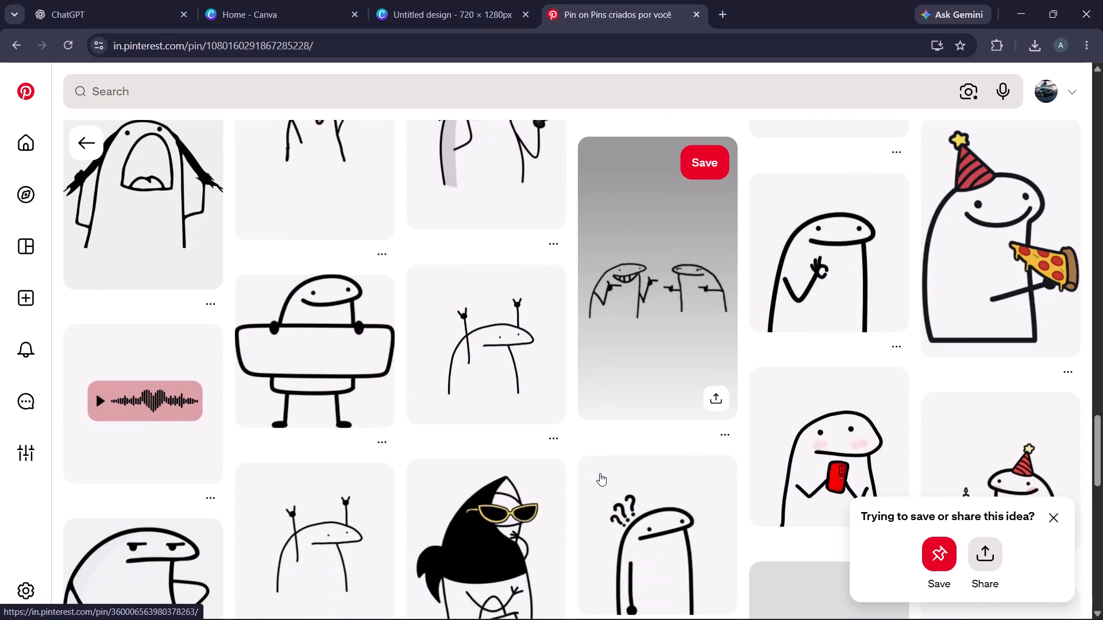
scroll(700, 374, down, 2)
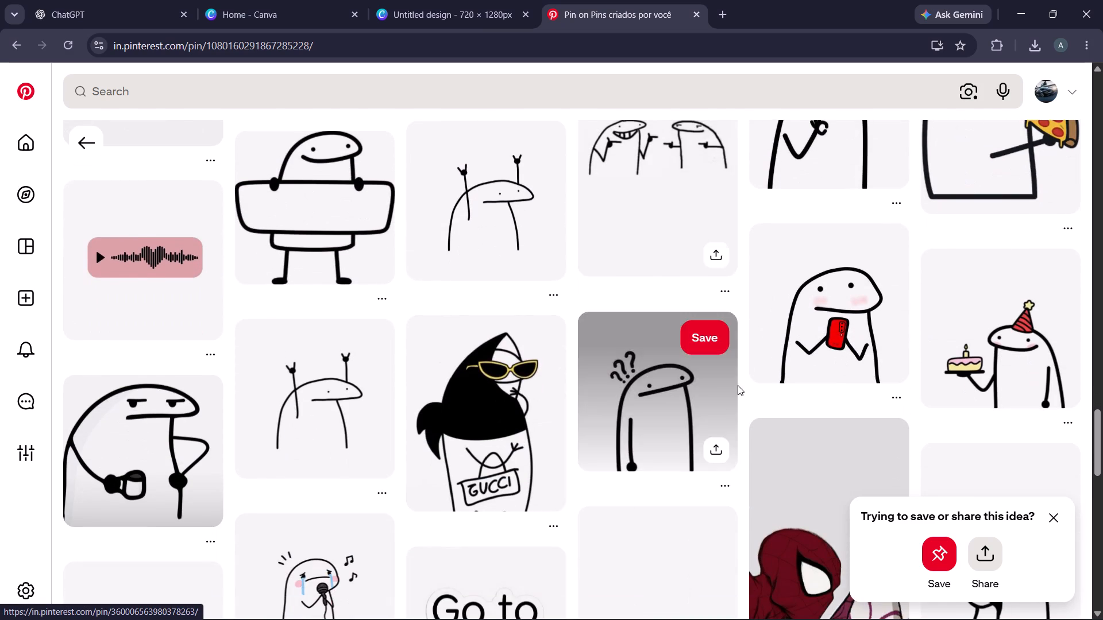
scroll(346, 481, down, 1)
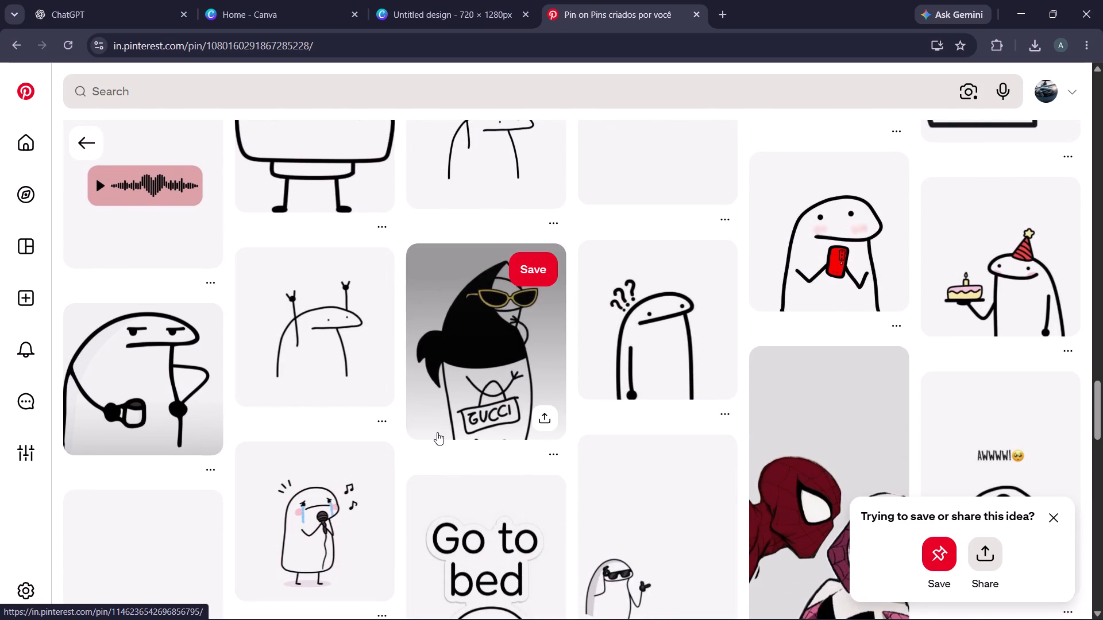
scroll(437, 441, down, 3)
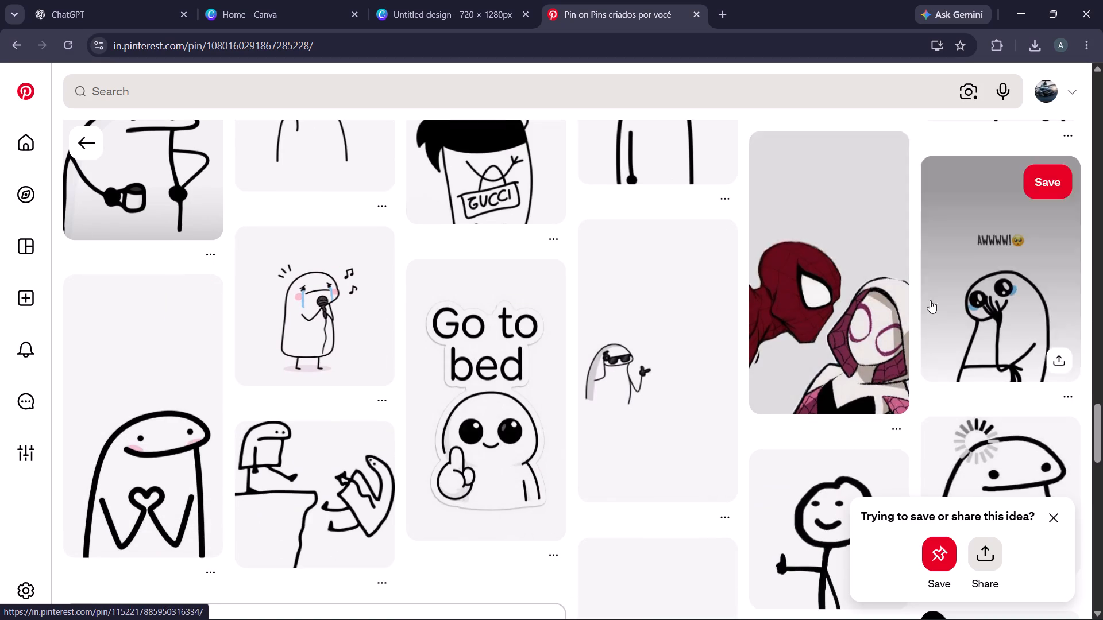
scroll(898, 294, down, 1)
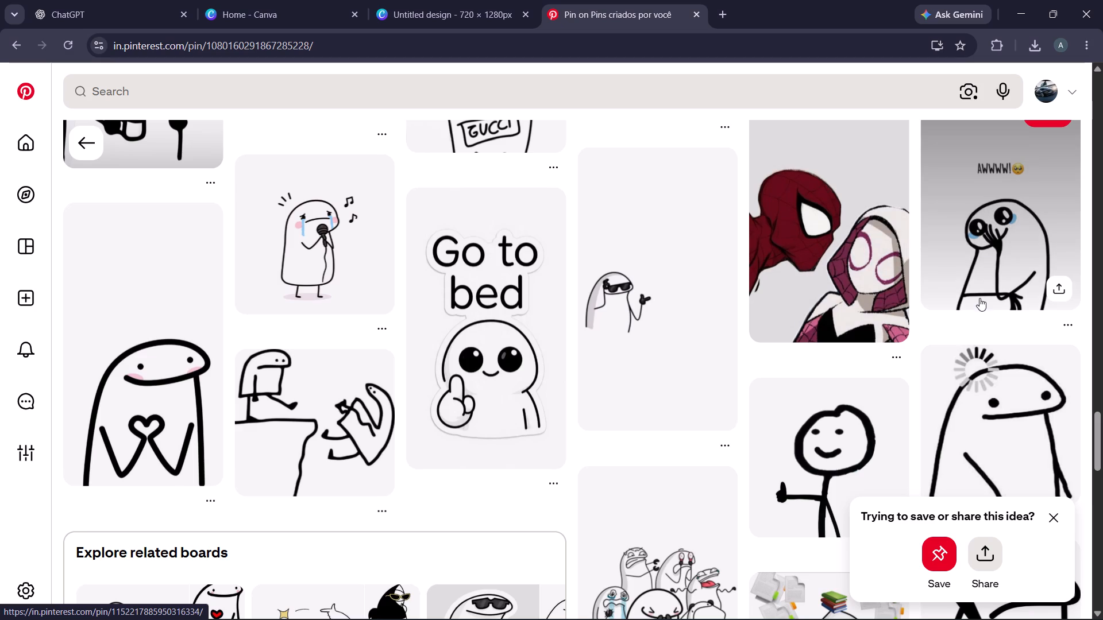
scroll(974, 311, down, 2)
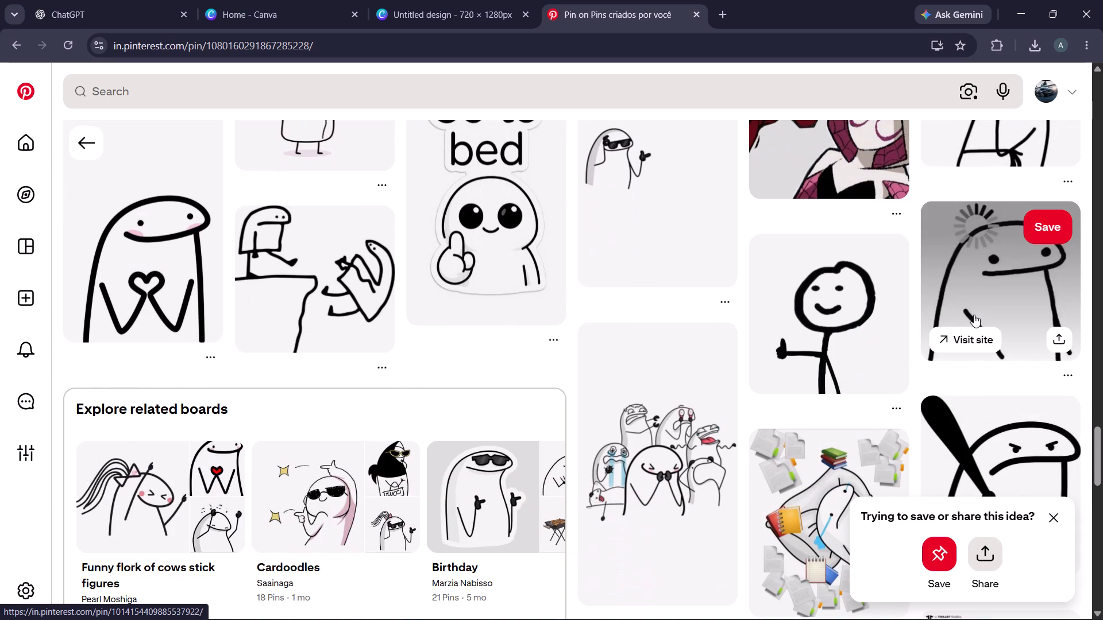
scroll(974, 315, up, 4)
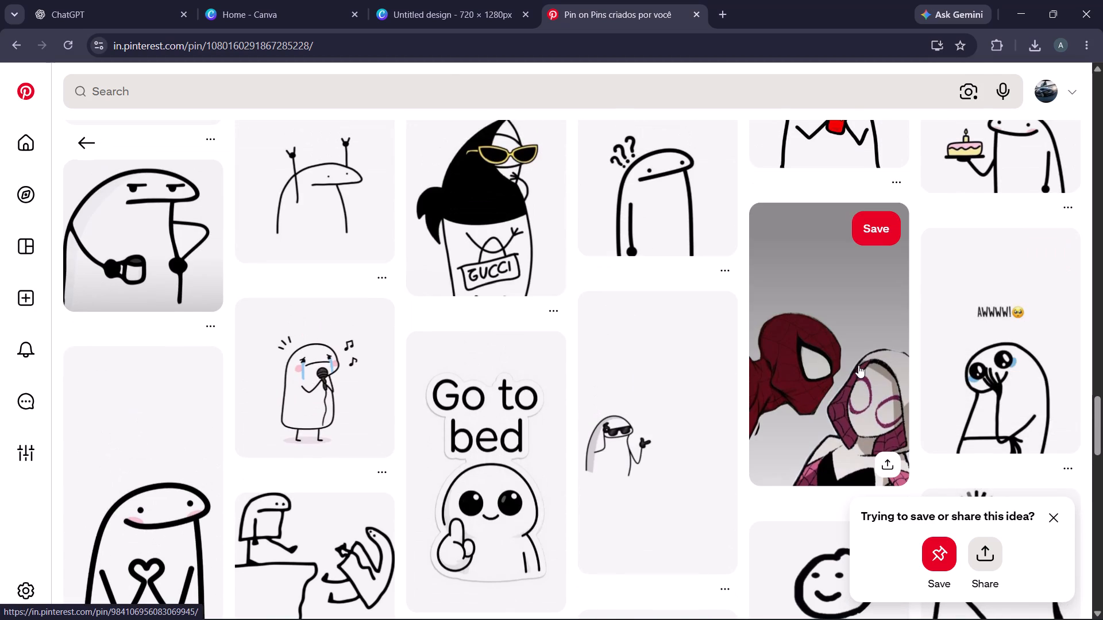
Dismiss the save-or-share suggestion and open the "AWWWW!" teary-eyed doodle pin.
click(1050, 518)
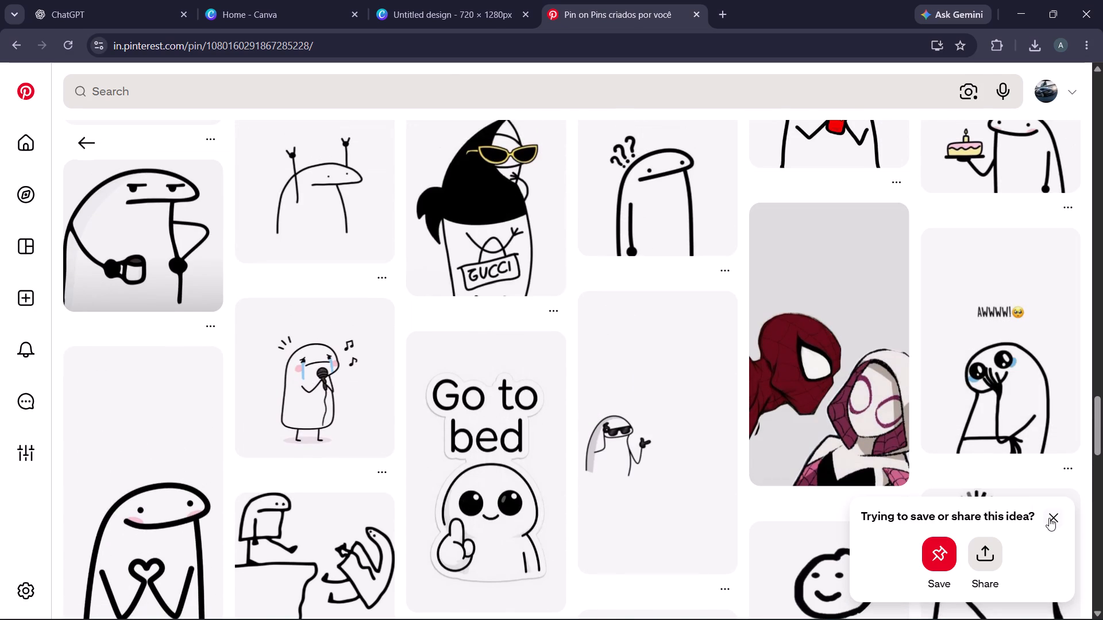
right_click(1023, 378)
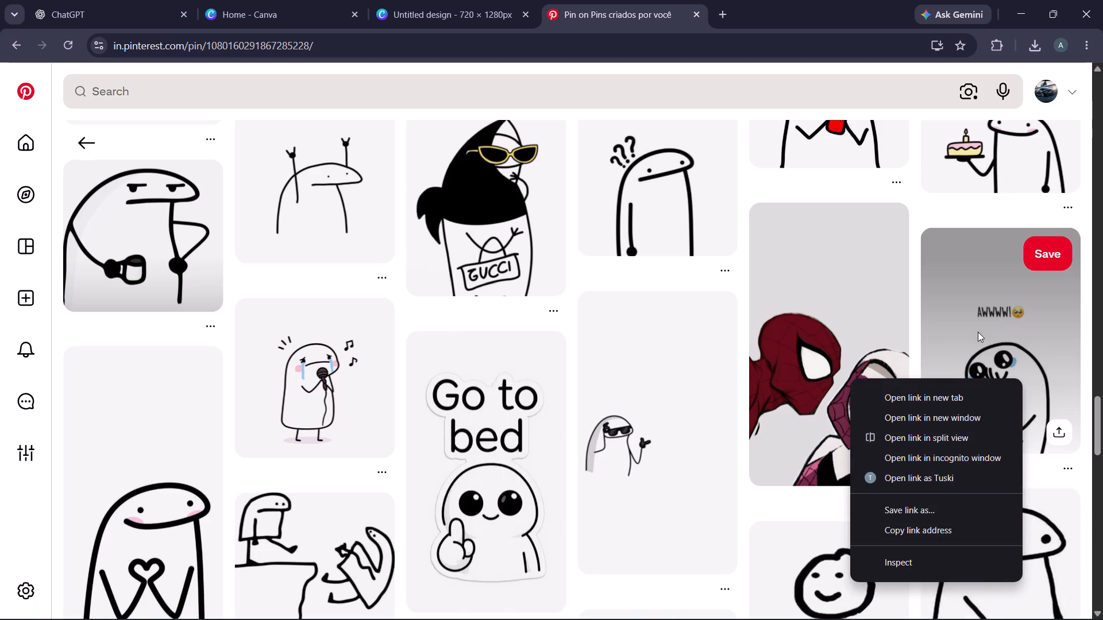
click(977, 326)
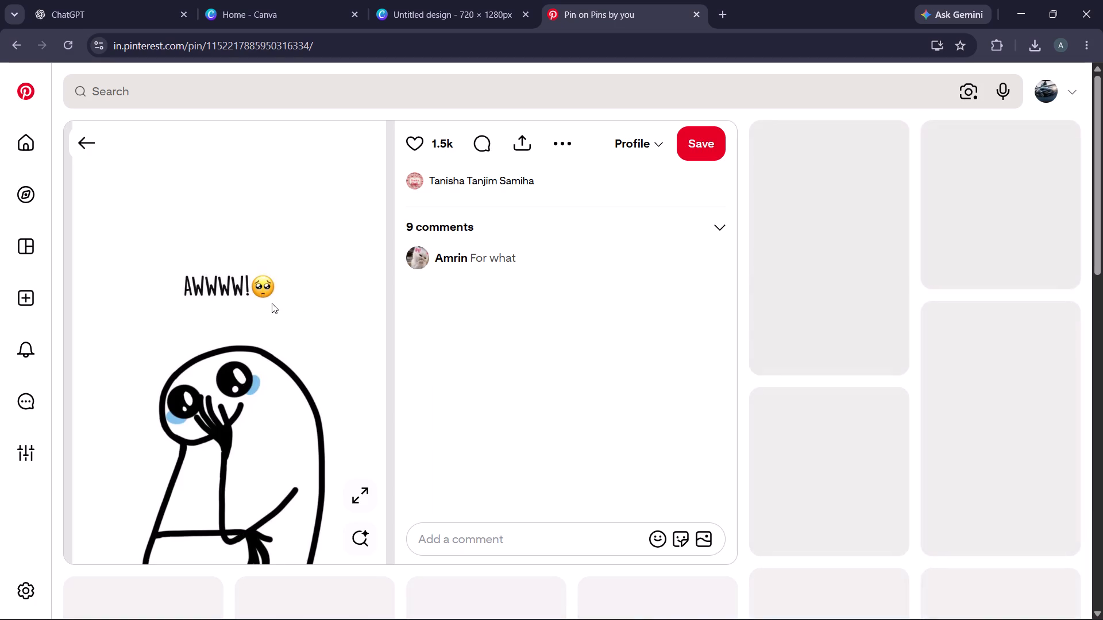
Save the "AWWWW!" doodle pin's image as 0004B in JPEG format in the T shirts doodle design folder.
right_click(274, 303)
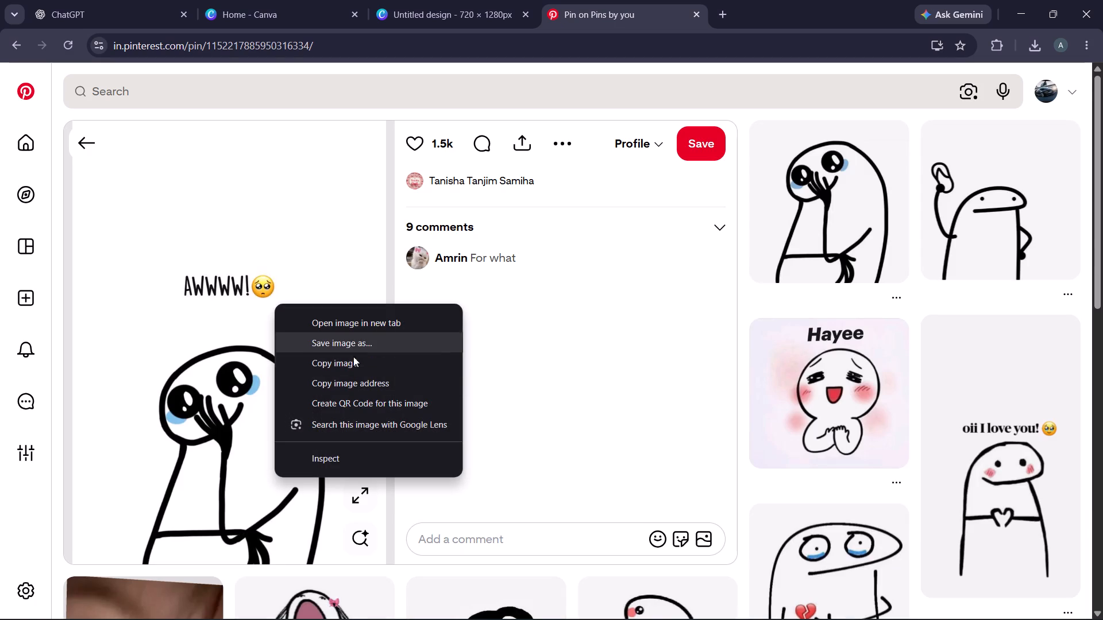
click(364, 342)
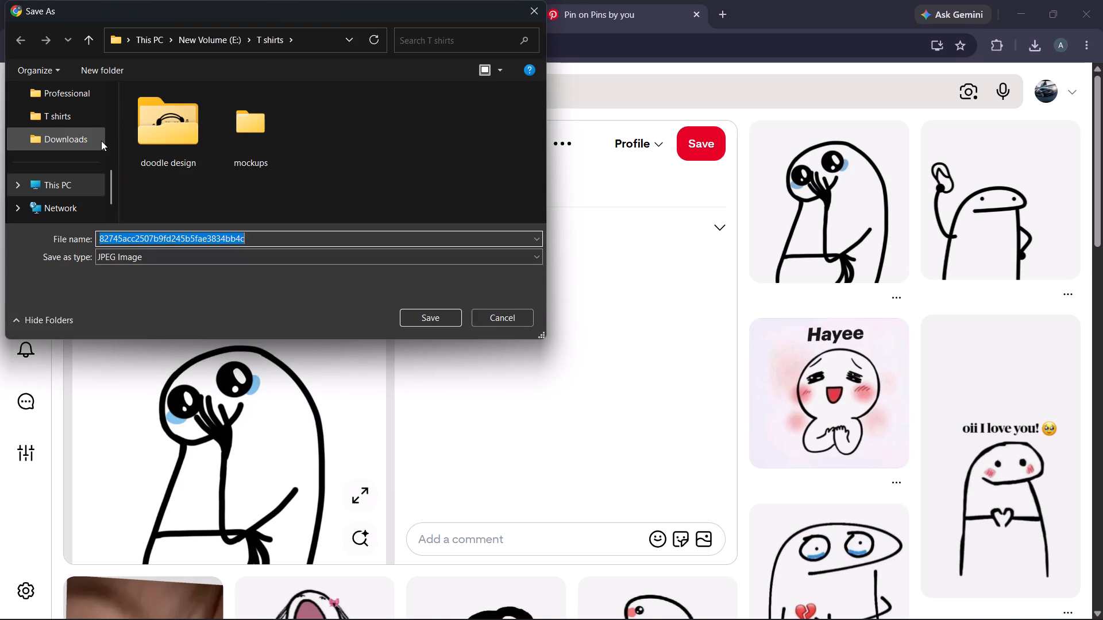
scroll(103, 168, down, 3)
double_click(183, 134)
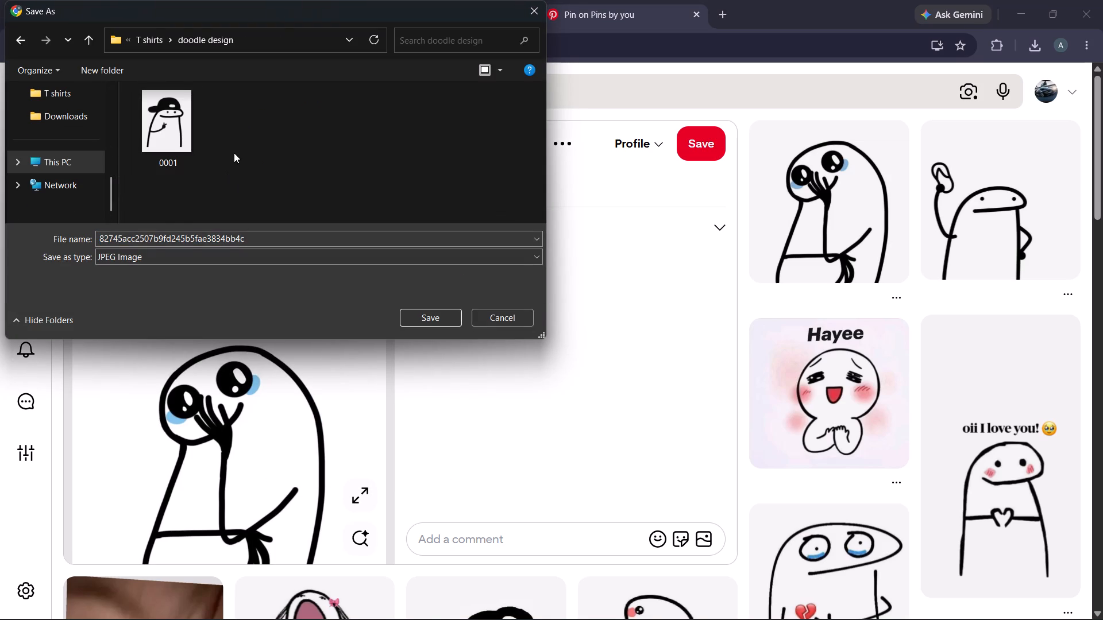
triple_click(192, 238)
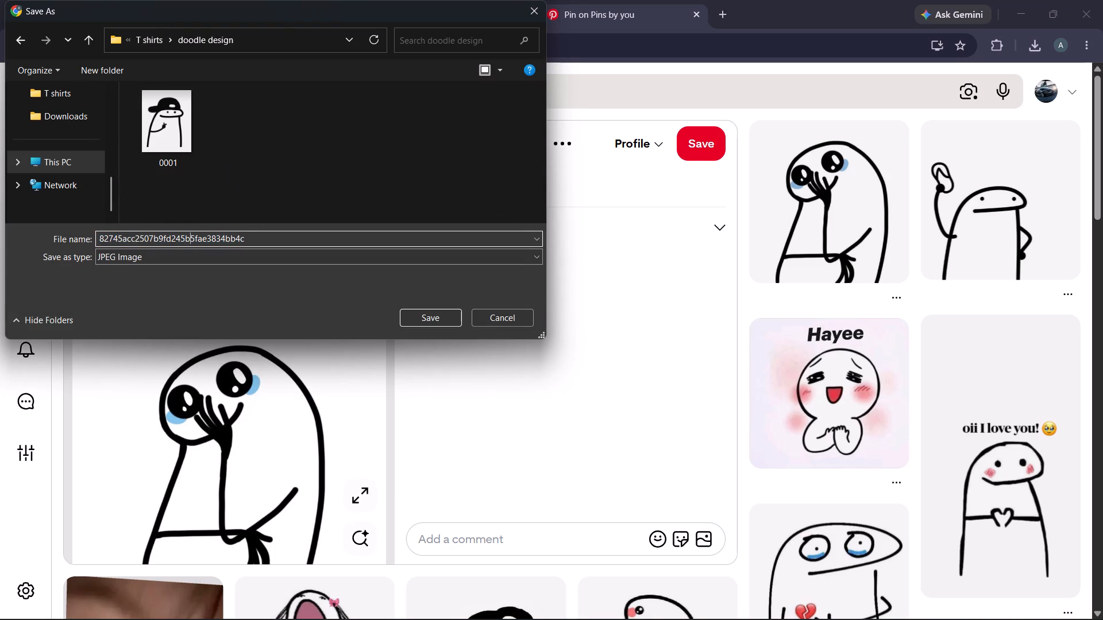
double_click(192, 238)
key(BackSpace)
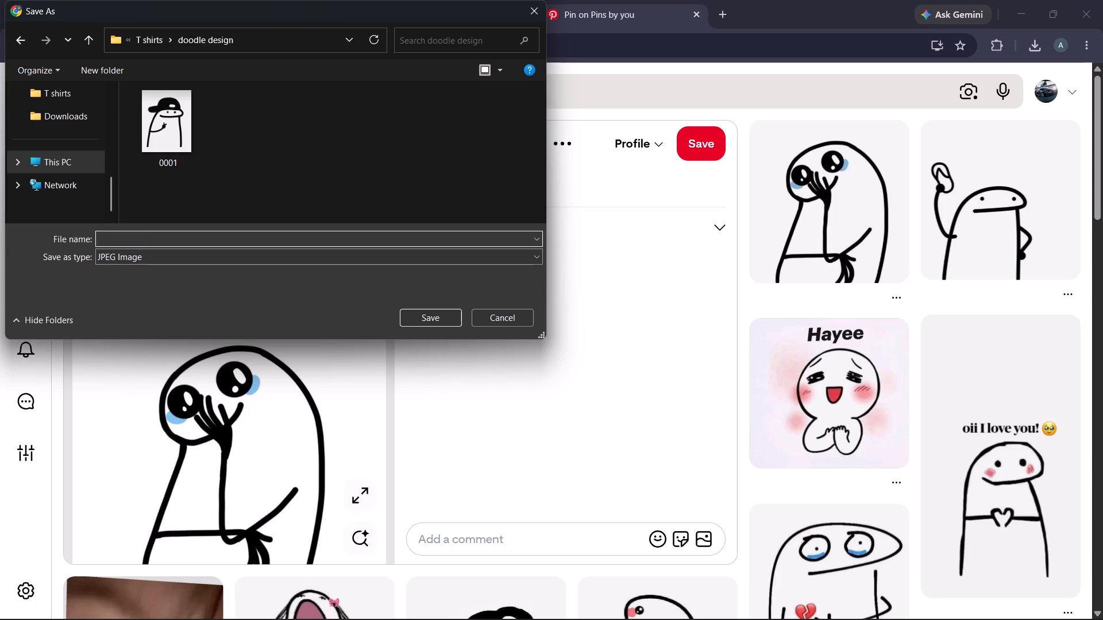
text(000)
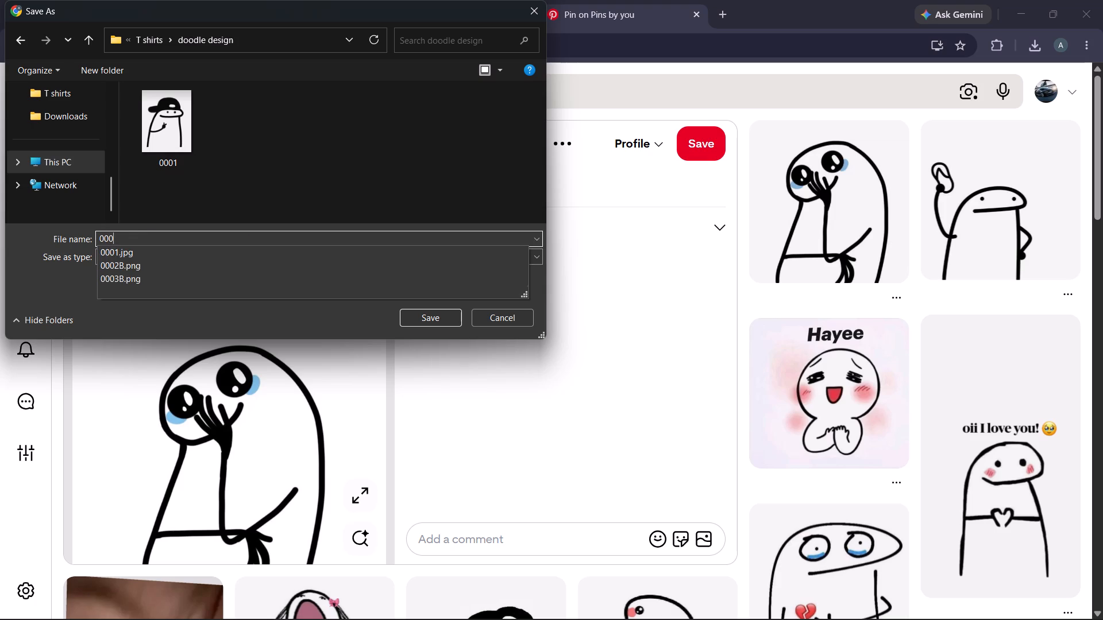
key(4)
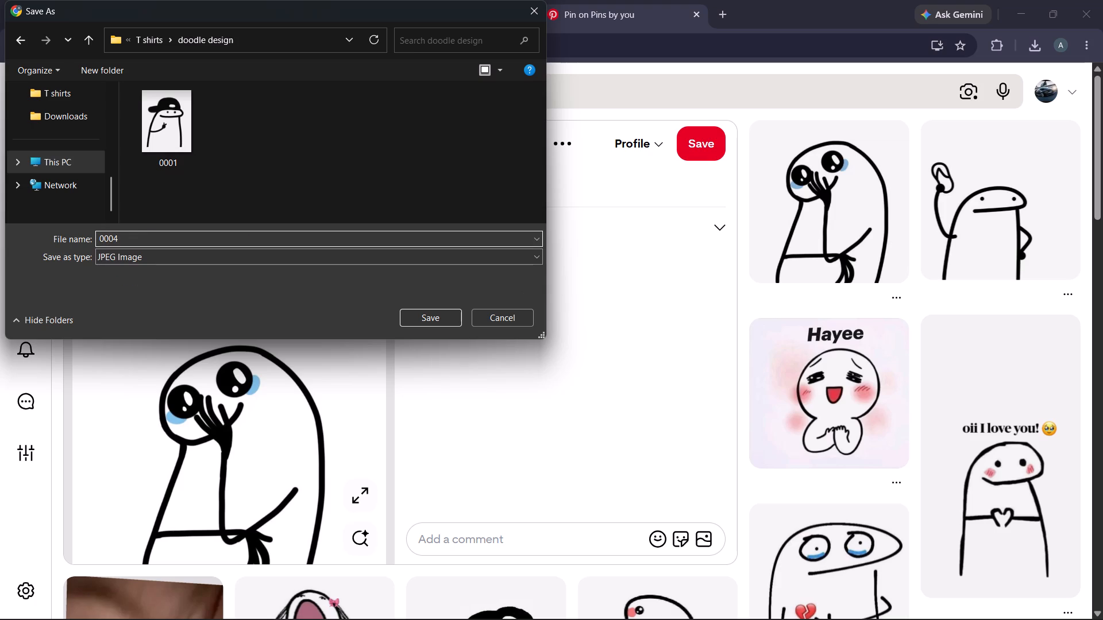
key(shift+b)
key(Return)
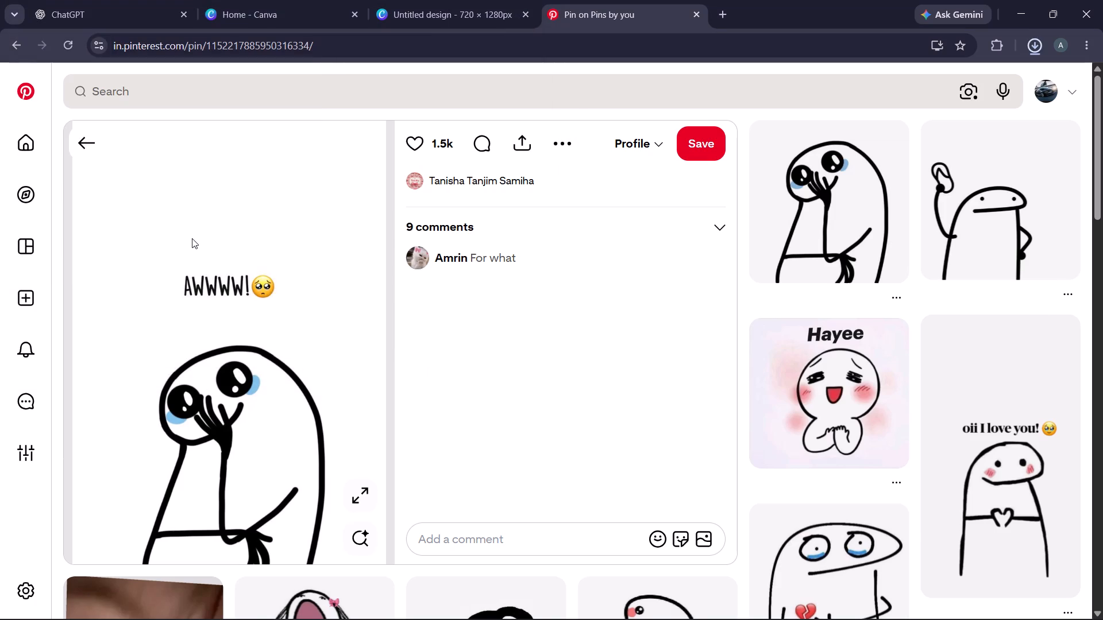
Return to the related pins, open the Spider-Man and Spider-Gwen collage pin, and save its PNG image as "download" on F:\.
click(75, 137)
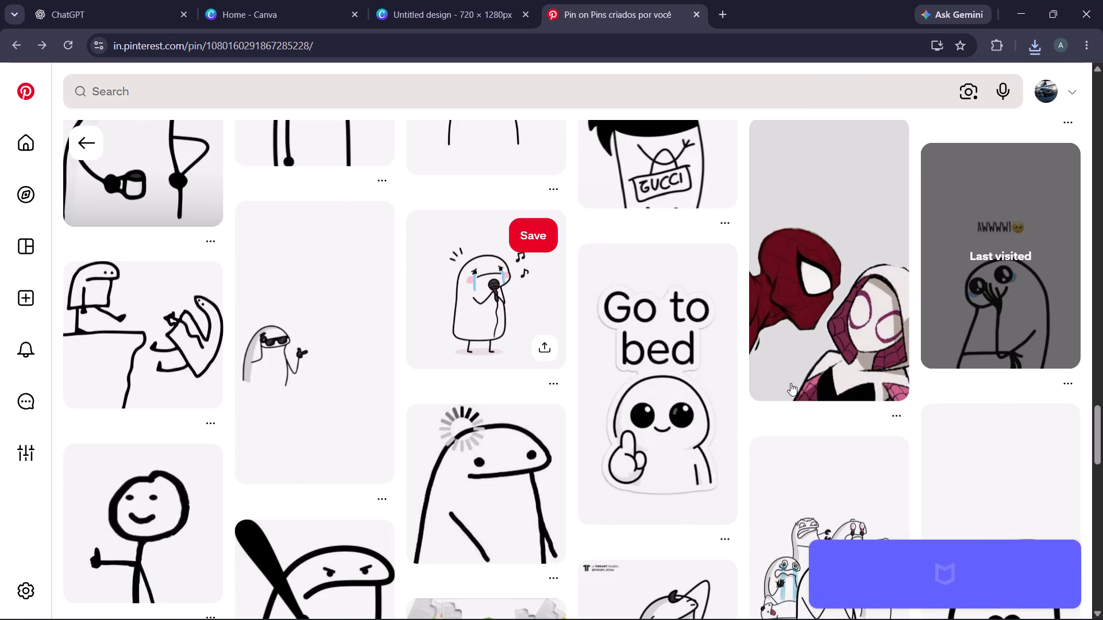
click(839, 348)
right_click(204, 291)
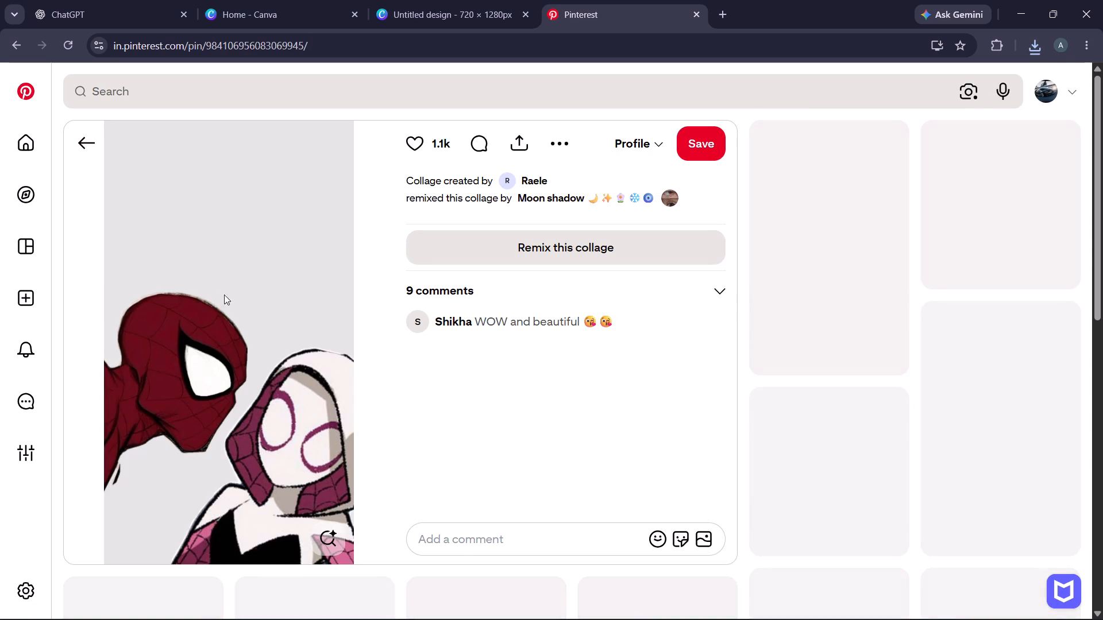
click(254, 217)
right_click(164, 238)
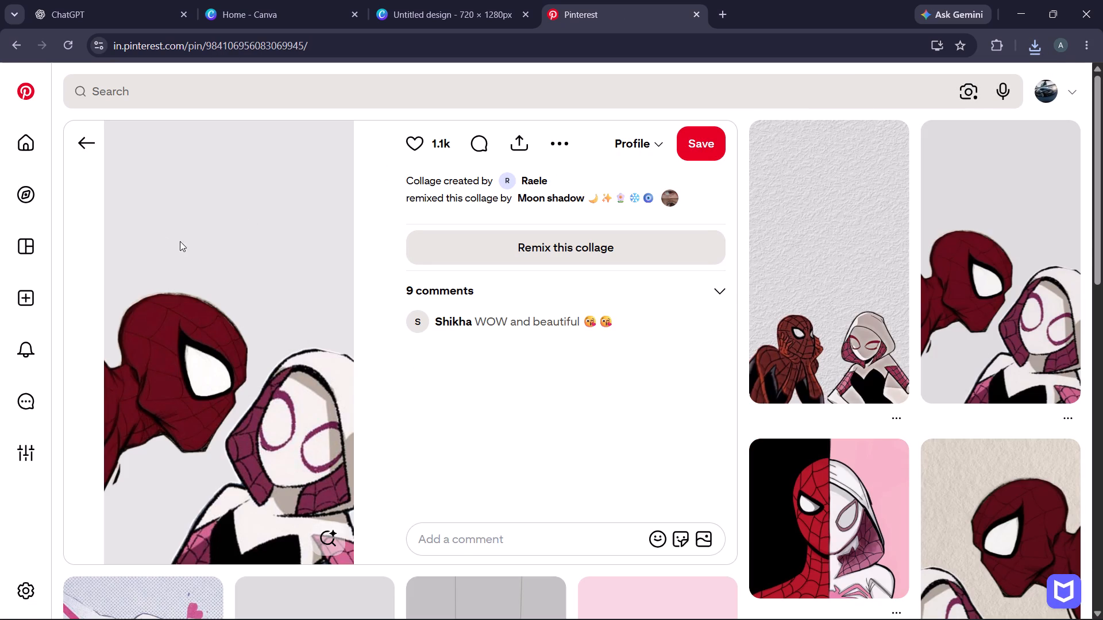
click(235, 263)
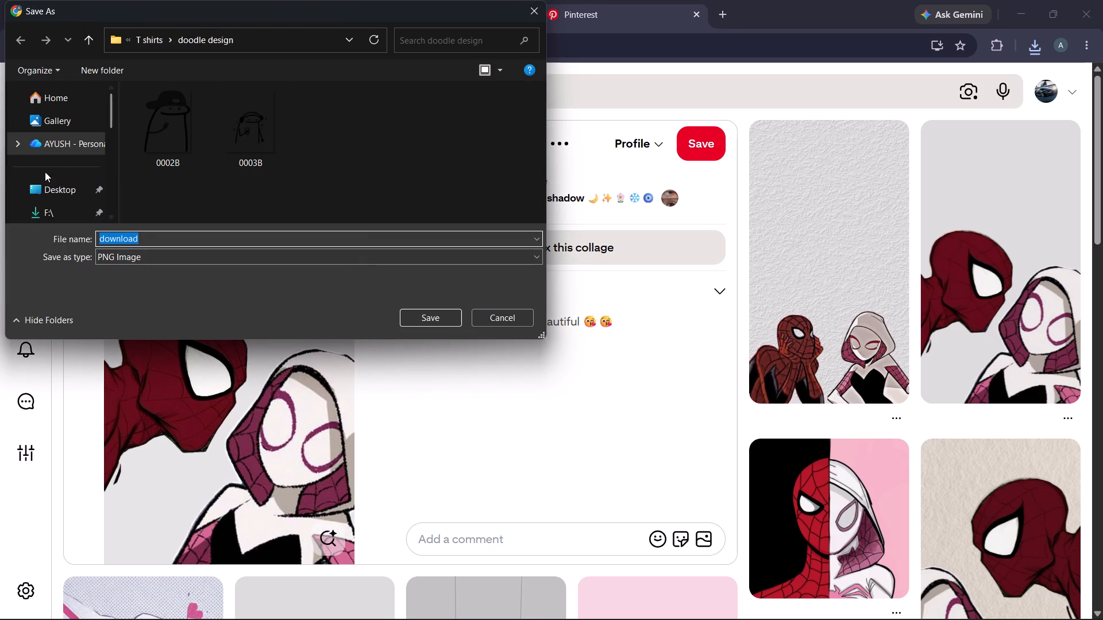
click(79, 196)
click(75, 211)
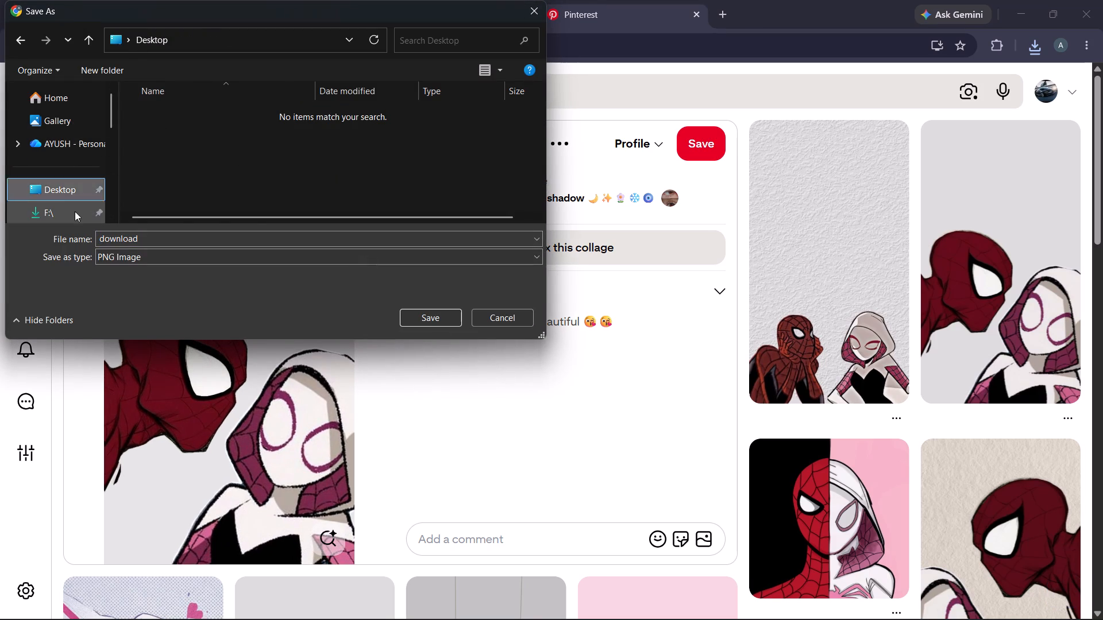
click(446, 316)
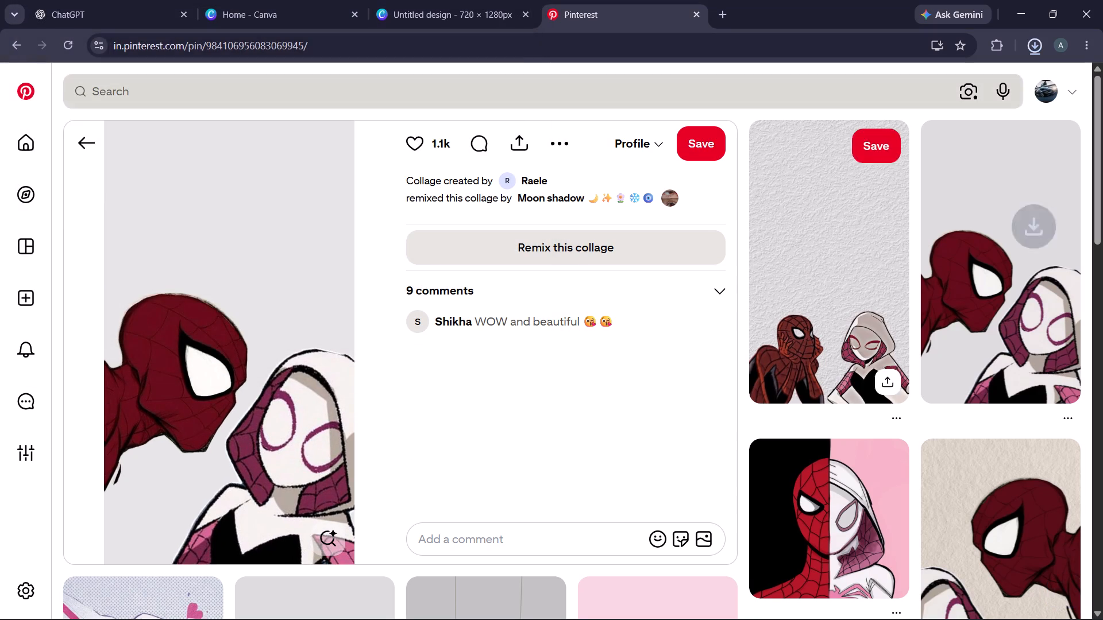
Switch to the Canva home page and close the old untitled 720 × 1280px design.
click(447, 0)
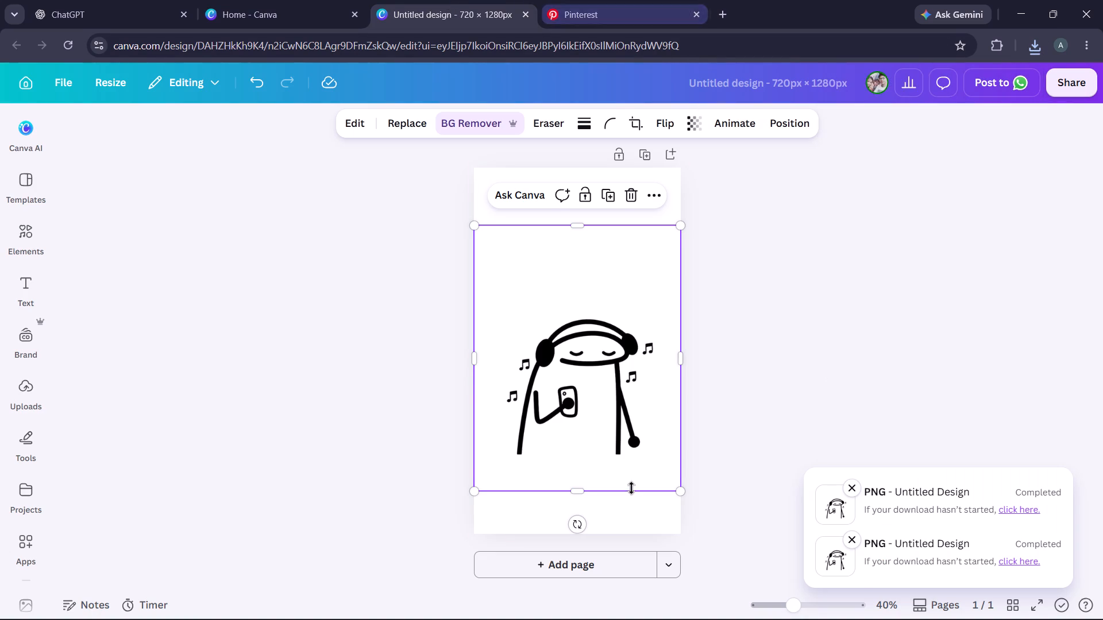
click(236, 2)
click(530, 14)
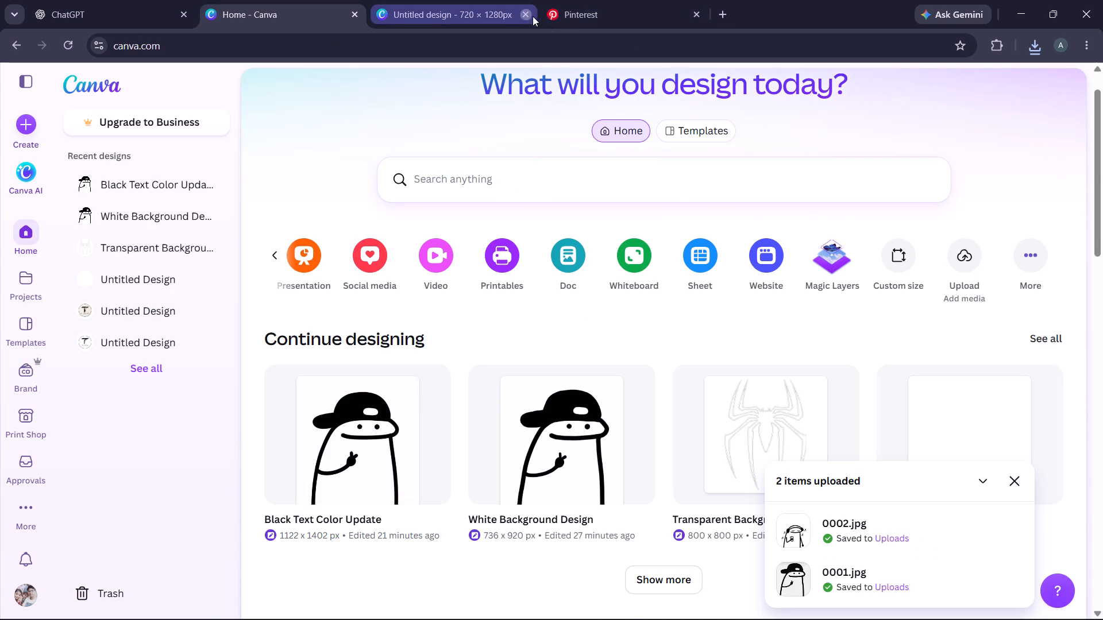
Open Canva's upload window, check Printrove's Design Library in the other browser window, and return to dismiss the upload window.
click(963, 272)
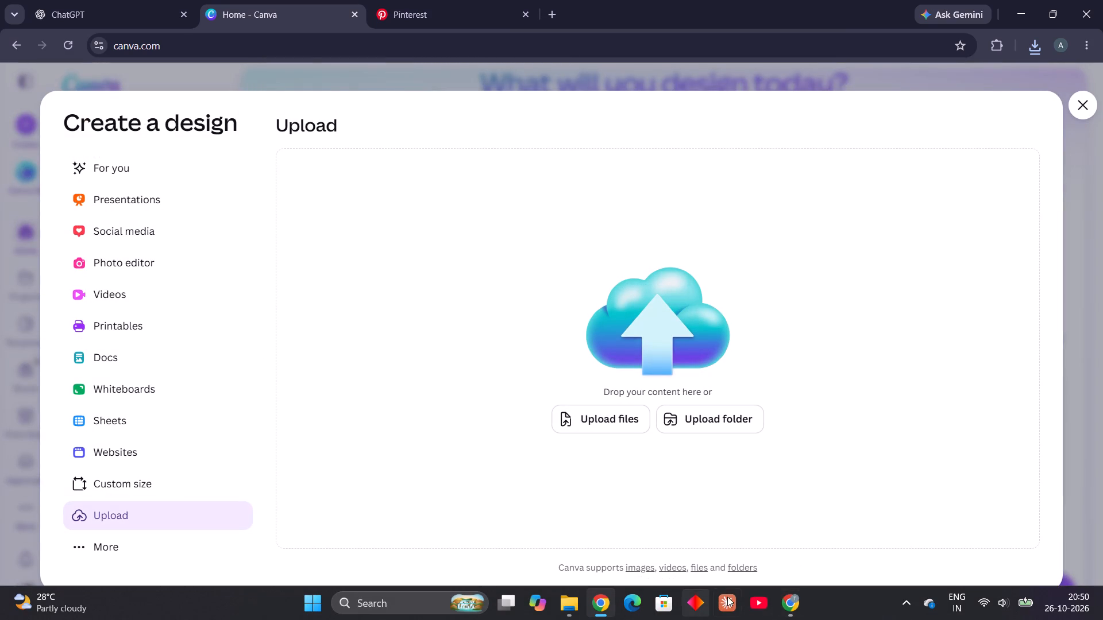
click(784, 599)
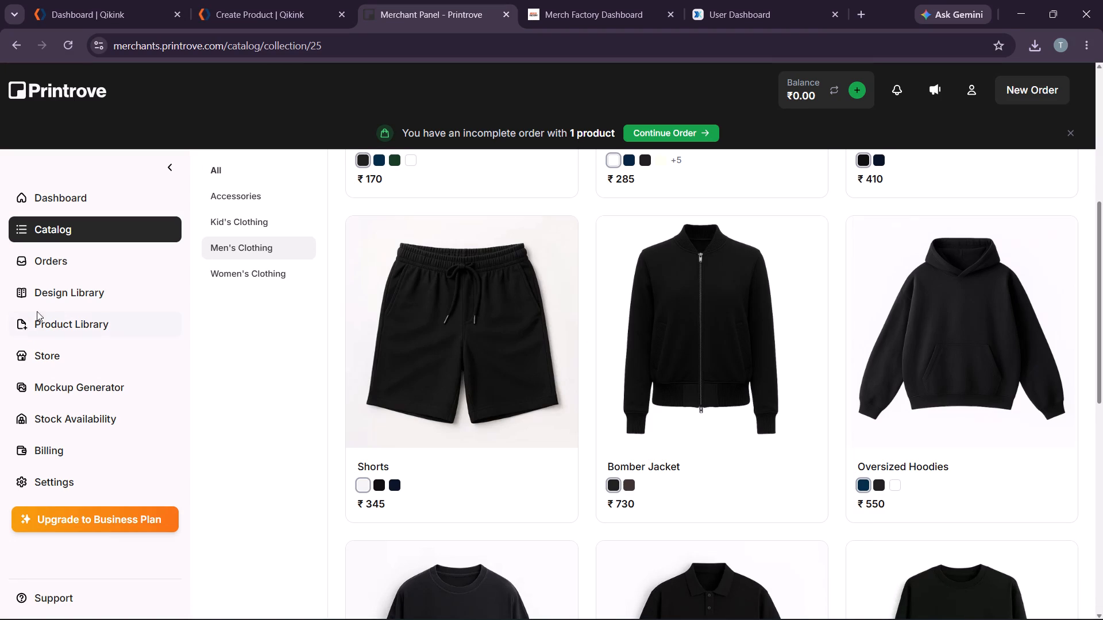
click(73, 292)
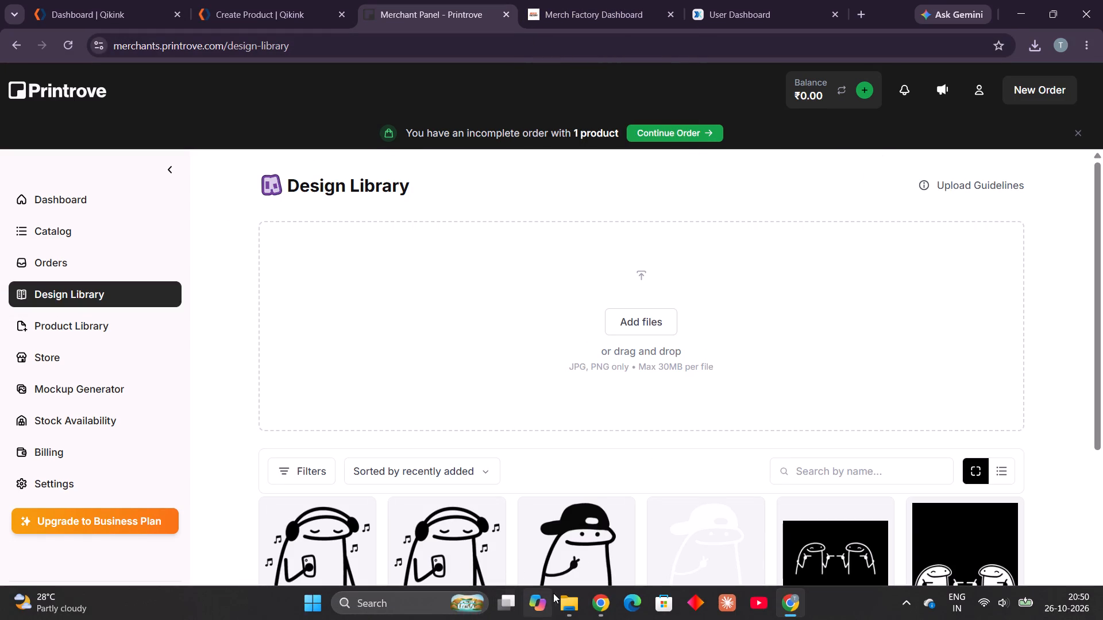
click(599, 608)
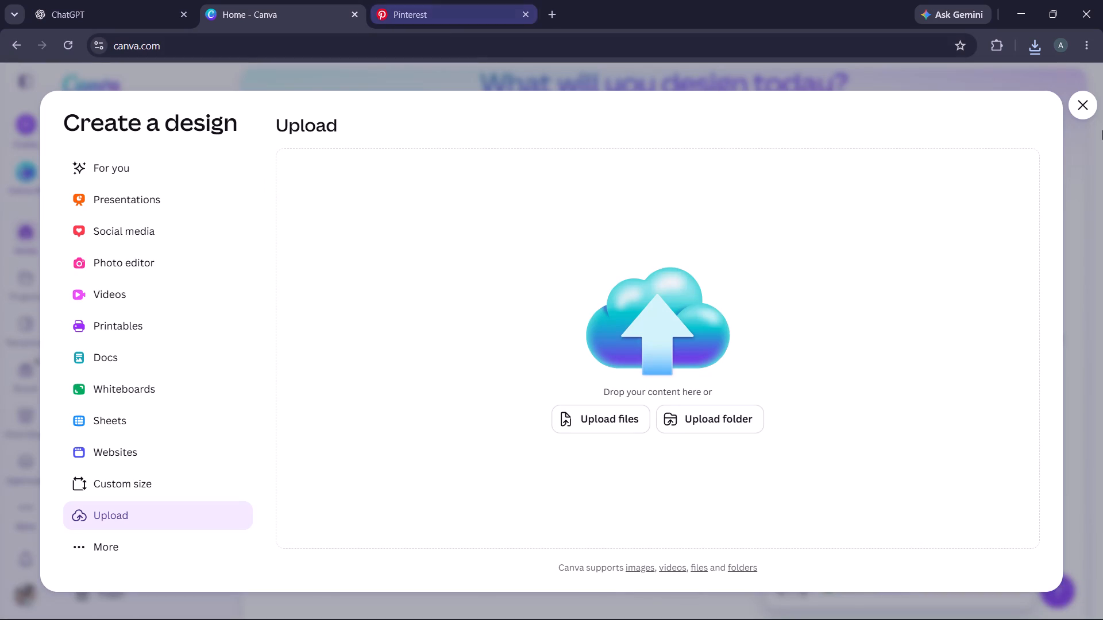
click(1077, 109)
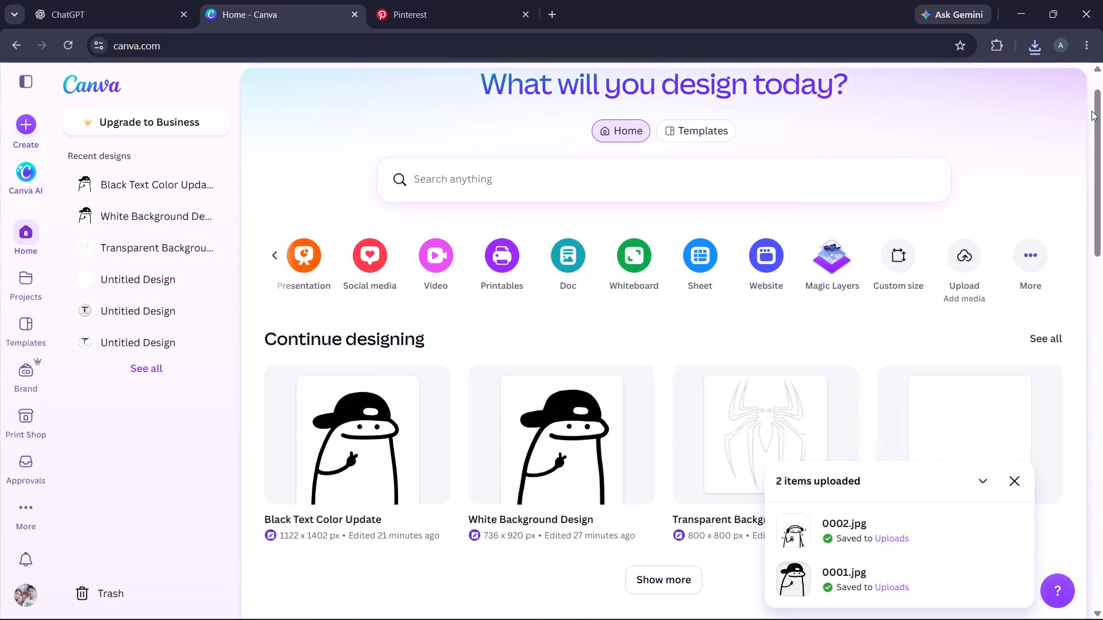
Expand the recent designs on the Canva home page and open the uploaded 0002.jpg doodle in the editor.
click(1092, 111)
scroll(539, 397, down, 2)
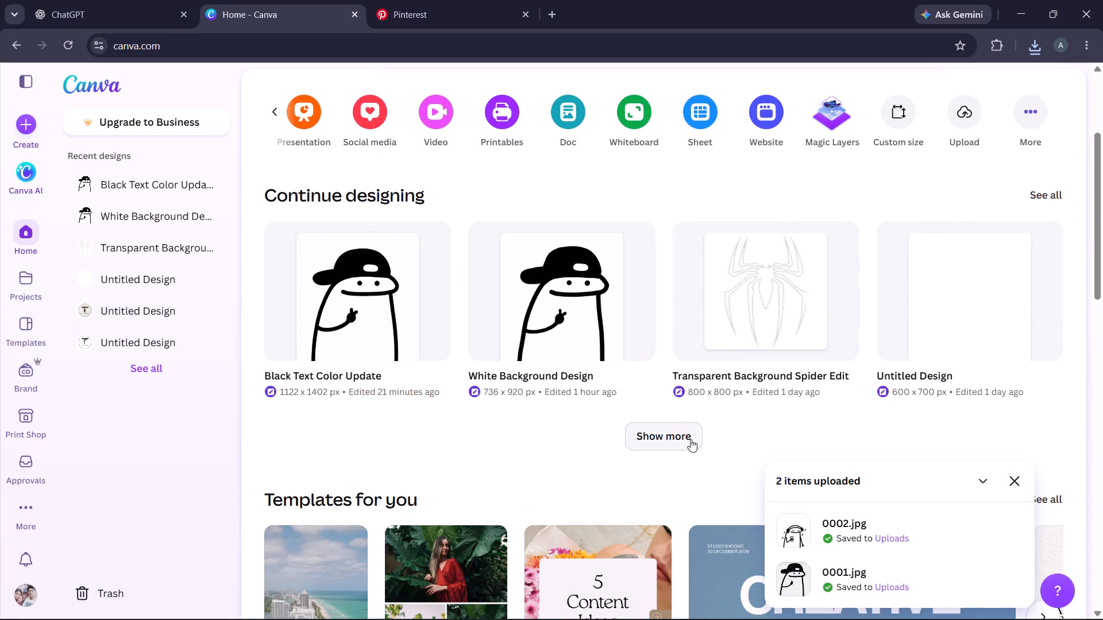
click(691, 439)
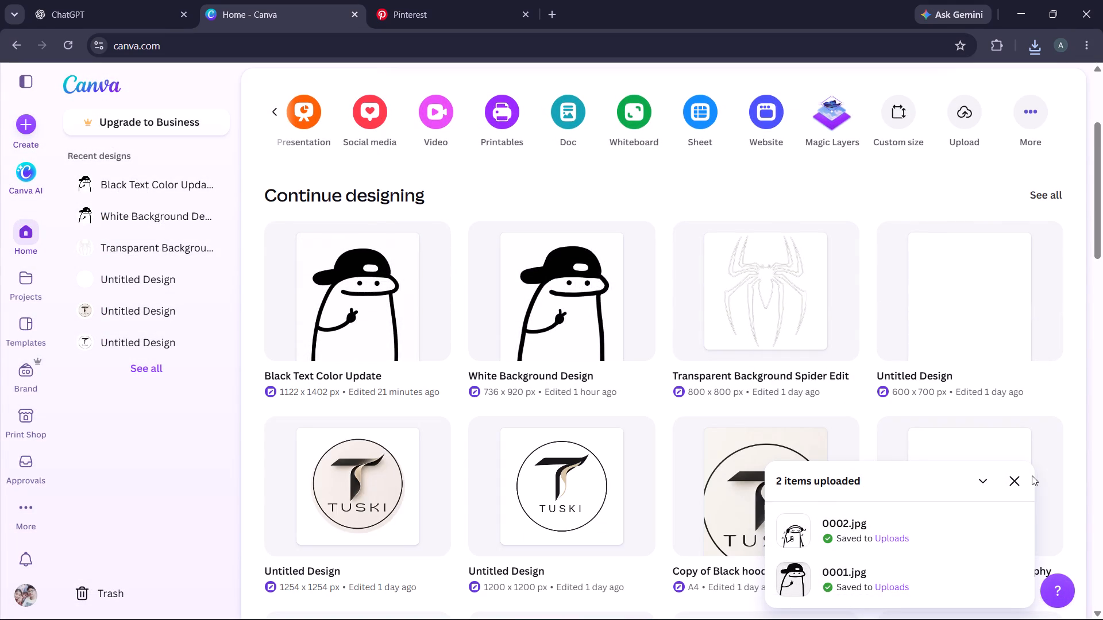
click(859, 530)
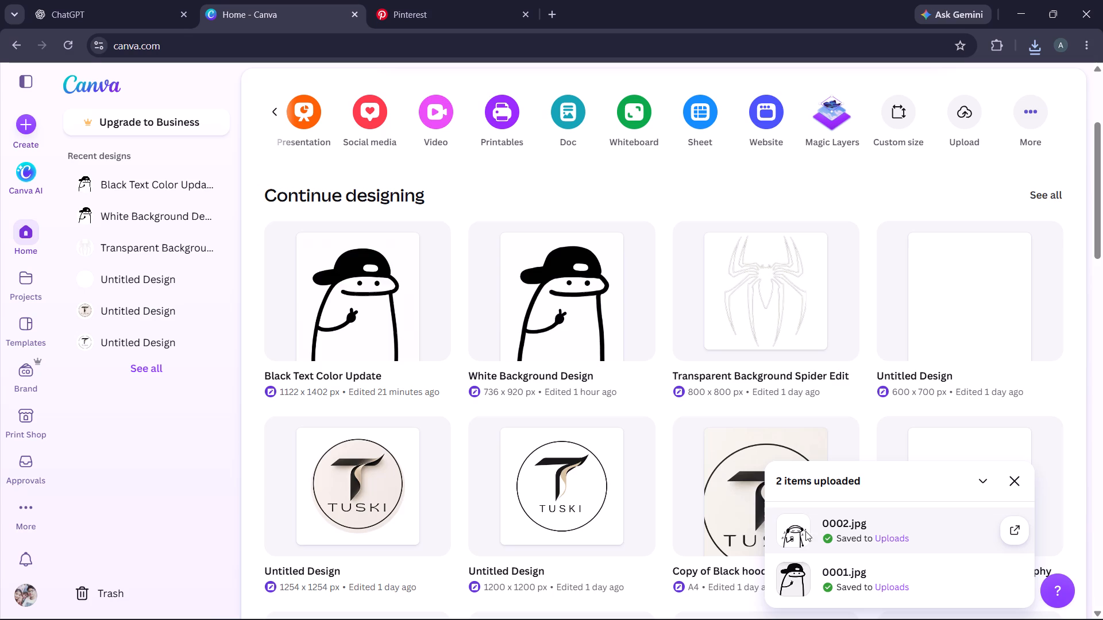
click(796, 531)
click(1008, 526)
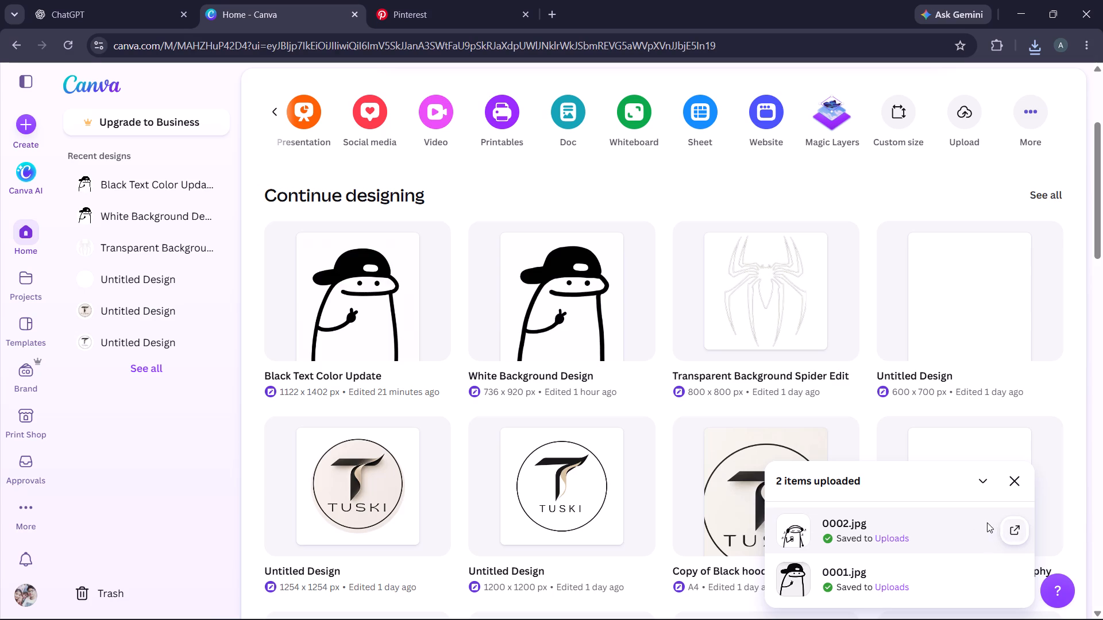
click(943, 303)
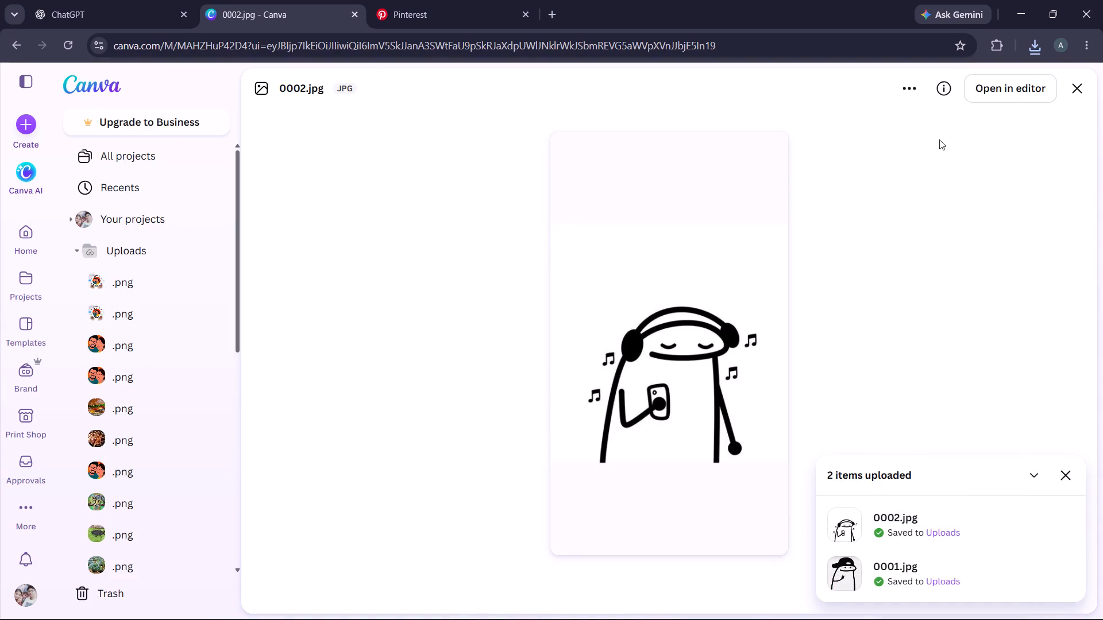
click(982, 96)
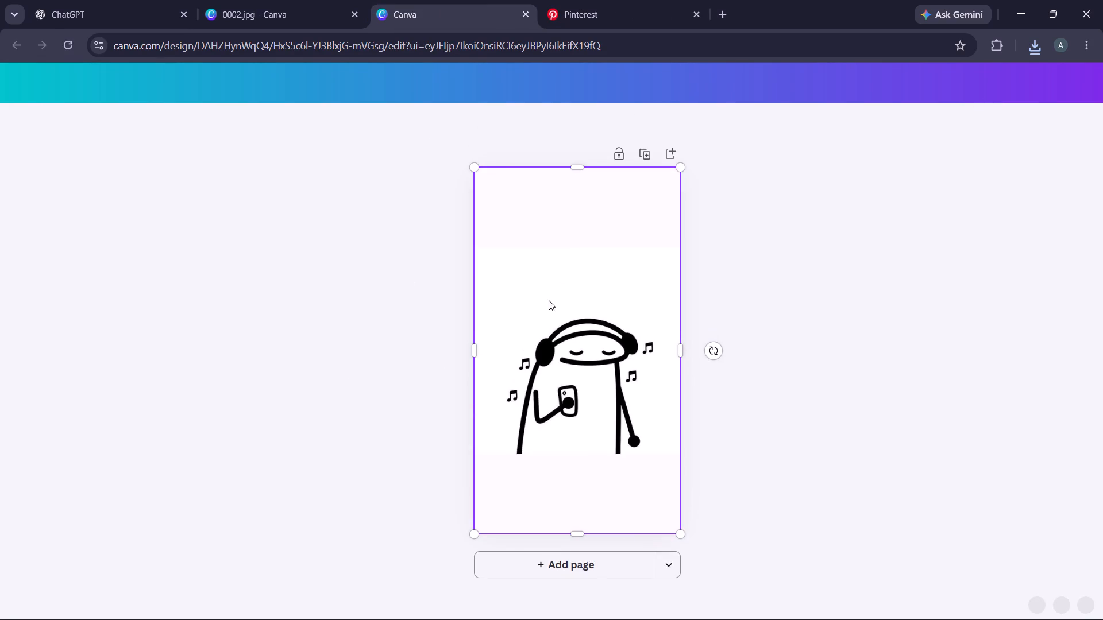
Remove the background of the headphone doodle image with BG Remover.
click(623, 296)
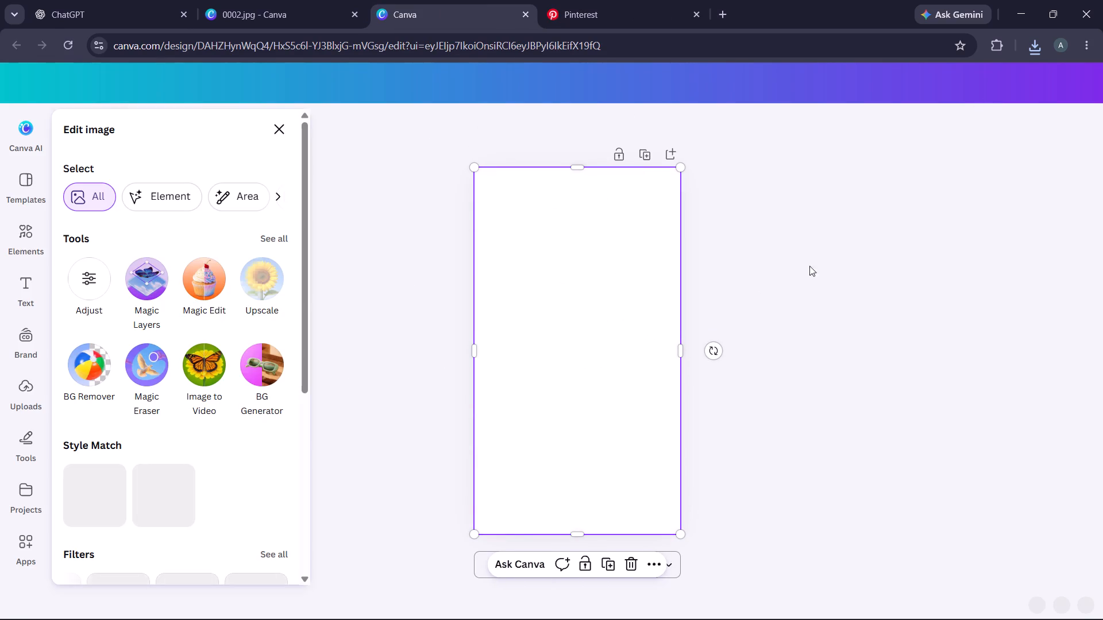
click(630, 260)
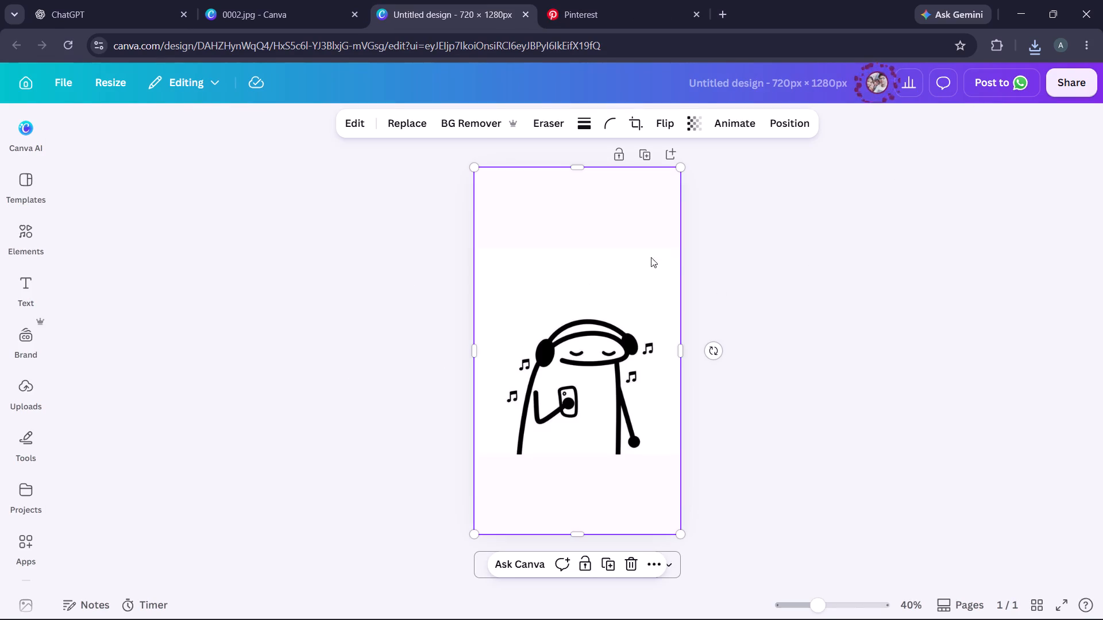
click(607, 276)
click(556, 299)
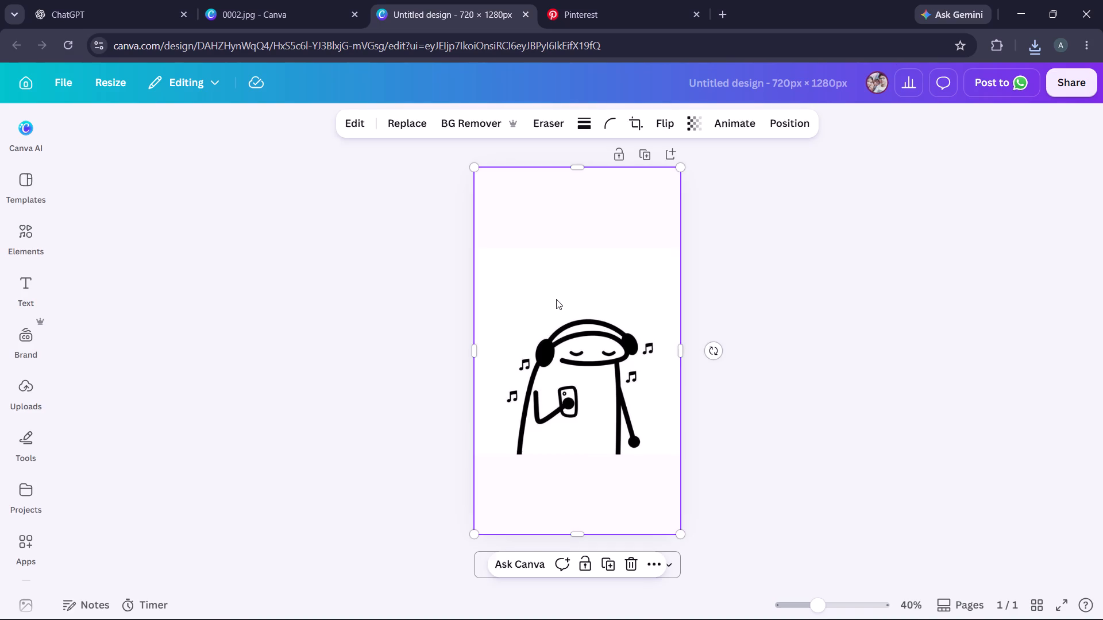
click(522, 280)
click(508, 214)
click(462, 120)
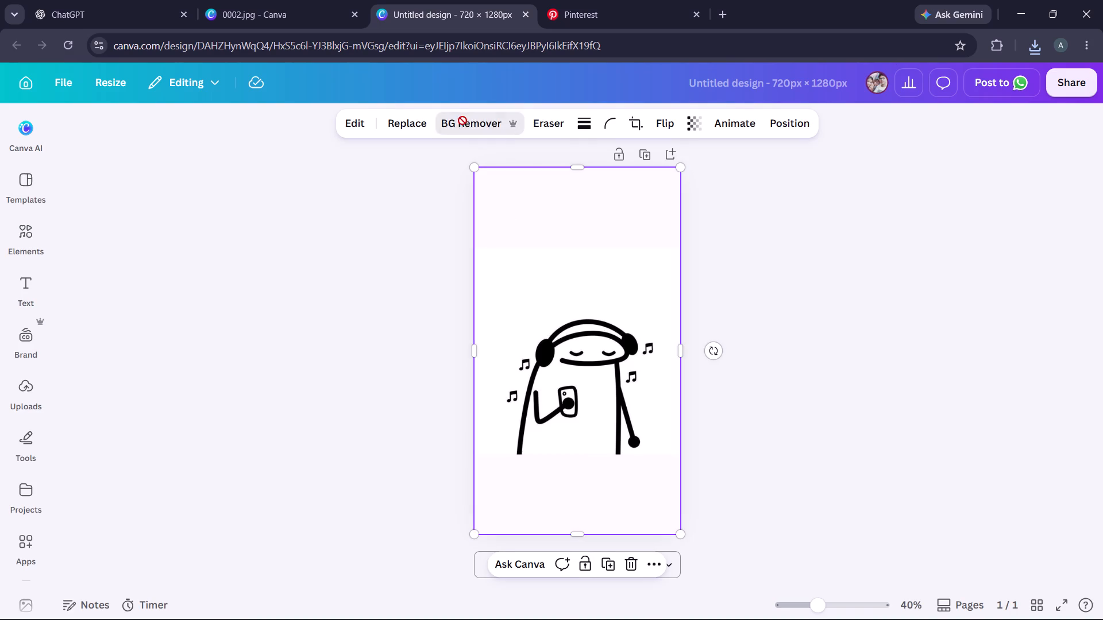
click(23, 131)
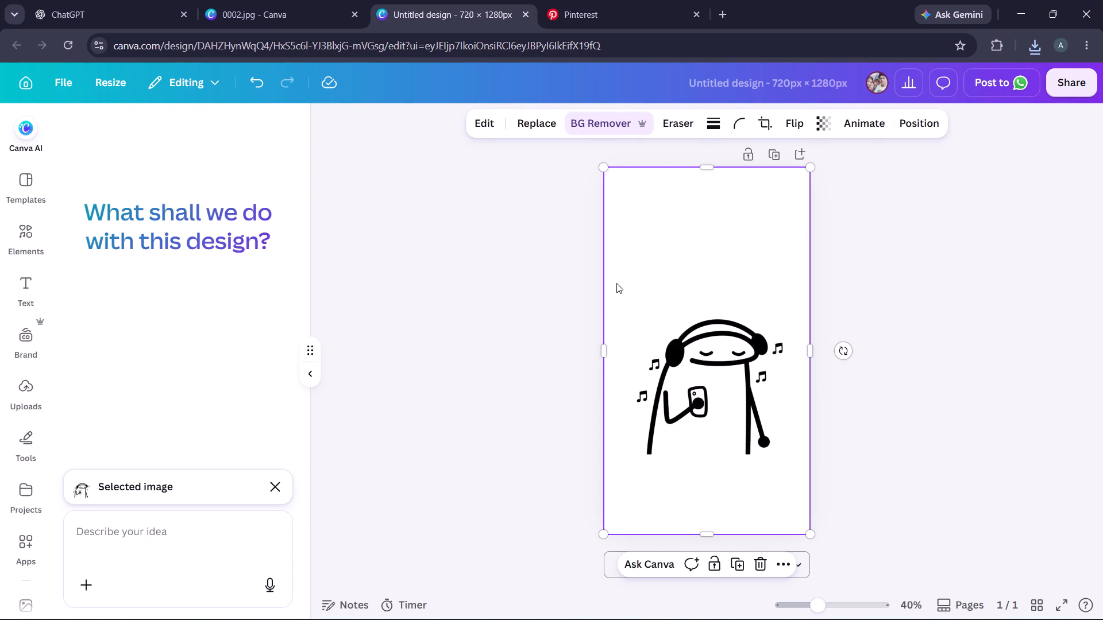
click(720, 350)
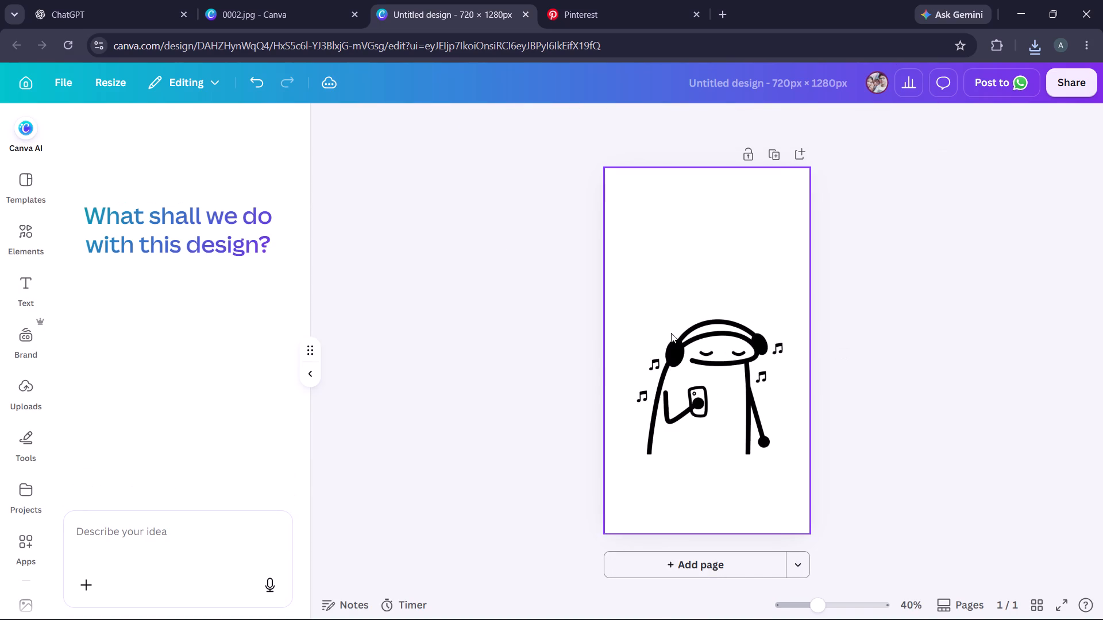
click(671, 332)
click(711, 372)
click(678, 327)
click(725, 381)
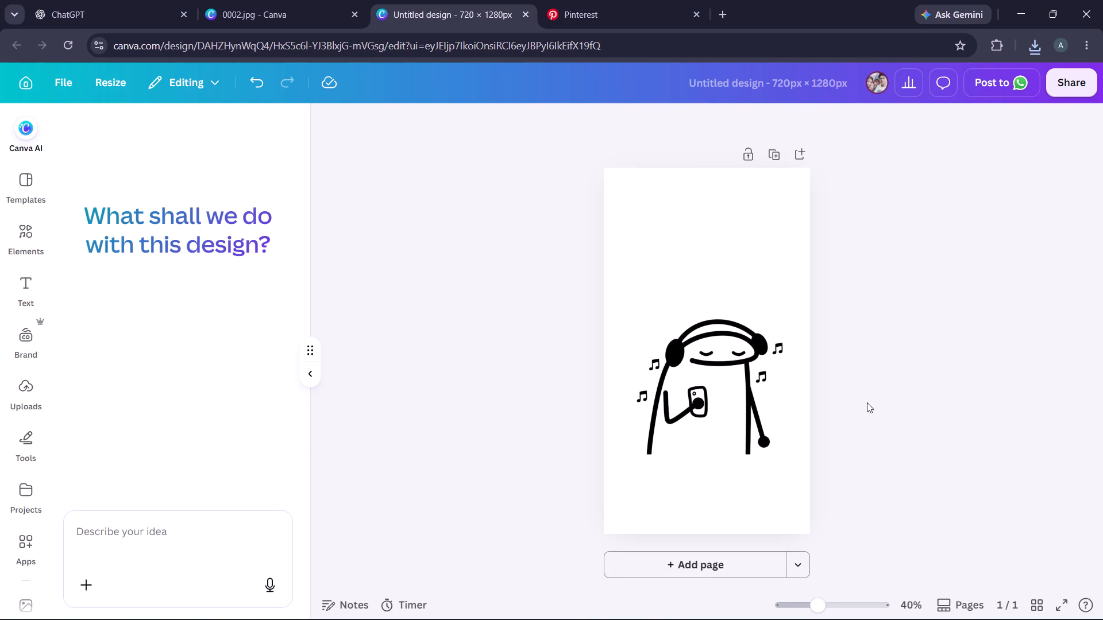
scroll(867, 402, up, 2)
Close the current headphone design and open the older 720 × 1280 px headphone doodle design from the Canva home page.
click(526, 14)
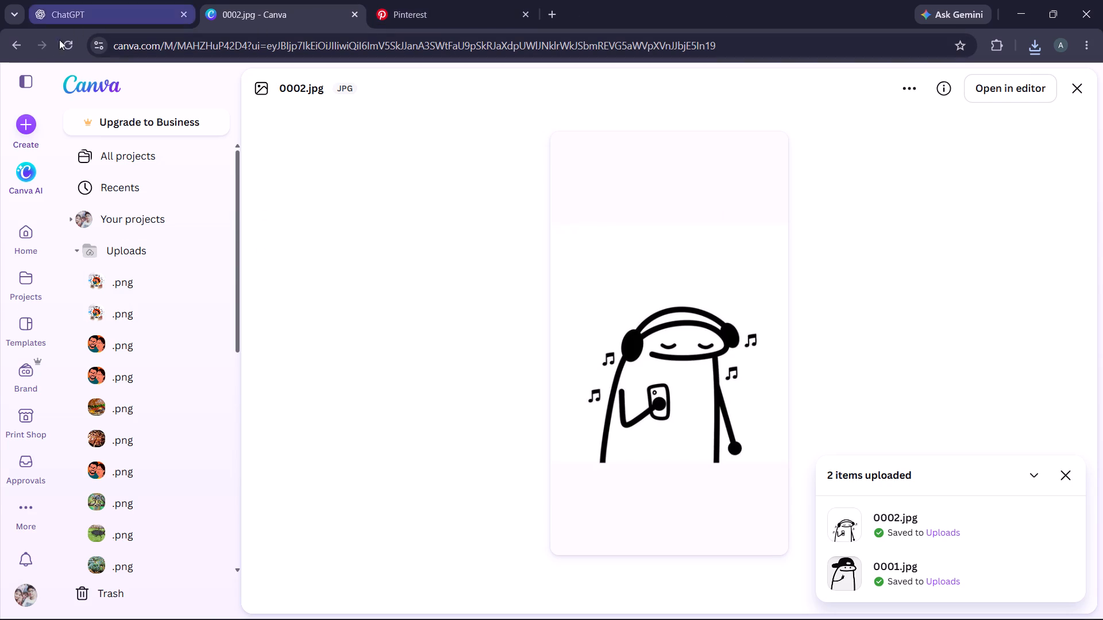
click(77, 84)
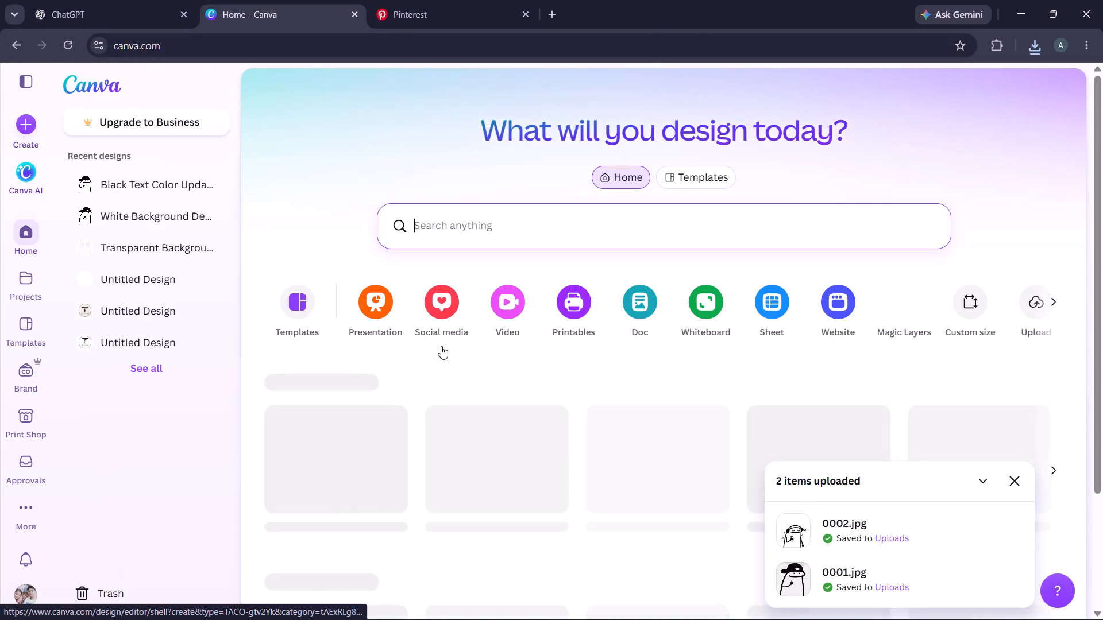
scroll(685, 389, down, 3)
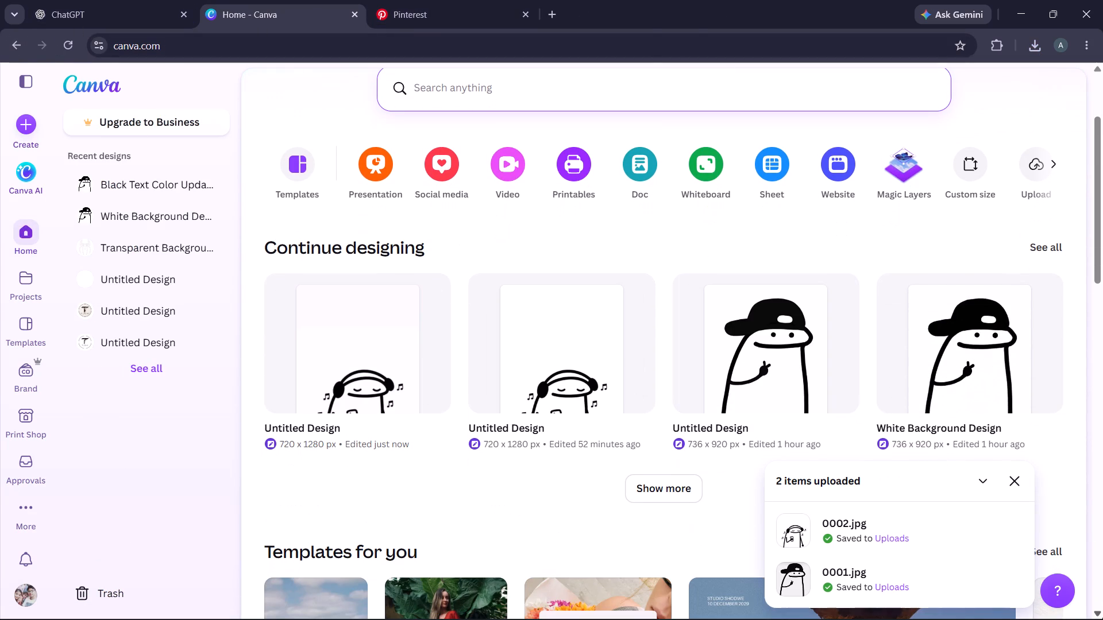
click(1020, 489)
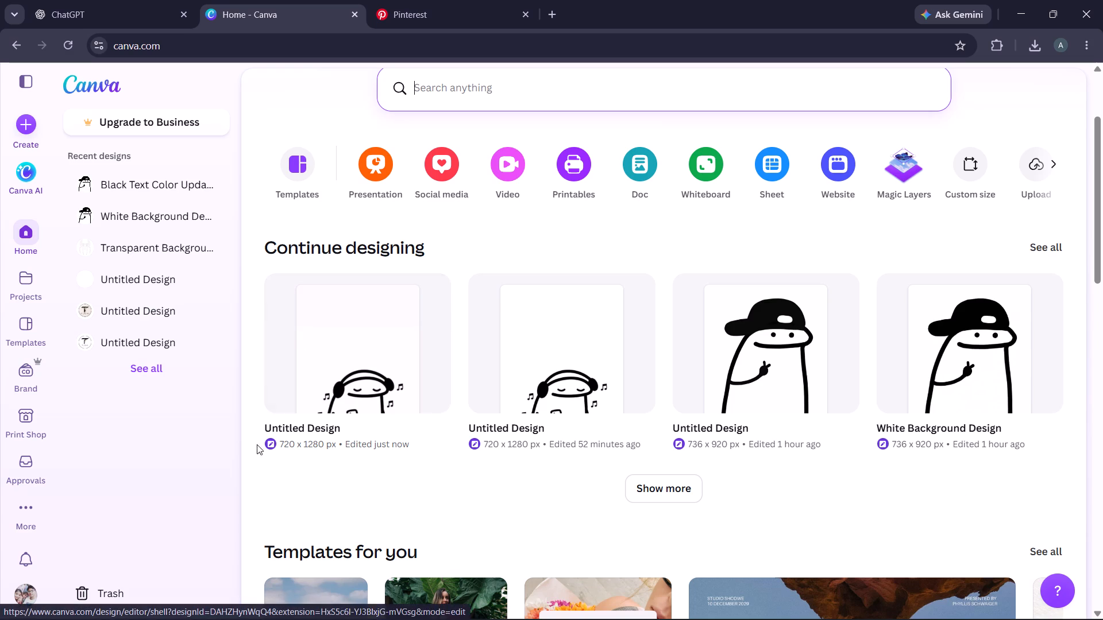
click(619, 362)
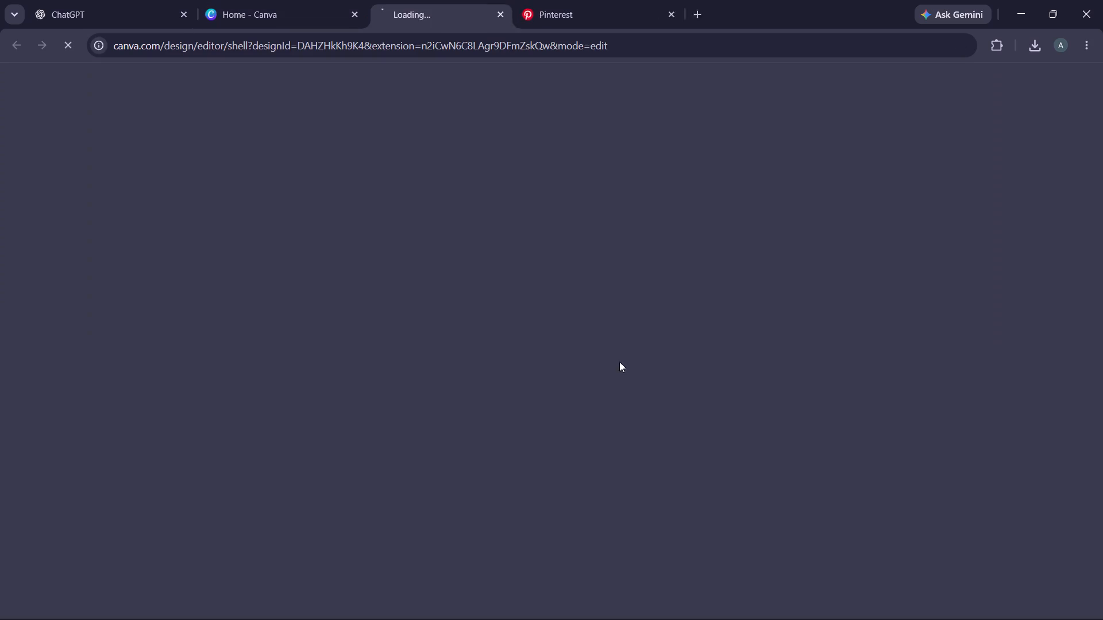
Move the duplicate headphone doodle design, the most recently edited one on the Canva home page, to the trash.
click(278, 13)
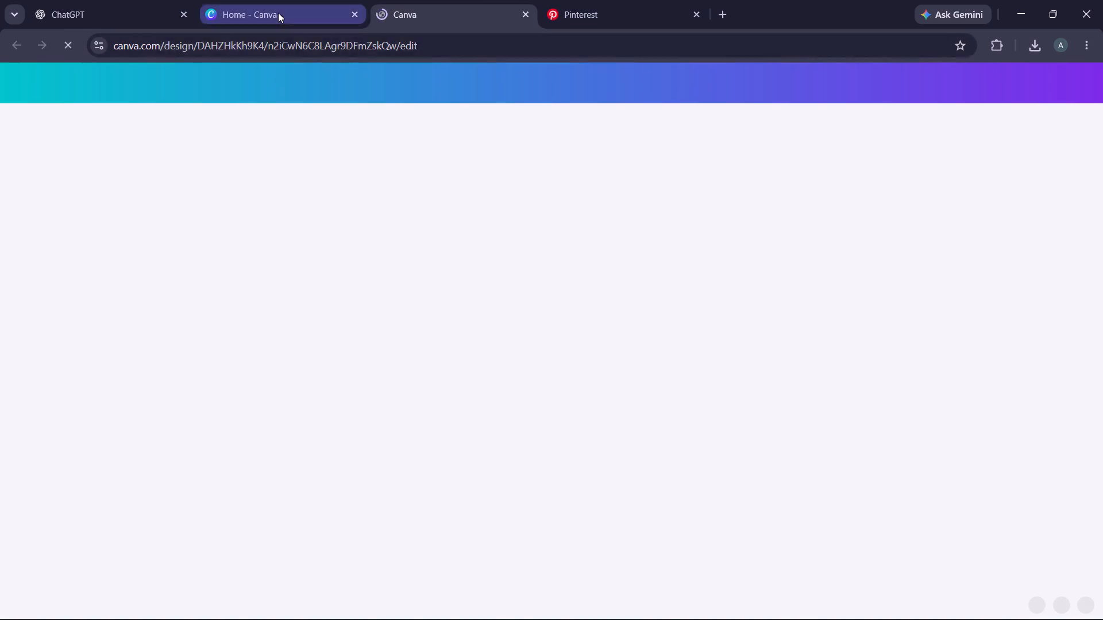
click(431, 289)
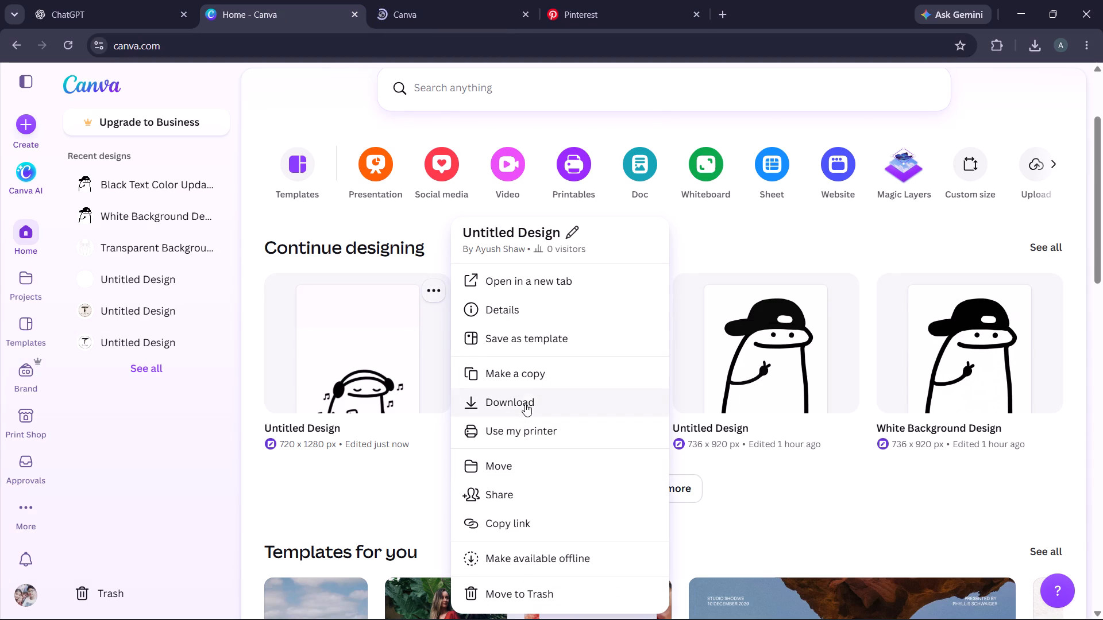
click(526, 596)
click(448, 7)
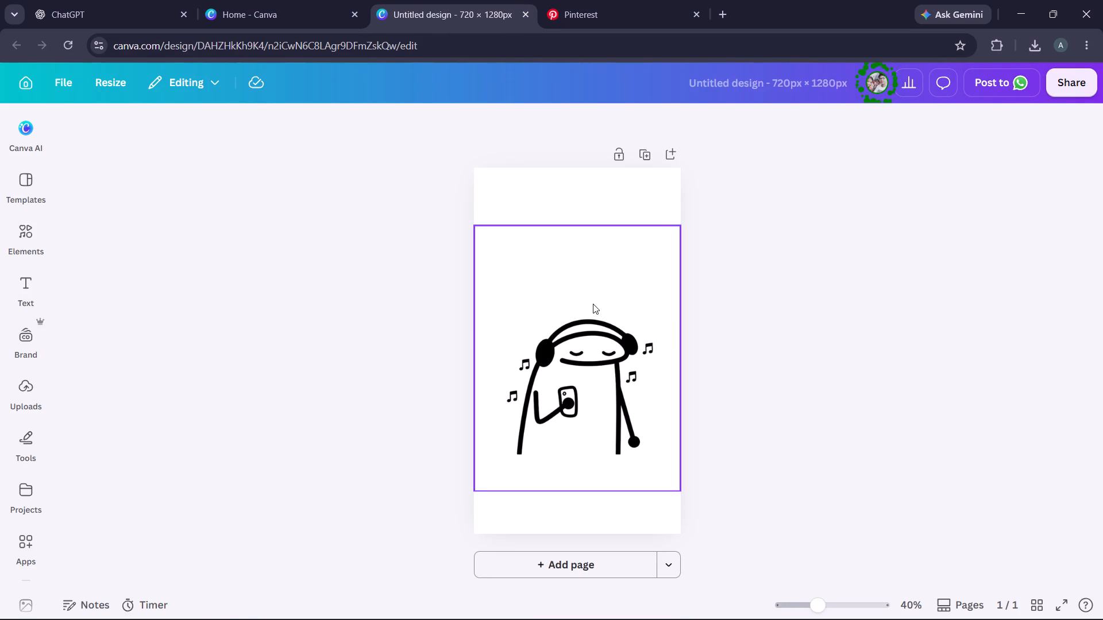
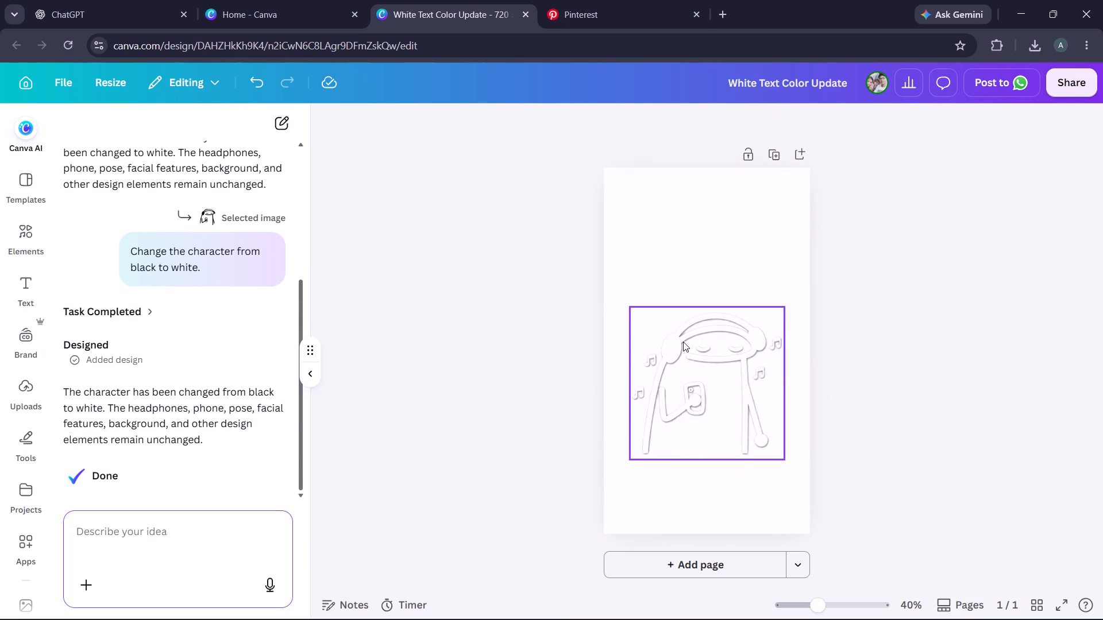
Download only the white headphone doodle as a PNG at size 3.125 with a transparent background.
right_click(658, 323)
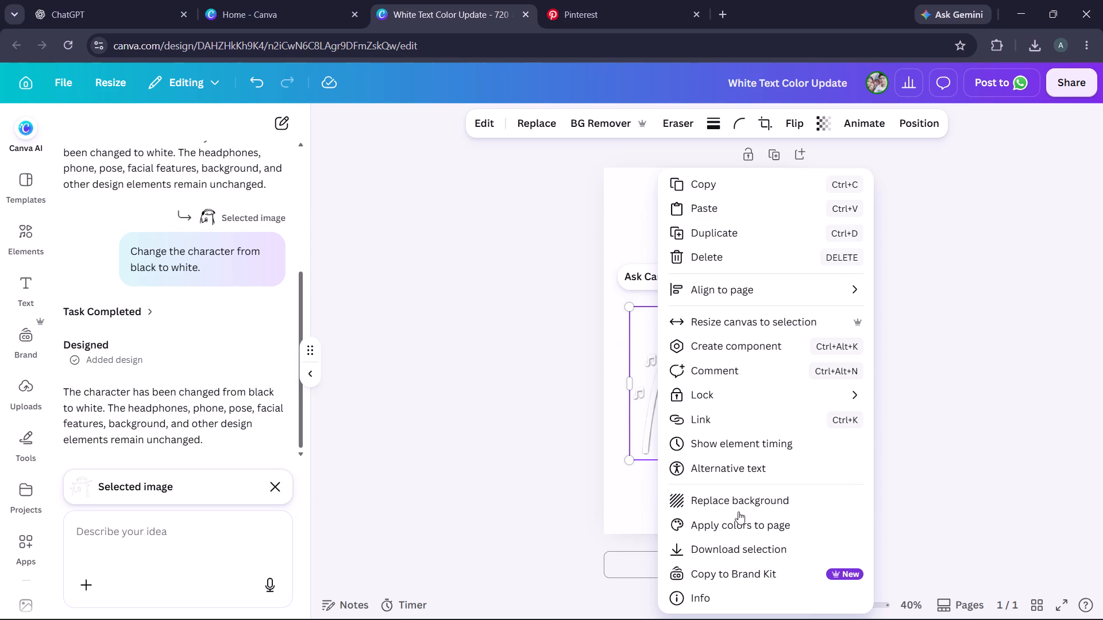
click(750, 549)
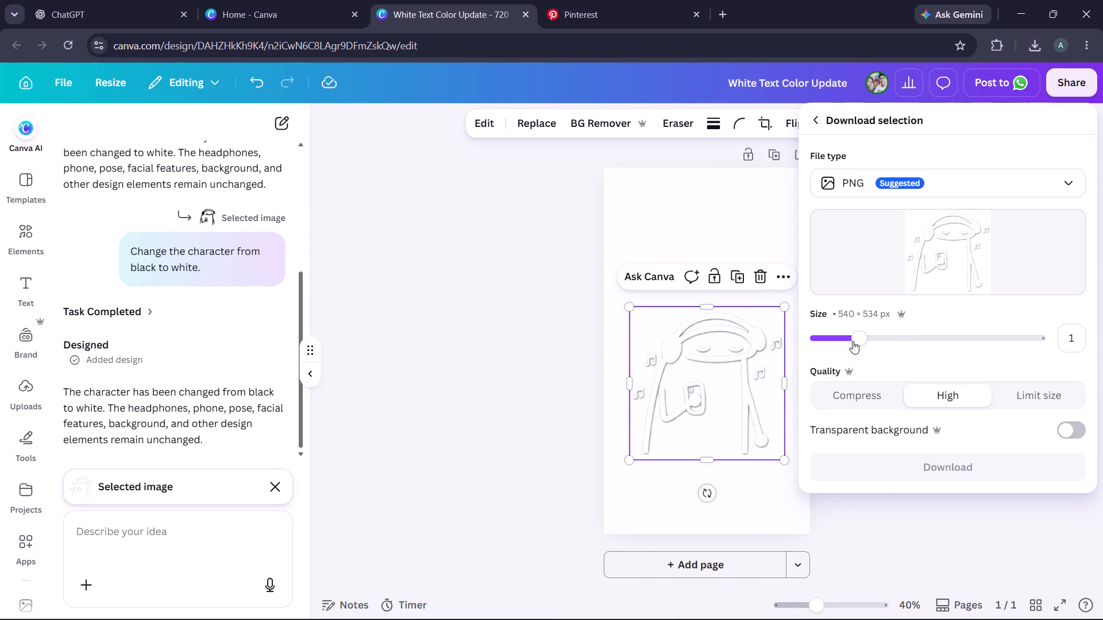
drag(855, 339, 1028, 365)
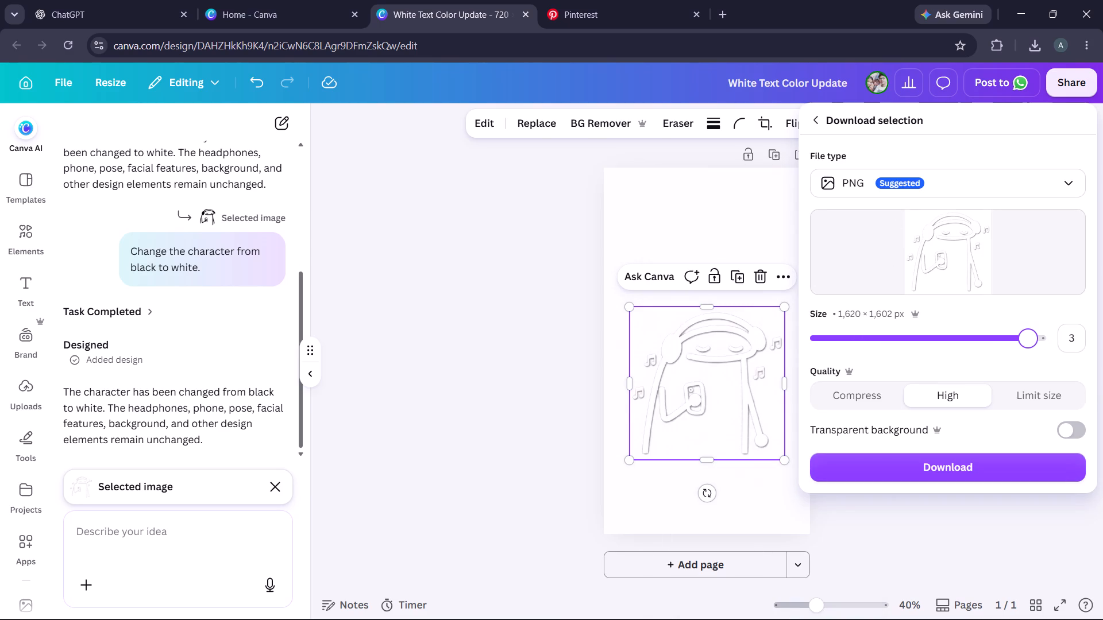
drag(1028, 365, 1060, 368)
click(1071, 434)
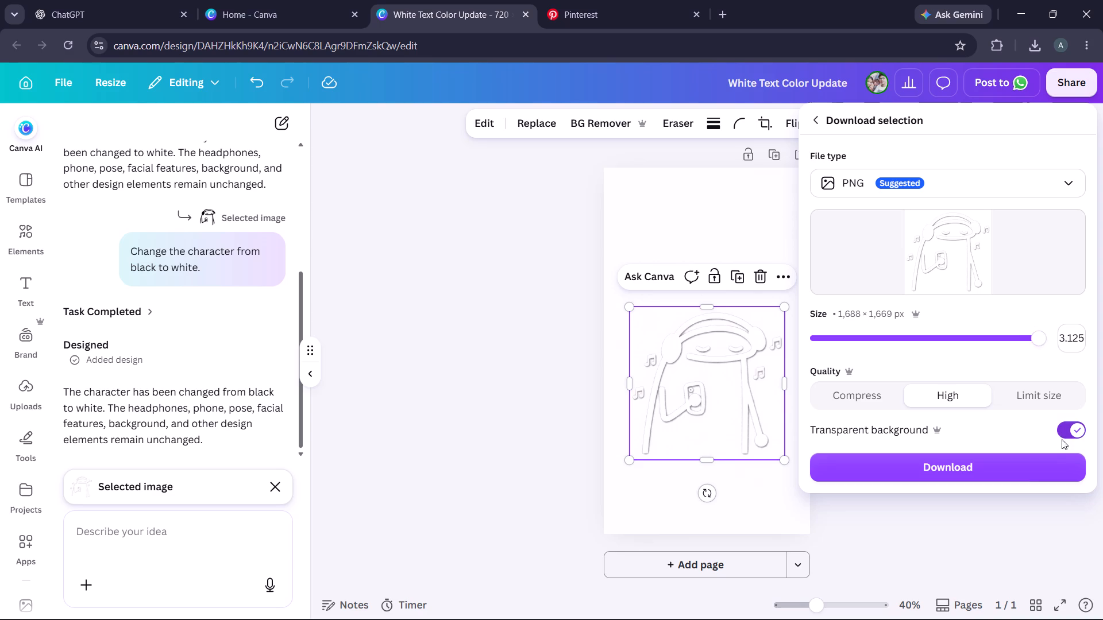
click(934, 468)
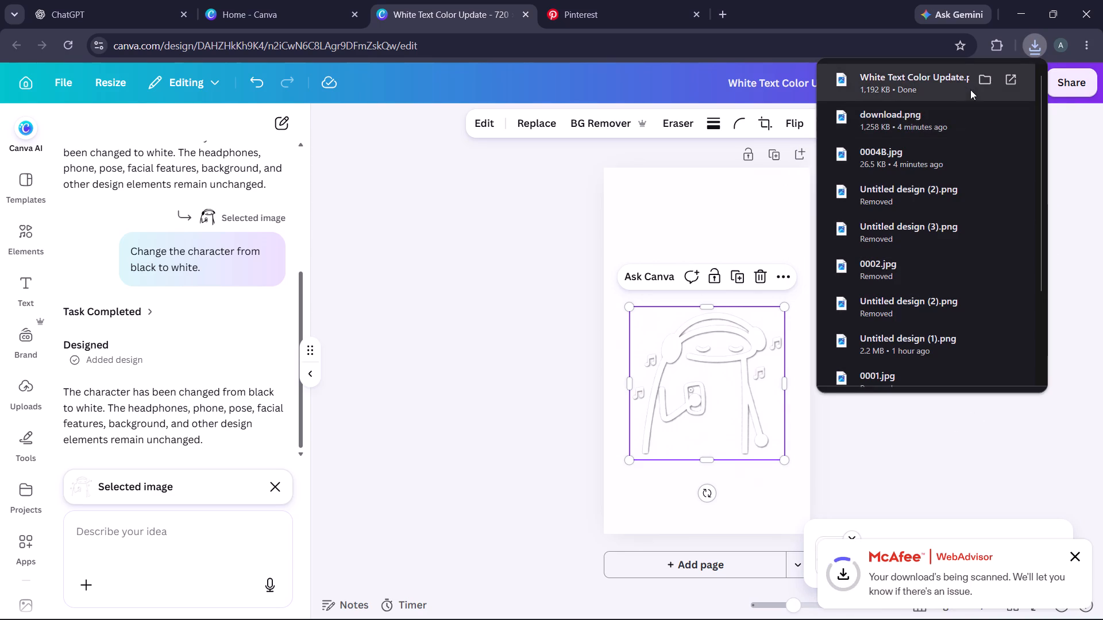
Show the newly downloaded White Text Color Update image in its folder.
click(980, 77)
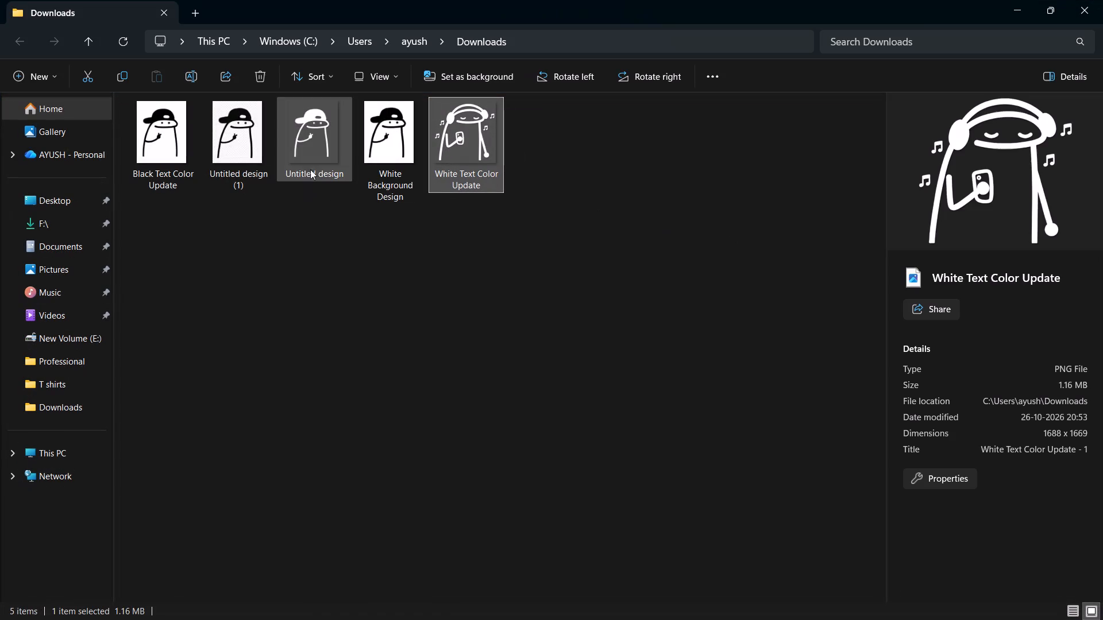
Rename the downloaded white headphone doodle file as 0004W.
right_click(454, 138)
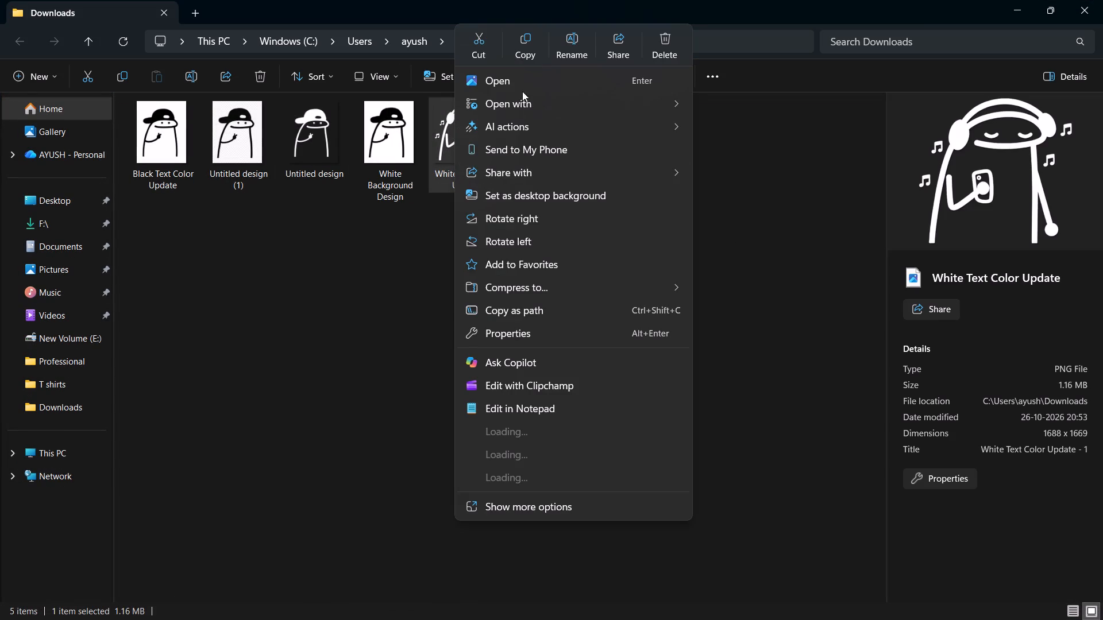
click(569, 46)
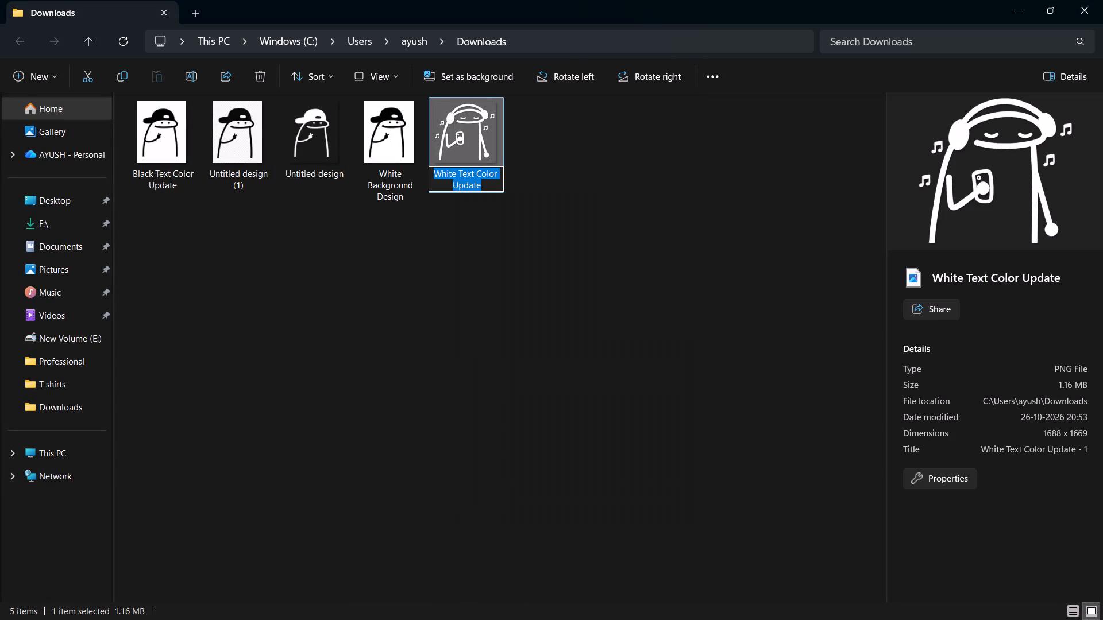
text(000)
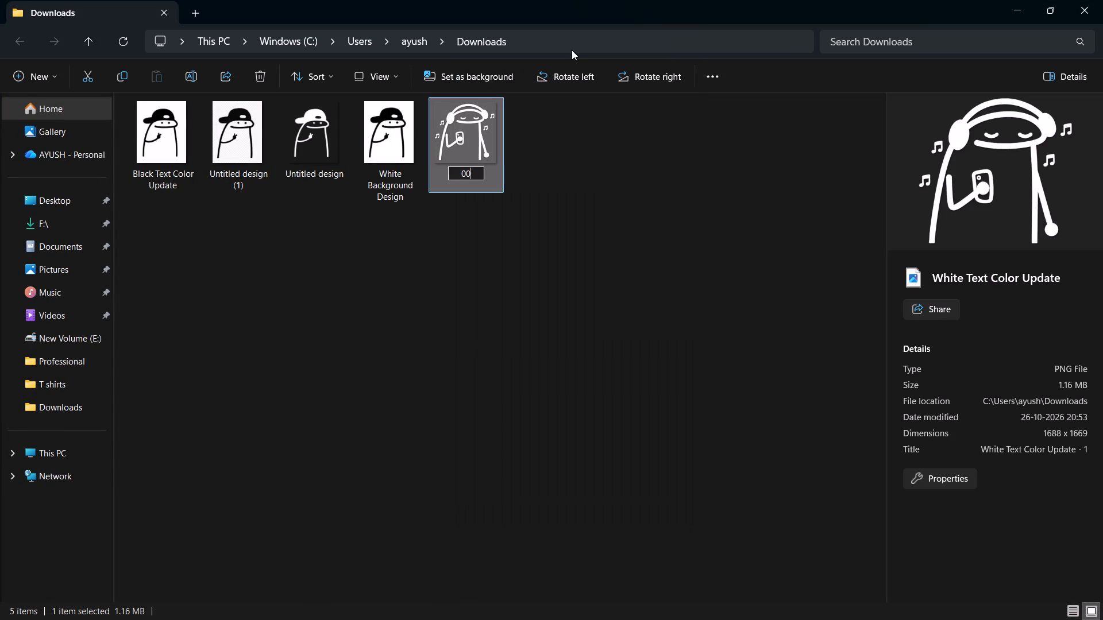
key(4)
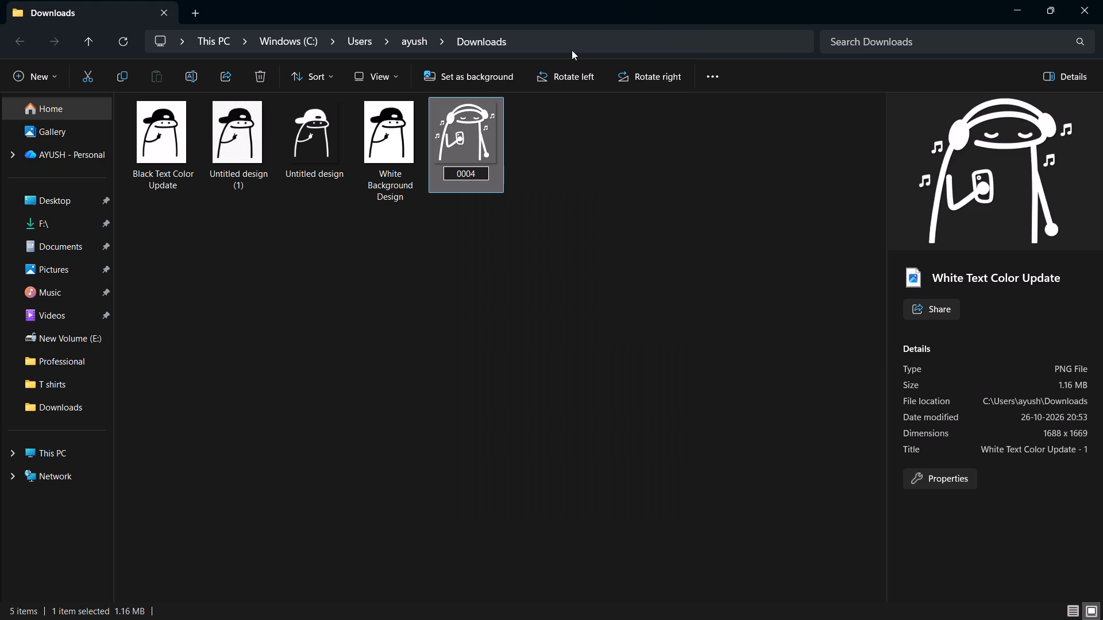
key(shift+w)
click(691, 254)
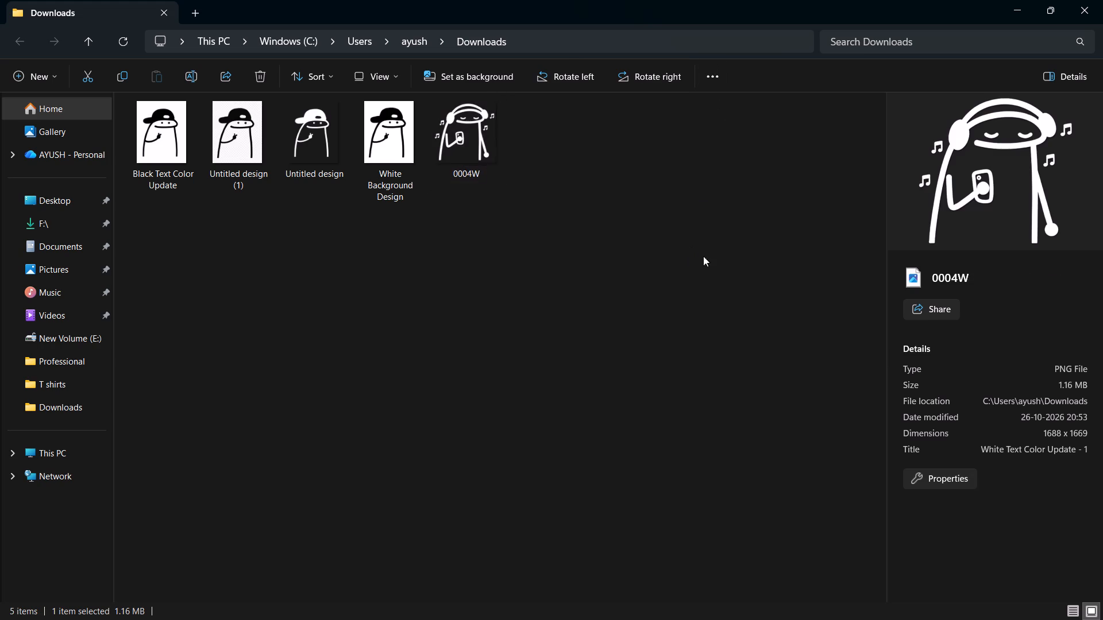
Delete the four old cap doodle images from the Downloads folder, keeping the white headphone doodle.
drag(392, 276, 167, 144)
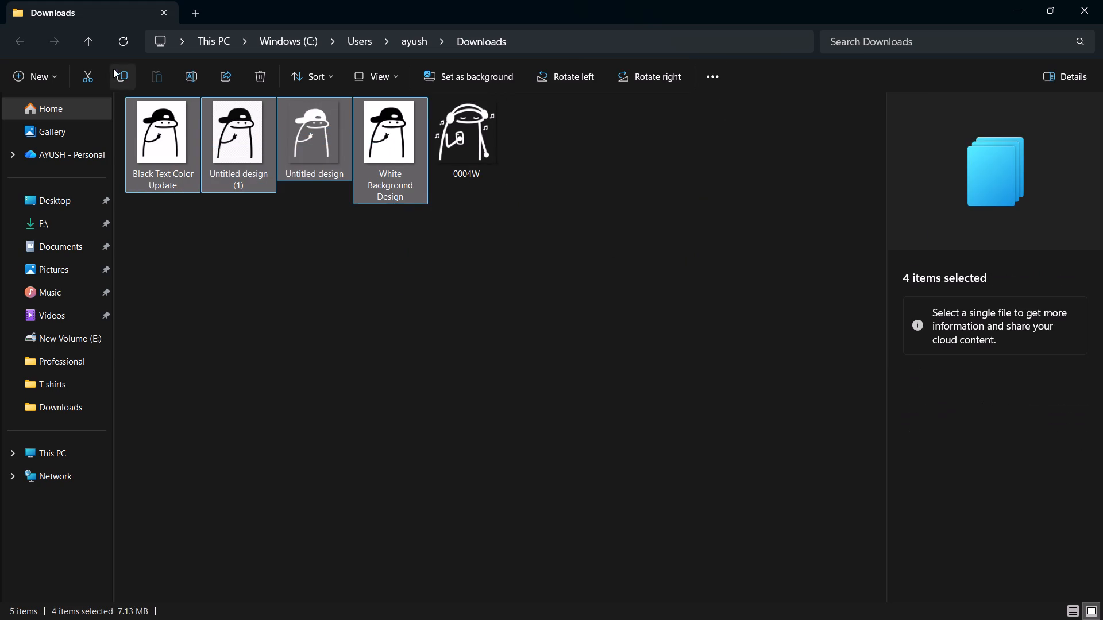
click(252, 75)
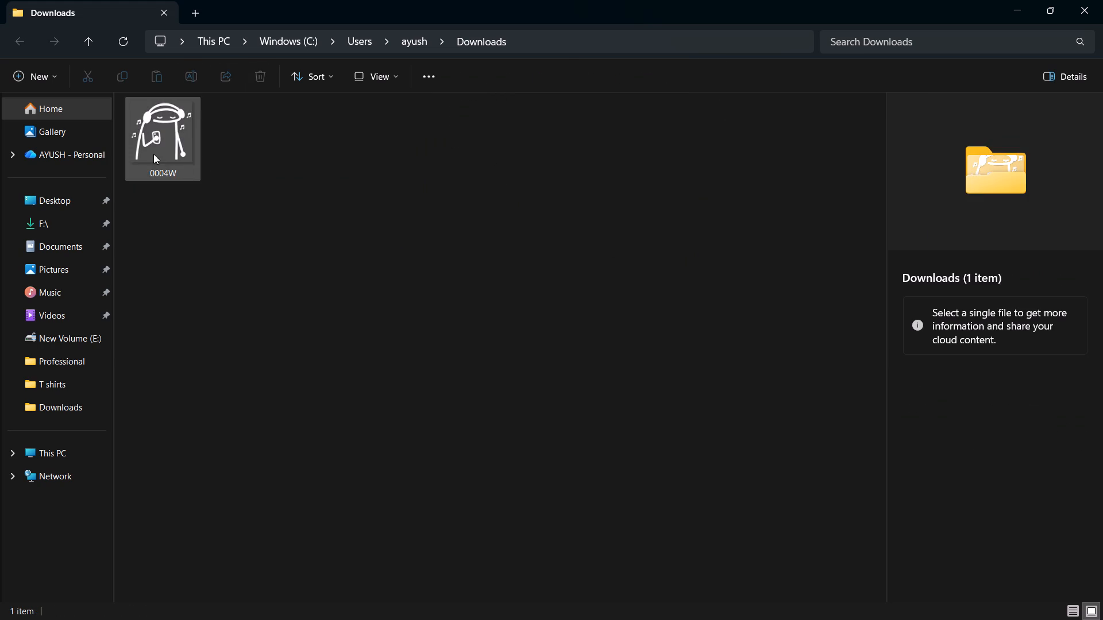
Move the 0004W file from Downloads to the doodle design folder inside T shirts on New Volume (E:).
right_click(153, 148)
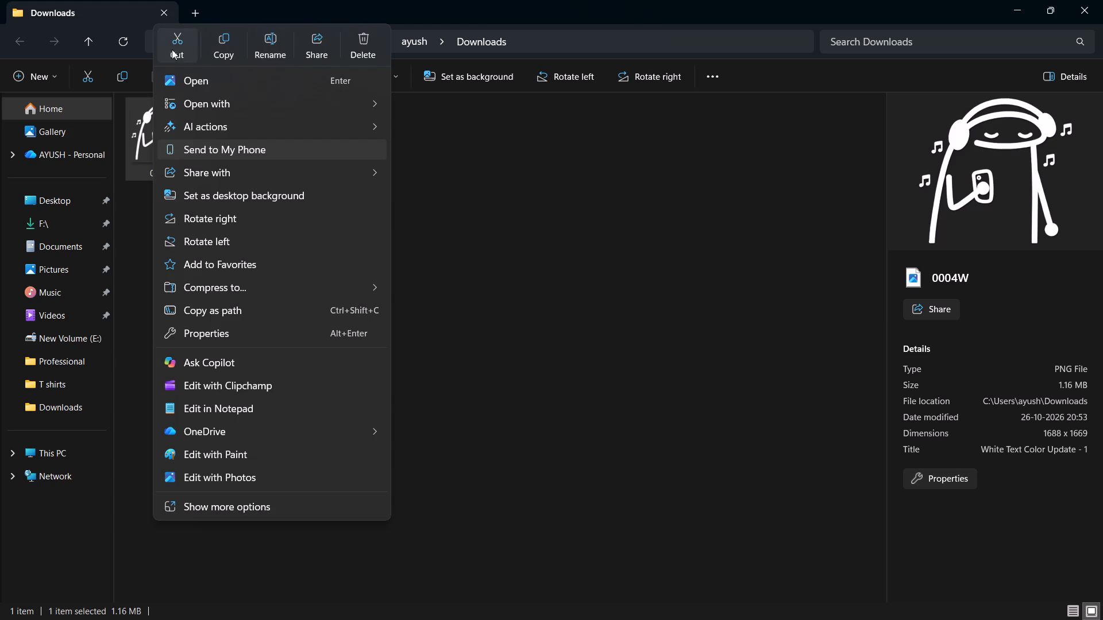
click(172, 49)
click(68, 455)
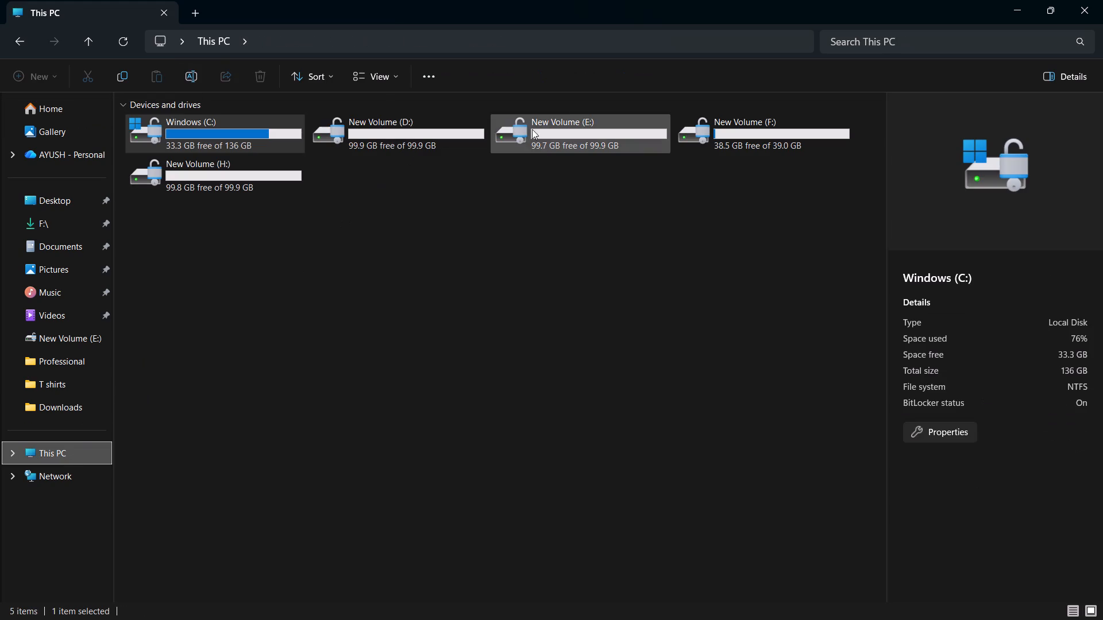
double_click(551, 129)
double_click(612, 171)
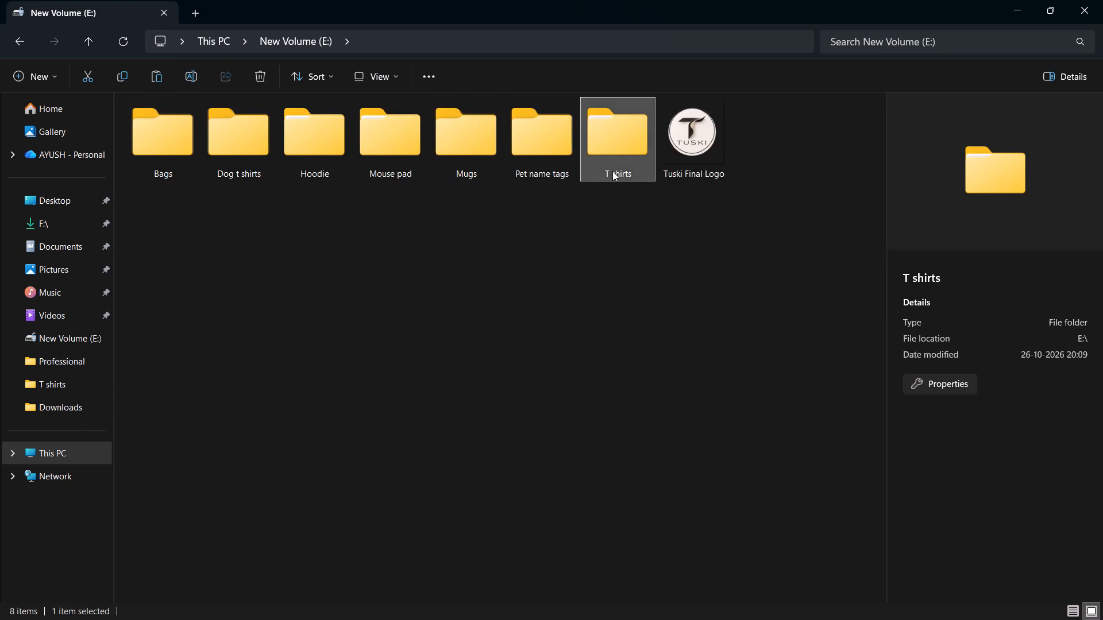
double_click(183, 152)
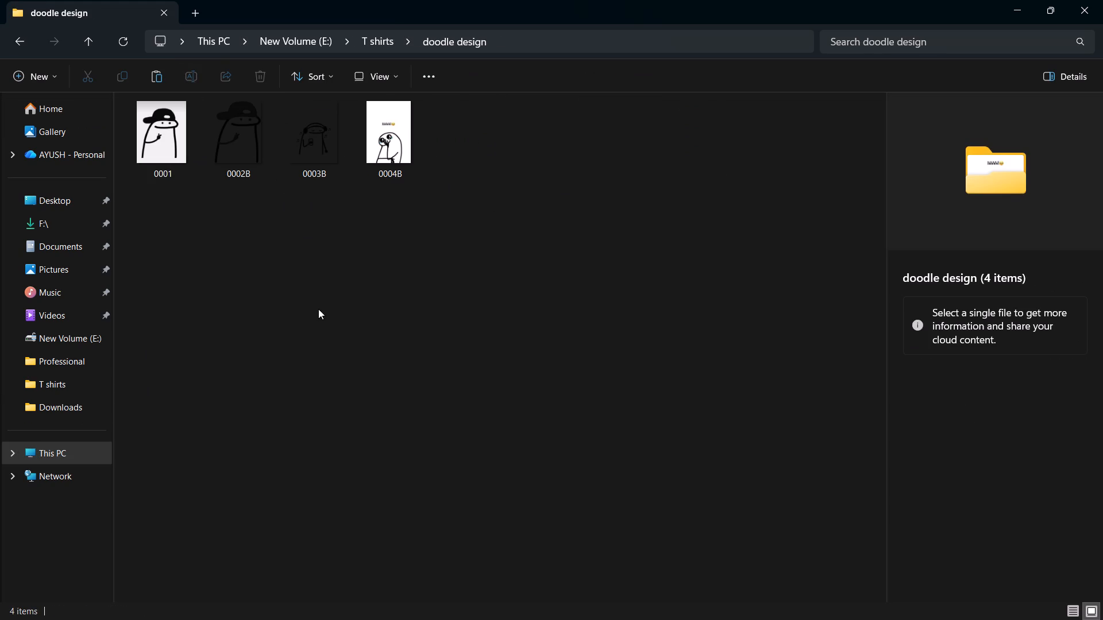
right_click(318, 309)
click(334, 341)
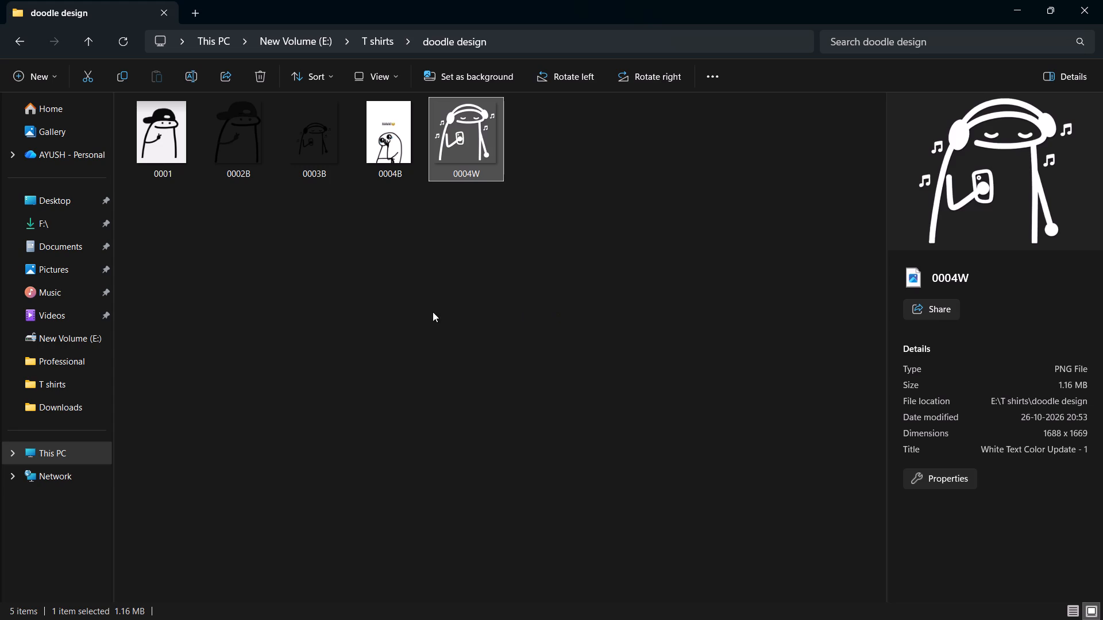
Rename the white headphone doodle file in the doodle design folder as 0003w.
right_click(473, 146)
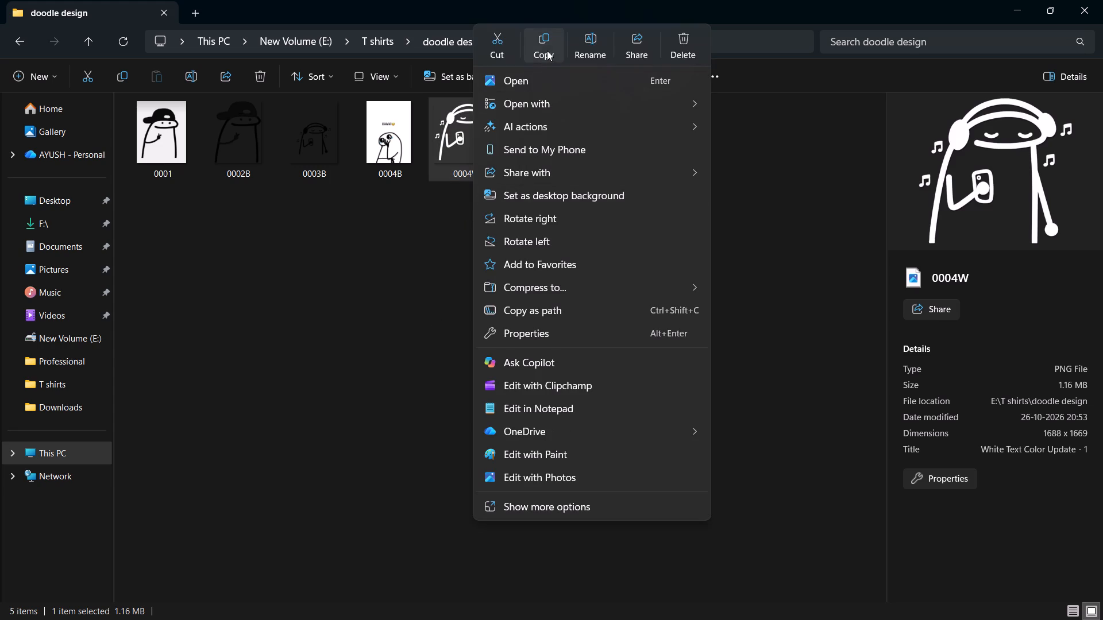
click(591, 49)
text(000)
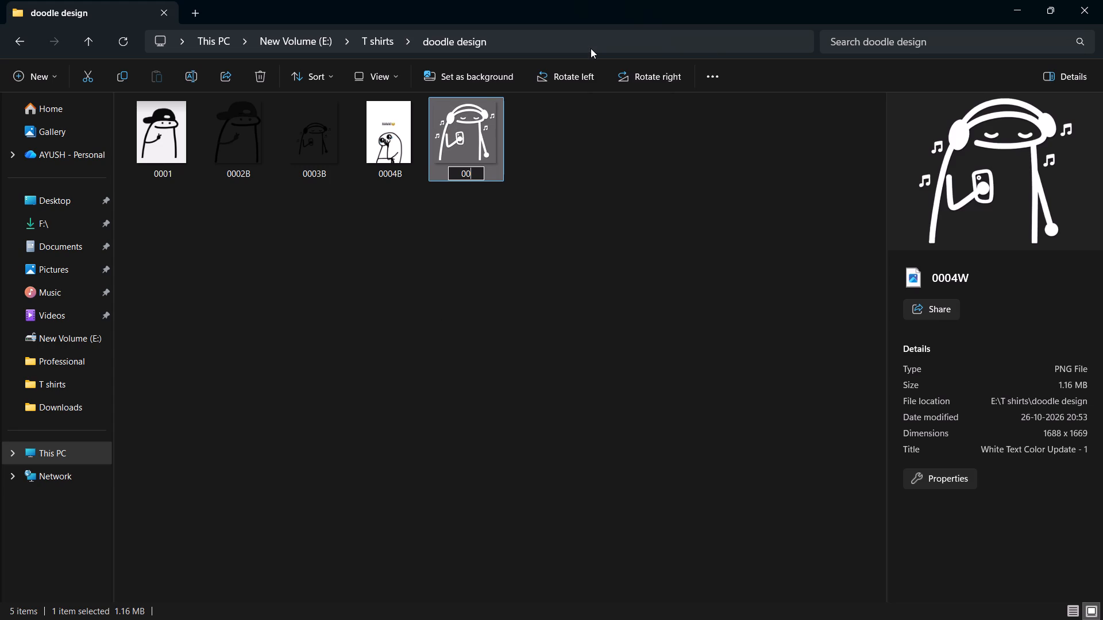
text(3w)
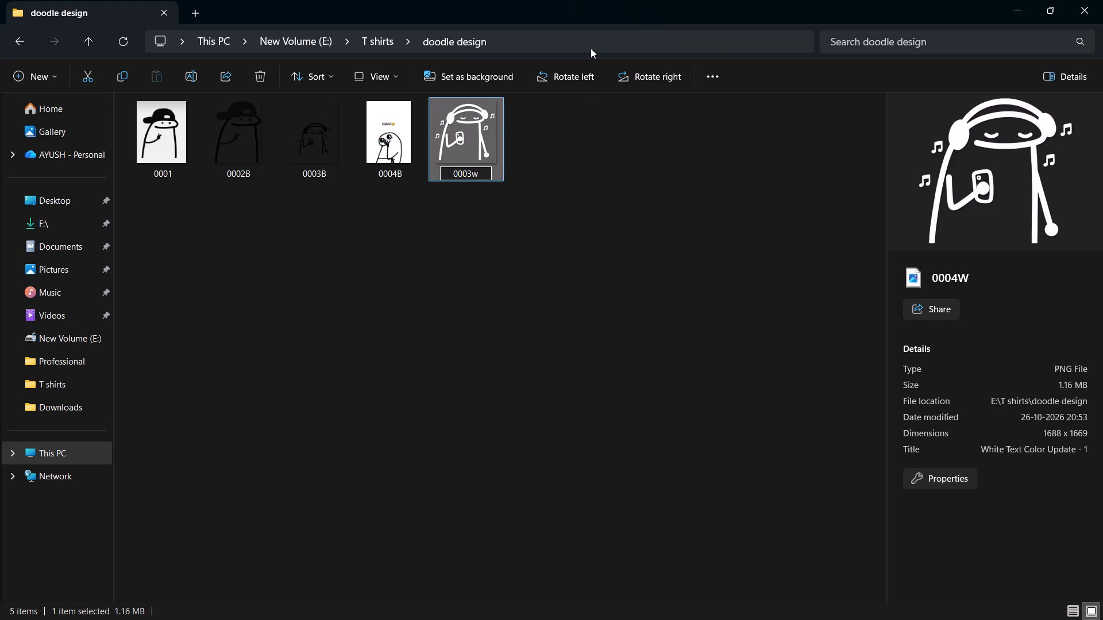
key(Return)
click(346, 226)
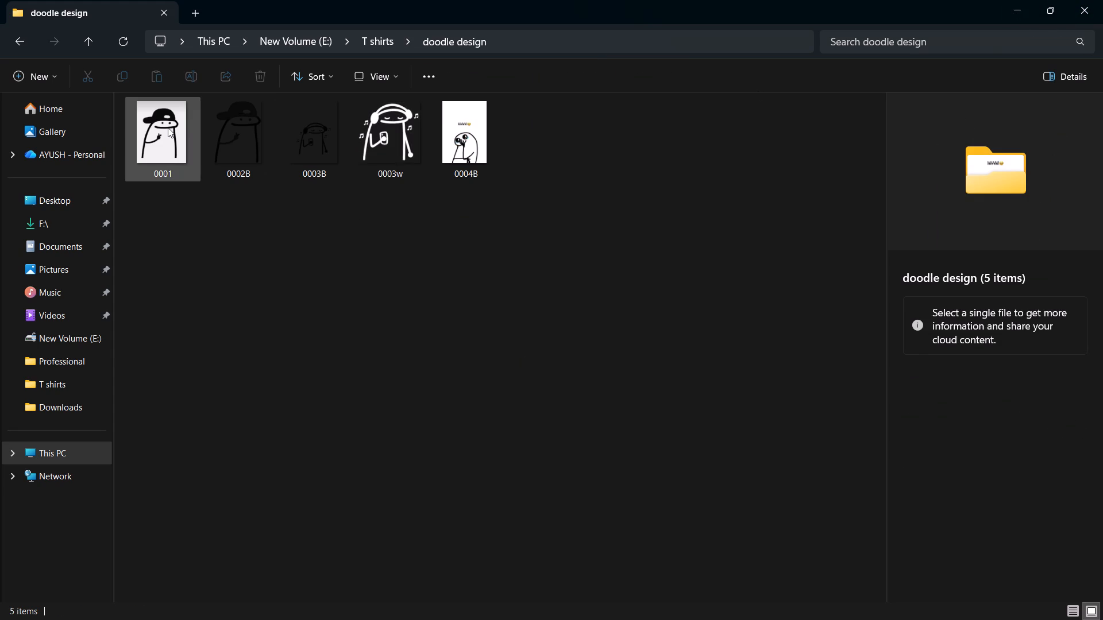
Switch to the Printrove browser window and open the Oversized T shirt 0003 product from the Product Library.
click(1017, 5)
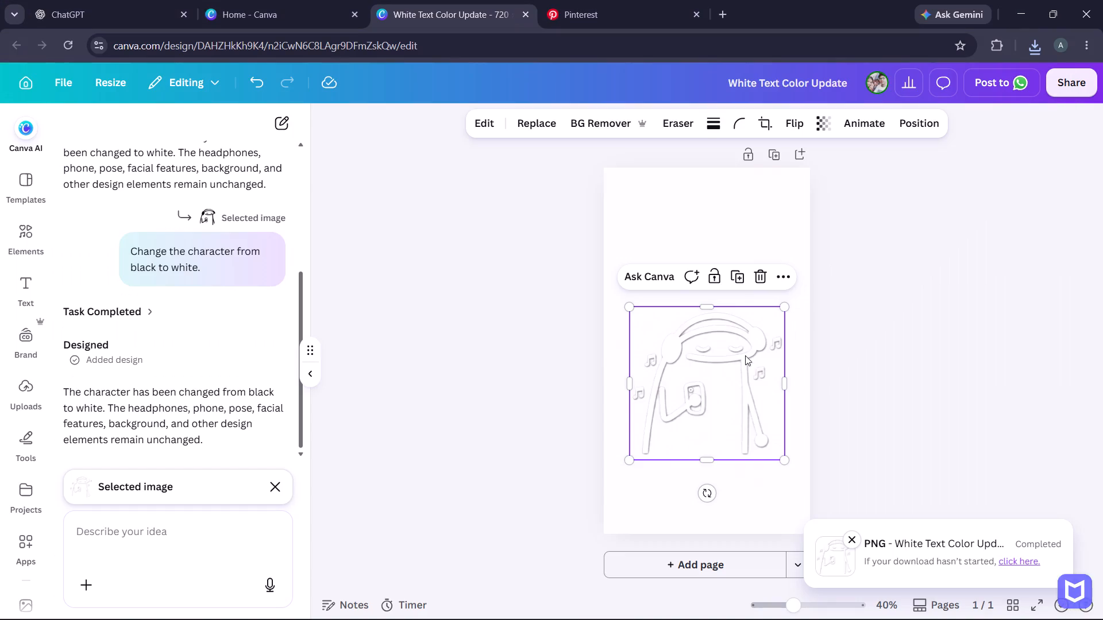
click(789, 598)
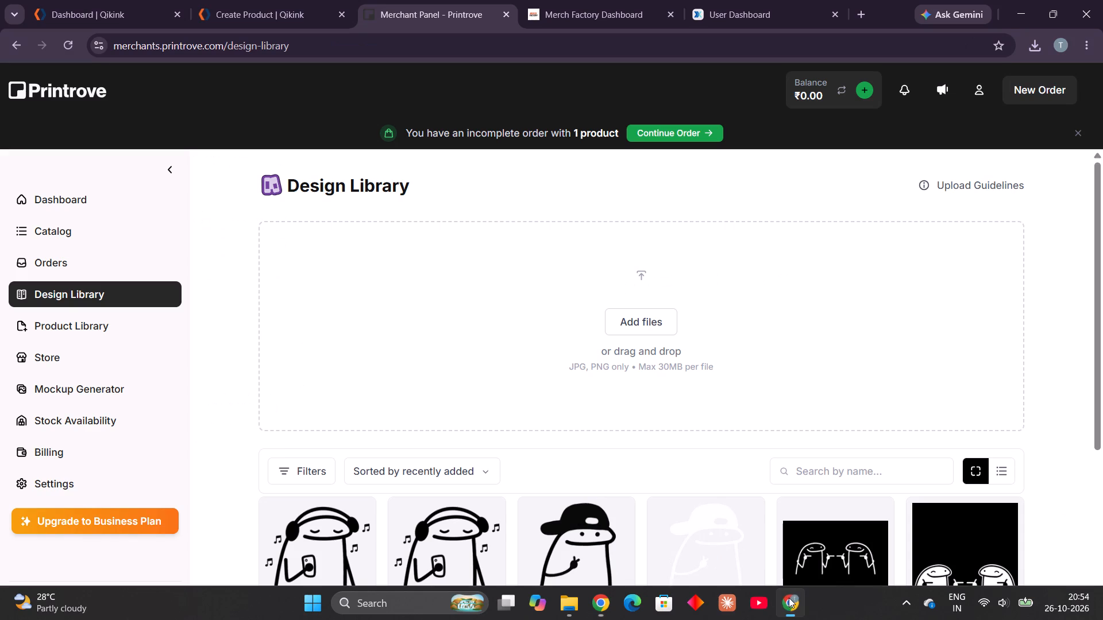
click(109, 327)
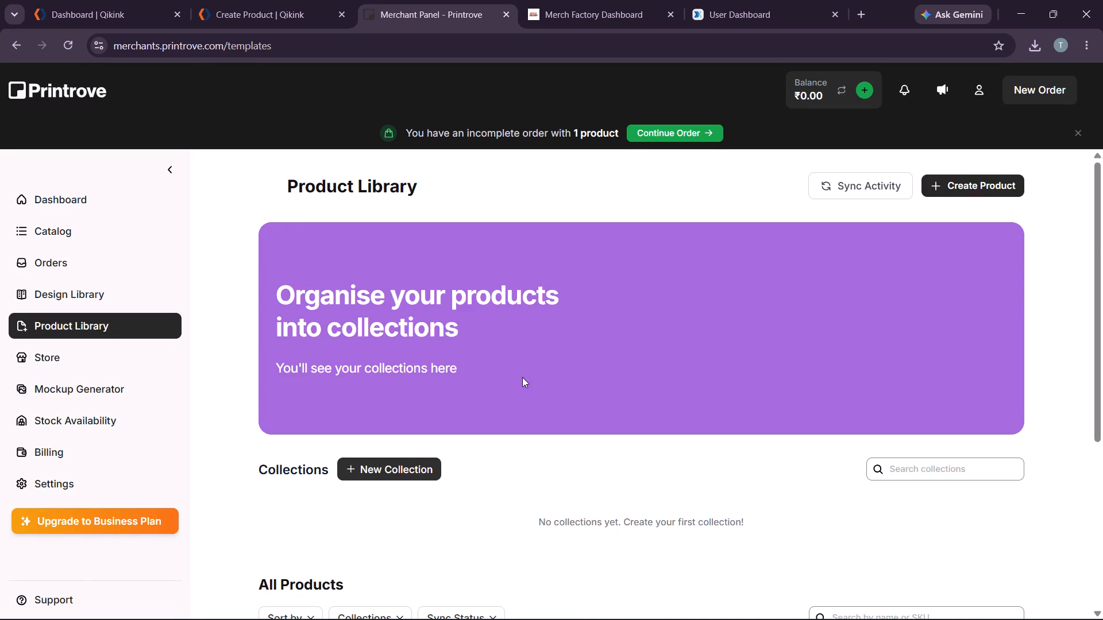
scroll(549, 383, down, 6)
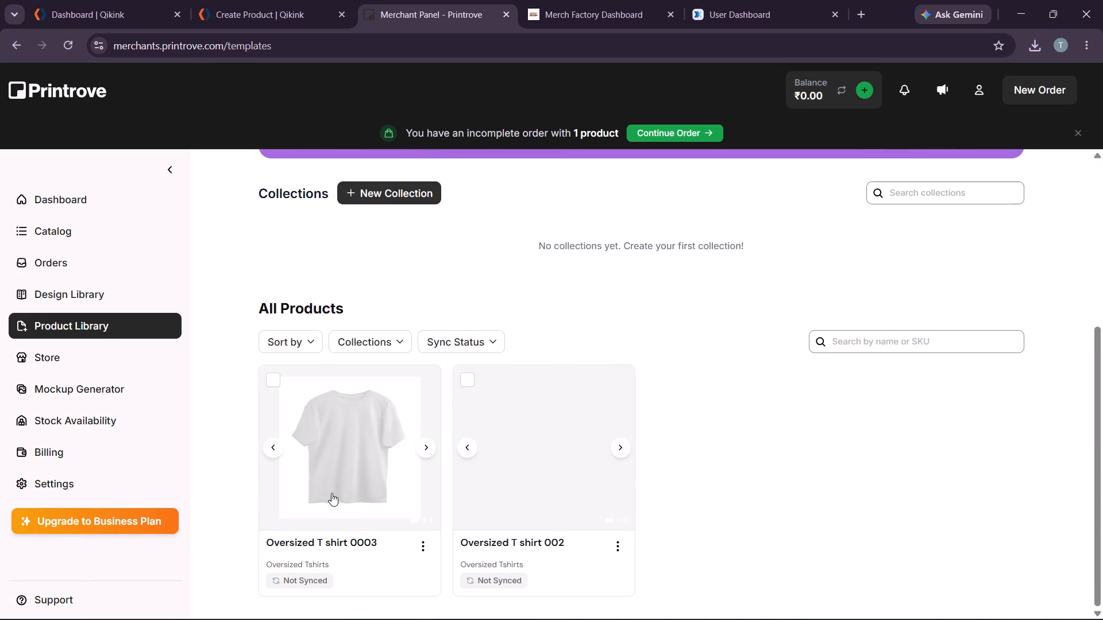
click(346, 499)
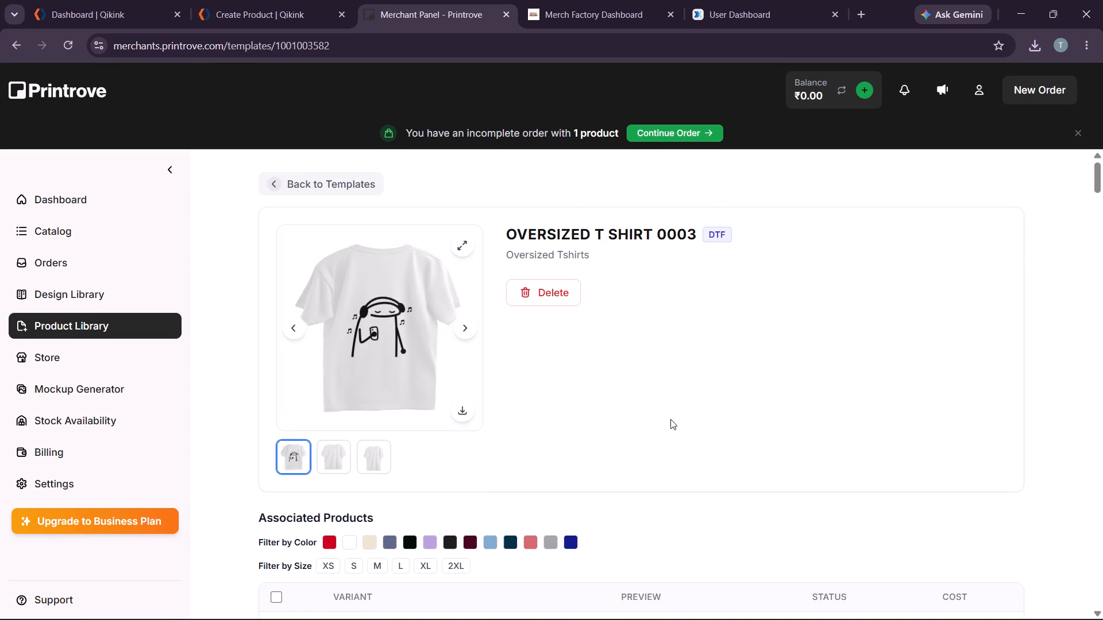
Examine the Oversized T shirt 0003 colour variants by filtering through the red, white, beige and slate blue colours.
scroll(709, 390, down, 5)
scroll(485, 376, up, 3)
scroll(485, 376, down, 1)
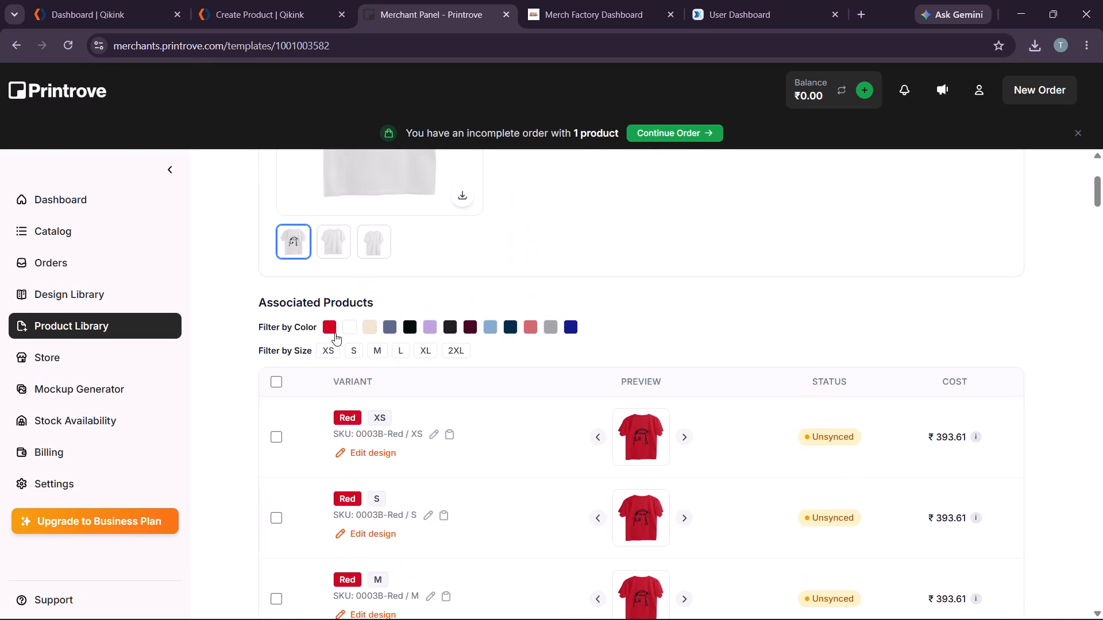
click(328, 327)
click(334, 328)
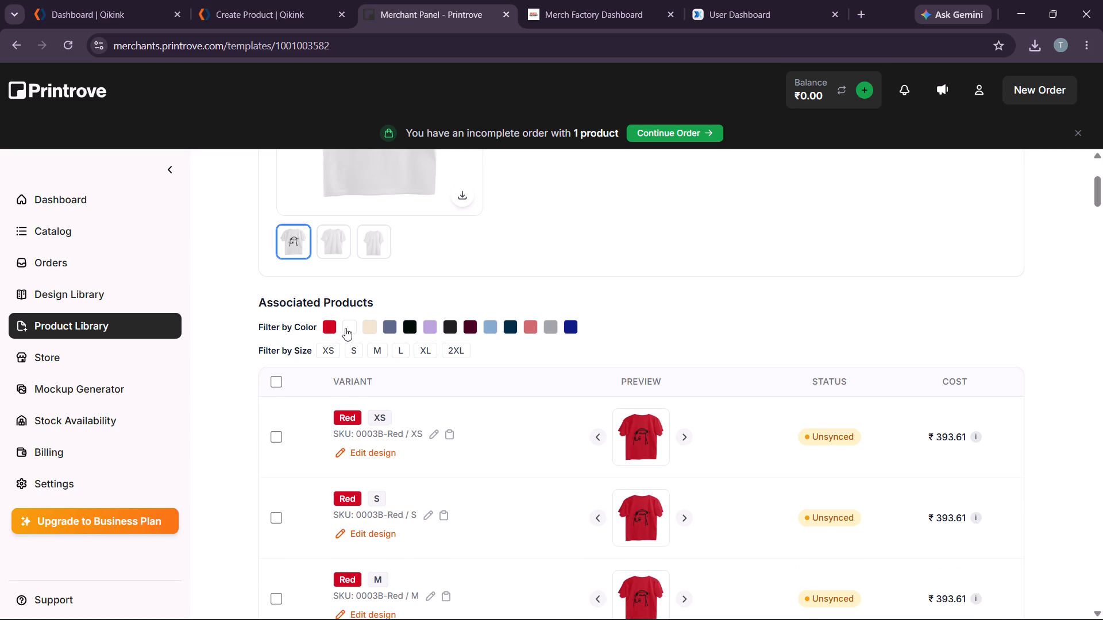
click(345, 328)
click(348, 327)
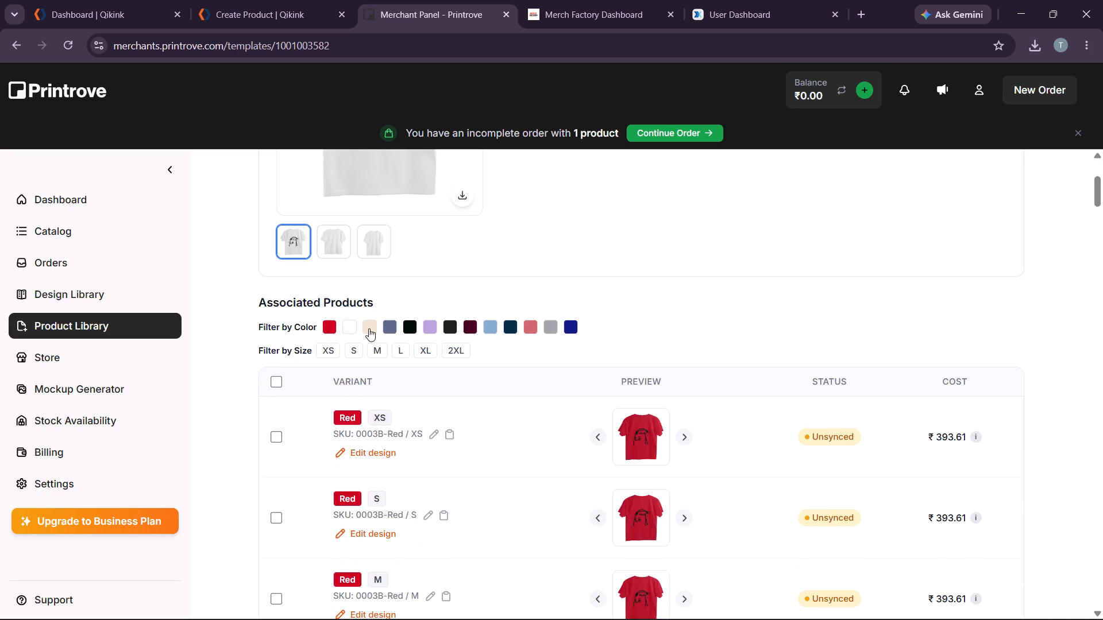
double_click(369, 328)
click(388, 330)
click(388, 330)
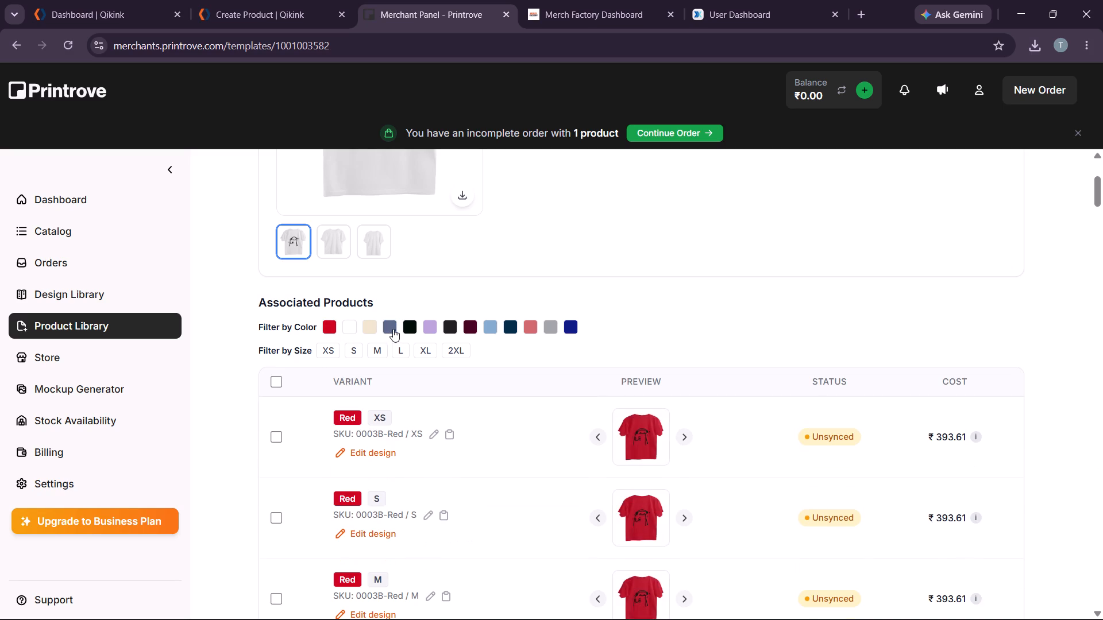
click(395, 329)
click(396, 328)
Filter the variants to Bottle Green, select all its sizes, and open them for a printfile change.
click(417, 328)
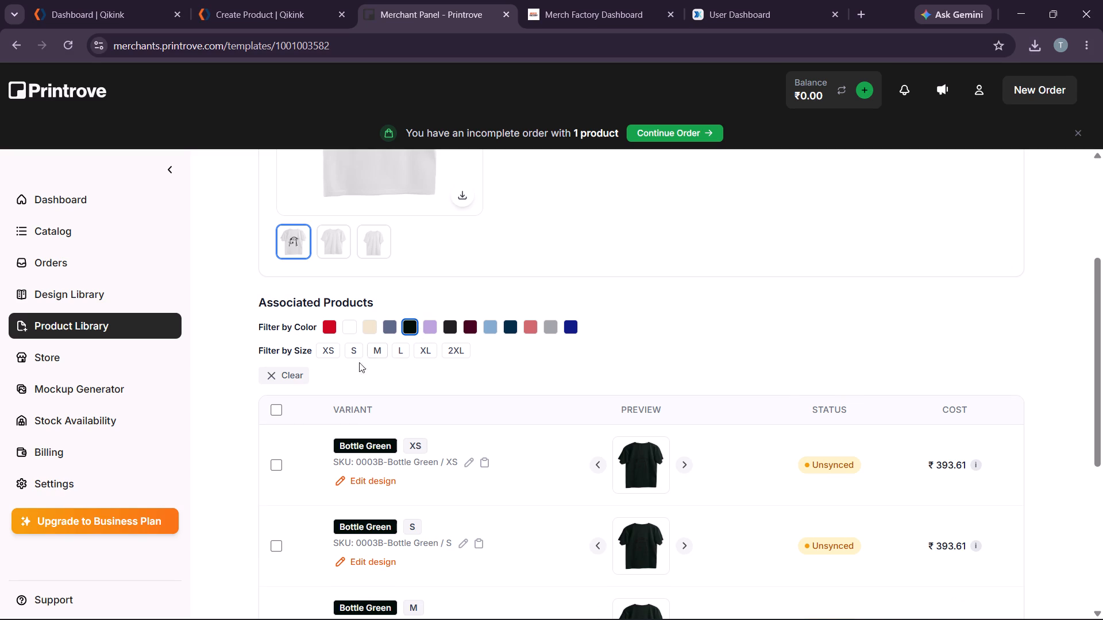
click(271, 407)
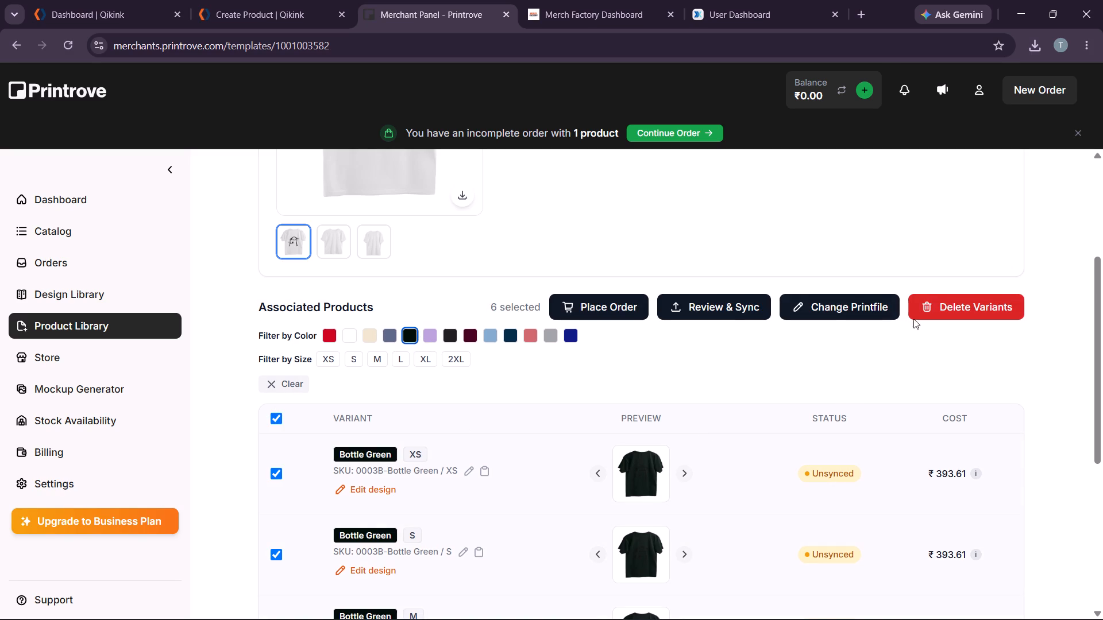
click(854, 304)
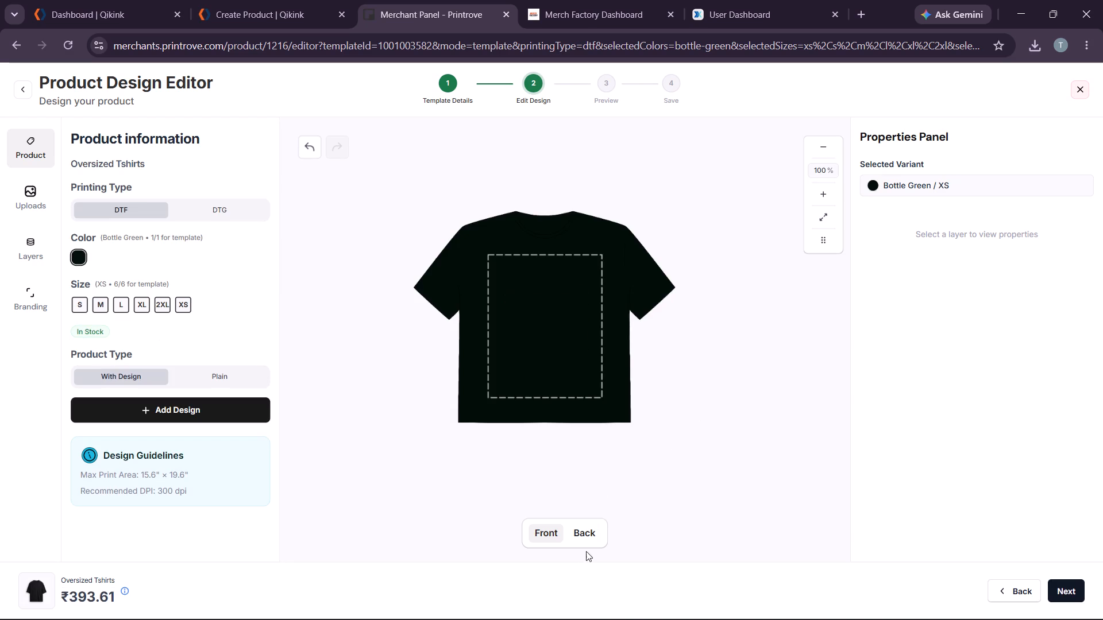
Show the shirt's back side and upload the 0003w image from the doodle design folder to the design files.
click(589, 534)
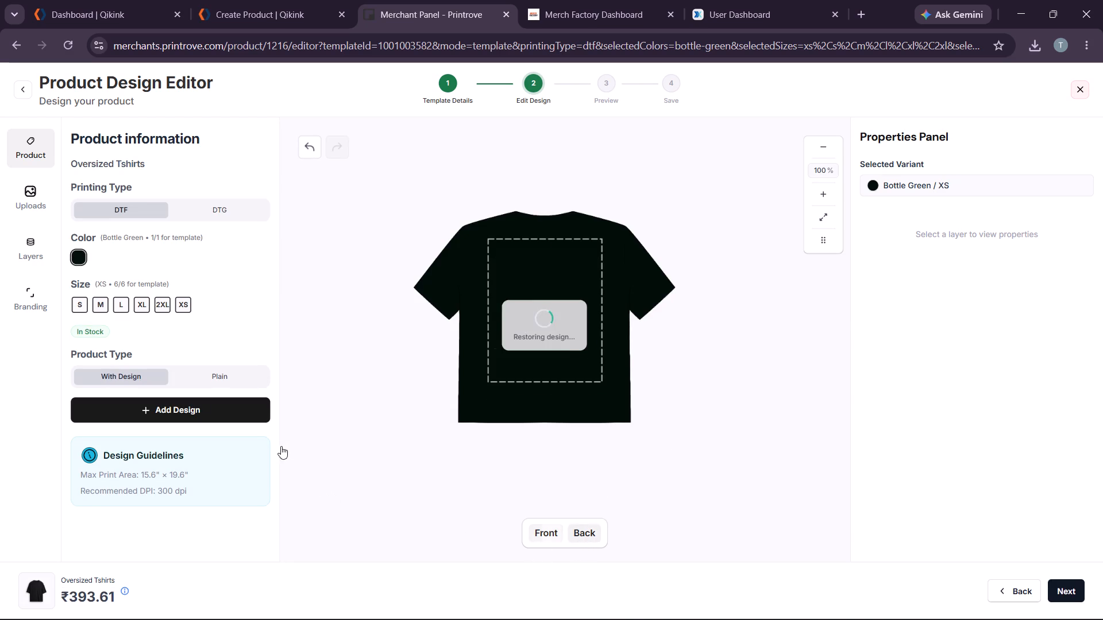
click(37, 194)
click(160, 182)
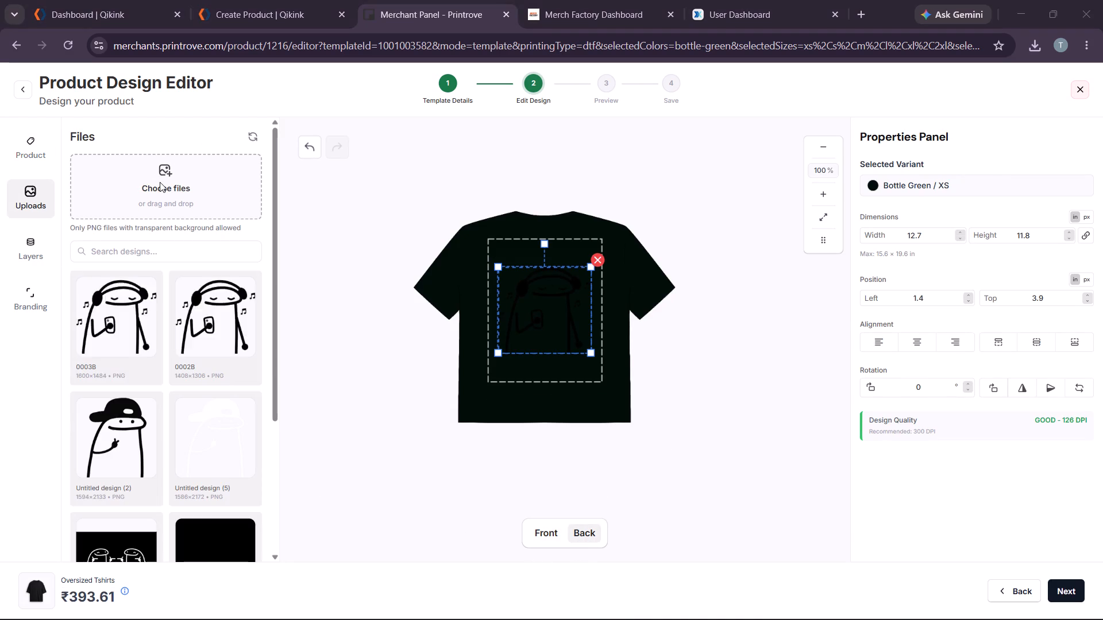
click(212, 139)
double_click(179, 135)
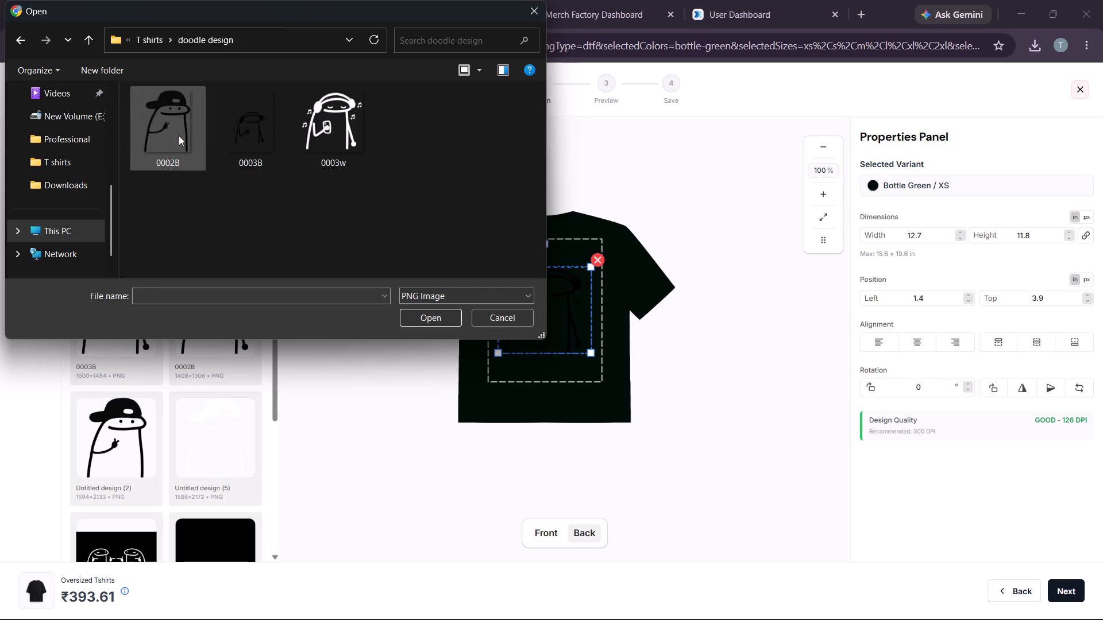
click(358, 143)
click(427, 323)
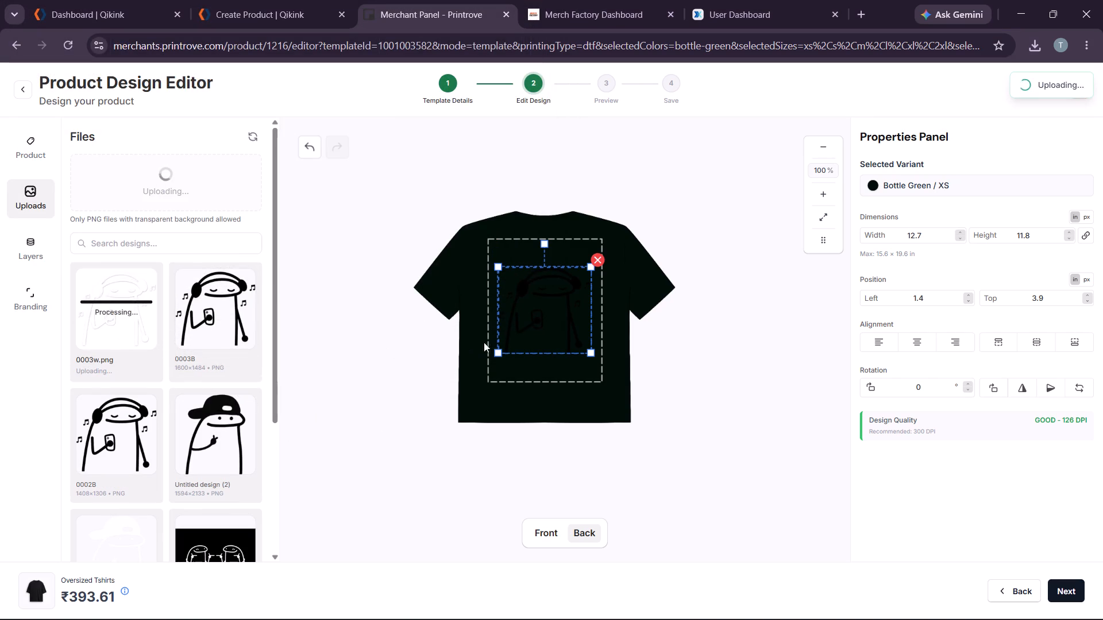
Replace the black headphone doodle on the shirt's back with the white 0003w design.
click(596, 258)
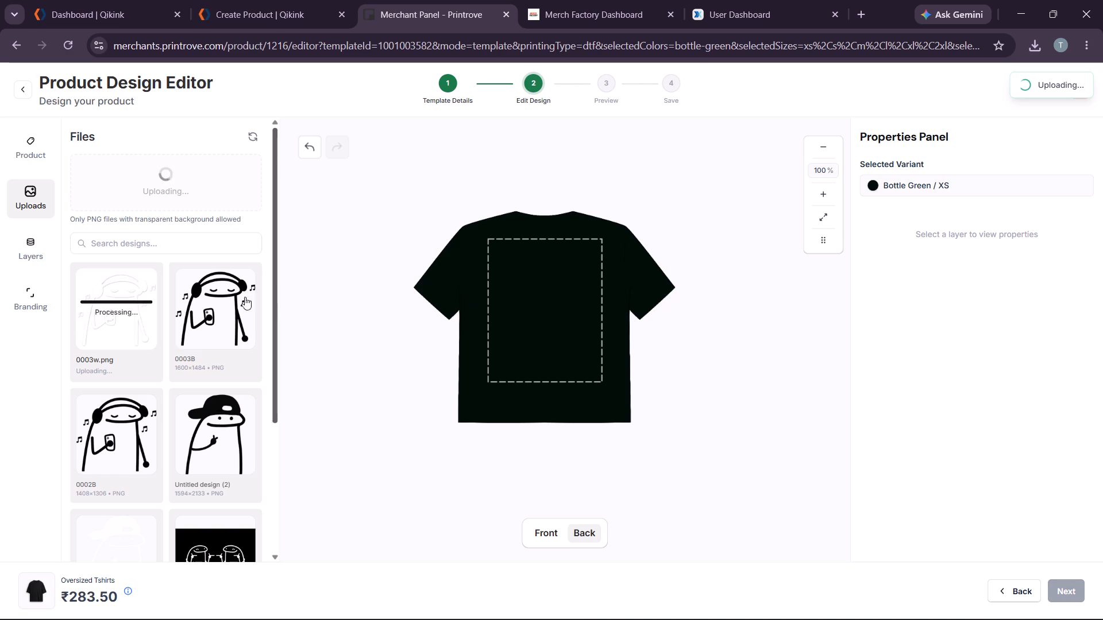
click(110, 323)
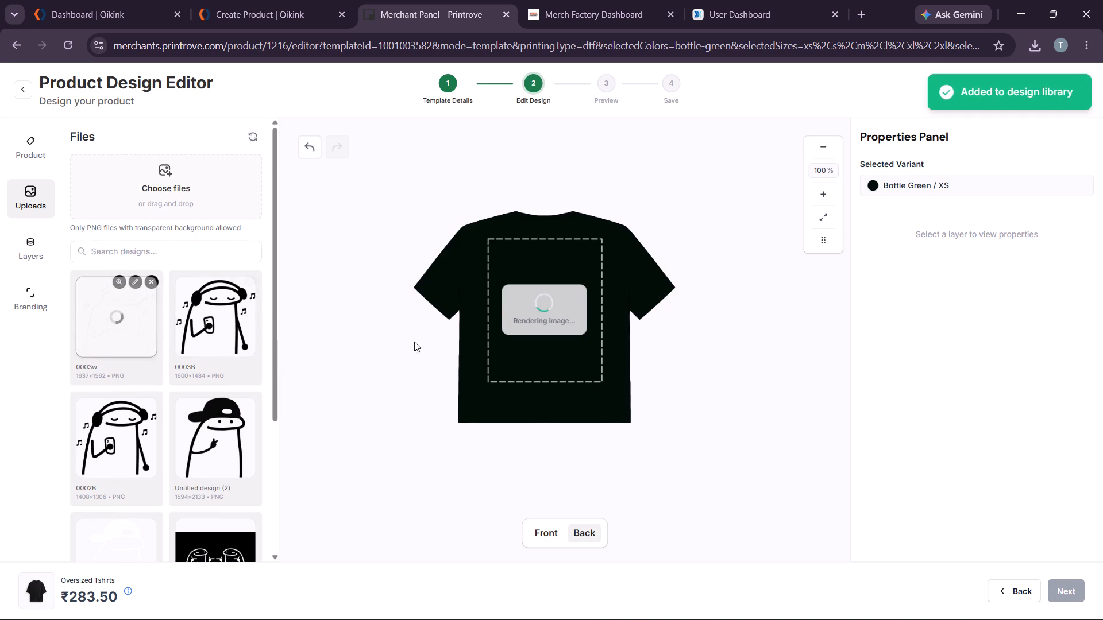
Resize the white doodle to about 12.7 by 12.2 inches, keeping it centred in the back print area.
click(754, 327)
click(562, 315)
click(533, 316)
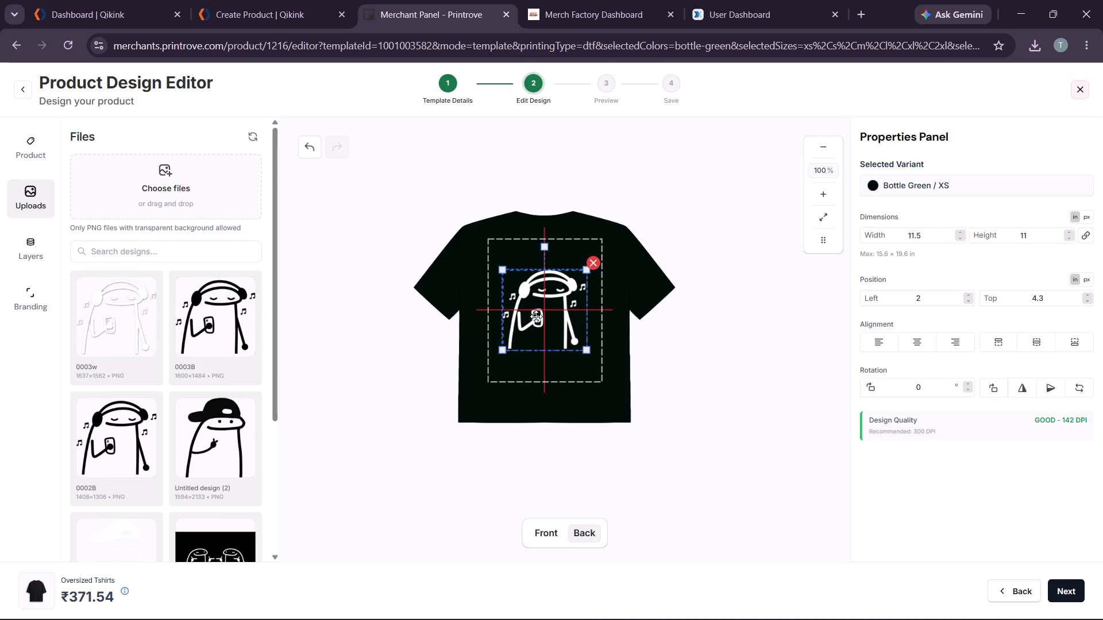
click(585, 352)
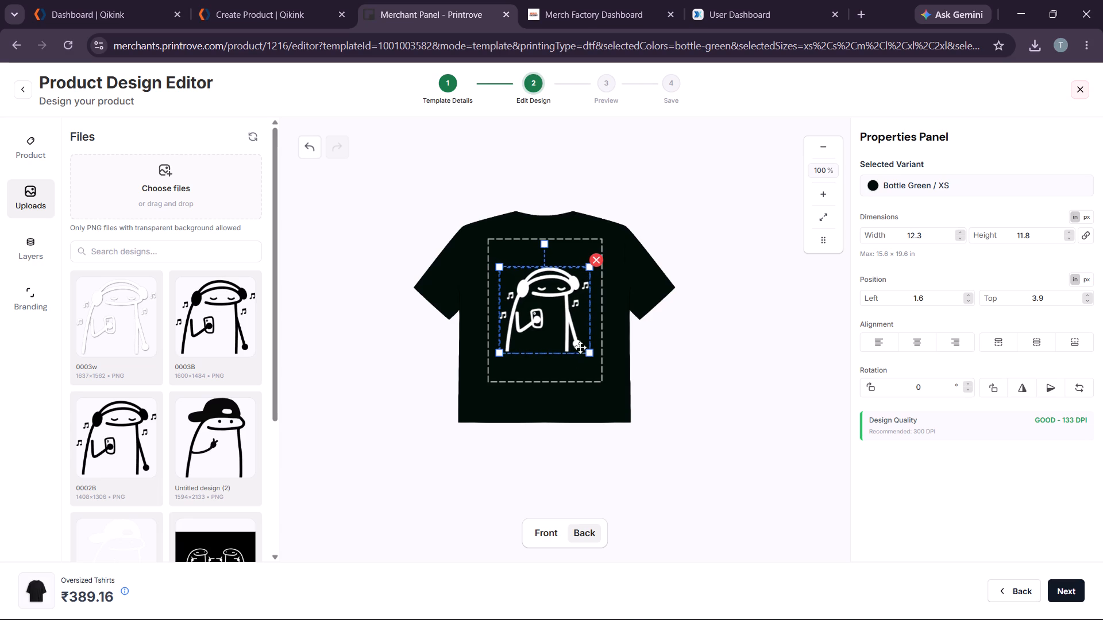
click(592, 356)
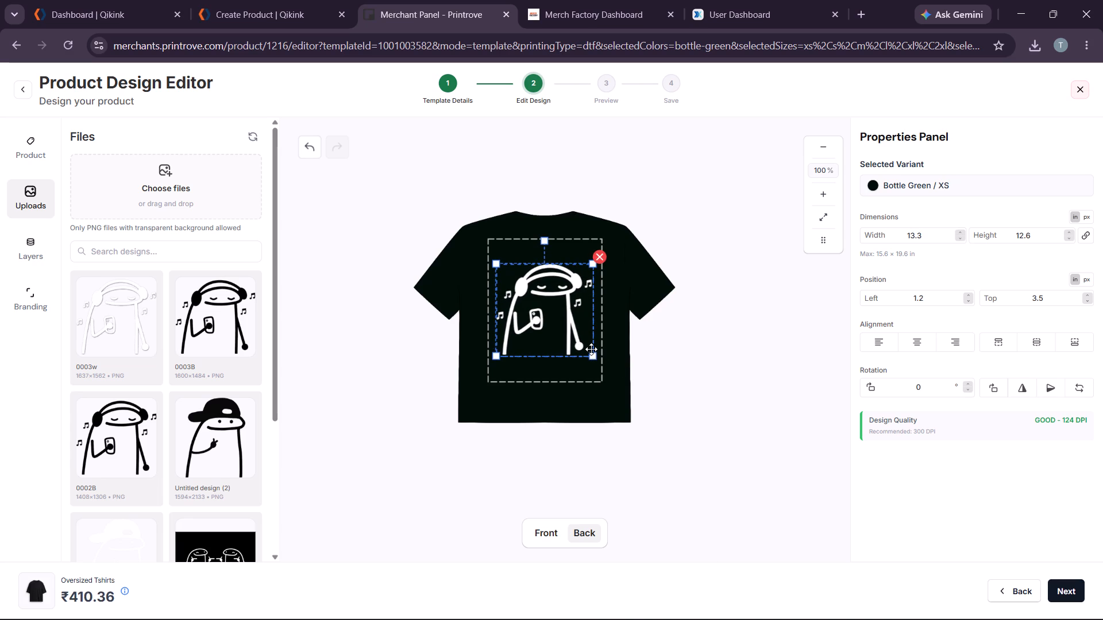
click(595, 357)
drag(595, 359, 586, 350)
click(586, 350)
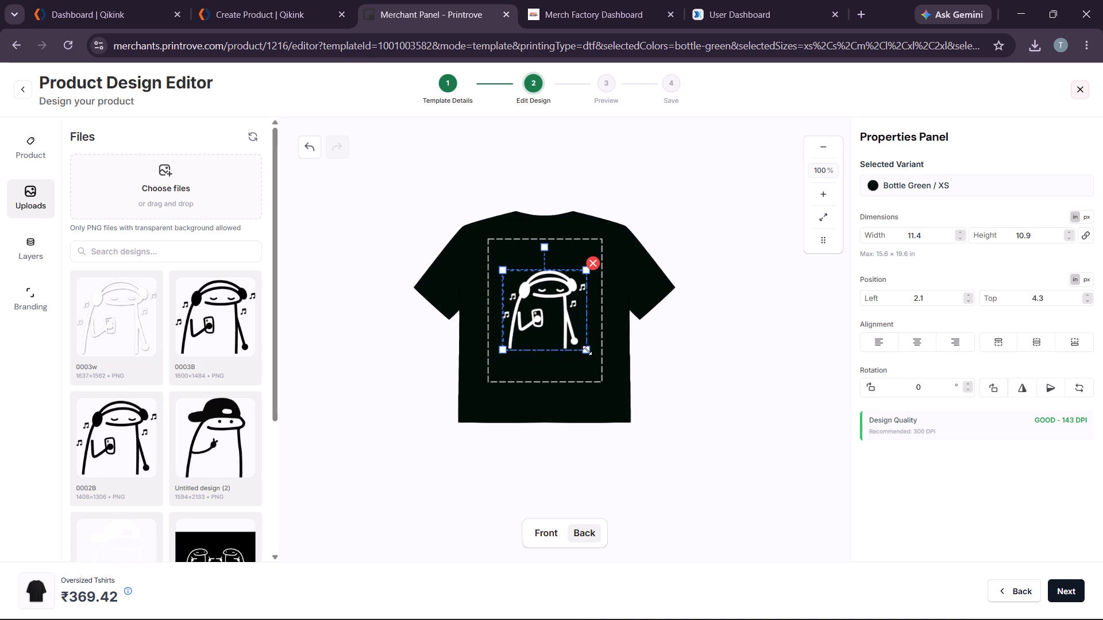
click(588, 352)
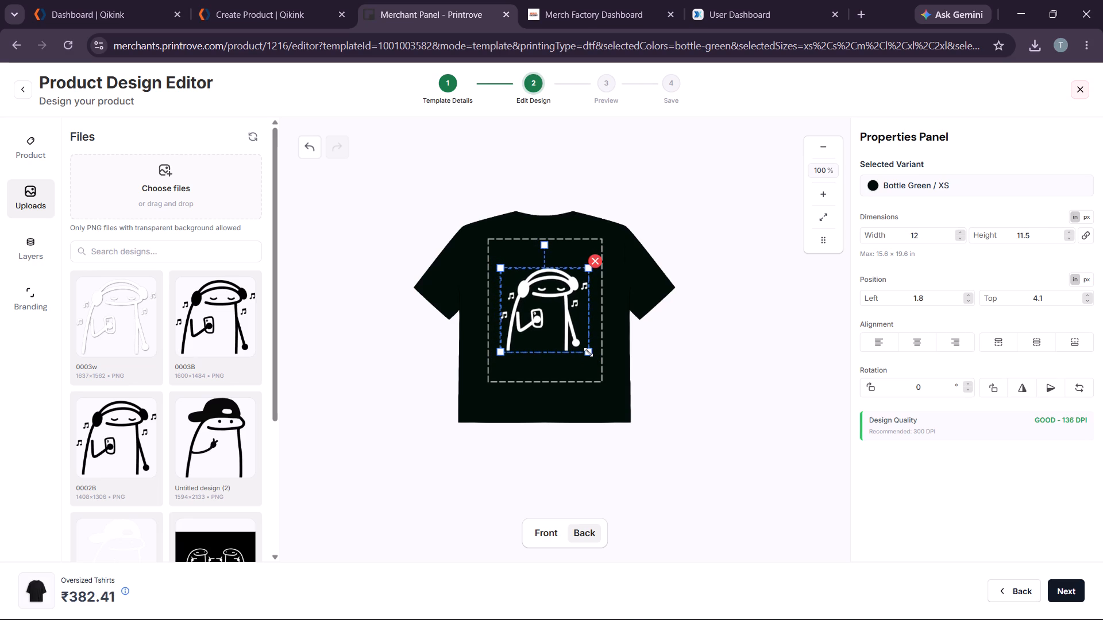
click(588, 352)
click(588, 352)
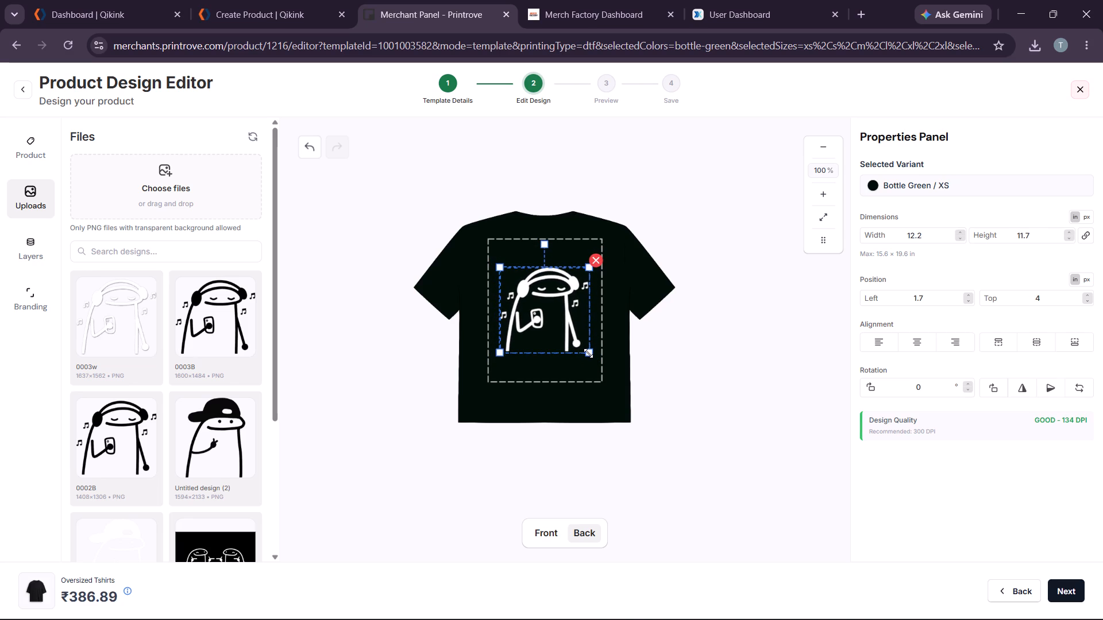
click(588, 352)
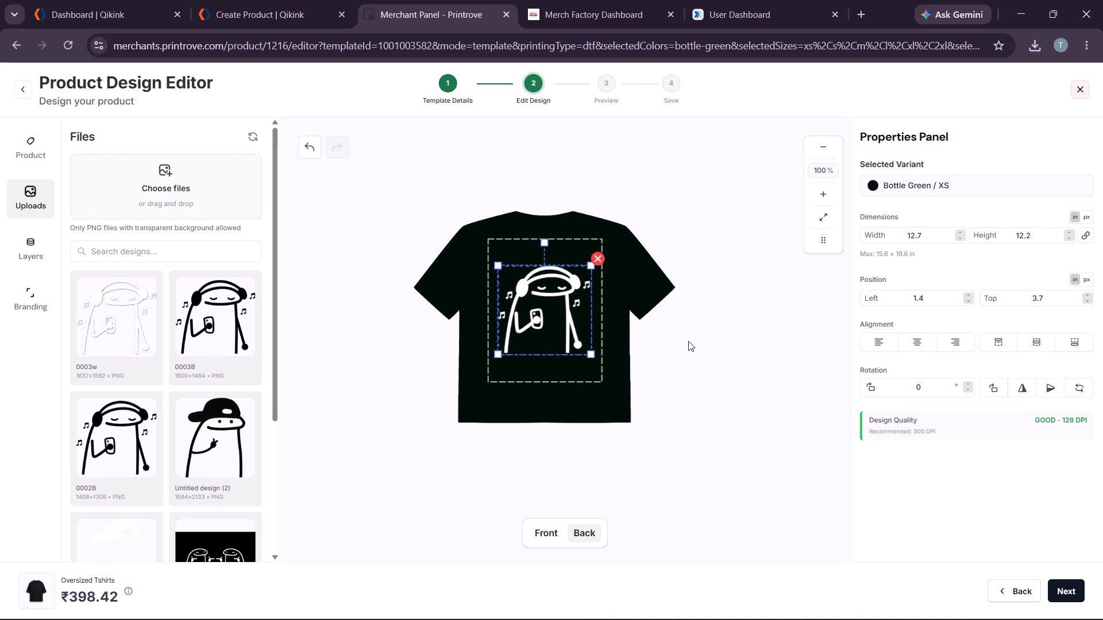
click(688, 341)
double_click(554, 319)
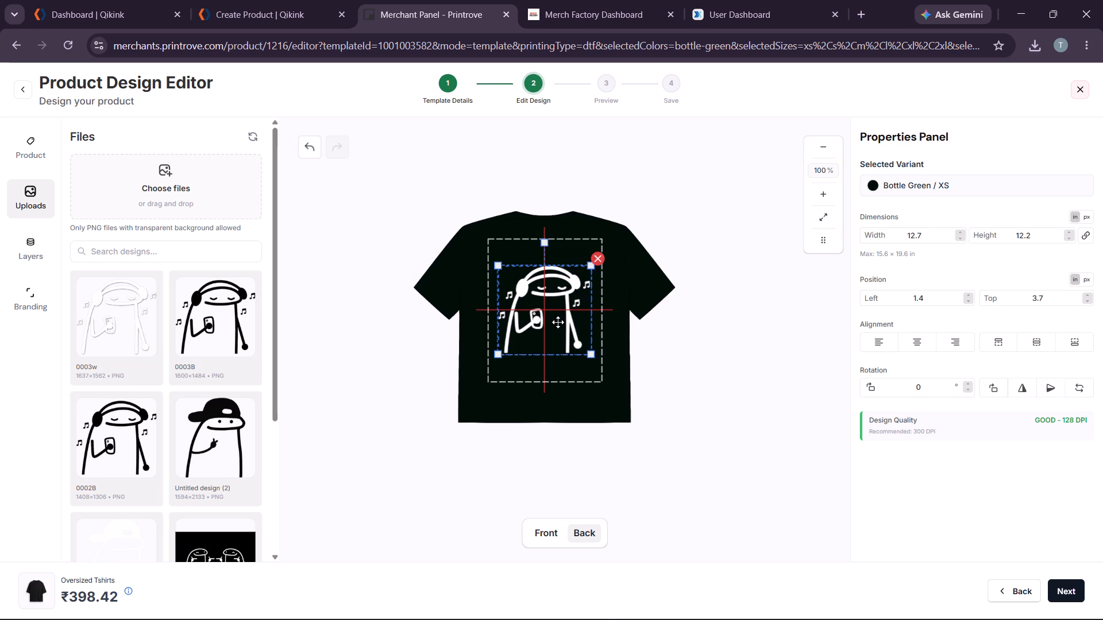
click(665, 336)
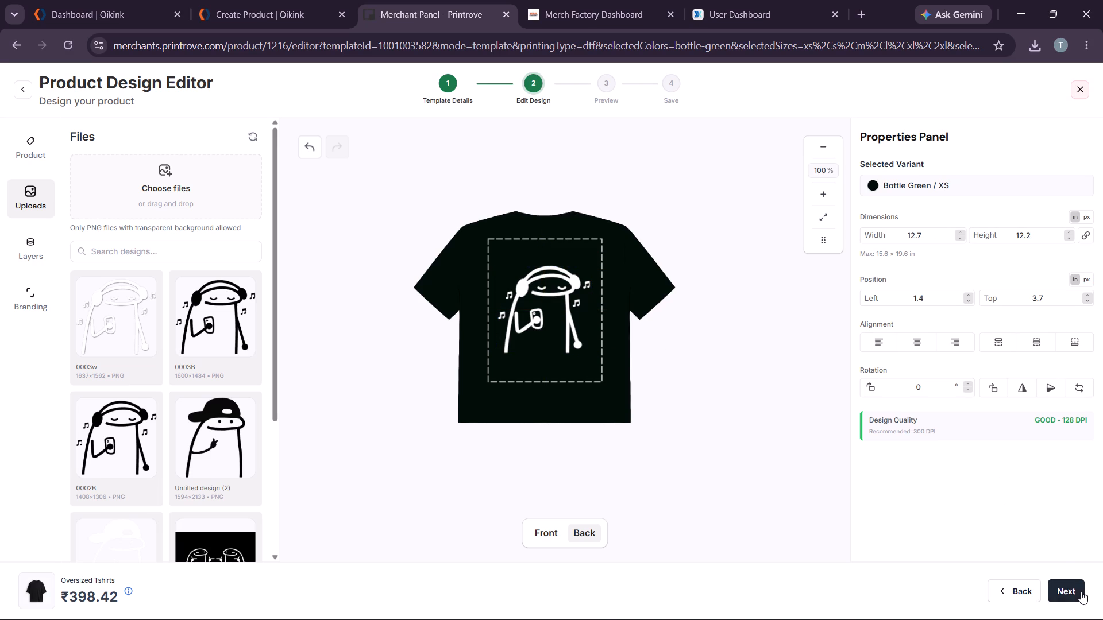
Proceed to the mockups and update the Bottle Green product, keeping Flat front, Flat back and Flat 2 selected.
click(1077, 597)
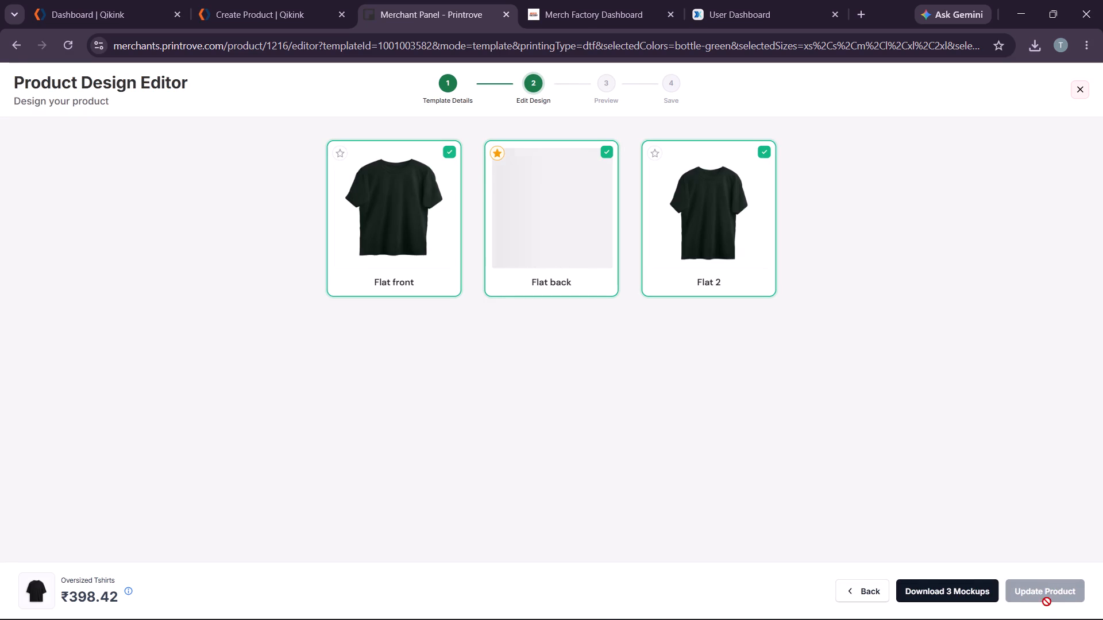
click(1046, 588)
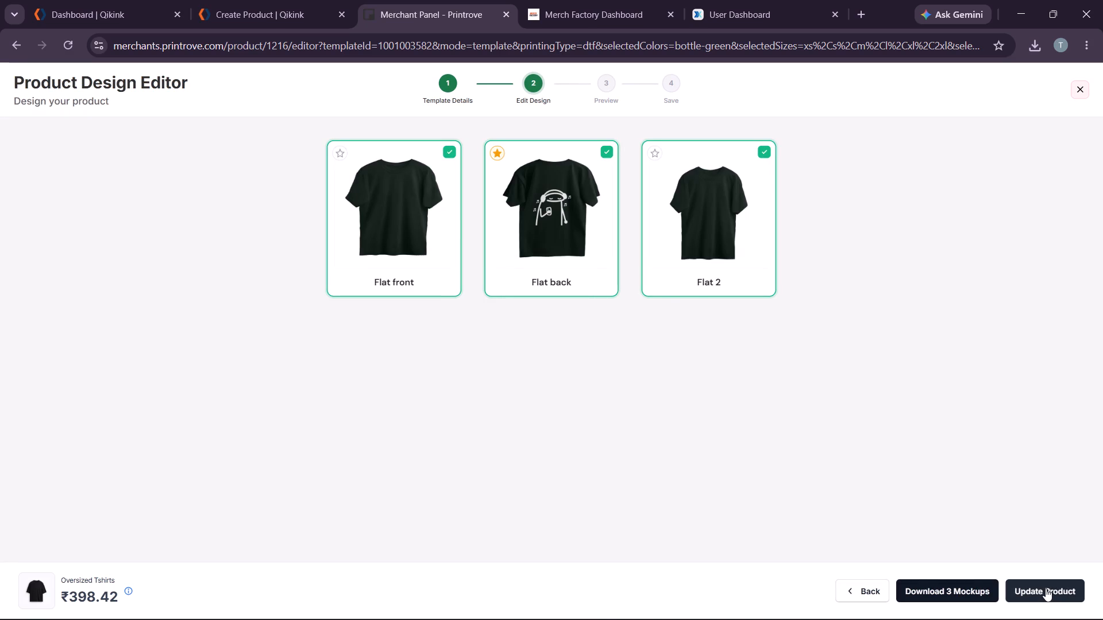
click(831, 510)
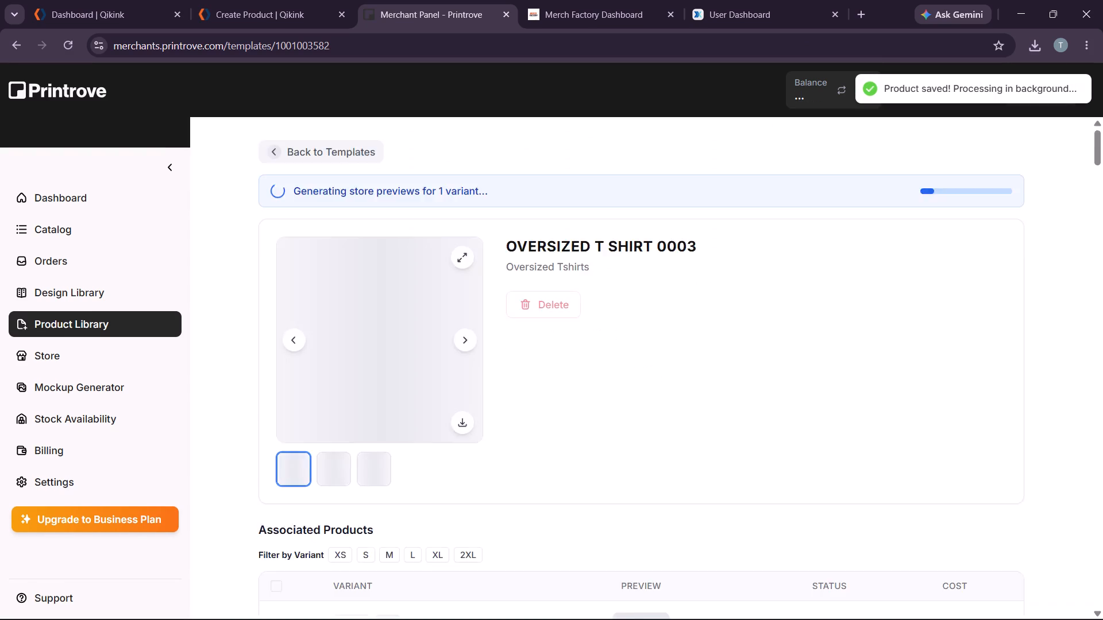
Examine the updated product's variant previews, toggling the Navy Blue, White and Black colour filters on and off.
scroll(591, 372, down, 2)
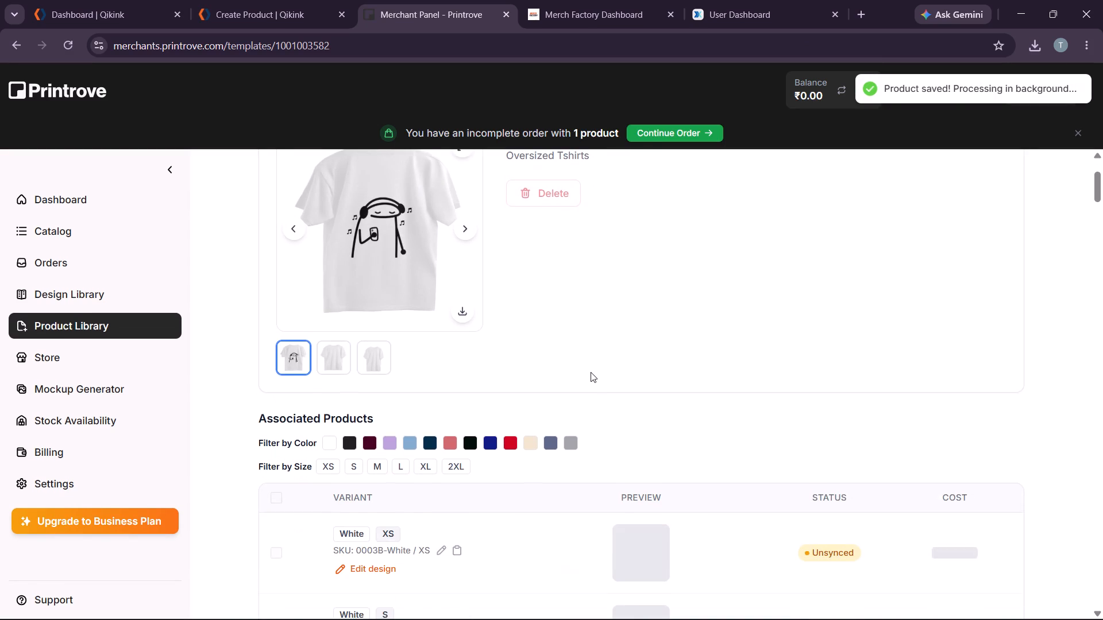
scroll(591, 377, down, 2)
click(429, 293)
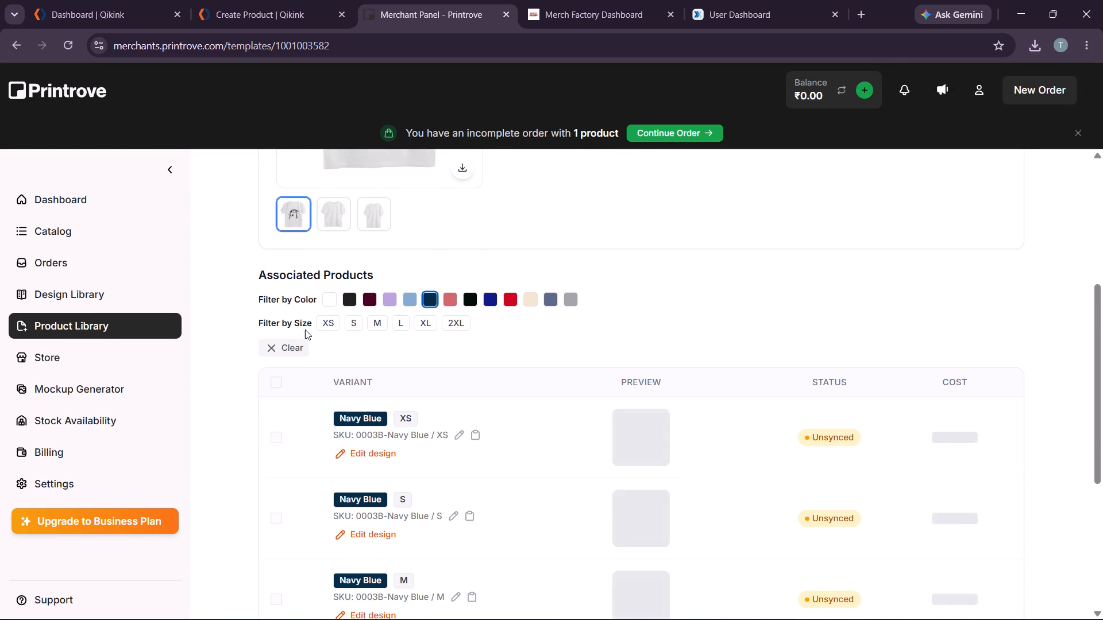
click(429, 299)
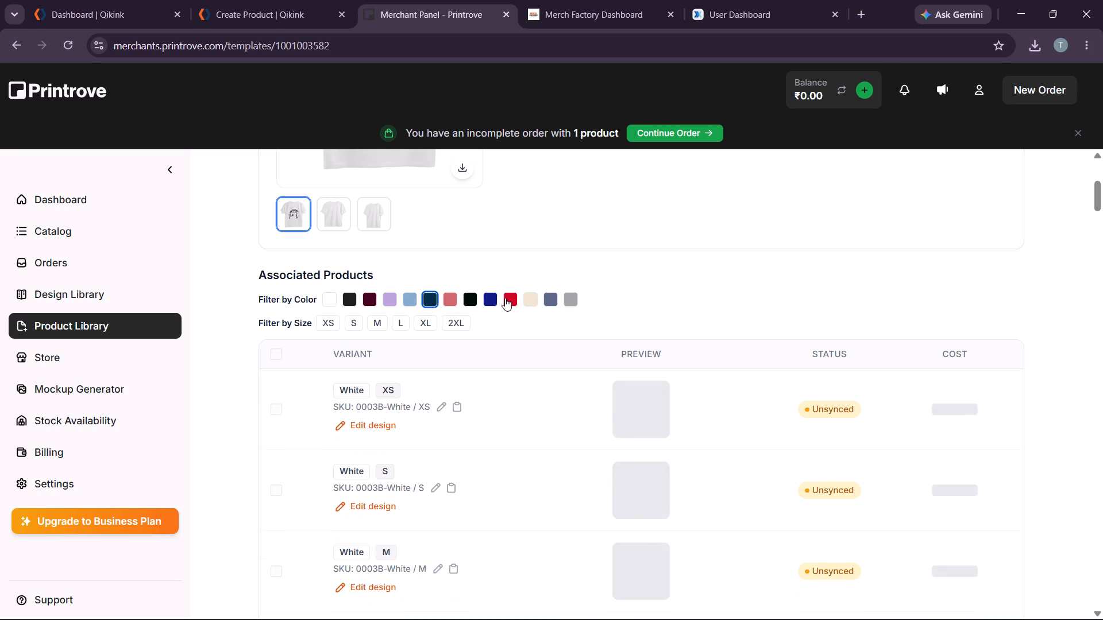
scroll(782, 340, up, 9)
scroll(785, 346, down, 2)
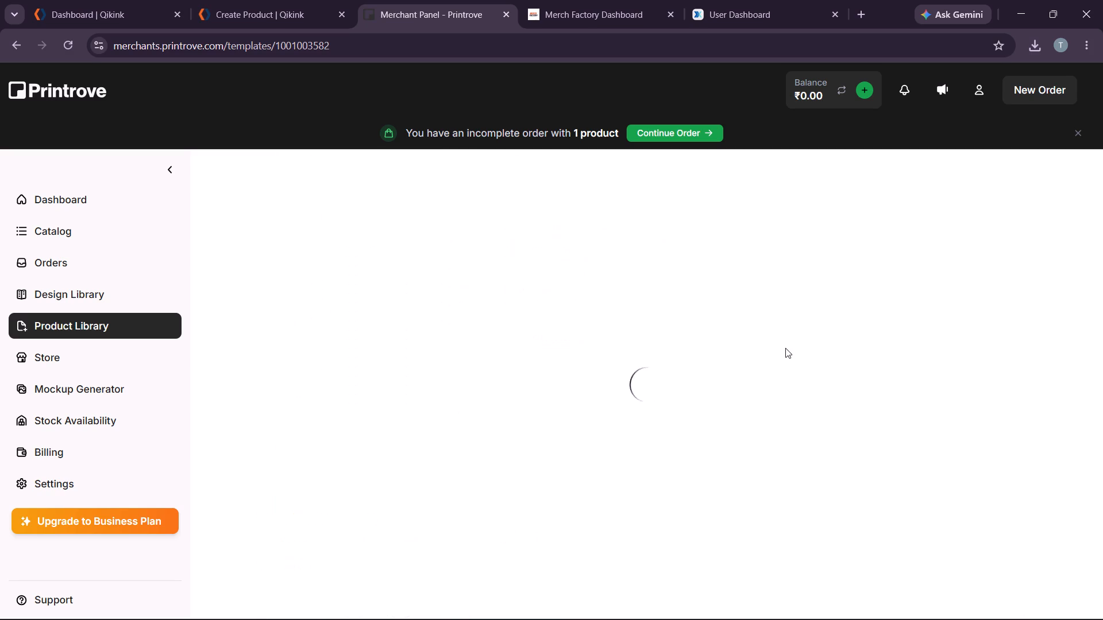
scroll(706, 346, up, 1)
scroll(706, 346, down, 1)
scroll(706, 346, up, 6)
scroll(707, 346, down, 5)
scroll(710, 371, up, 5)
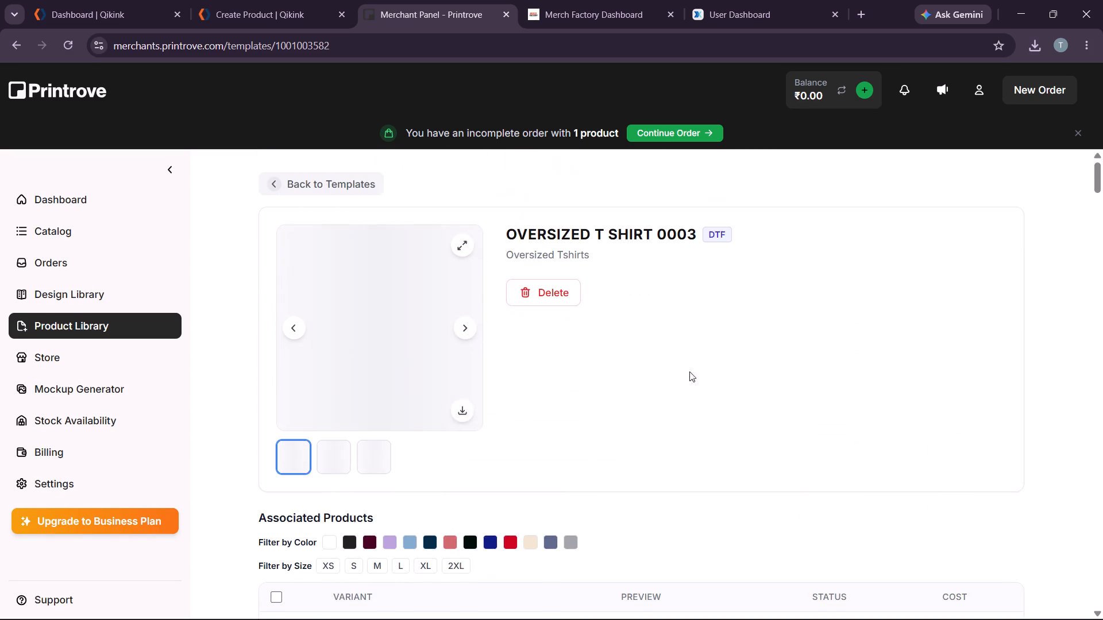
scroll(608, 440, down, 3)
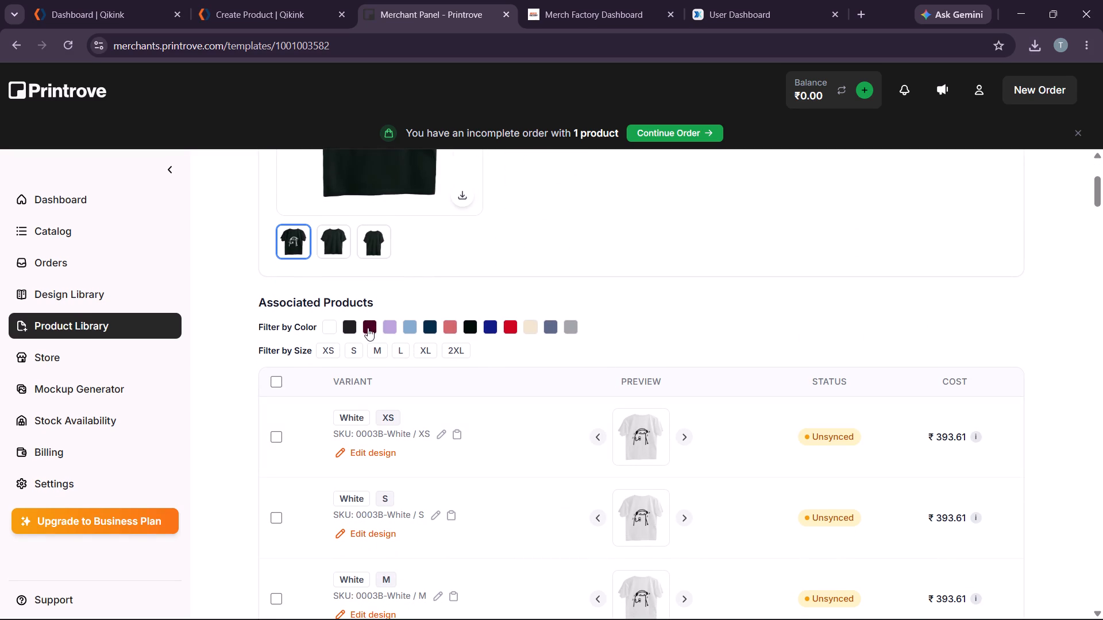
click(325, 327)
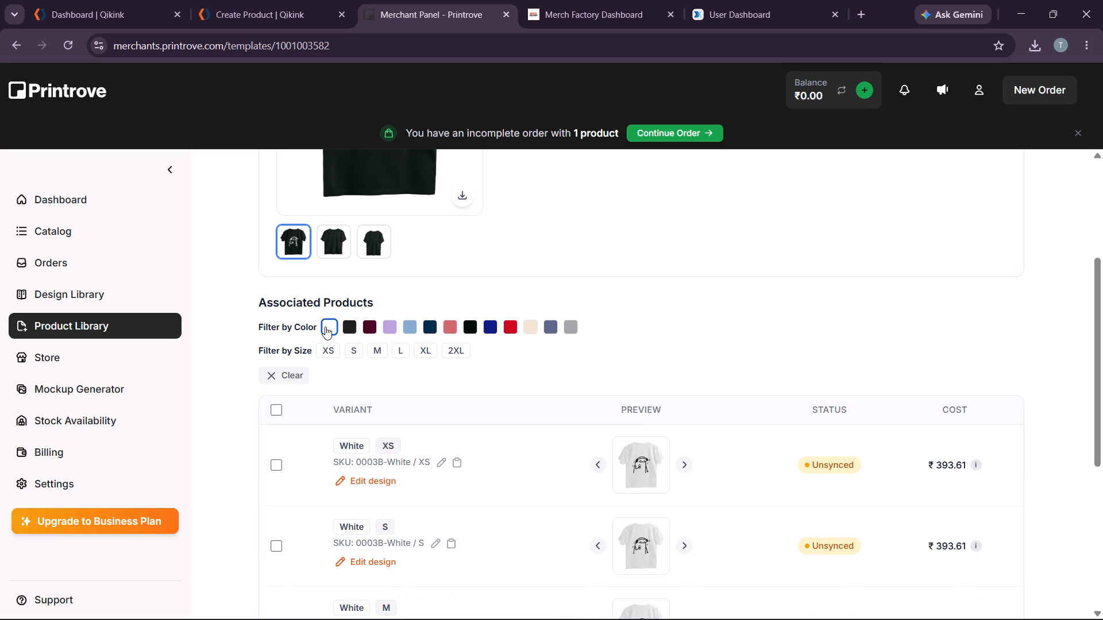
click(325, 327)
click(352, 330)
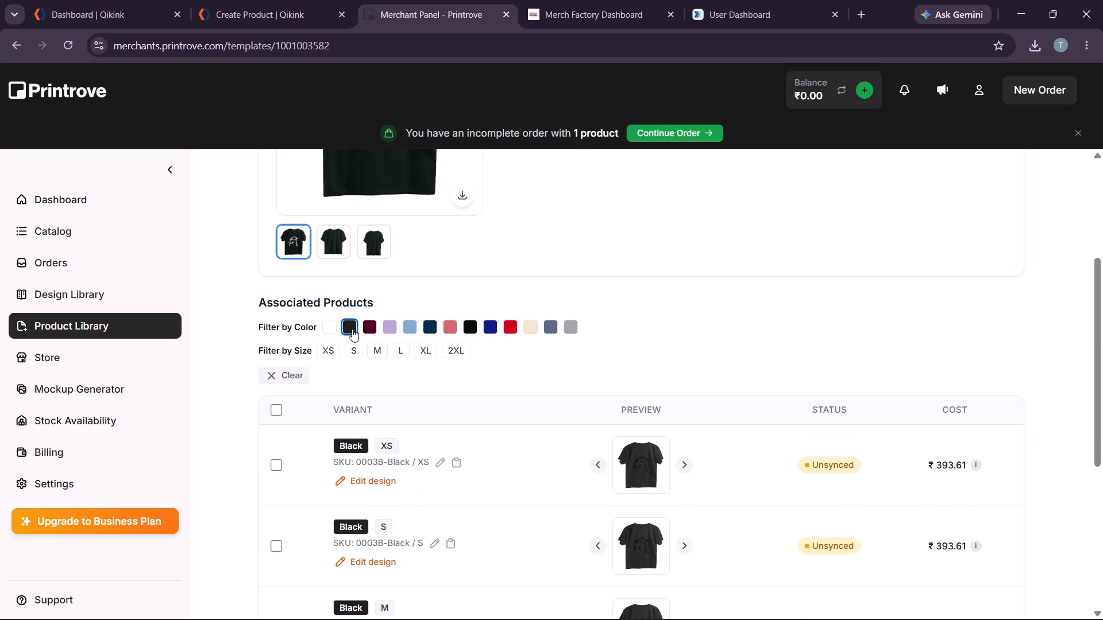
click(352, 329)
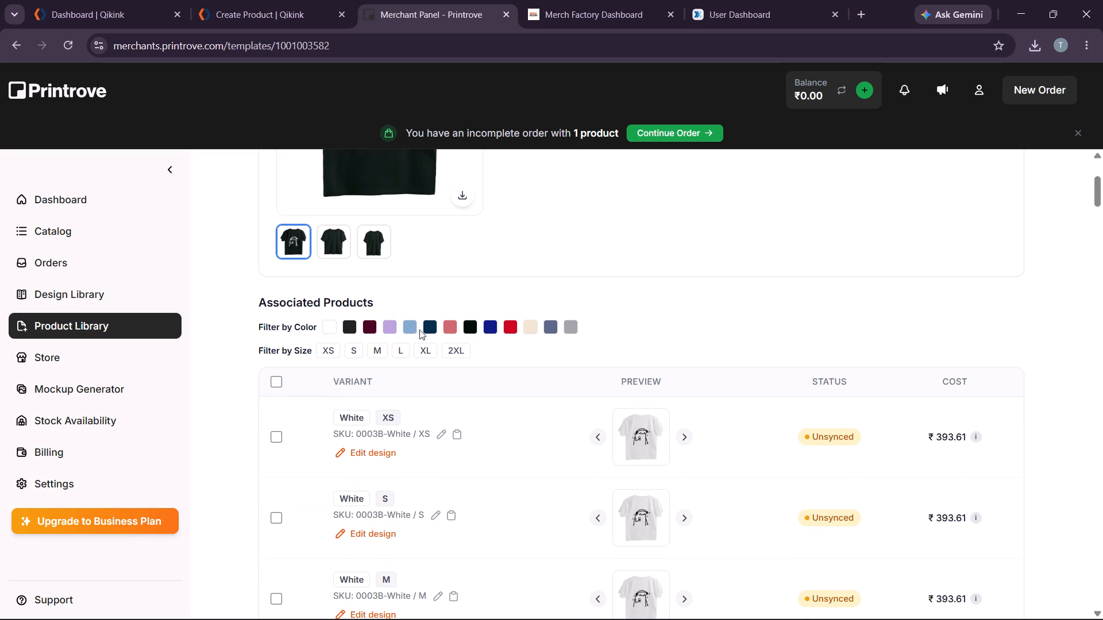
click(426, 327)
click(426, 327)
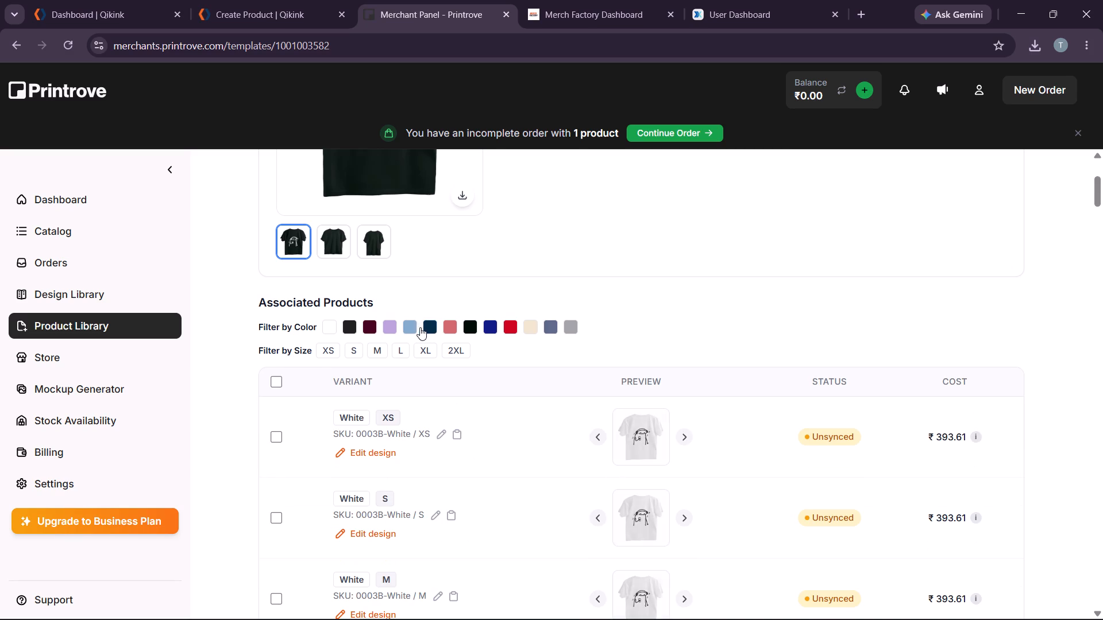
Examine the Oversized T shirt 0003 variant previews by toggling the Navy Blue, Black, Bottle Green and Dusty Rose colour filters.
click(426, 332)
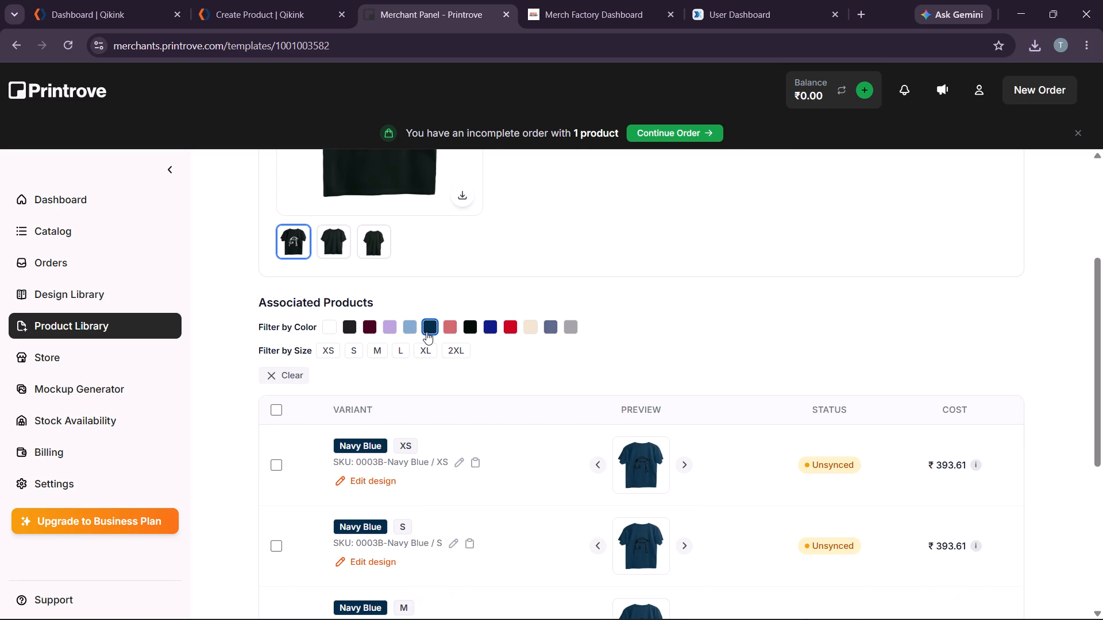
click(428, 331)
click(354, 330)
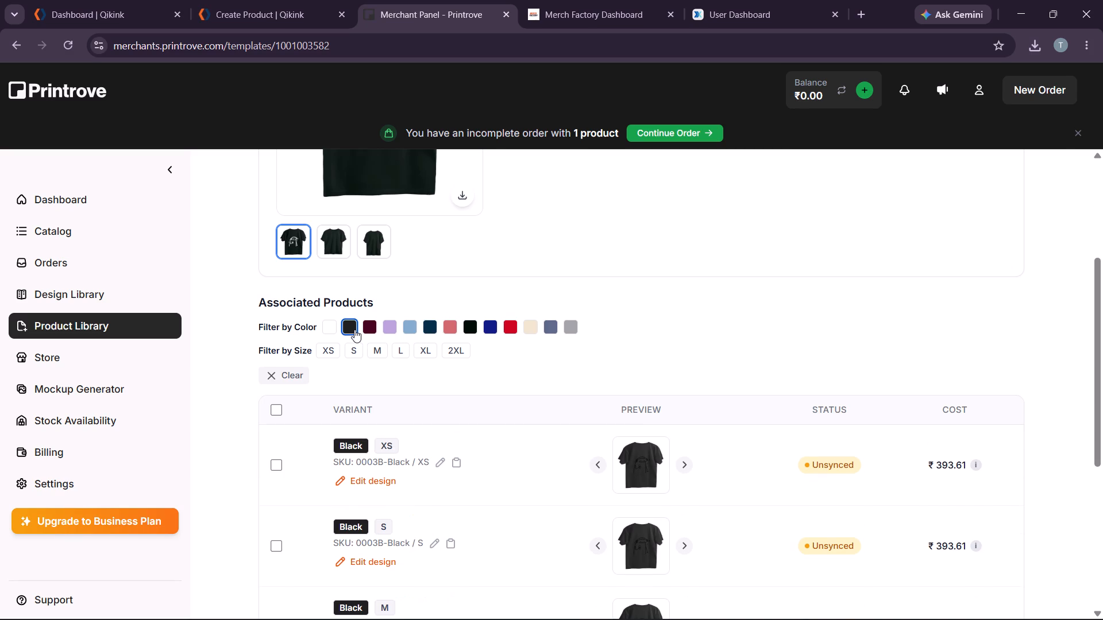
scroll(458, 328, down, 1)
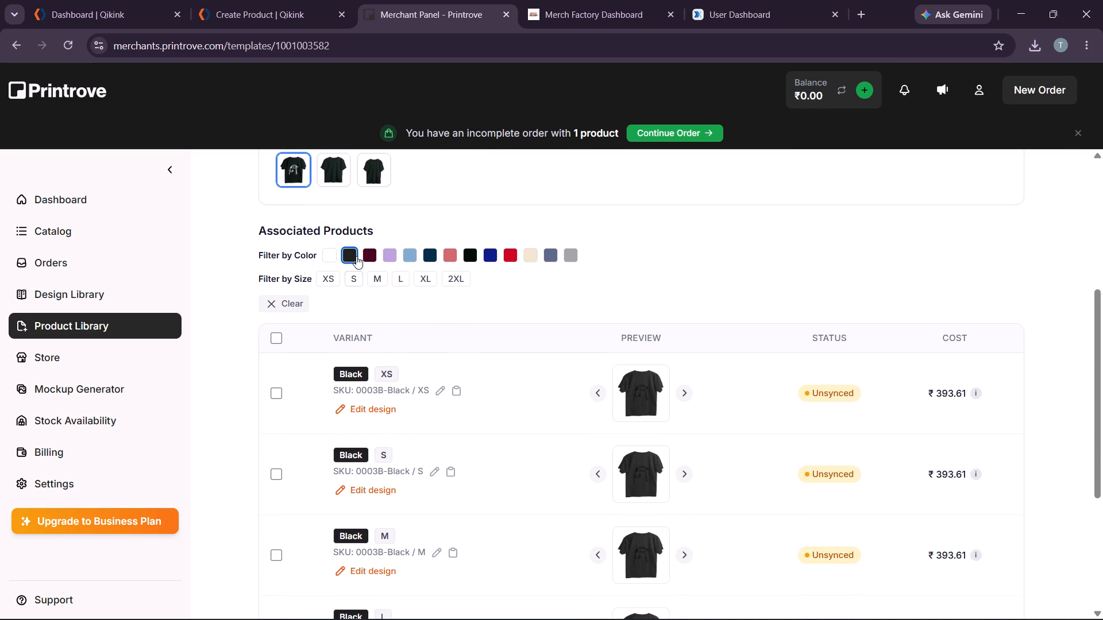
click(357, 251)
click(467, 253)
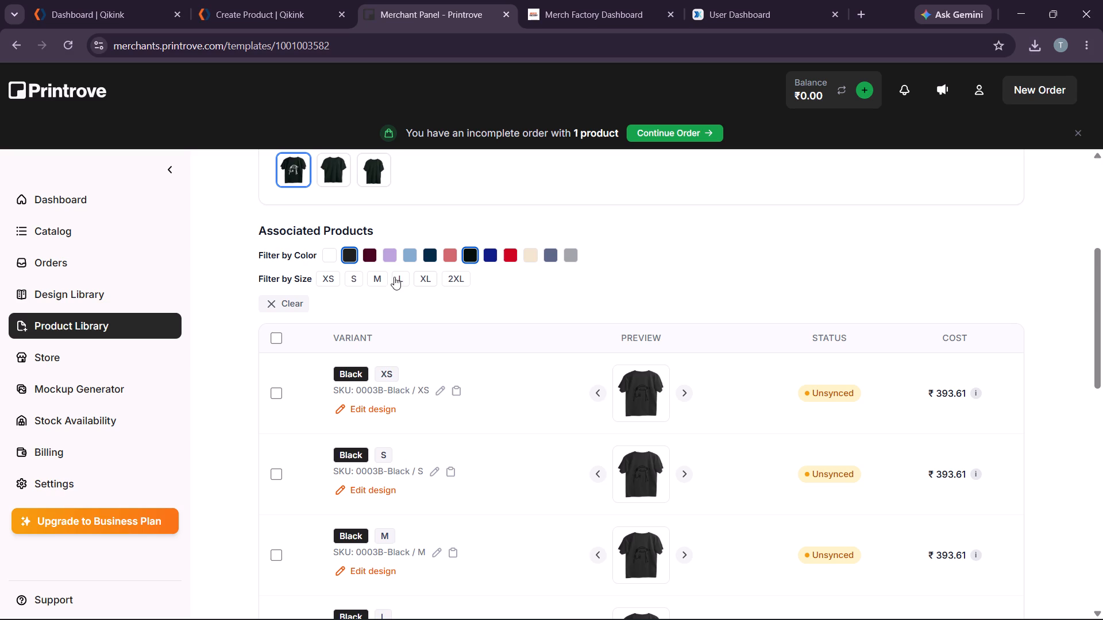
click(347, 254)
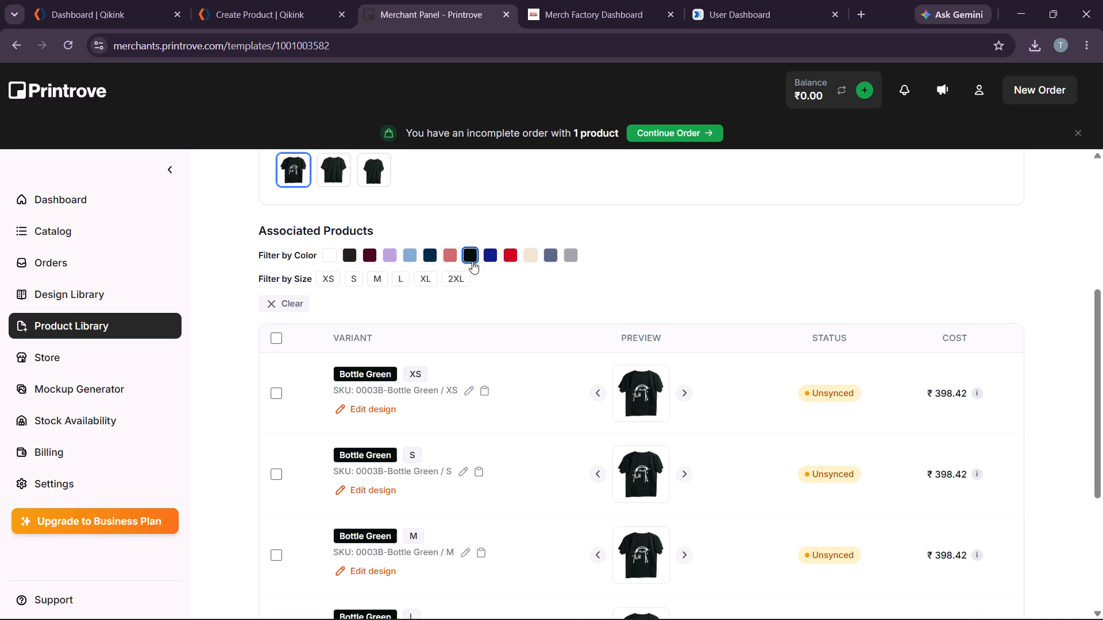
click(445, 254)
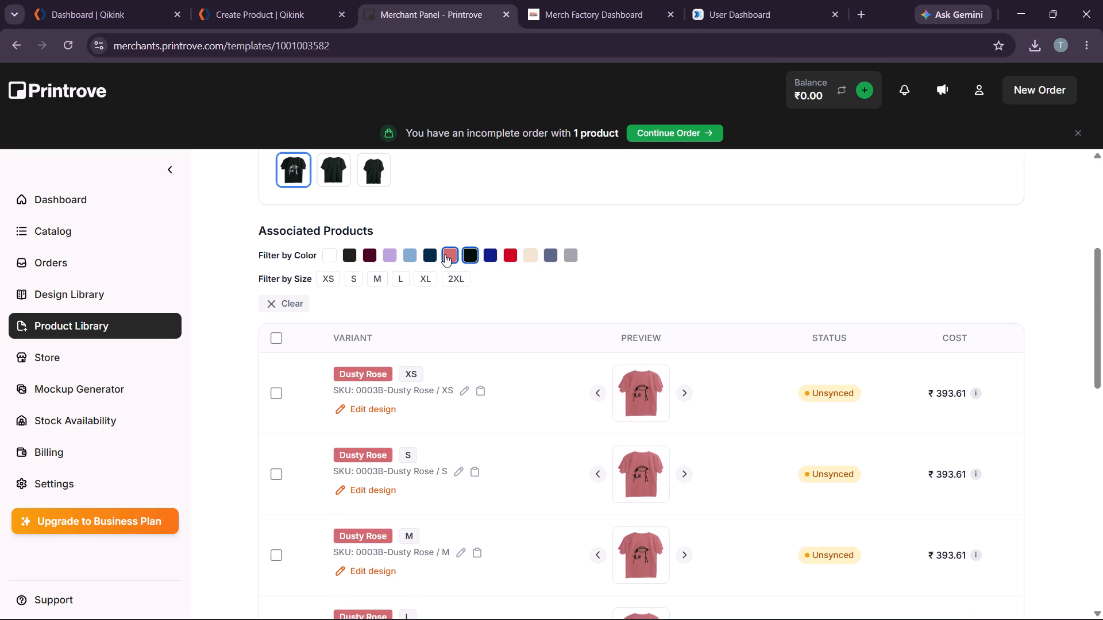
click(462, 257)
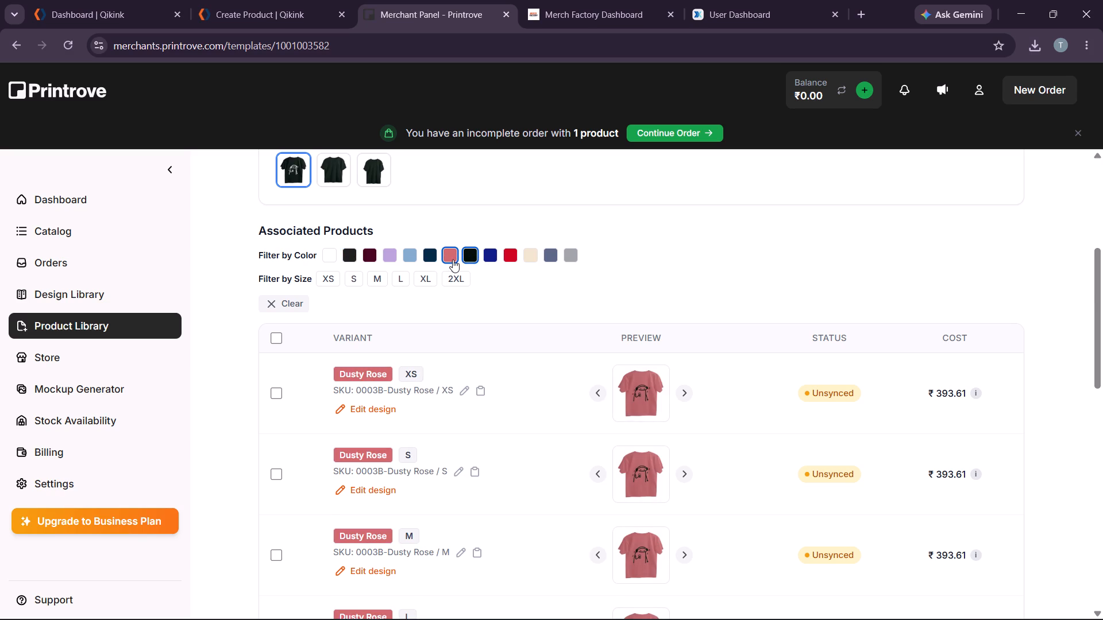
click(452, 257)
scroll(317, 224, up, 5)
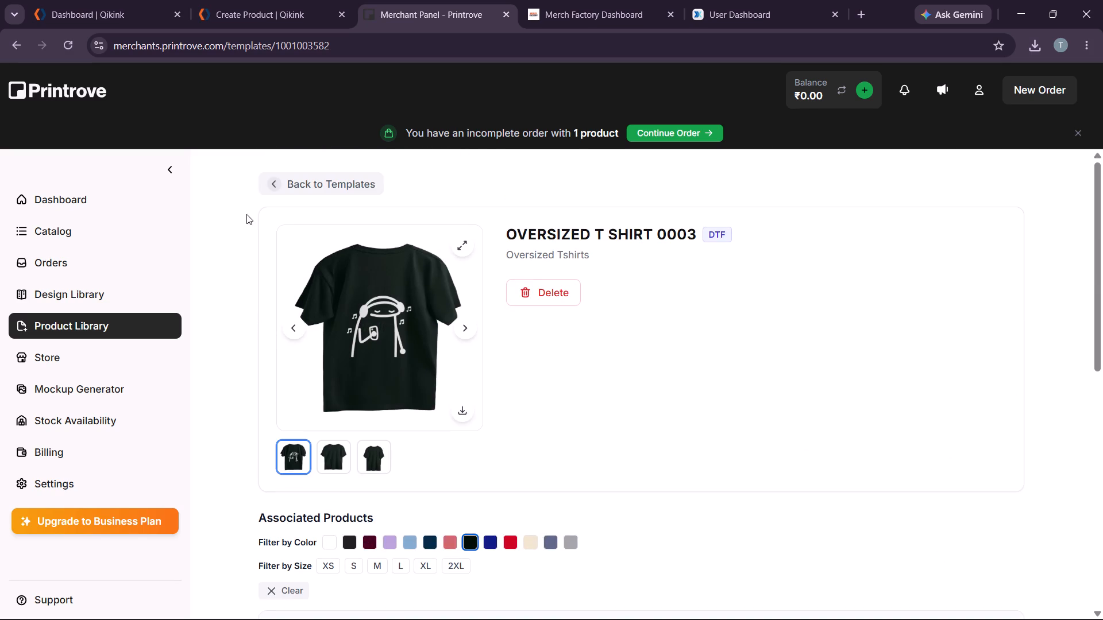
Return to the product templates and open the blue oversized T-shirt product with the cap doodle.
click(277, 182)
scroll(502, 466, down, 3)
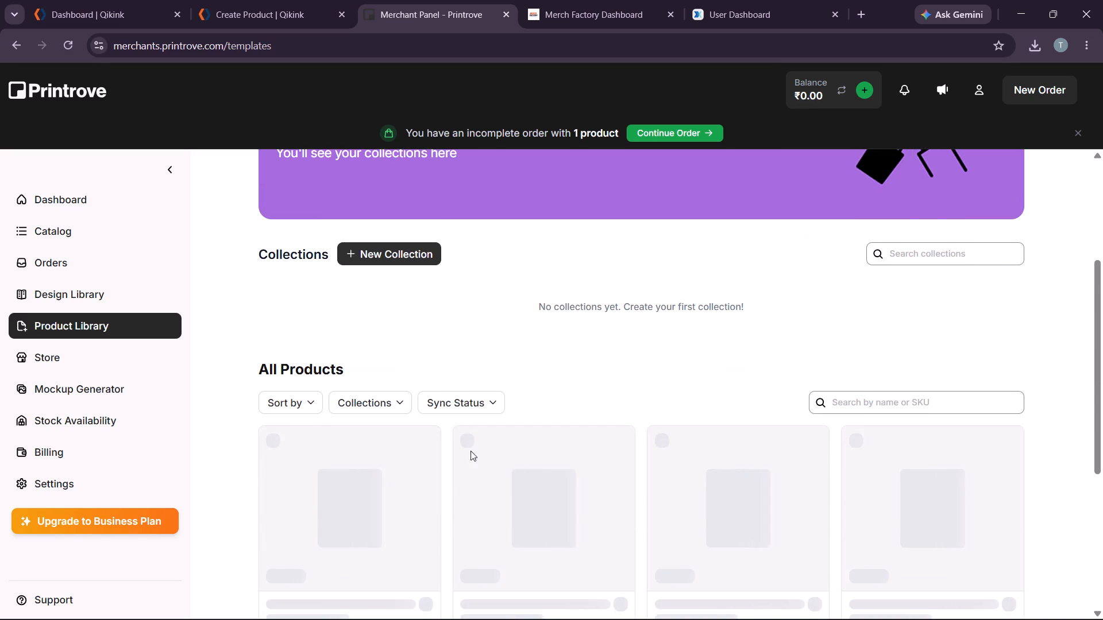
scroll(517, 440, down, 2)
click(542, 470)
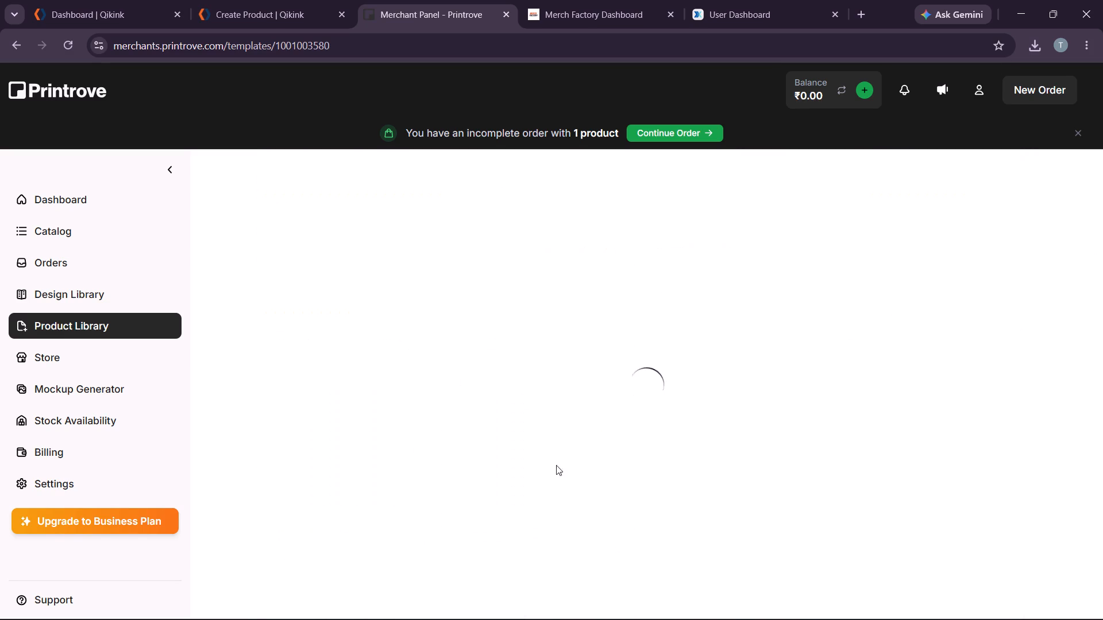
Check the Black variants, filter to Bottle Green instead, select all its variants and open their printfile for changing.
scroll(616, 386, up, 3)
scroll(617, 389, down, 3)
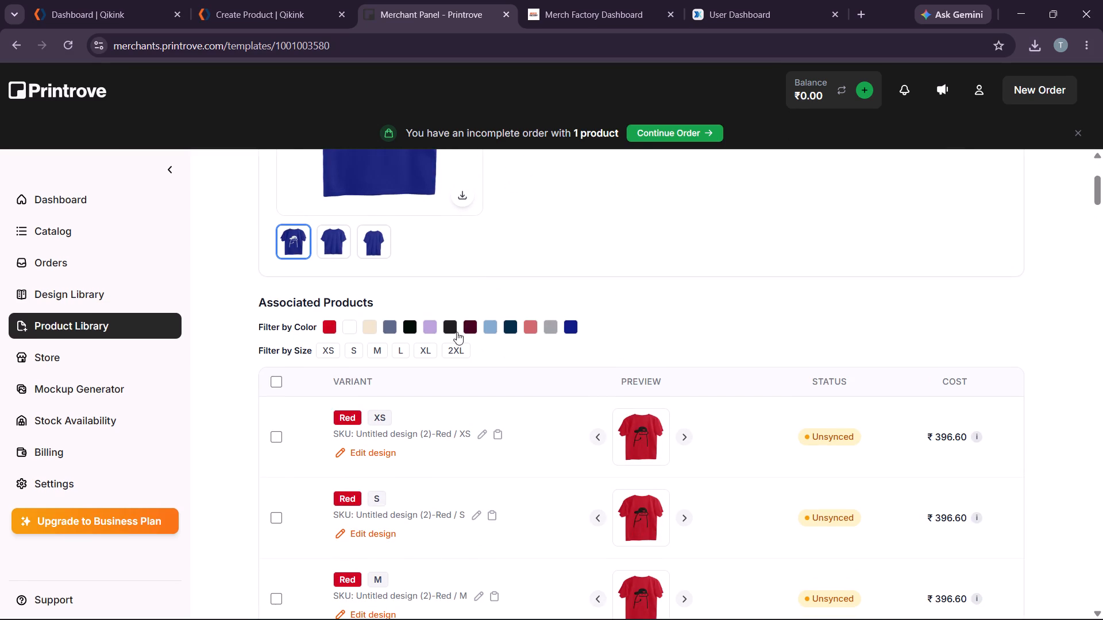
click(449, 329)
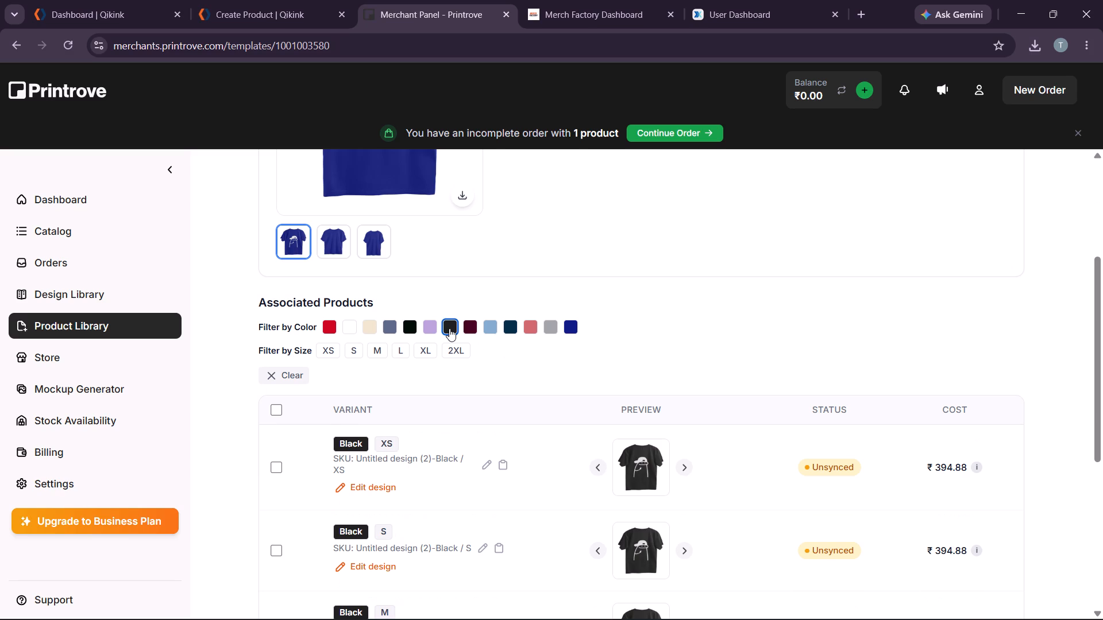
click(449, 328)
click(412, 331)
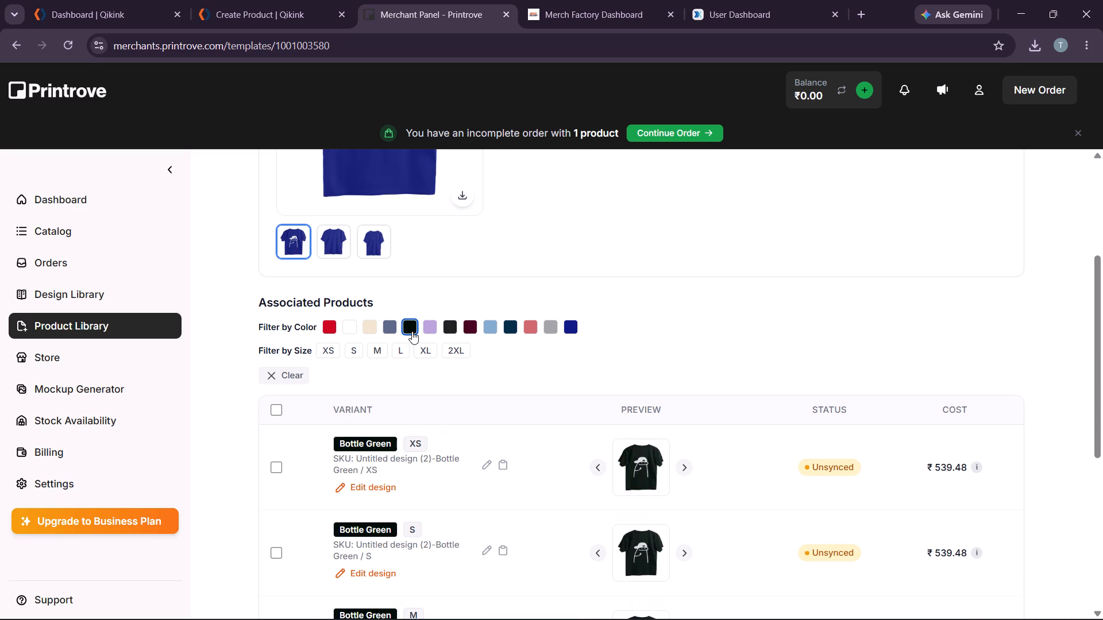
scroll(603, 382, down, 1)
click(271, 335)
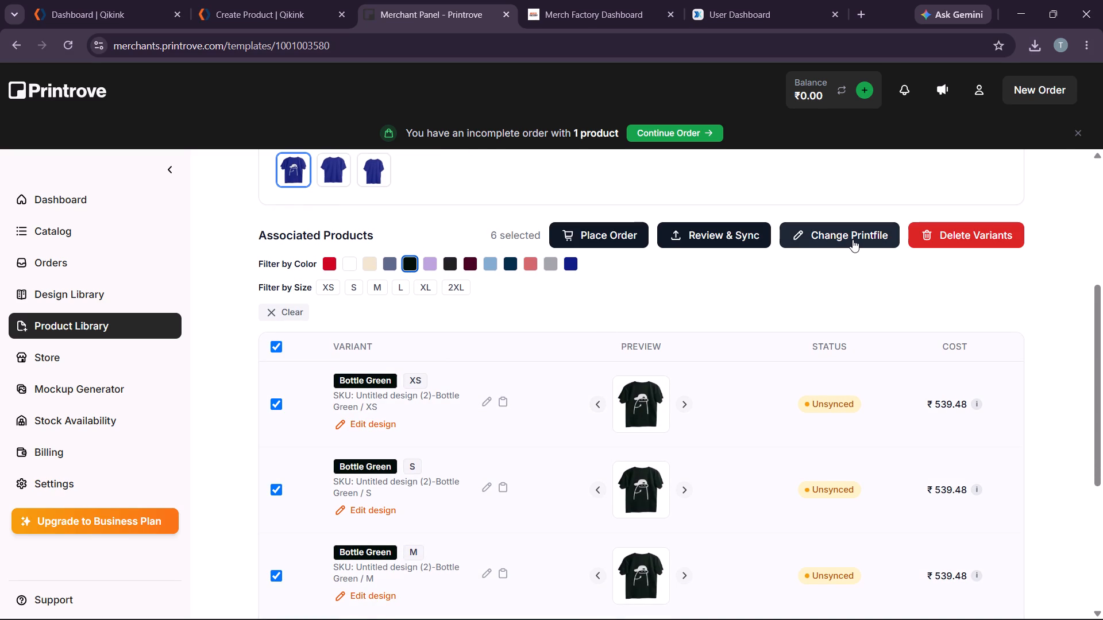
click(853, 239)
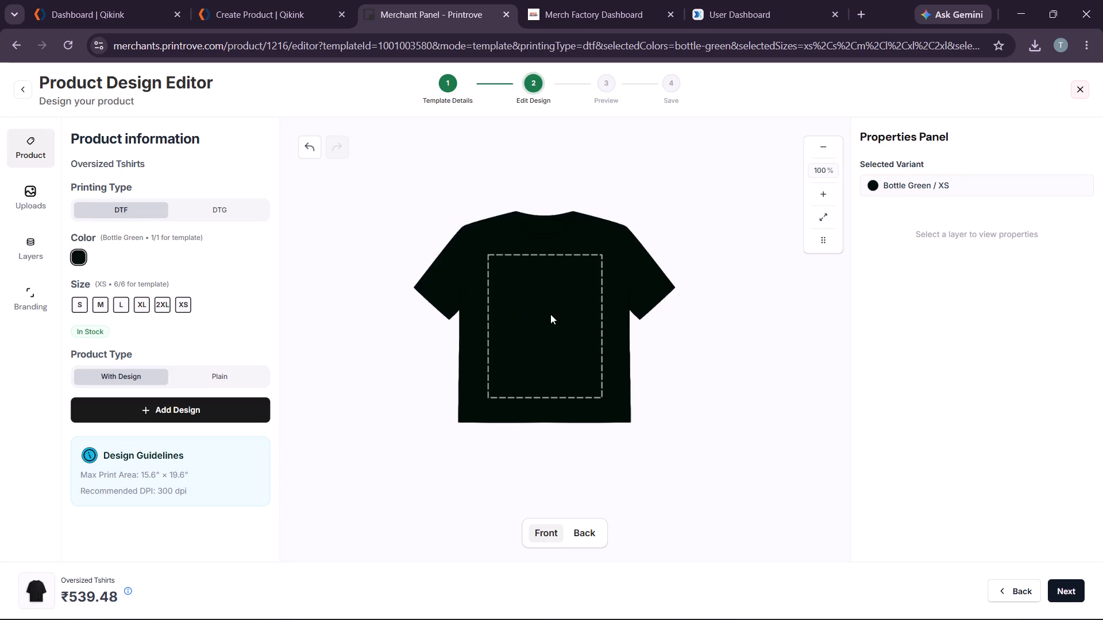
Show the shirt's back and remove the topmost cap doodle layer from its print area.
click(550, 314)
click(580, 533)
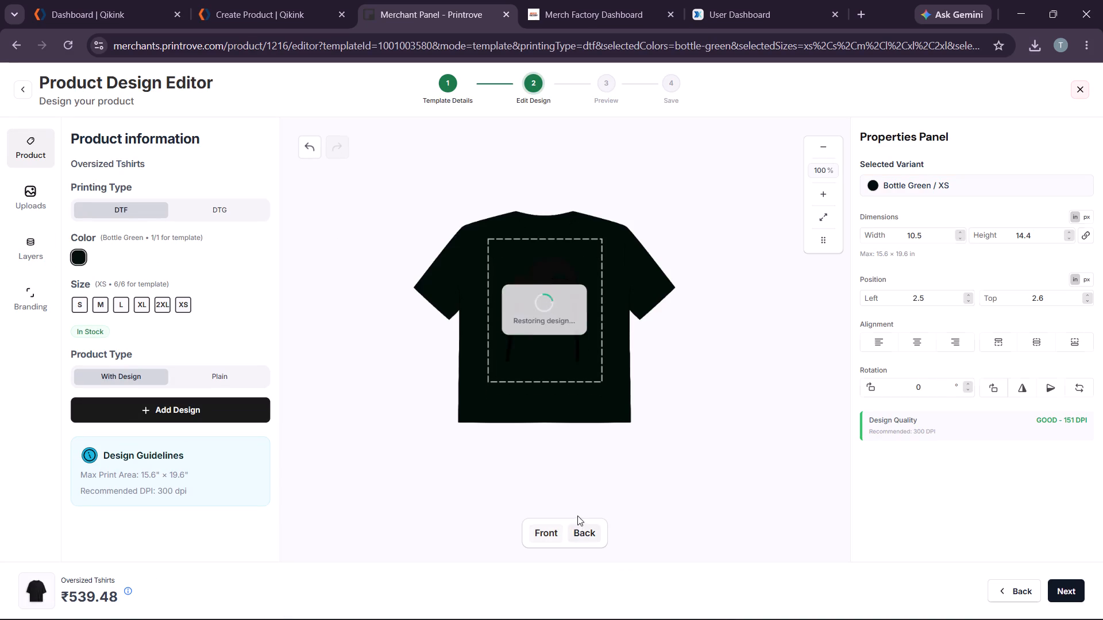
click(590, 251)
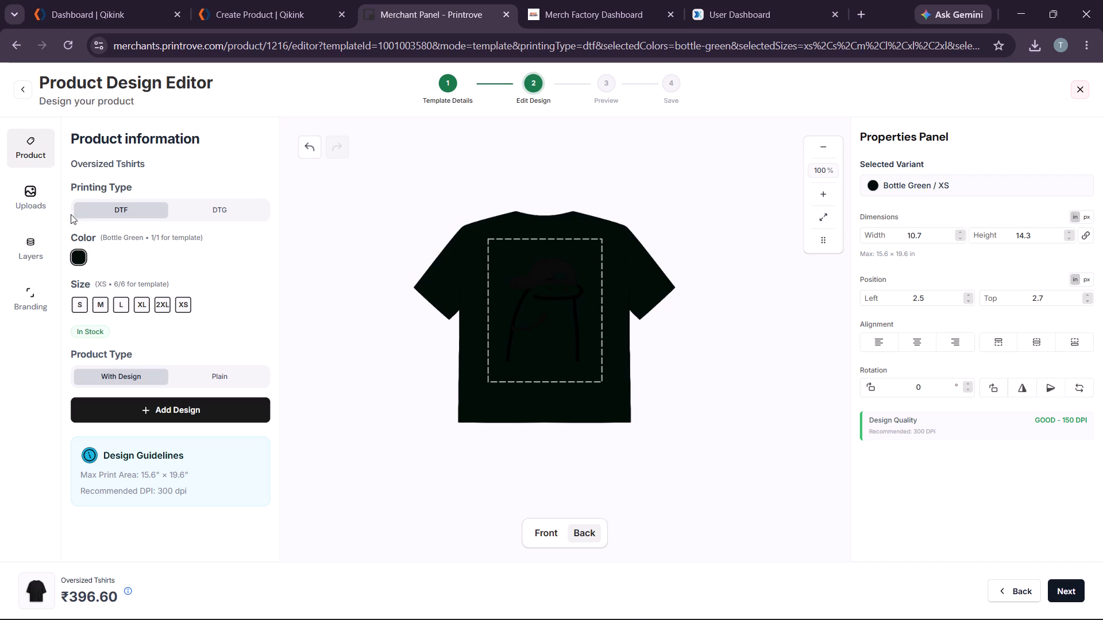
Add the white cap doodle from the uploaded designs to the shirt's back, discarding the mistakenly placed 0003B design.
click(38, 199)
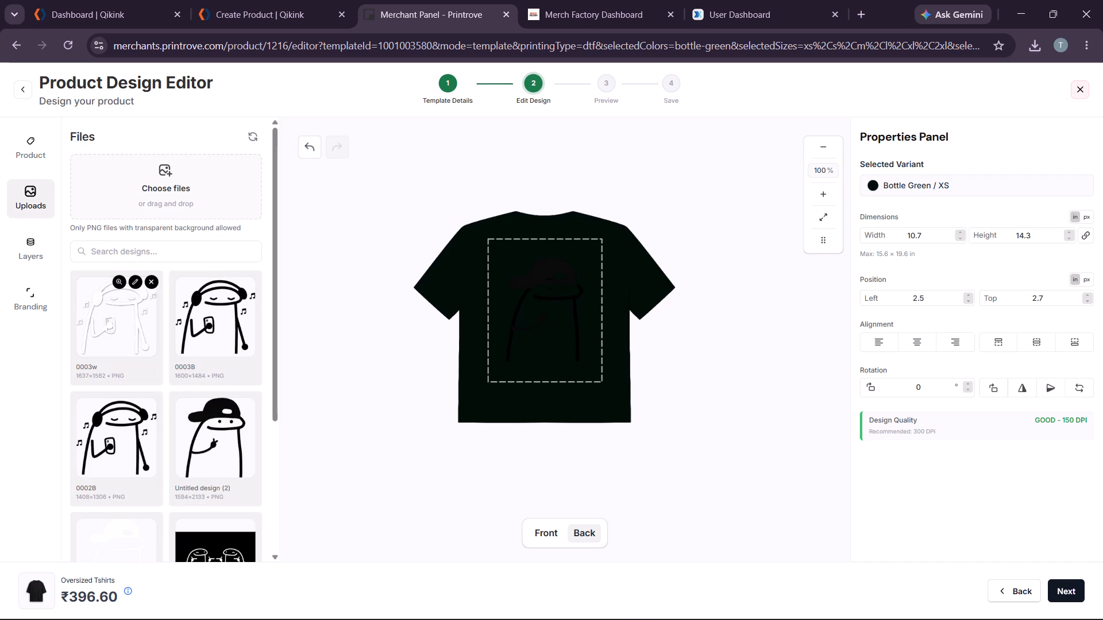
click(219, 332)
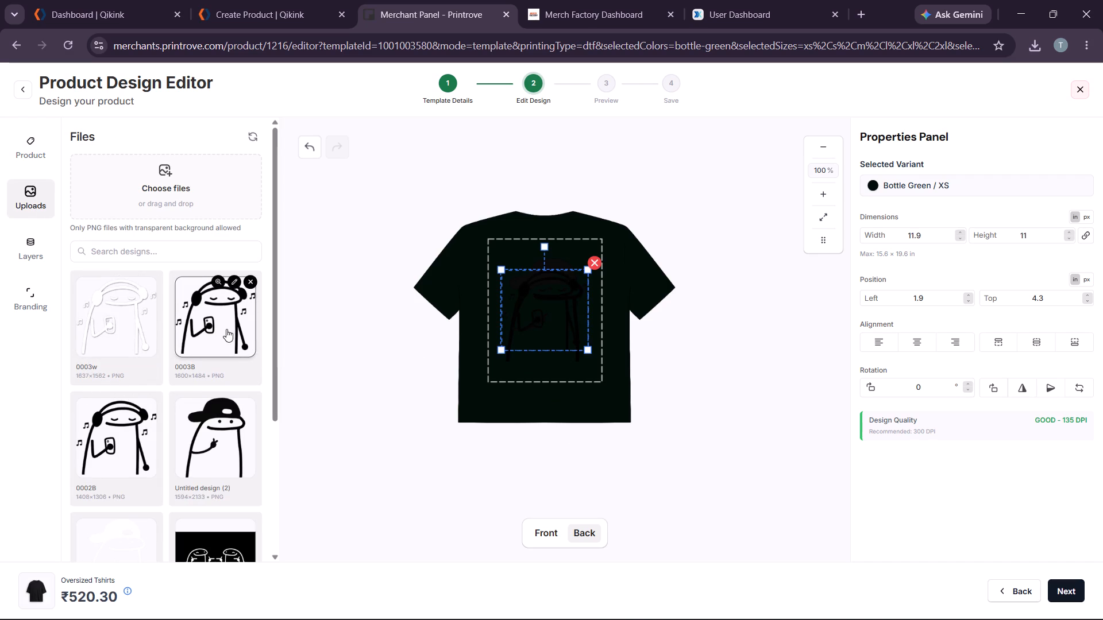
click(593, 263)
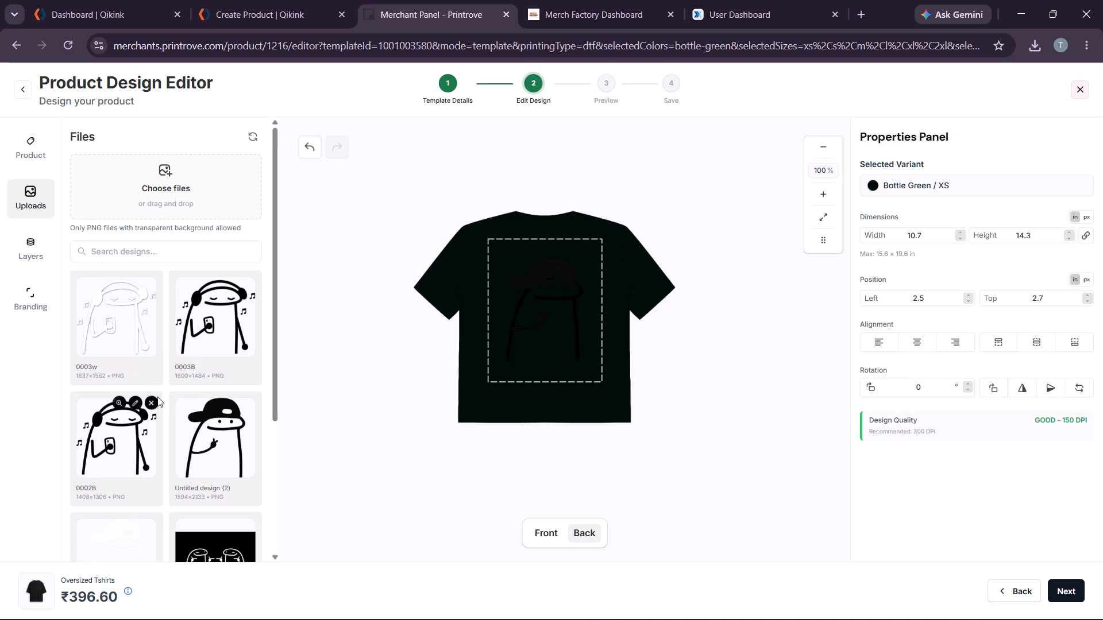
click(127, 542)
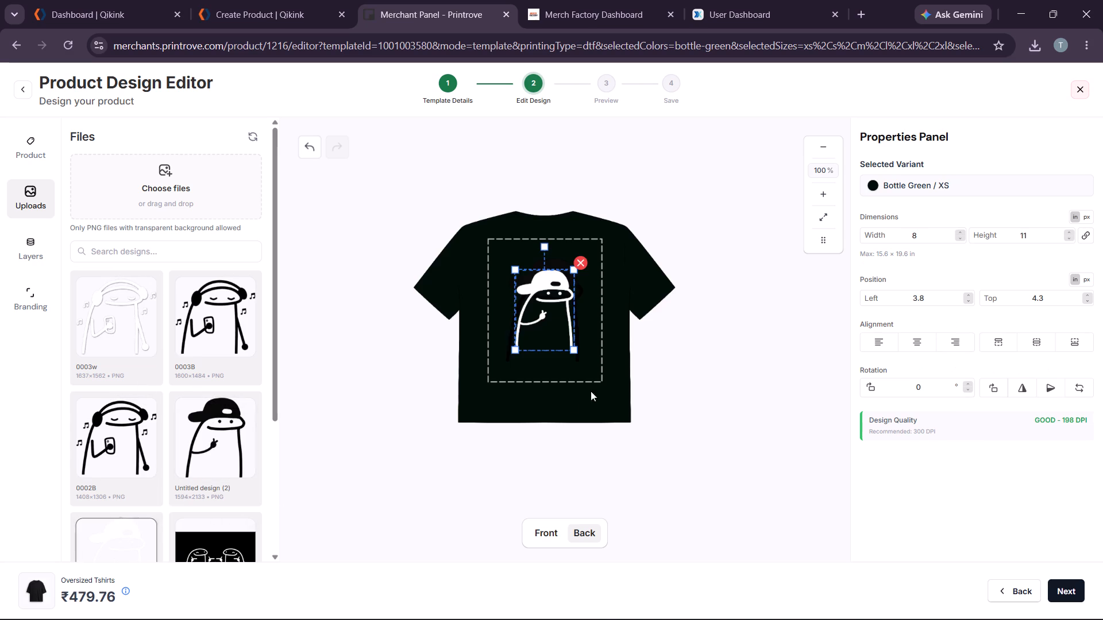
click(648, 350)
click(534, 325)
click(603, 344)
click(551, 312)
click(660, 328)
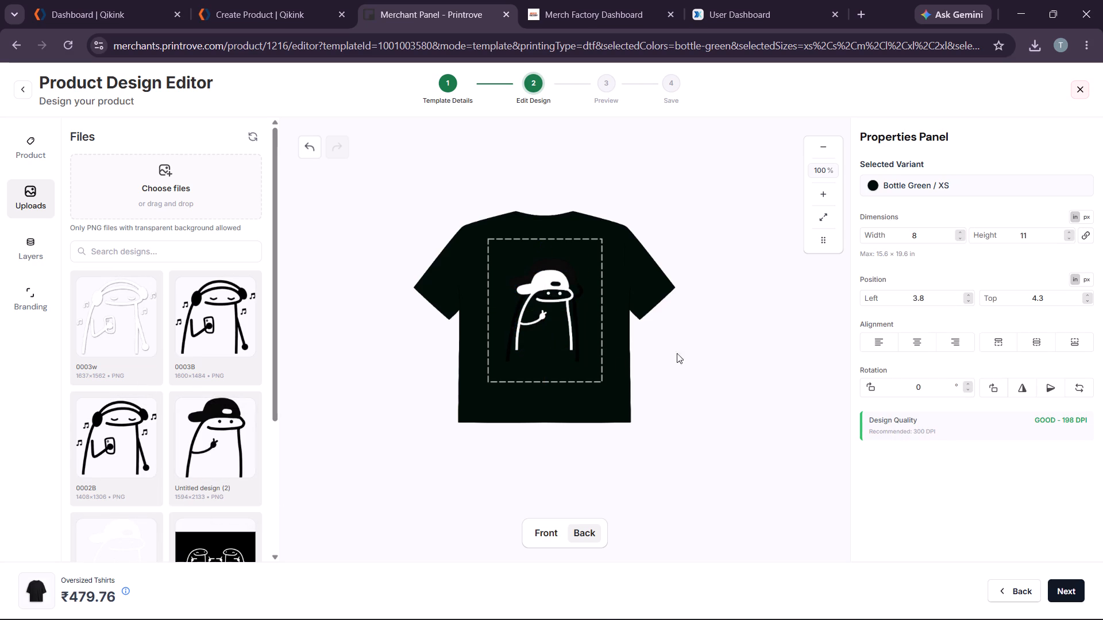
Enlarge the white cap doodle to about 11.5 by 15.8 inches, keeping it centred in the back print area.
click(525, 327)
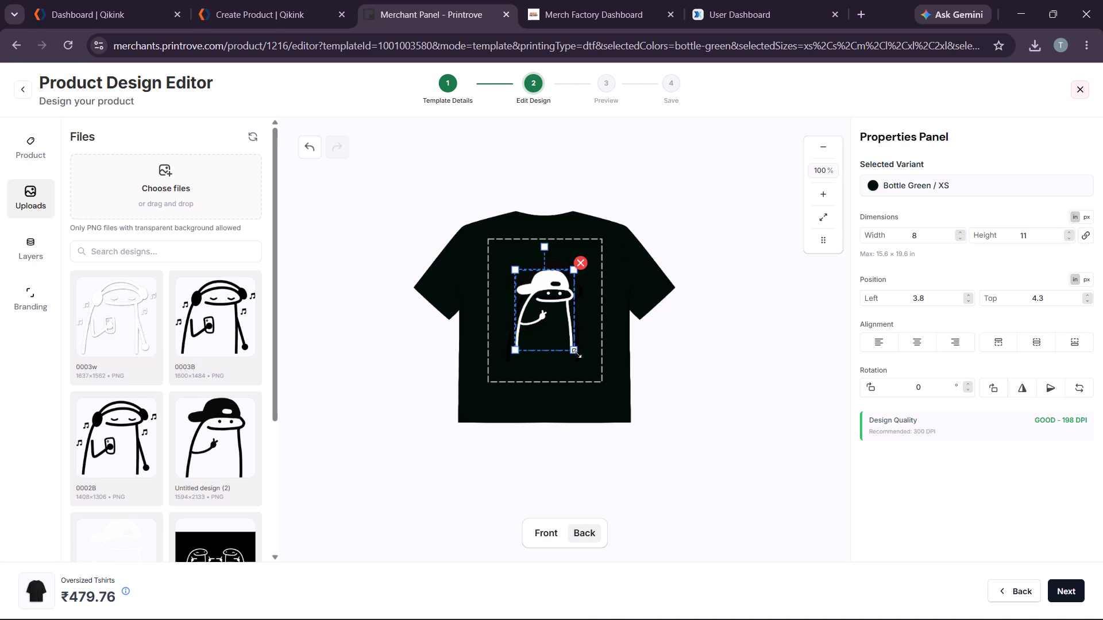
drag(574, 350, 583, 357)
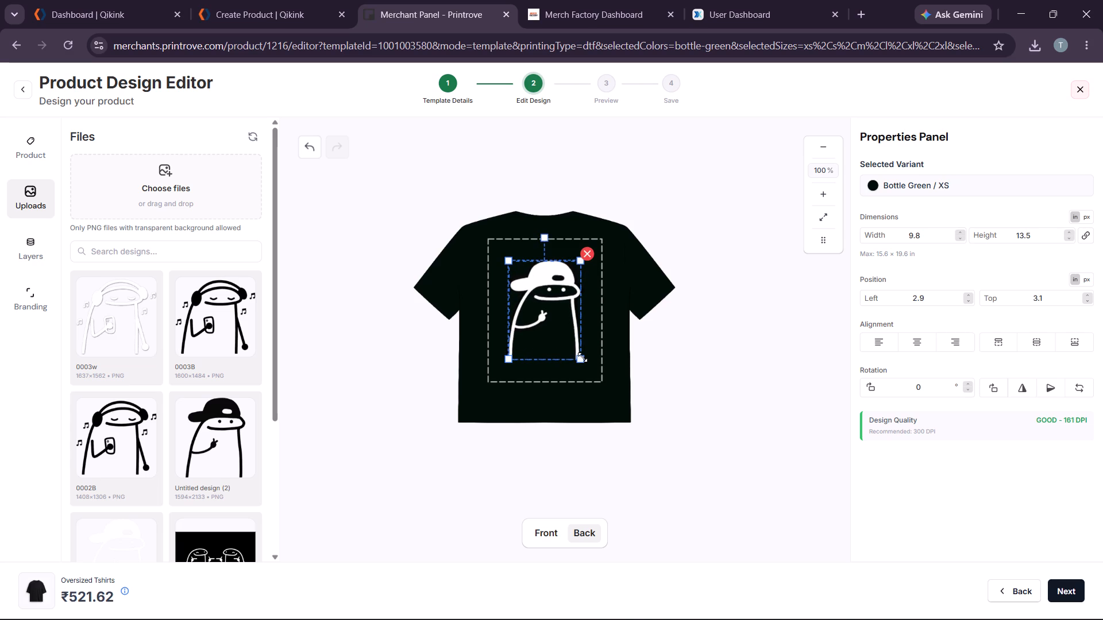
click(583, 357)
click(584, 360)
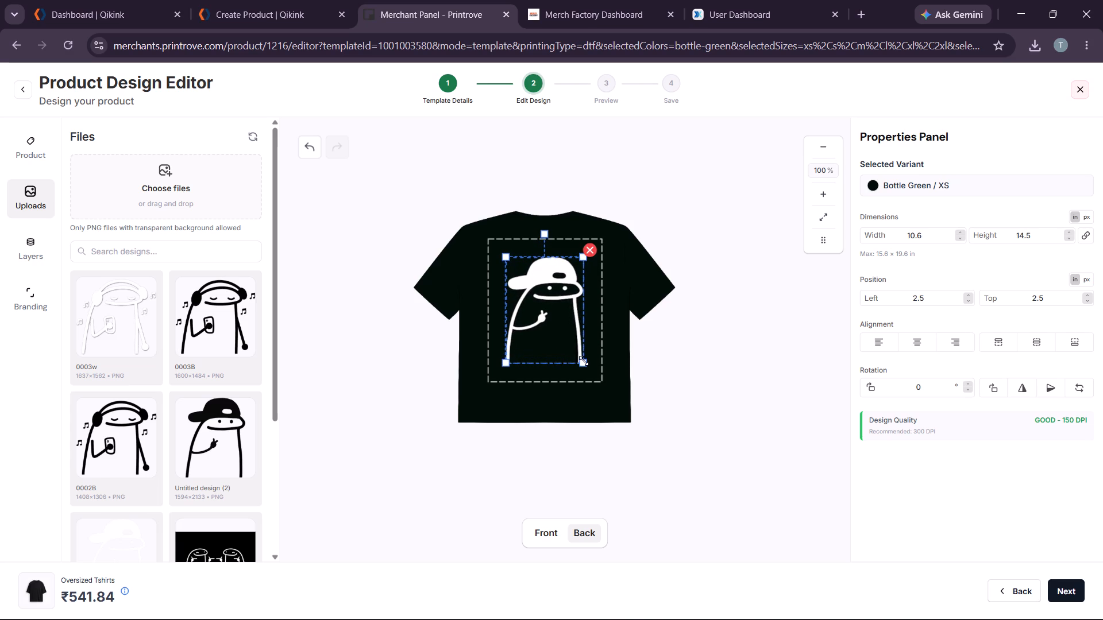
click(645, 354)
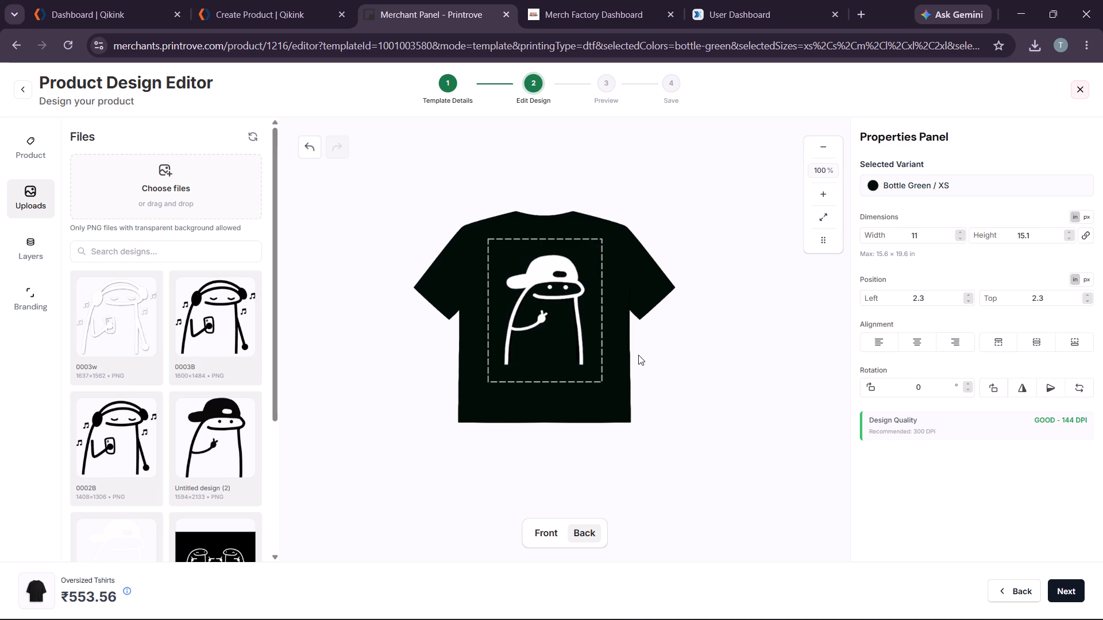
click(548, 324)
drag(587, 369, 585, 363)
click(574, 346)
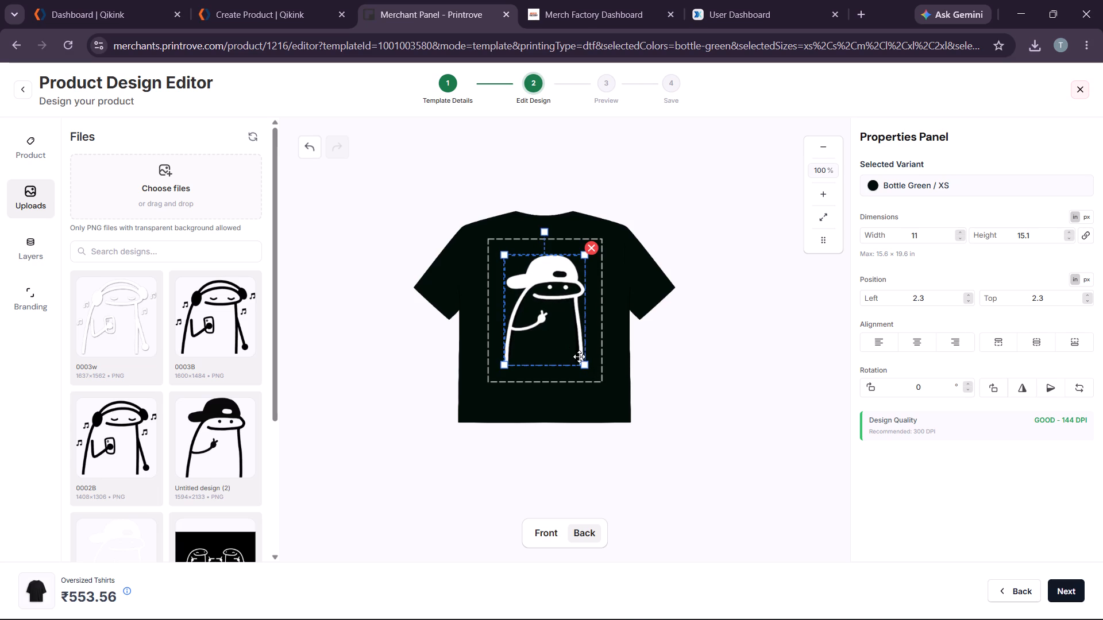
drag(586, 365, 580, 358)
drag(580, 358, 585, 364)
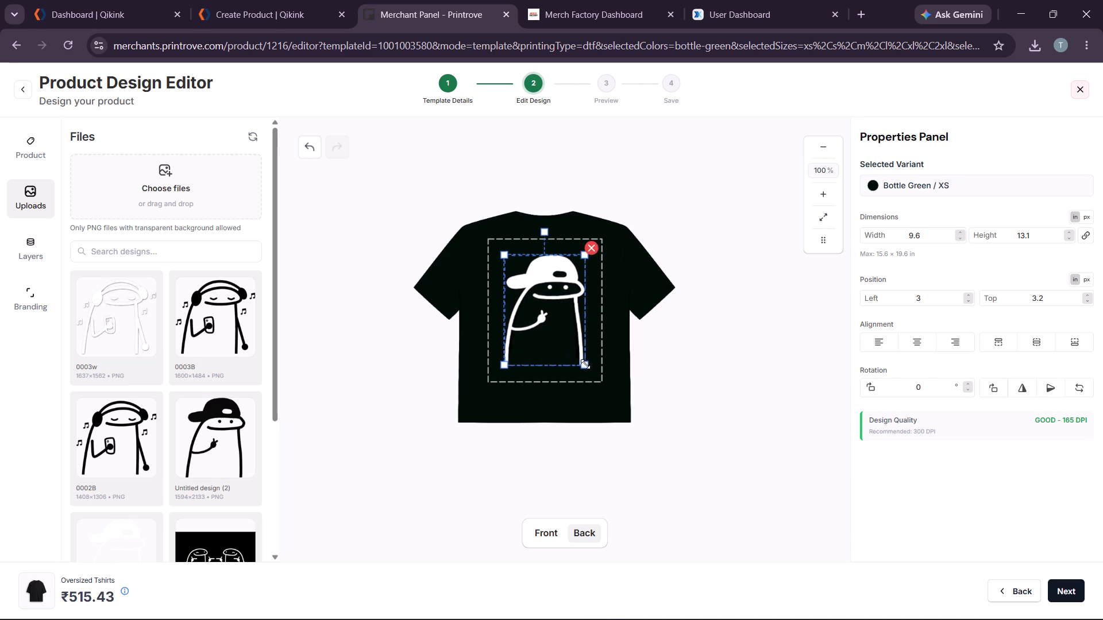
drag(585, 364, 587, 367)
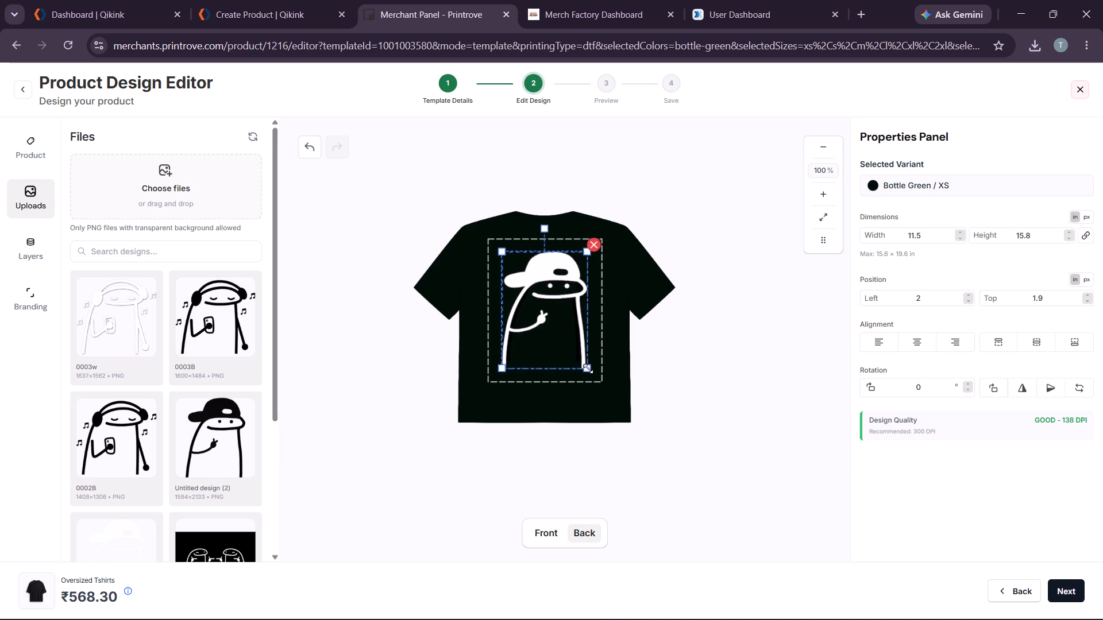
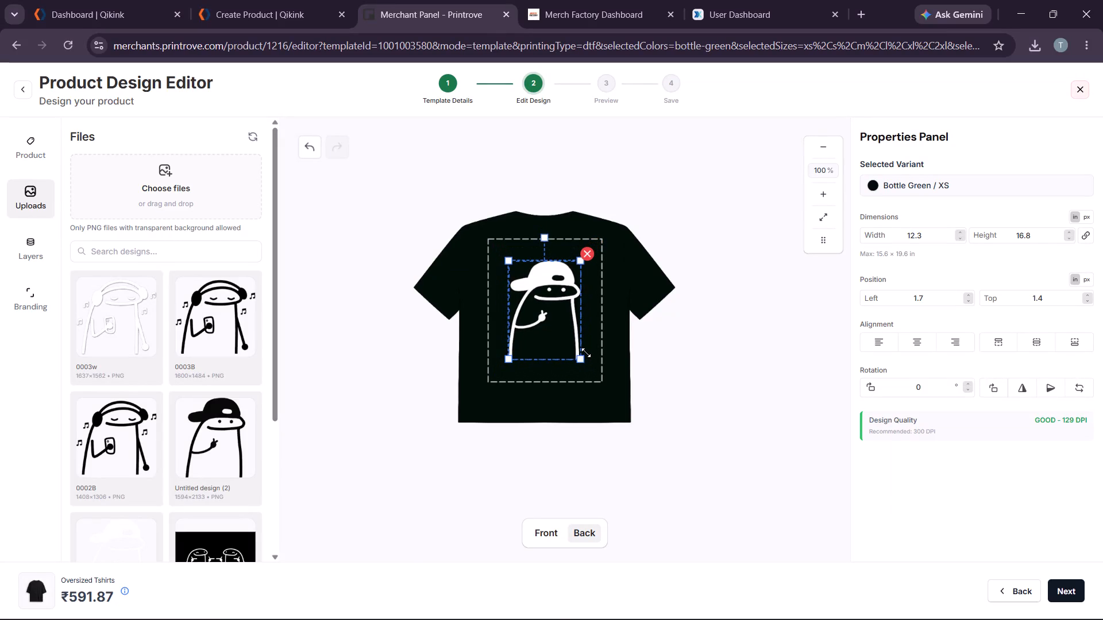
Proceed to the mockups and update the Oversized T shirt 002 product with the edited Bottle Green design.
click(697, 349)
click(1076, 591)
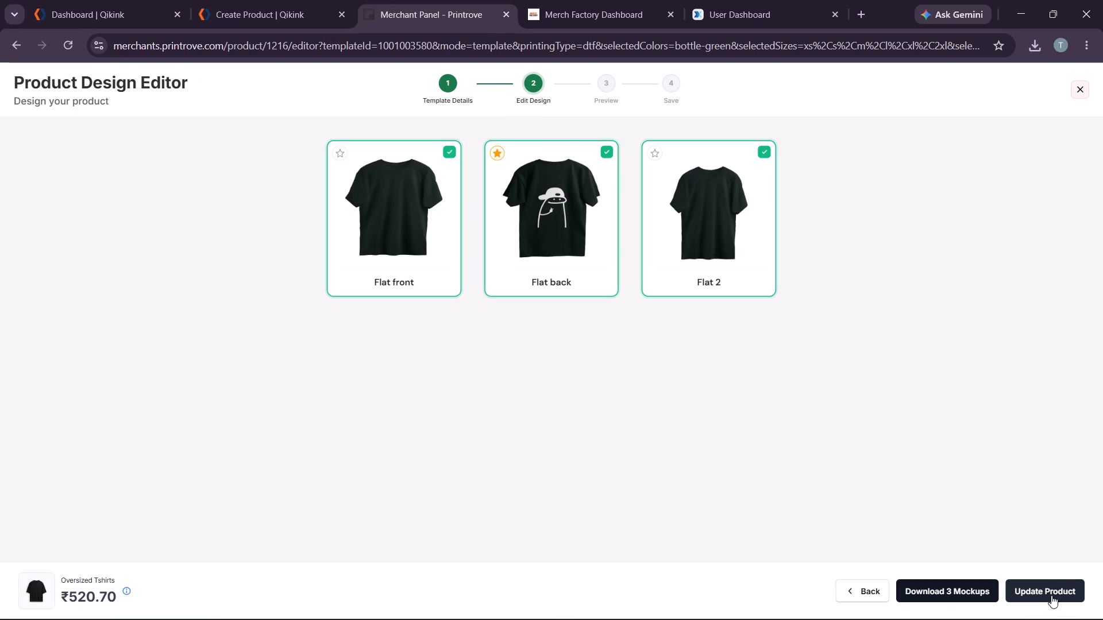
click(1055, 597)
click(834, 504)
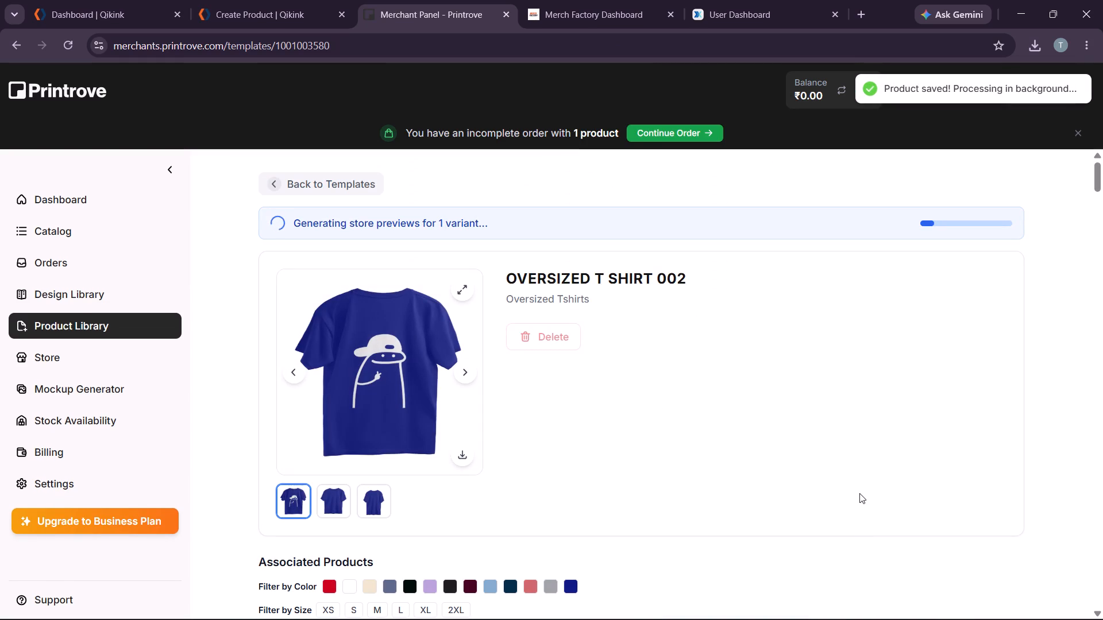
Filter the associated products to Bottle Green and check the previews, sync status and cost of each size.
scroll(539, 509, down, 2)
scroll(443, 553, down, 2)
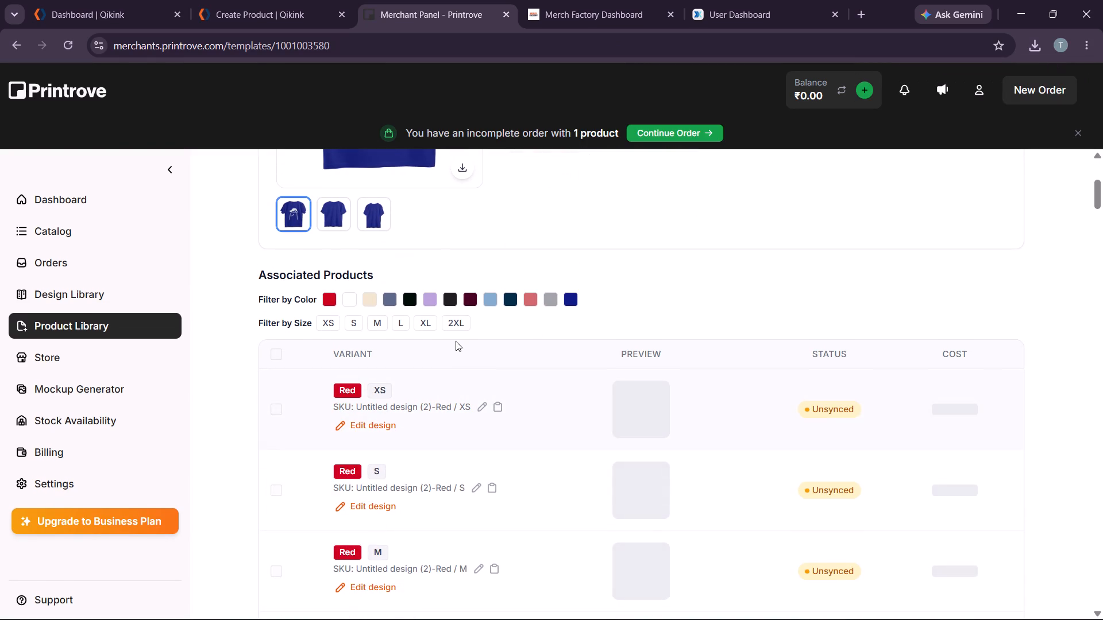
scroll(745, 354, up, 4)
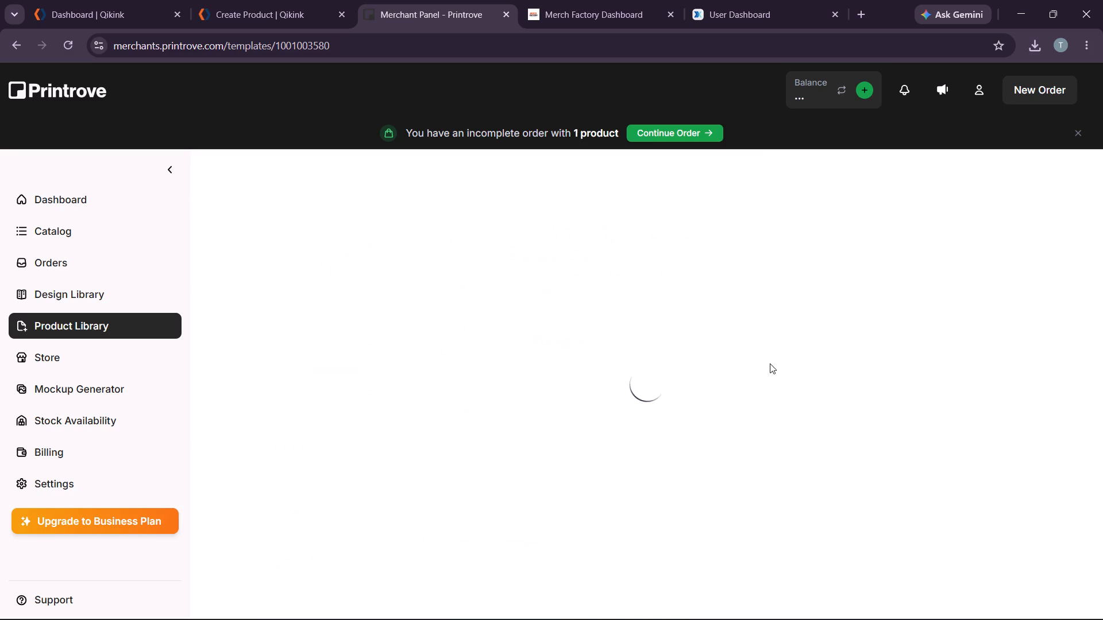
scroll(671, 394, up, 2)
scroll(673, 405, down, 2)
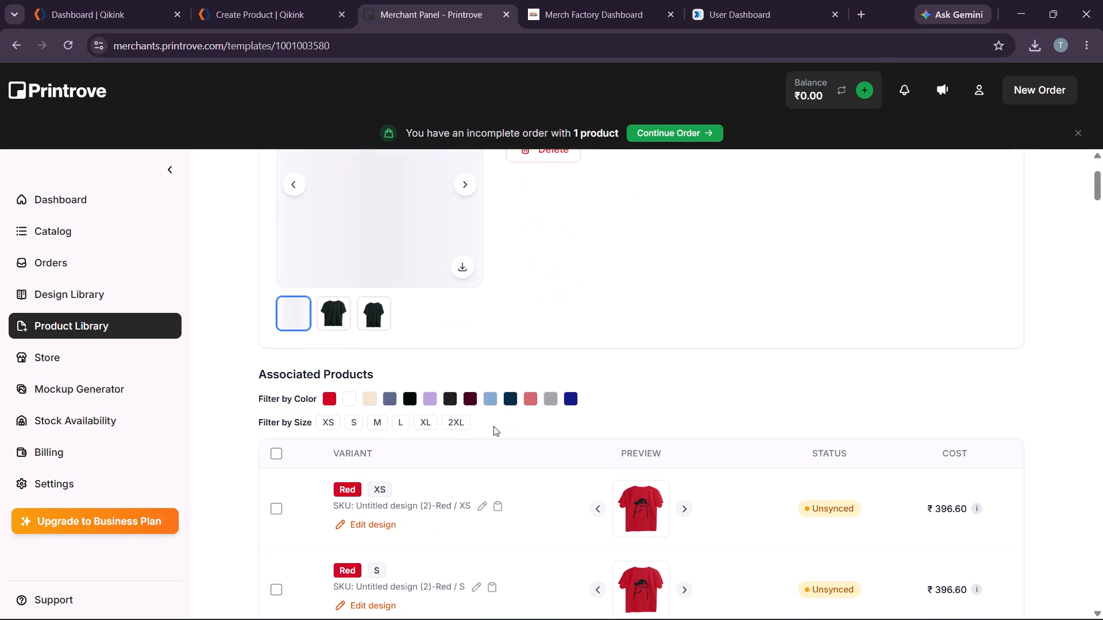
click(411, 396)
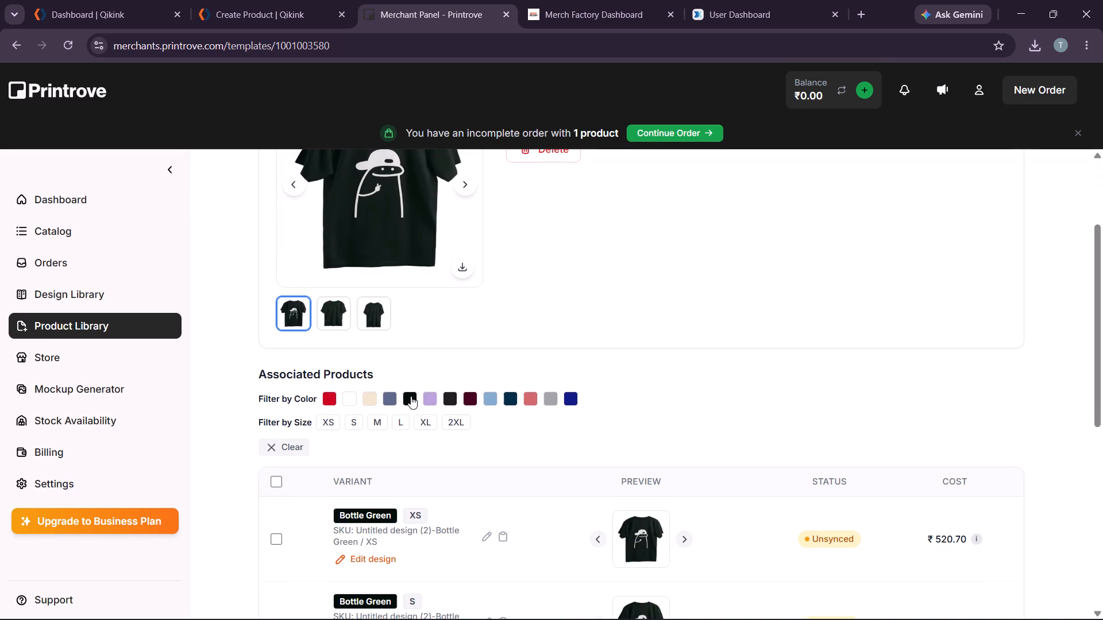
scroll(680, 435, down, 3)
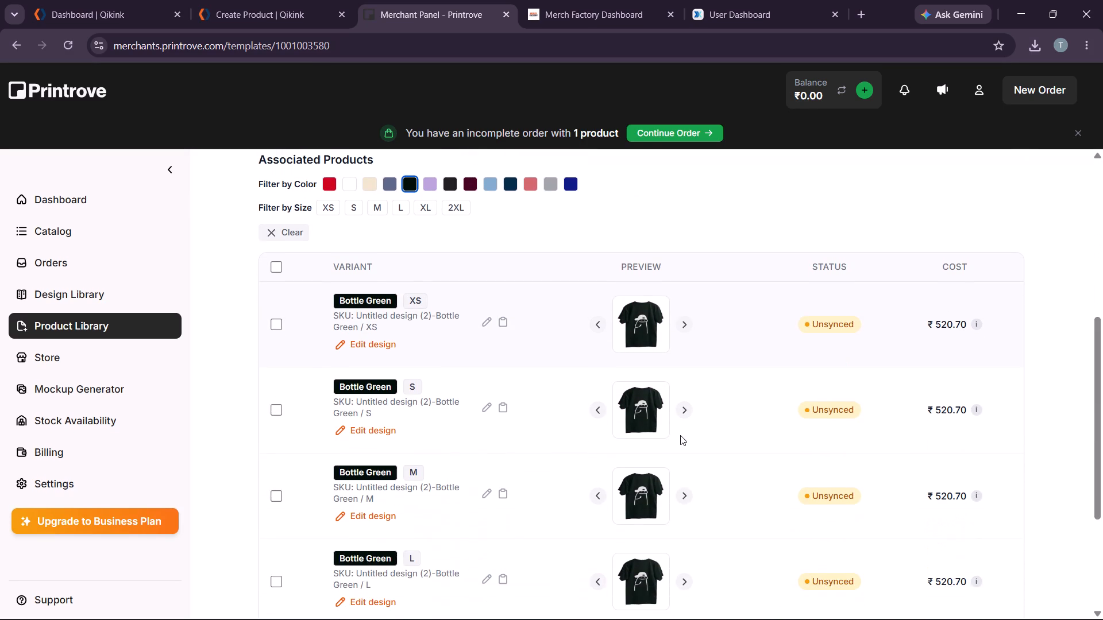
scroll(680, 435, down, 11)
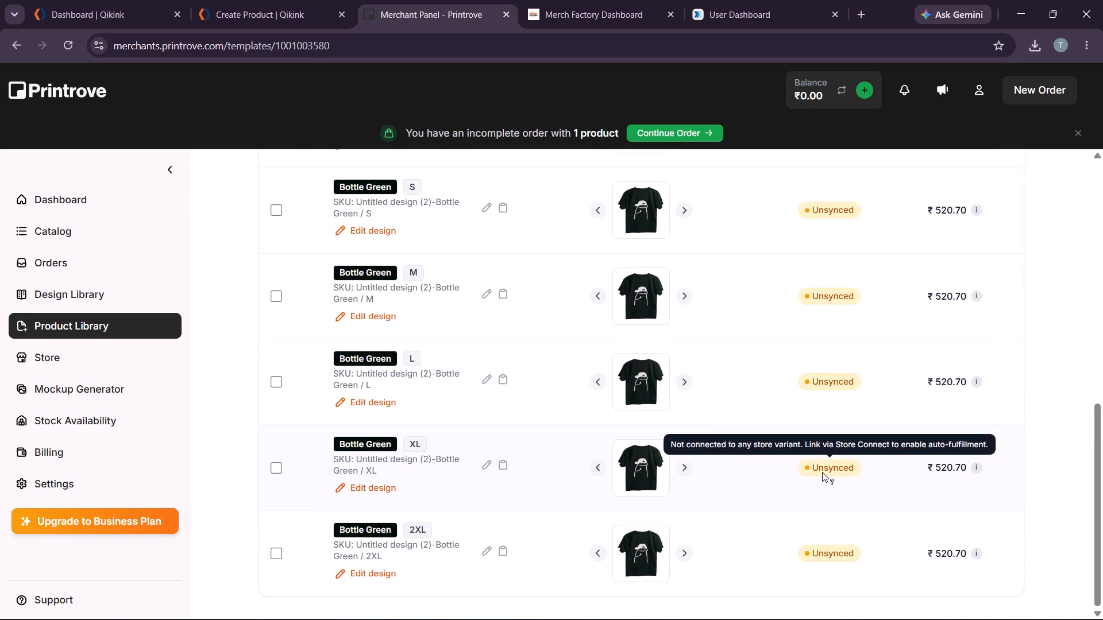
scroll(822, 472, up, 6)
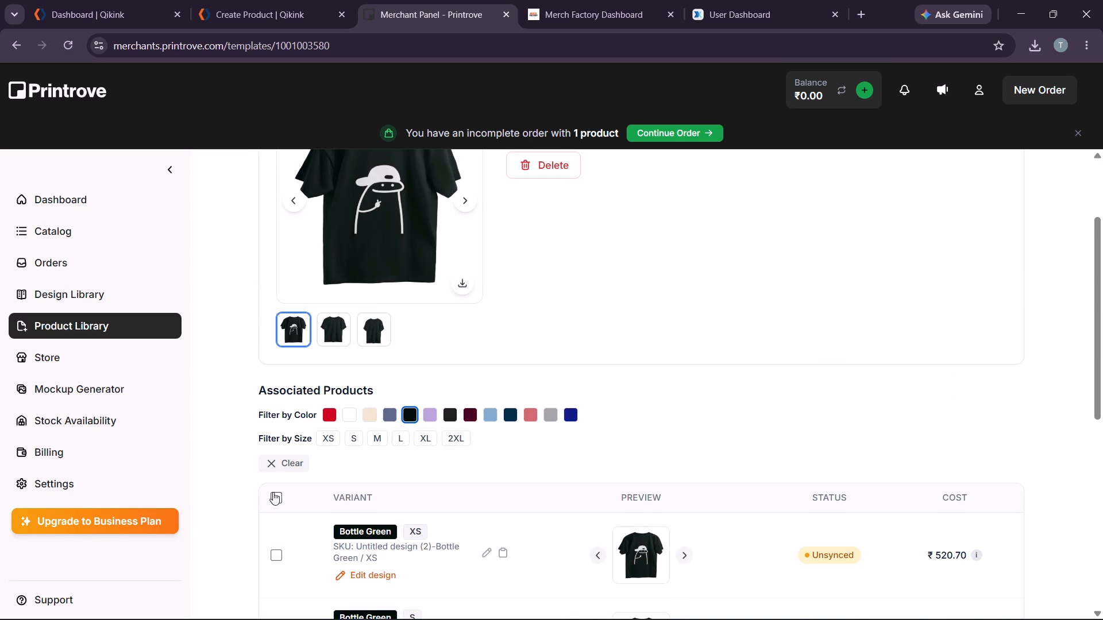
Select all the Bottle Green variants and delete them from the template.
click(273, 497)
click(959, 394)
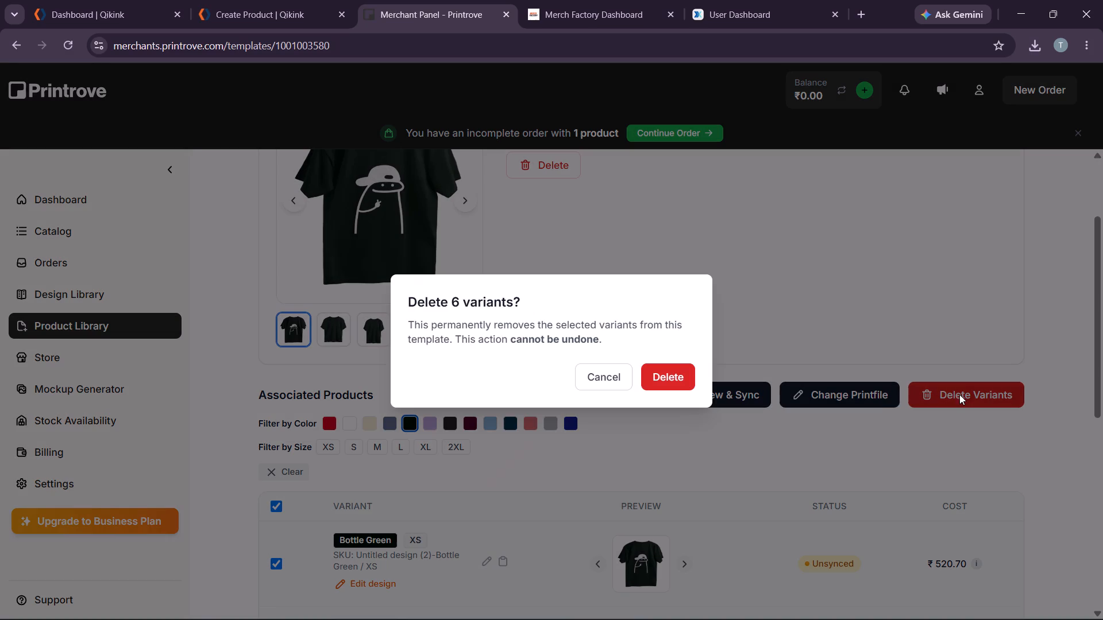
click(662, 374)
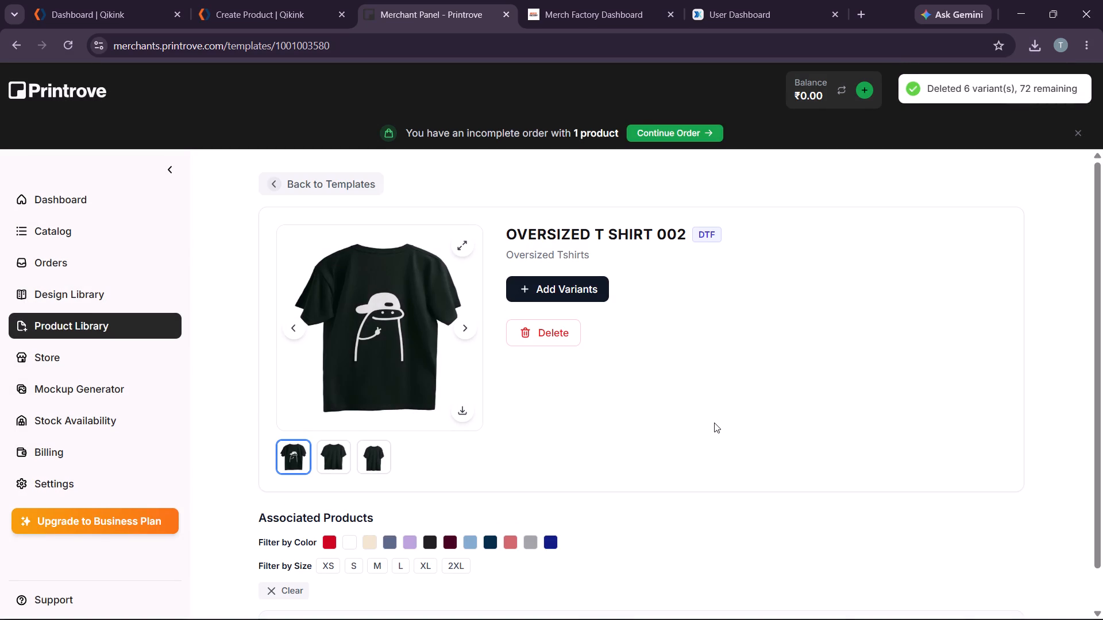
Filter the remaining variants by Black, Red, White and Burgundy to compare their design previews and costs.
scroll(715, 428, down, 4)
scroll(889, 497, down, 3)
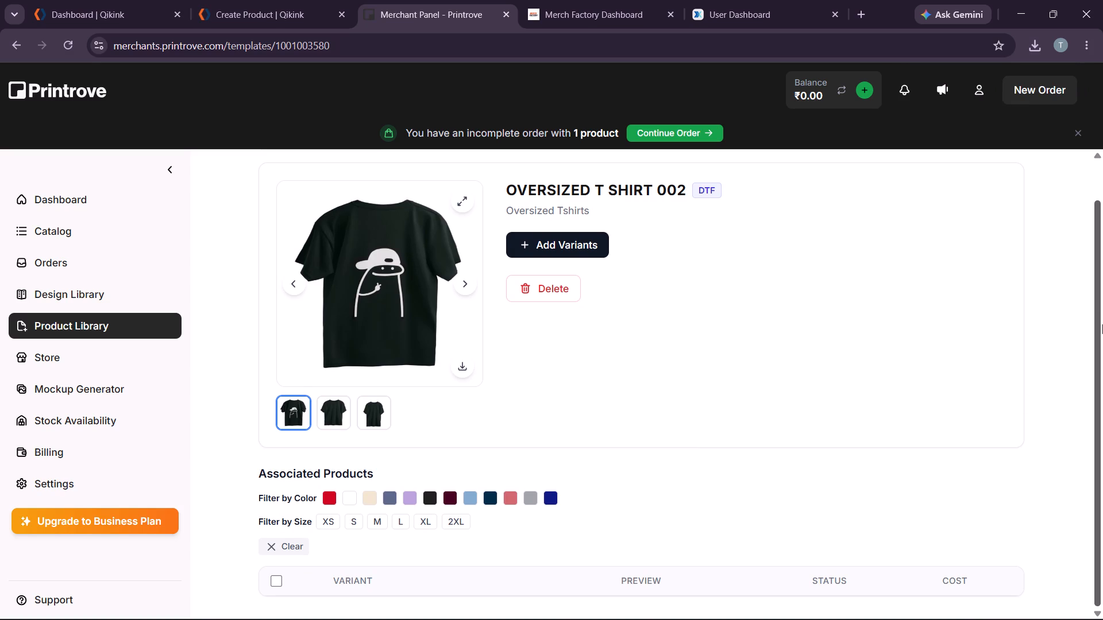
drag(1102, 323, 1099, 448)
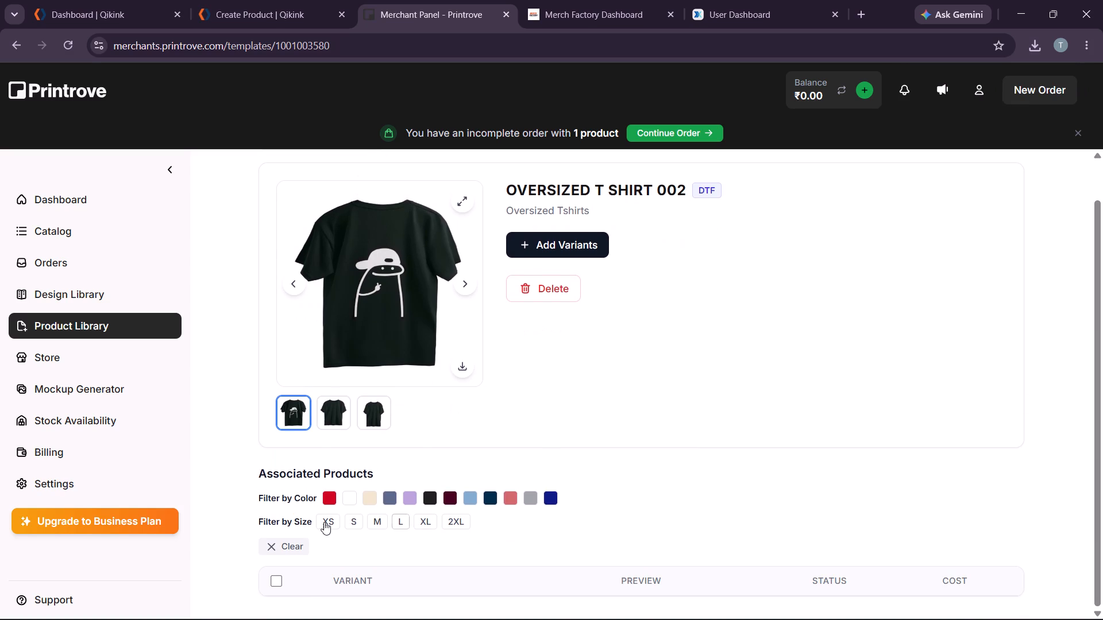
click(430, 494)
scroll(583, 446, down, 3)
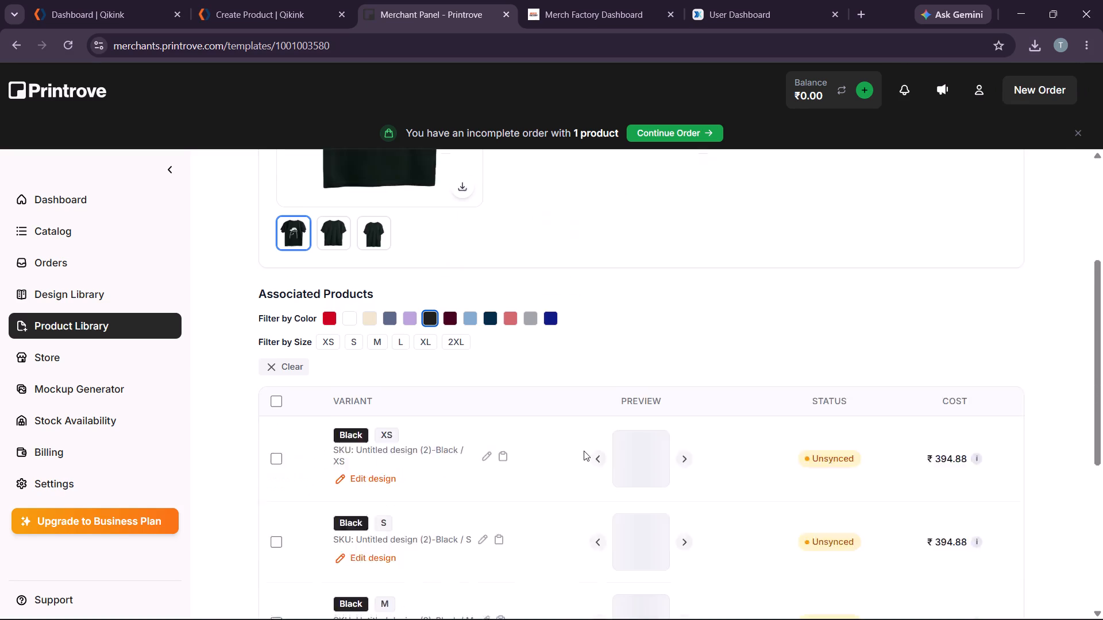
click(331, 284)
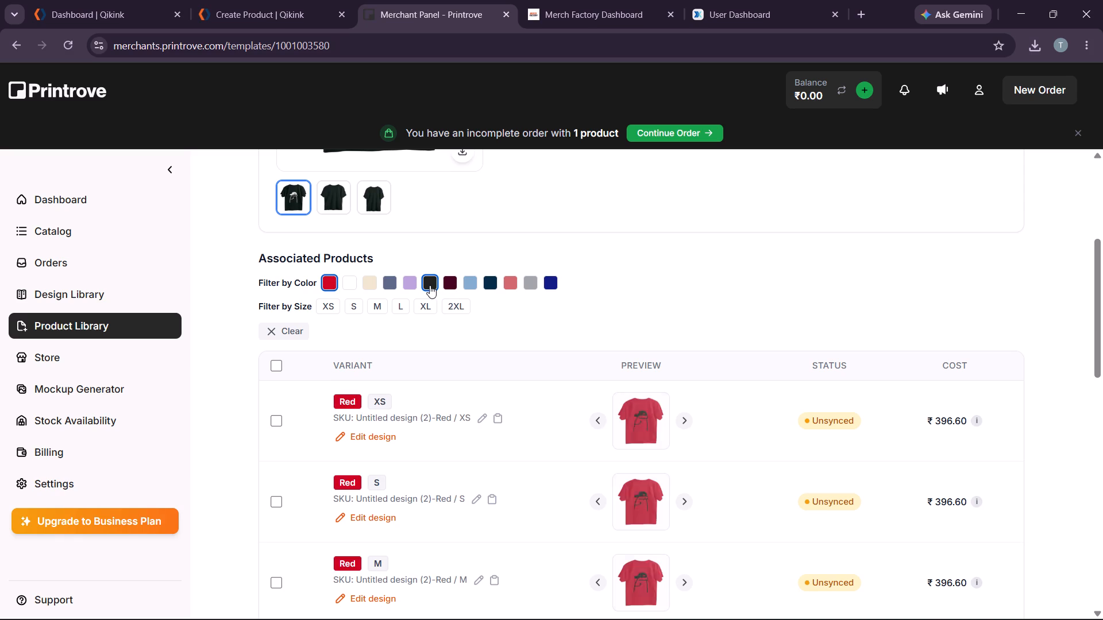
click(430, 285)
click(323, 281)
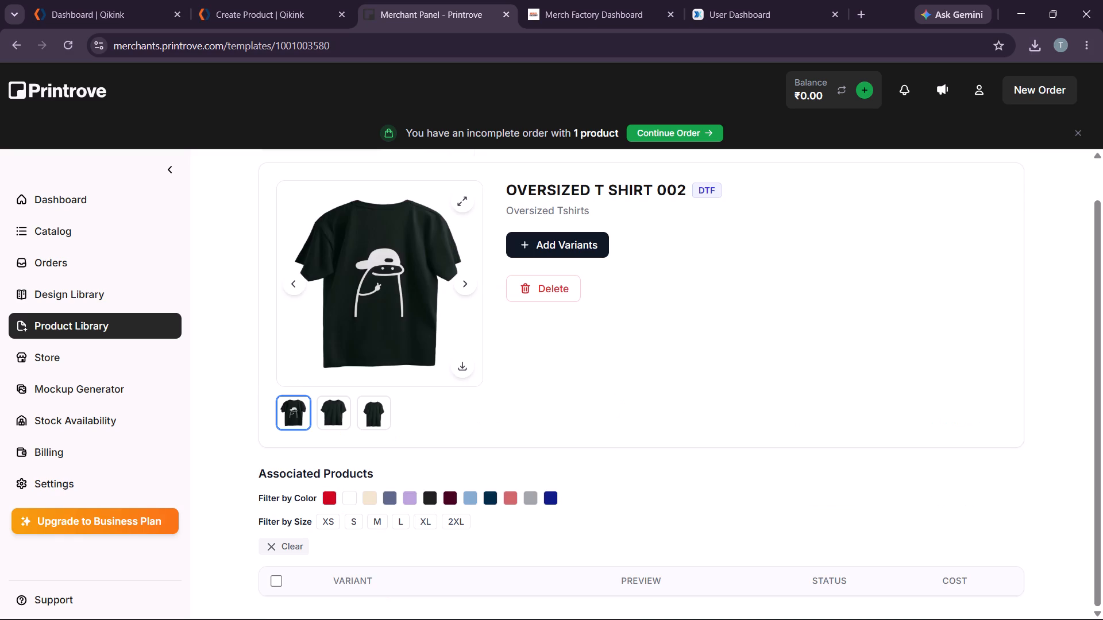
scroll(406, 377, down, 3)
click(329, 501)
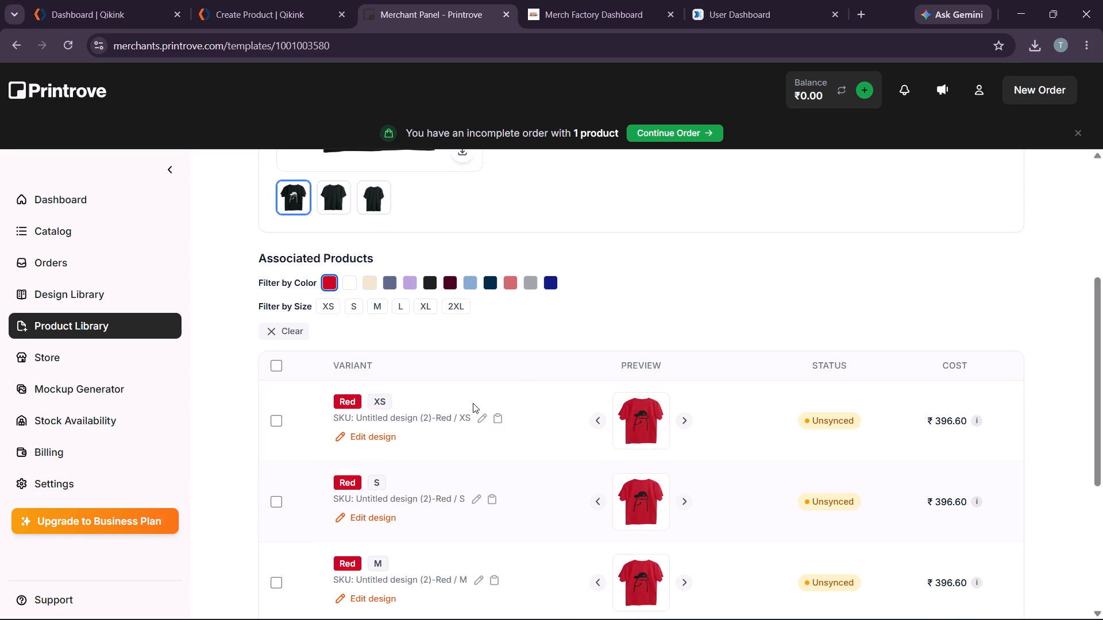
click(351, 286)
click(329, 288)
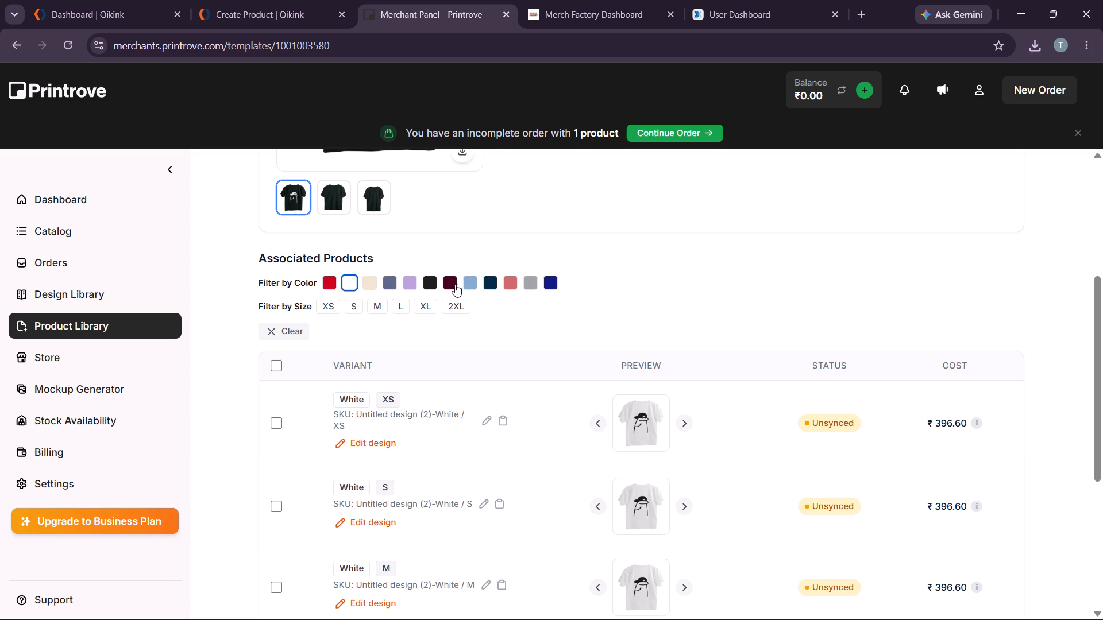
click(453, 284)
click(344, 285)
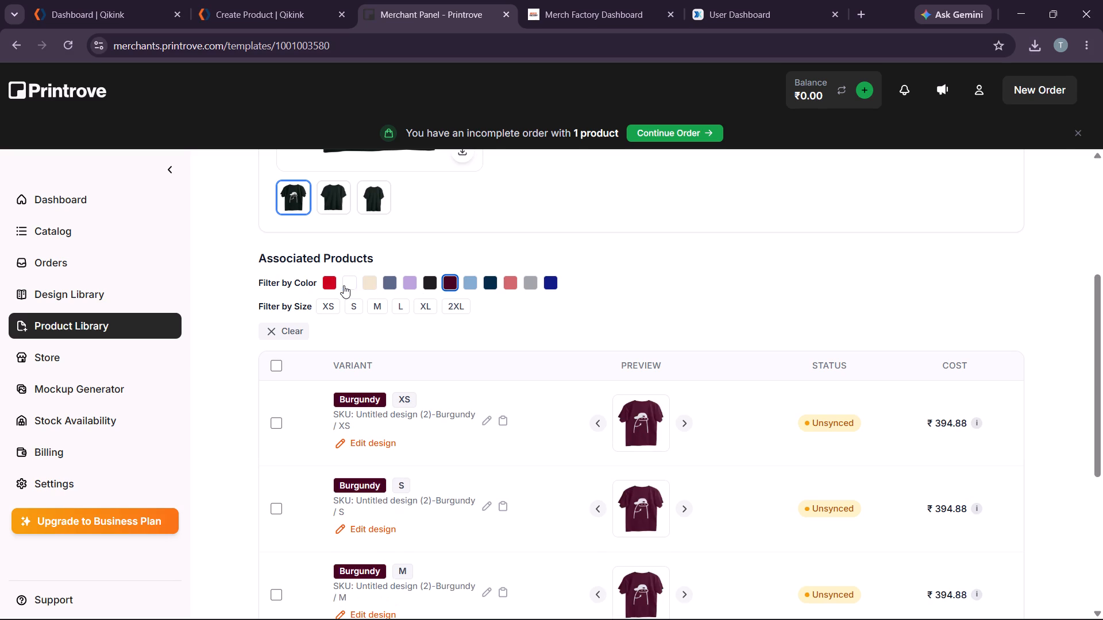
Start adding variants to the template, choosing Bottle Green in all sizes and showing the shirt's back.
scroll(519, 295, up, 4)
click(580, 290)
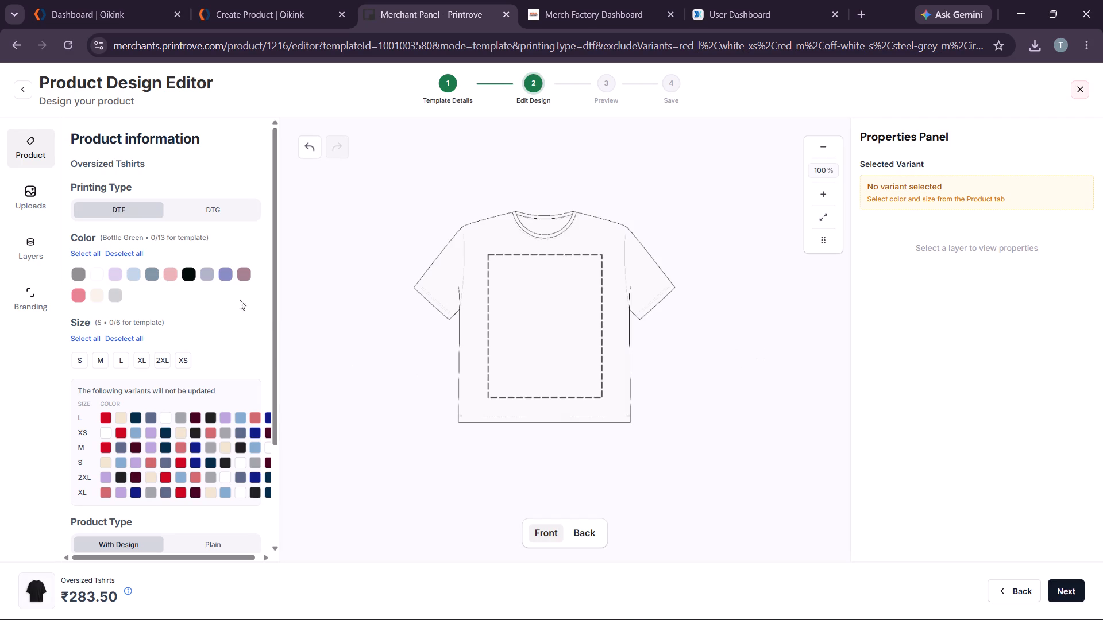
click(173, 274)
click(190, 275)
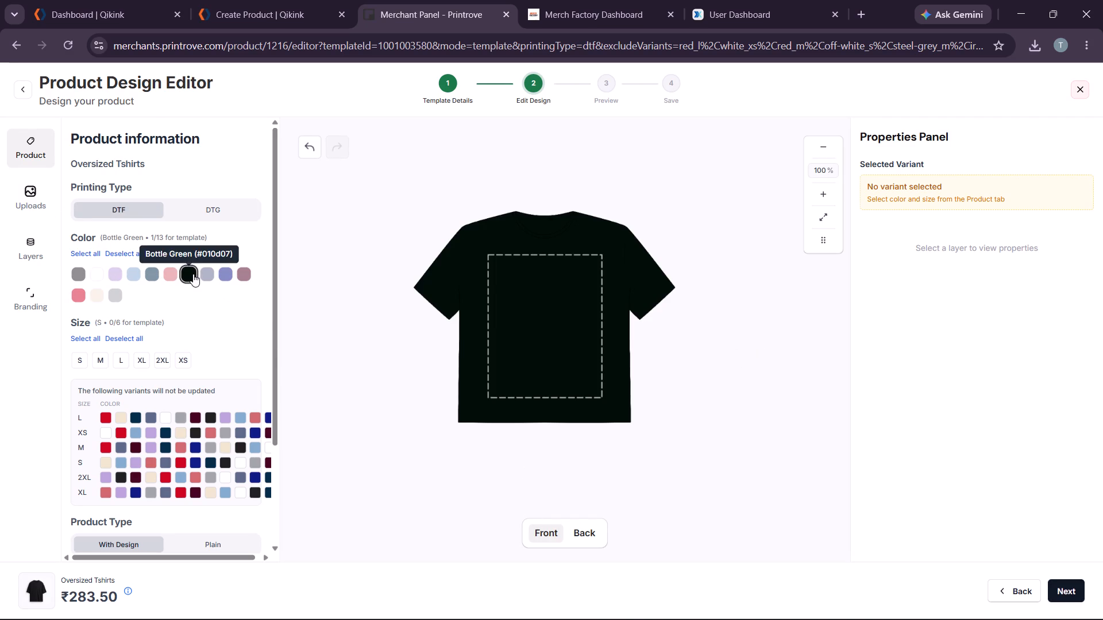
click(585, 535)
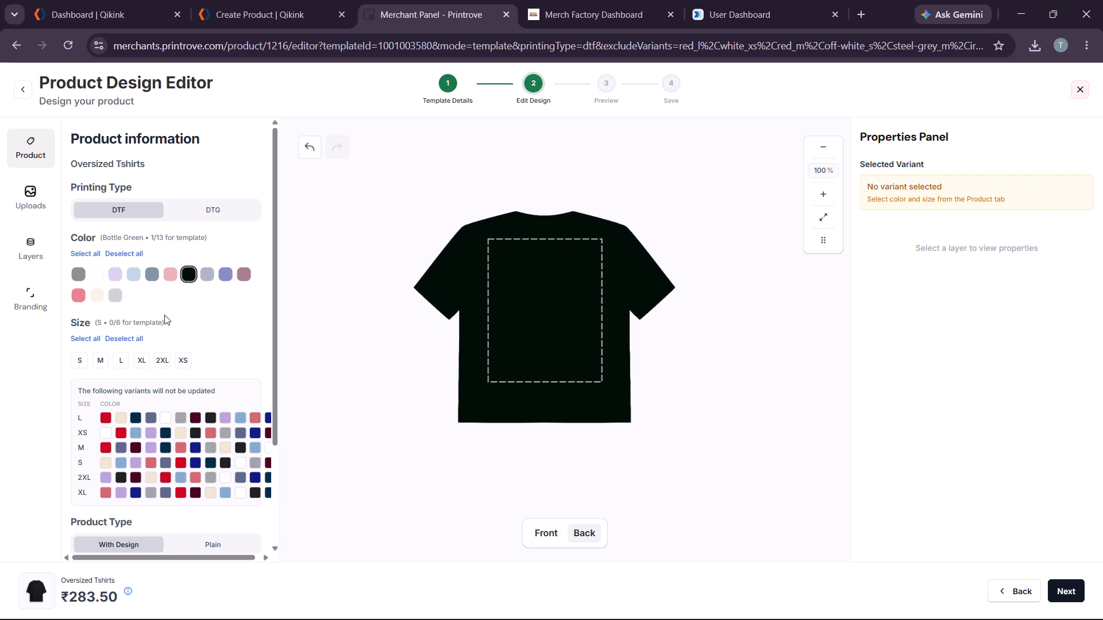
click(23, 195)
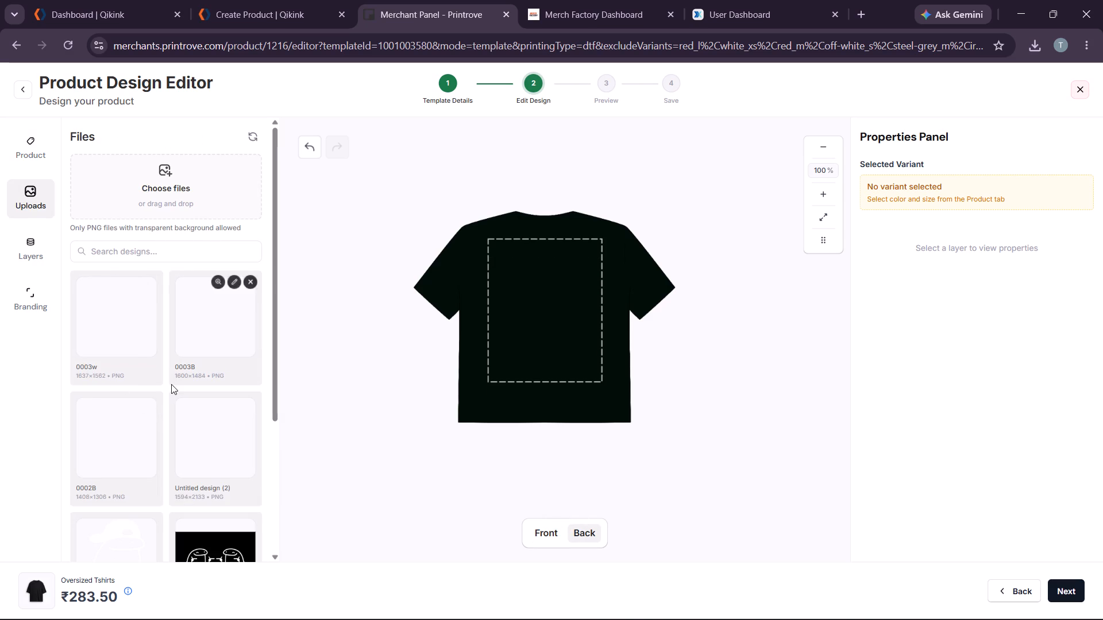
scroll(174, 387, down, 2)
click(114, 435)
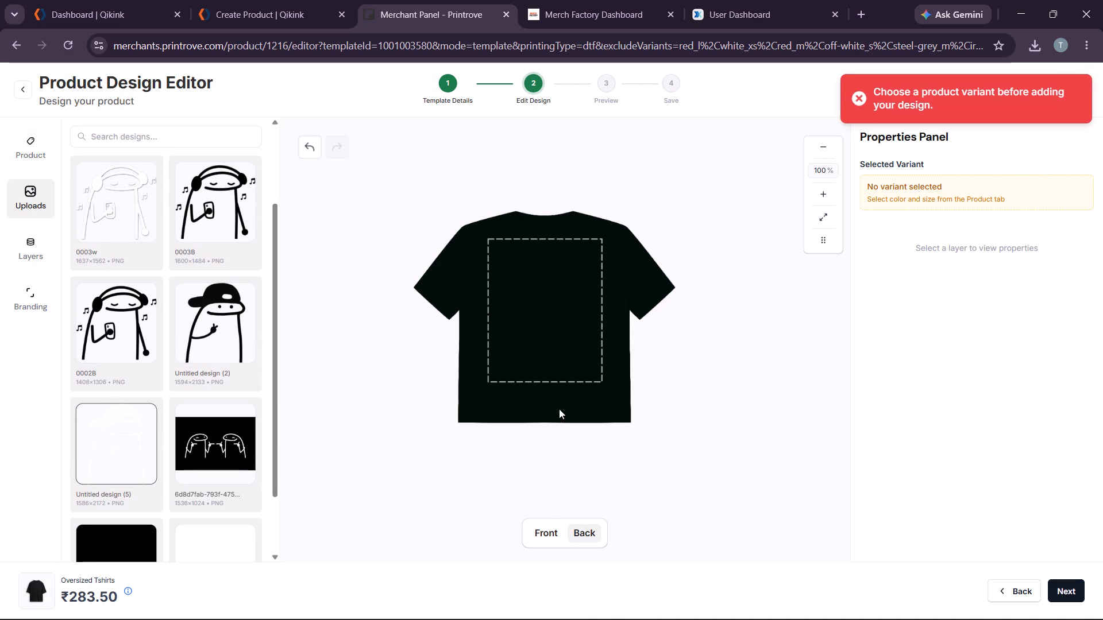
click(33, 166)
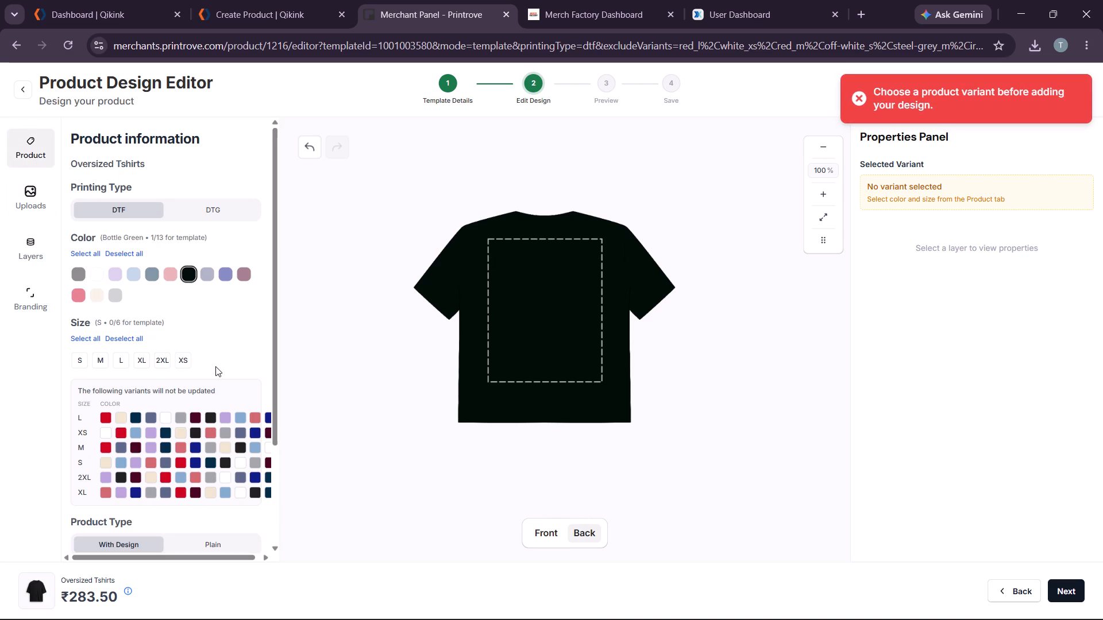
click(92, 340)
Place the white cap doodle, Untitled design (5), on the shirt's back and enlarge it to about 10.9 by 15 inches.
click(38, 197)
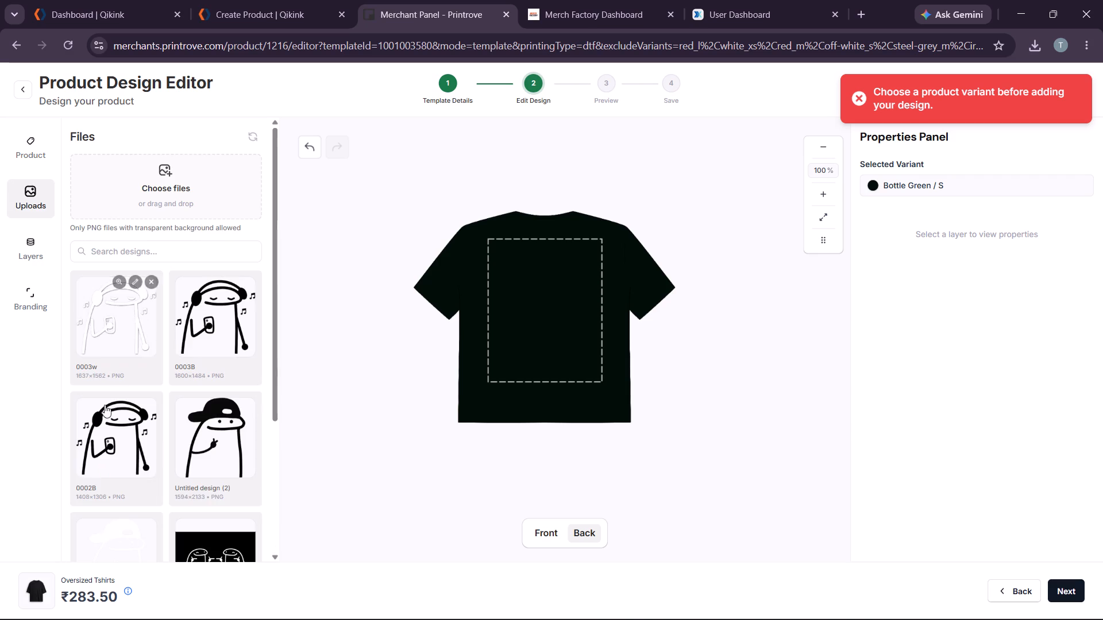
scroll(136, 443, down, 2)
click(119, 454)
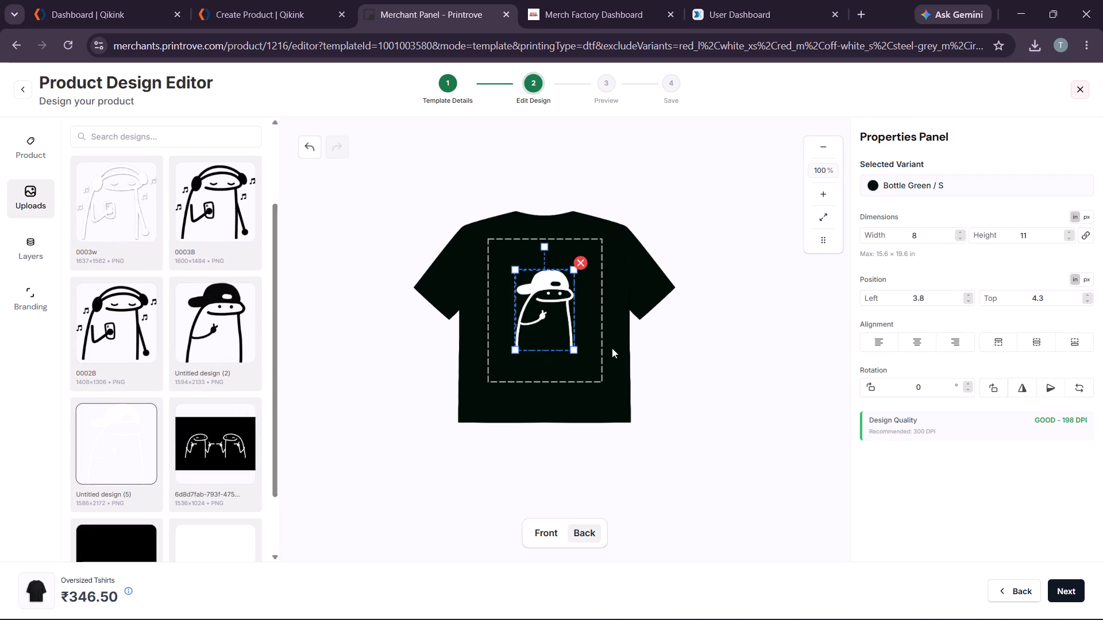
click(664, 348)
click(559, 310)
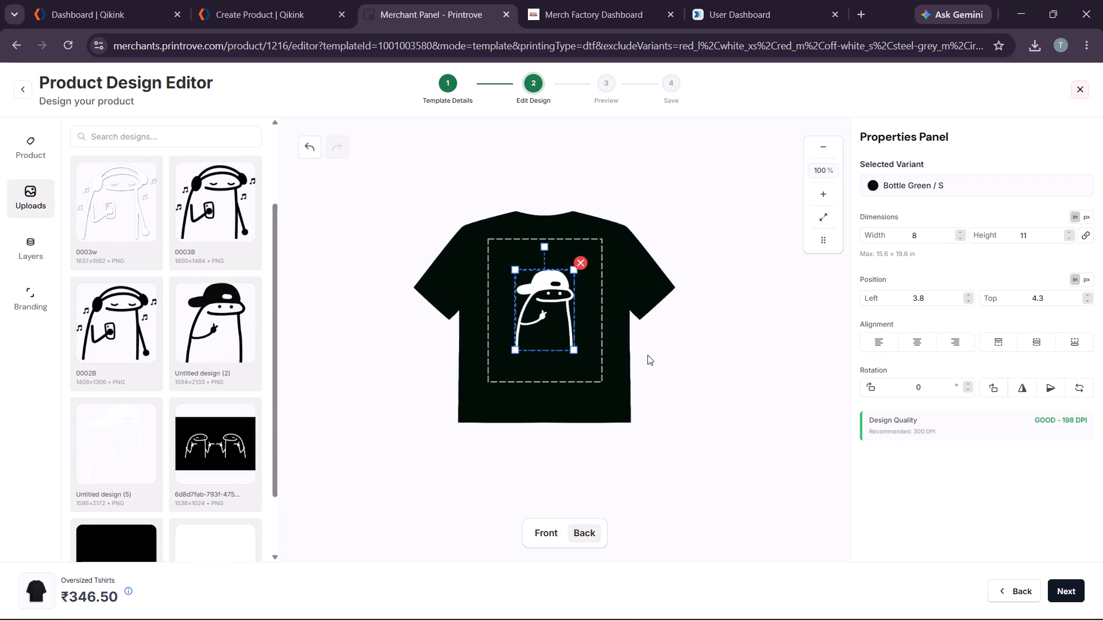
click(647, 355)
click(529, 300)
drag(576, 350, 584, 365)
click(642, 335)
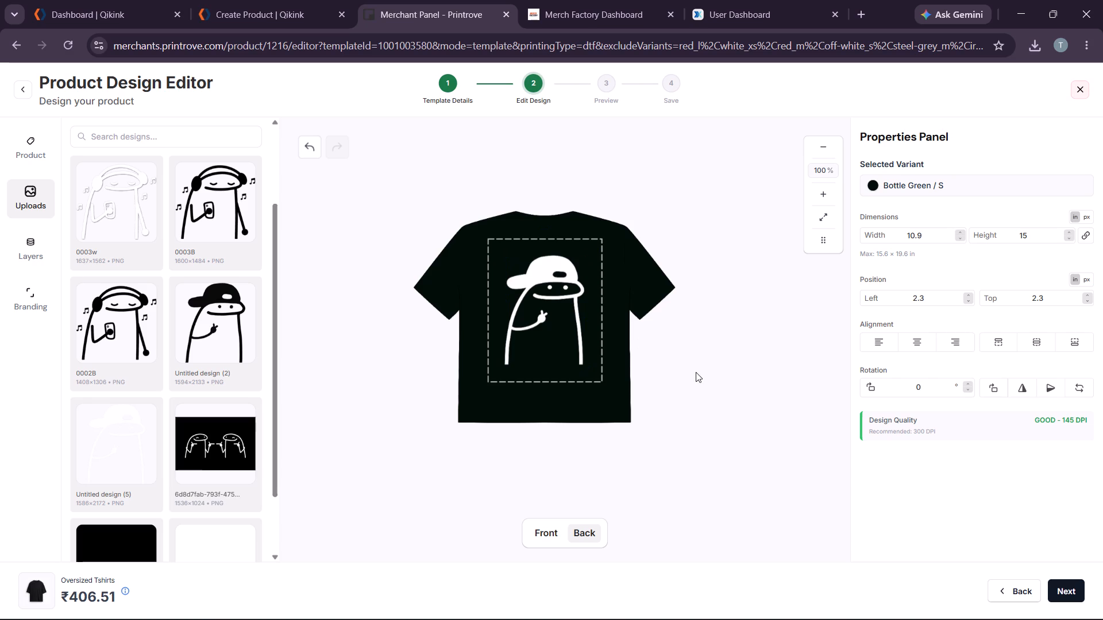
Proceed with the three mockups and update Oversized T shirt 002 with the new Bottle Green variants.
click(1070, 590)
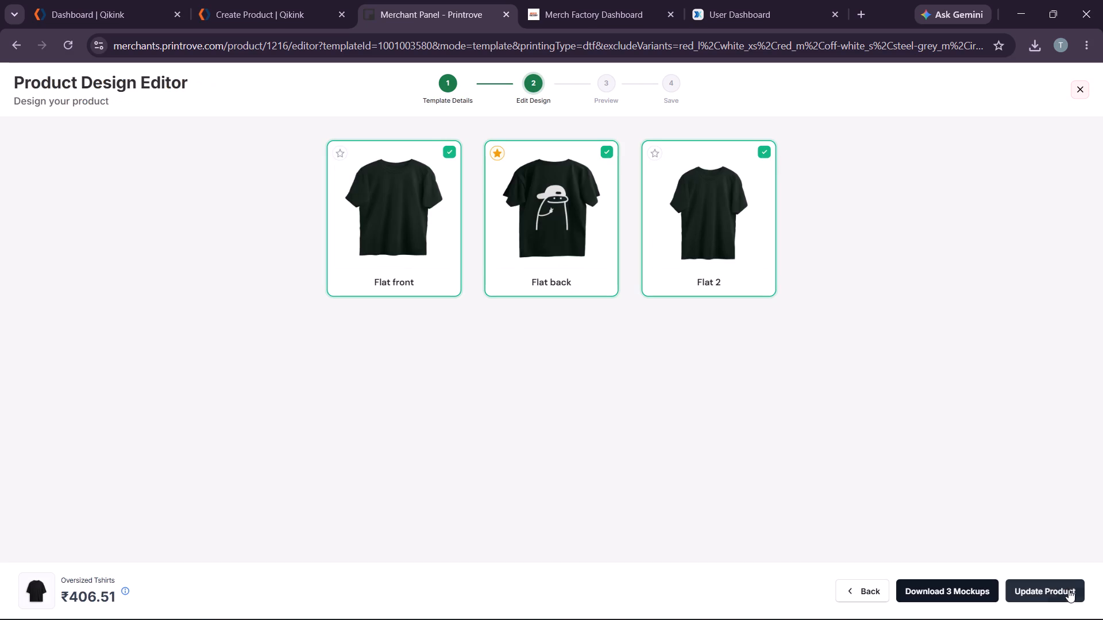
click(1055, 591)
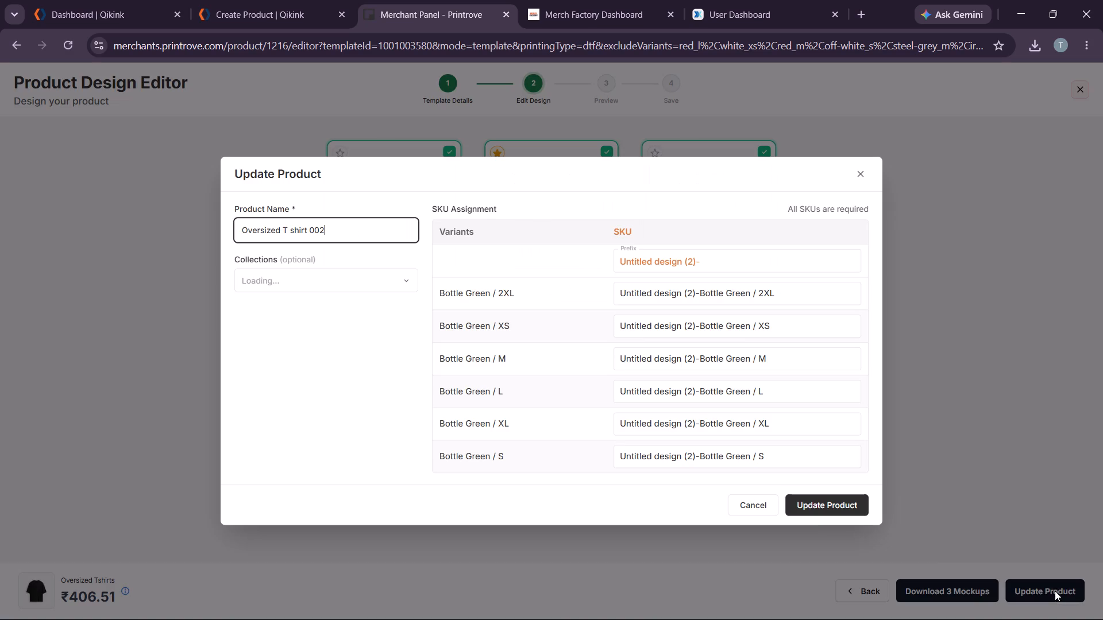
click(815, 501)
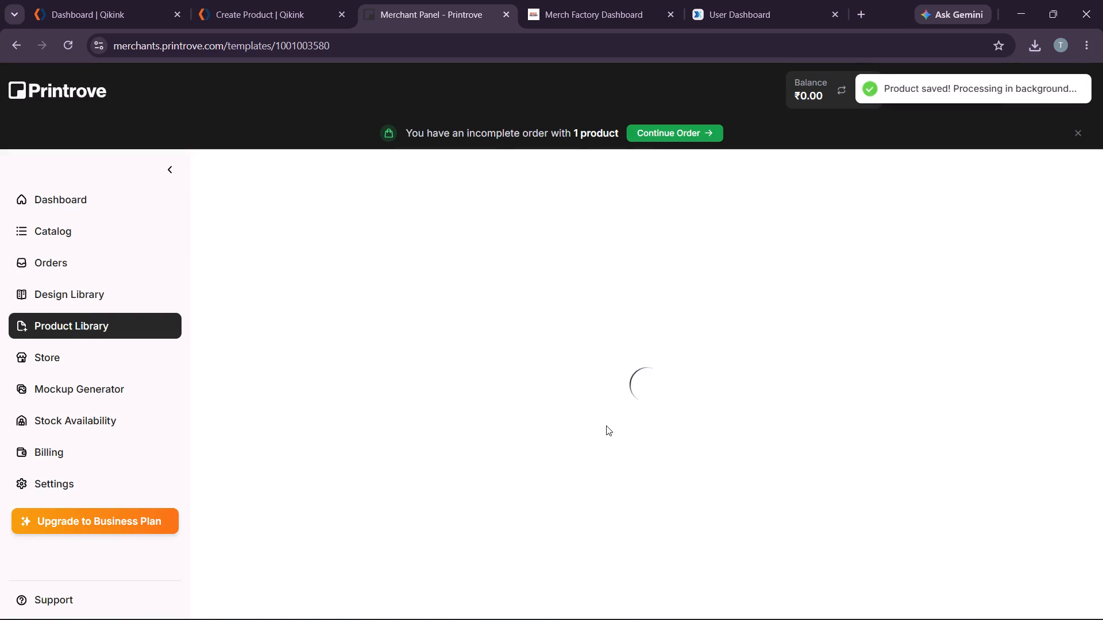
scroll(608, 425, down, 2)
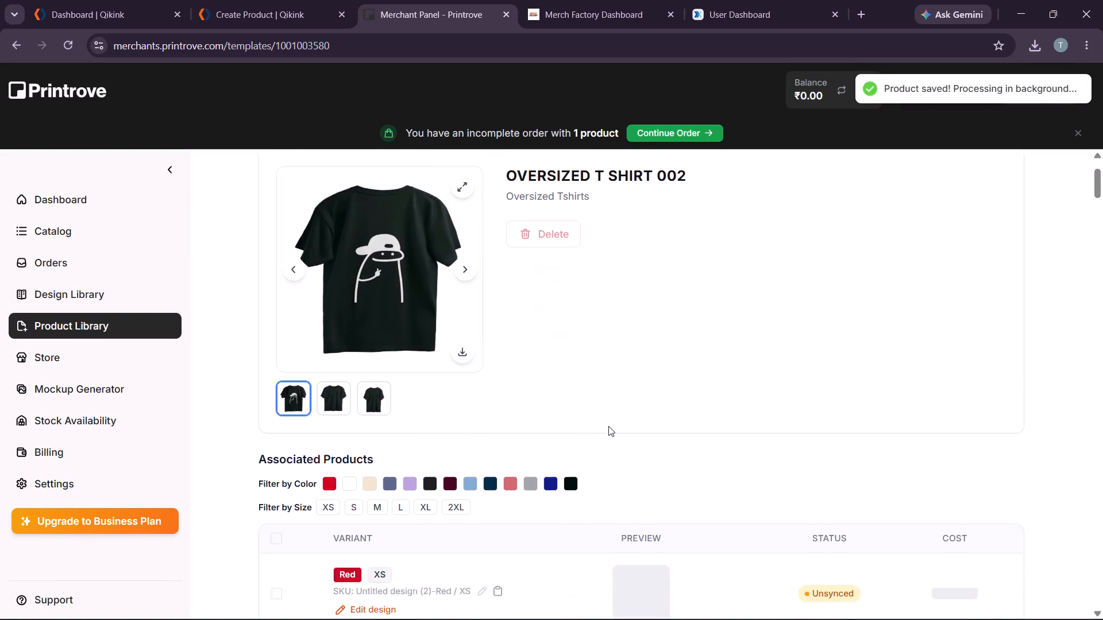
scroll(608, 426, down, 1)
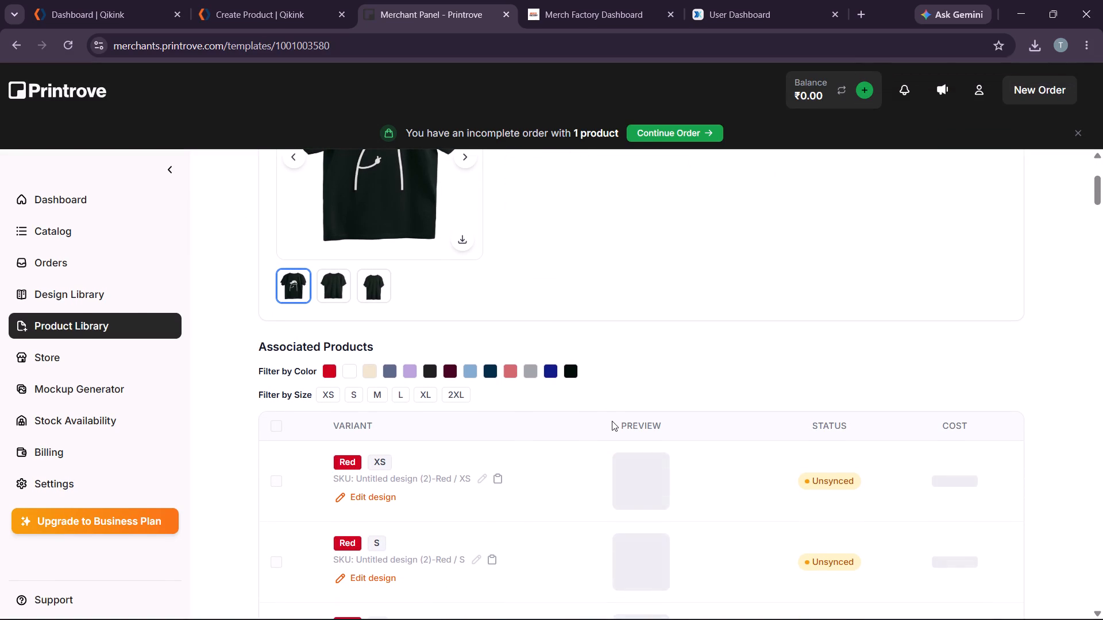
scroll(659, 365, up, 4)
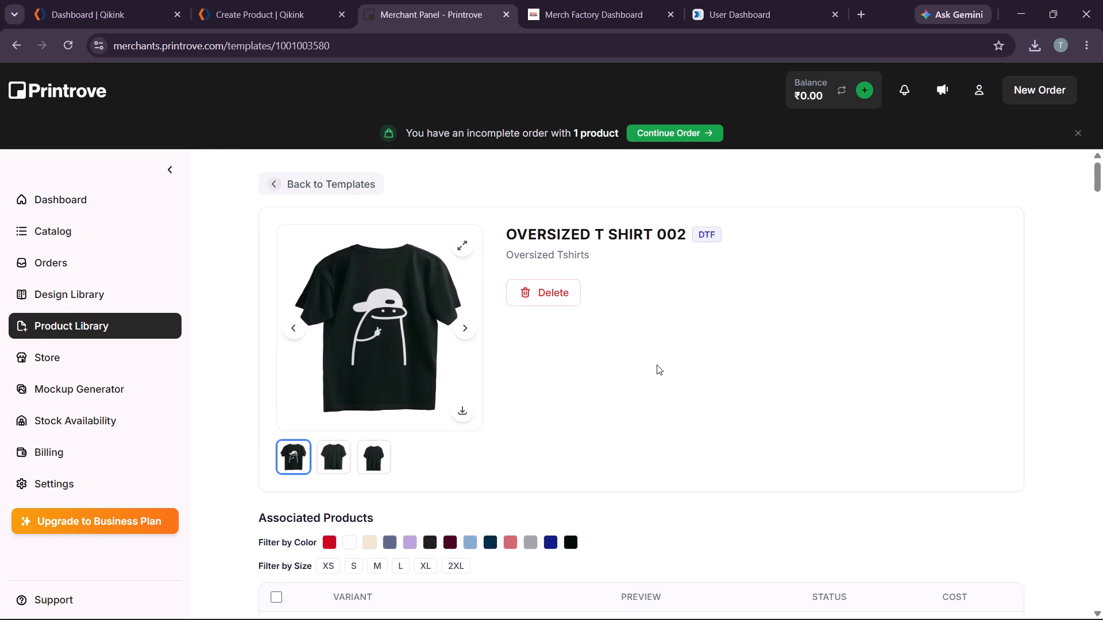
Filter Oversized T shirt 002's variants by Black, and separately by Bottle Green, to compare their design previews and costs.
scroll(595, 387, up, 3)
scroll(584, 401, down, 3)
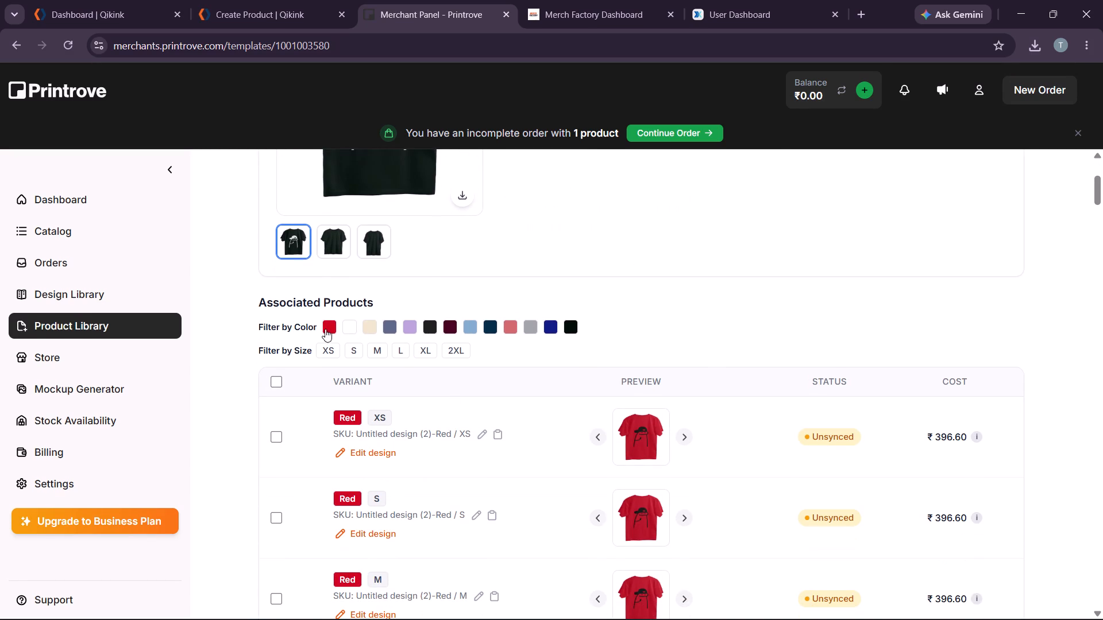
click(427, 328)
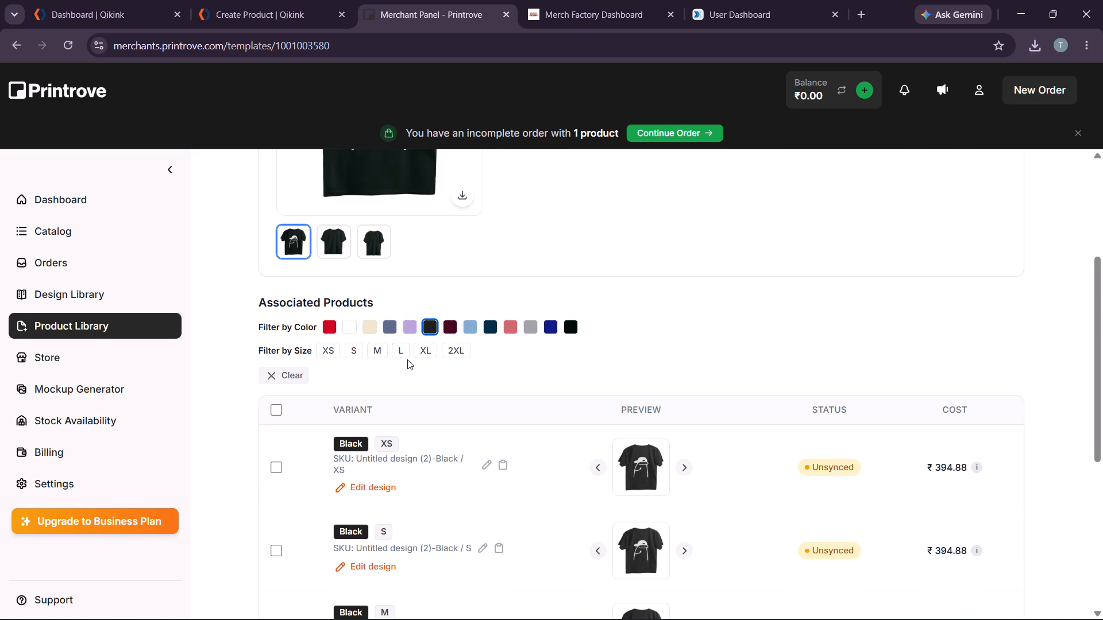
click(431, 323)
click(577, 325)
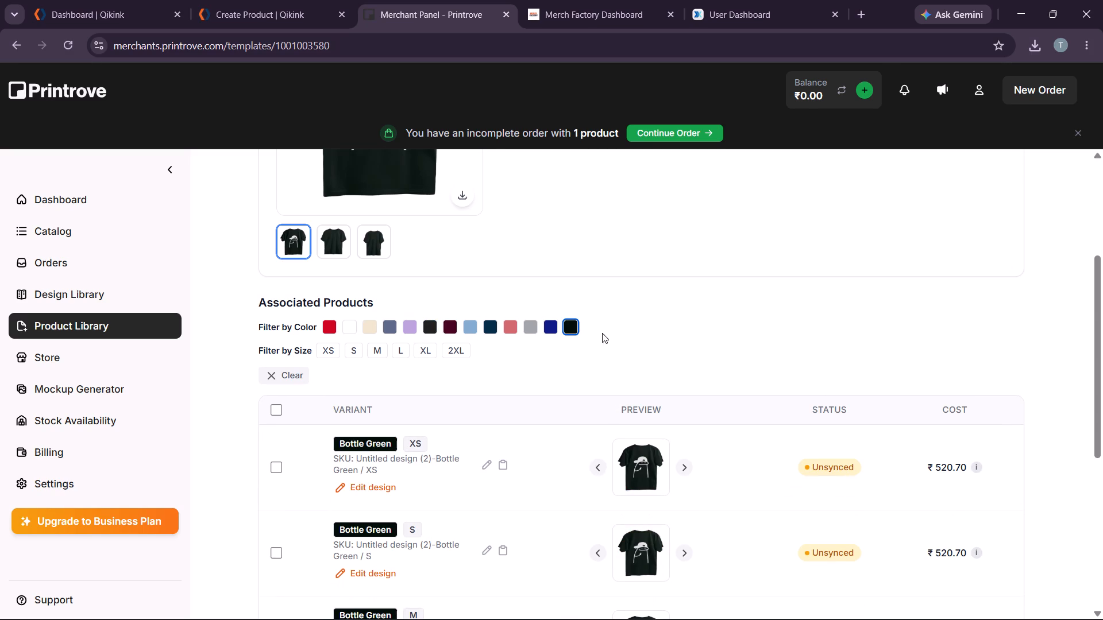
scroll(690, 389, down, 5)
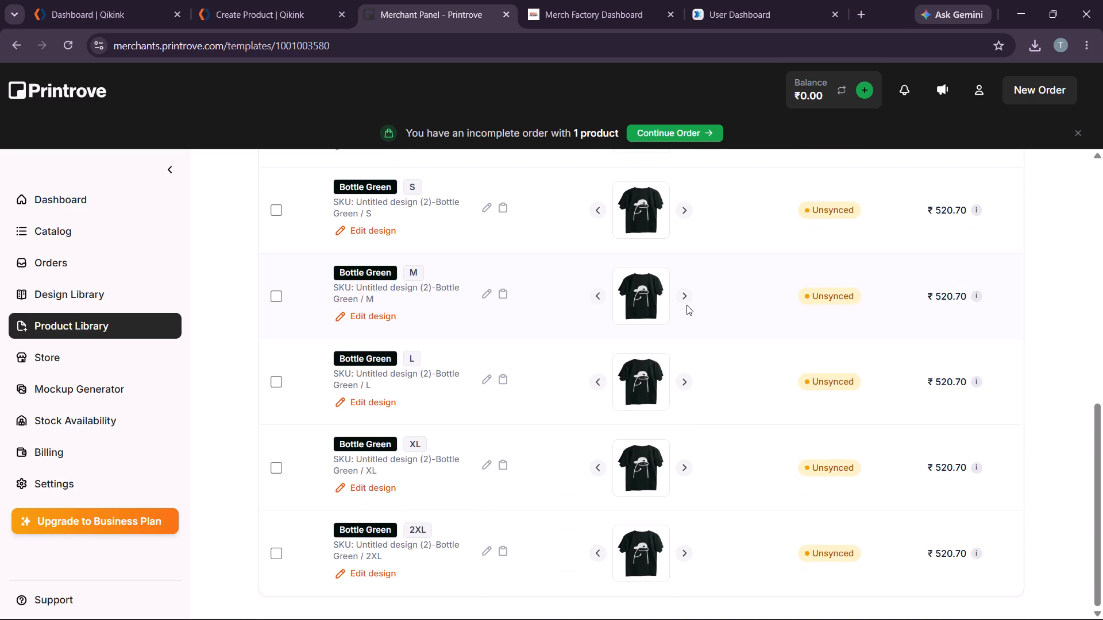
click(687, 305)
click(686, 297)
click(686, 297)
click(686, 297)
scroll(711, 382, down, 3)
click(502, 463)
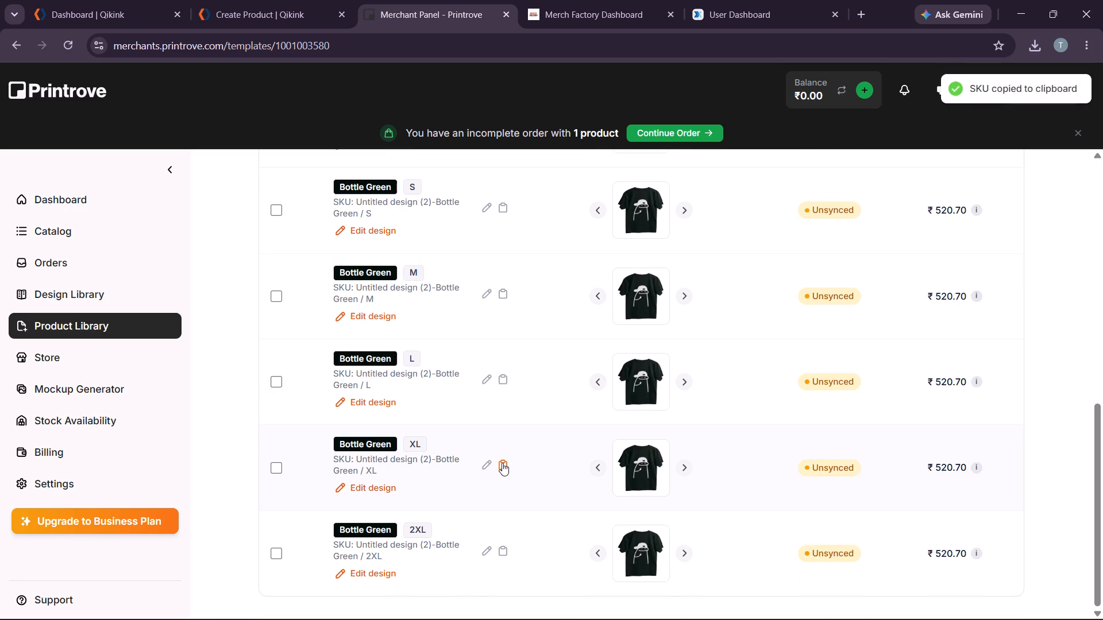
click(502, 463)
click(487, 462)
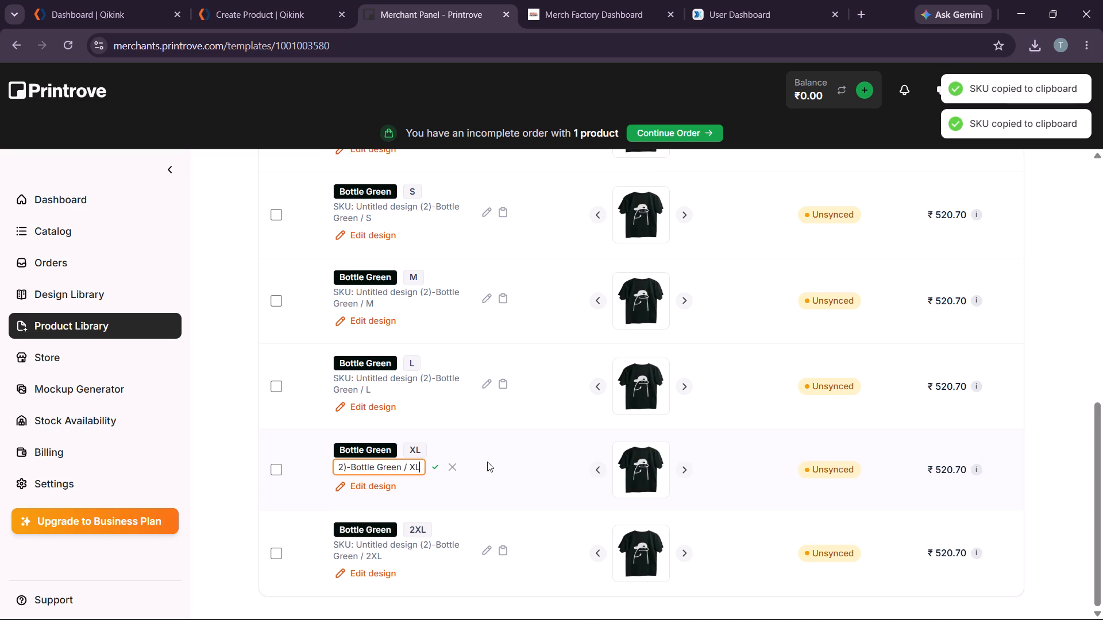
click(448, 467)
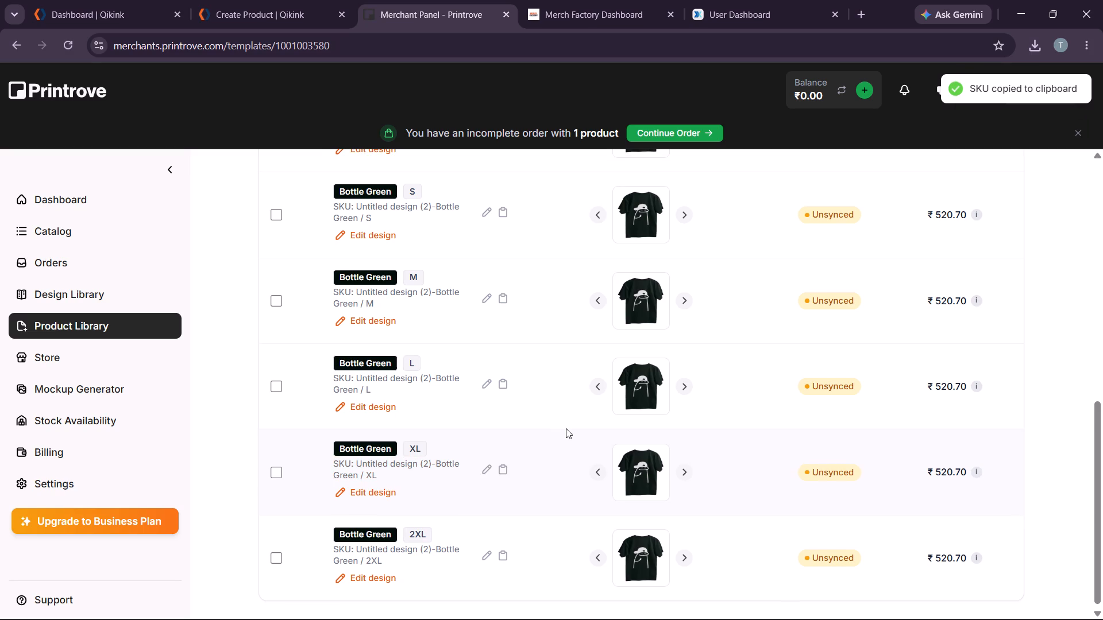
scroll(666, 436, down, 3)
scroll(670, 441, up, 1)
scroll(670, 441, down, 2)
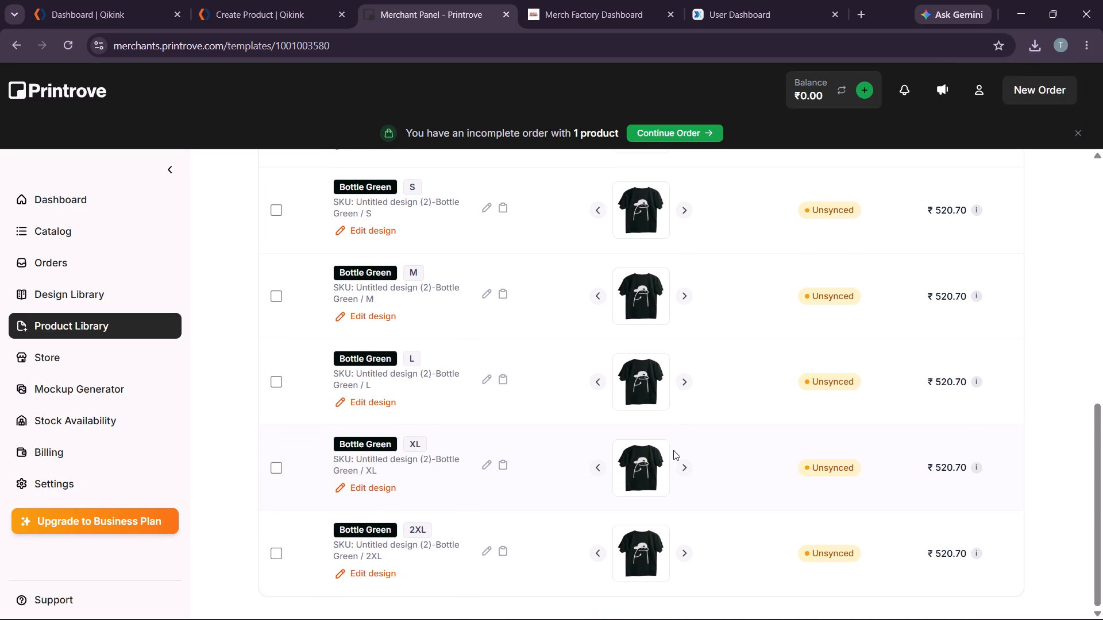
Delete all six Bottle Green size variants from Oversized T shirt 002.
scroll(683, 460, up, 9)
scroll(681, 464, down, 3)
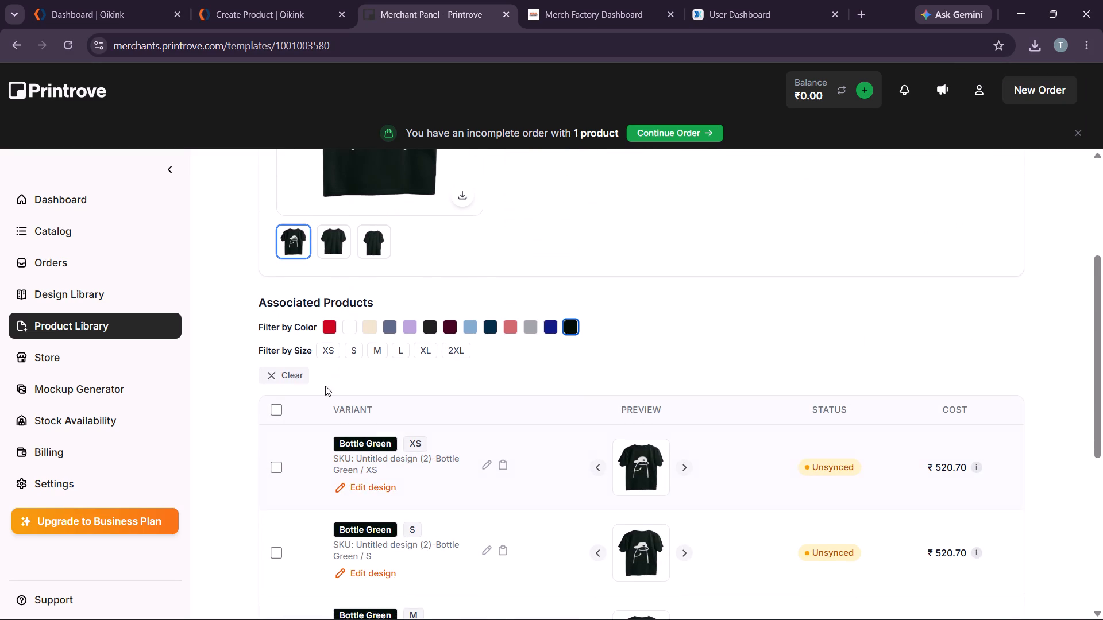
click(271, 374)
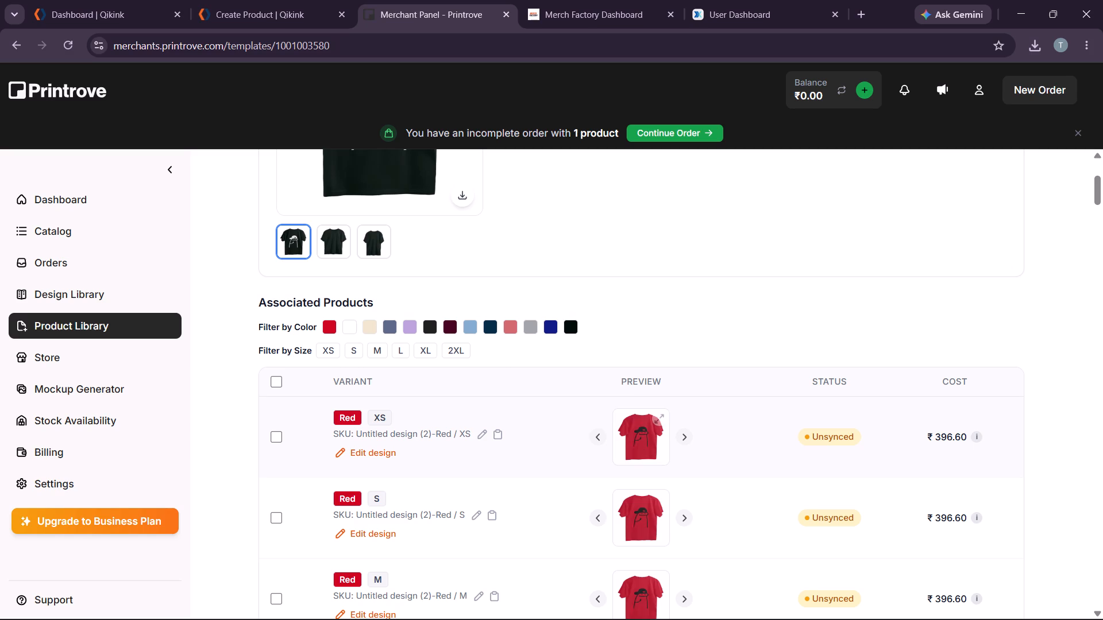
click(572, 323)
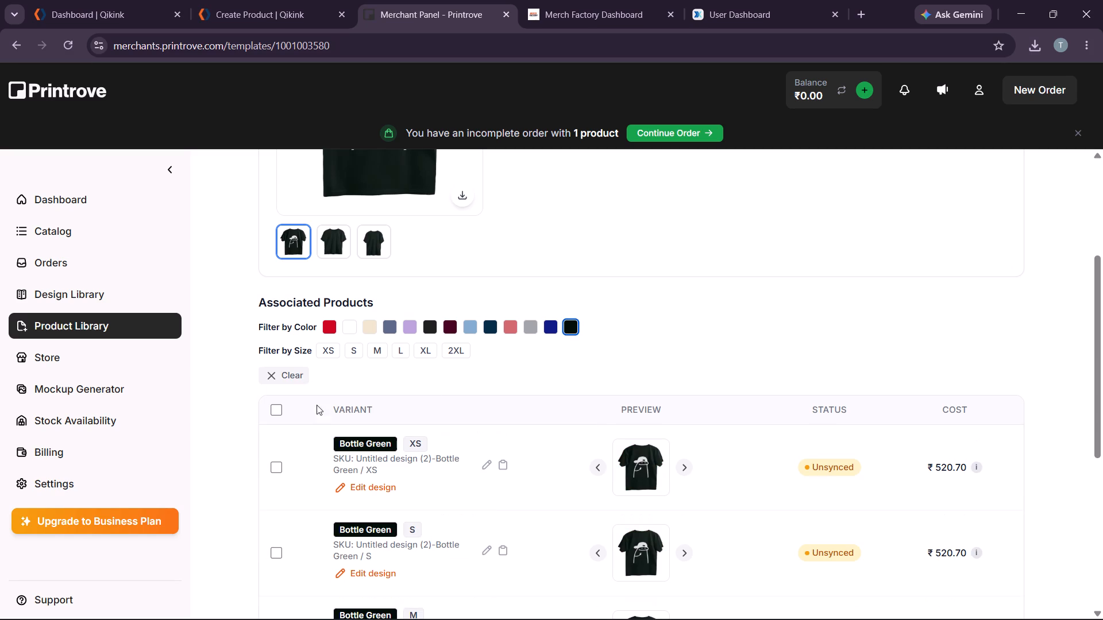
click(272, 406)
click(932, 300)
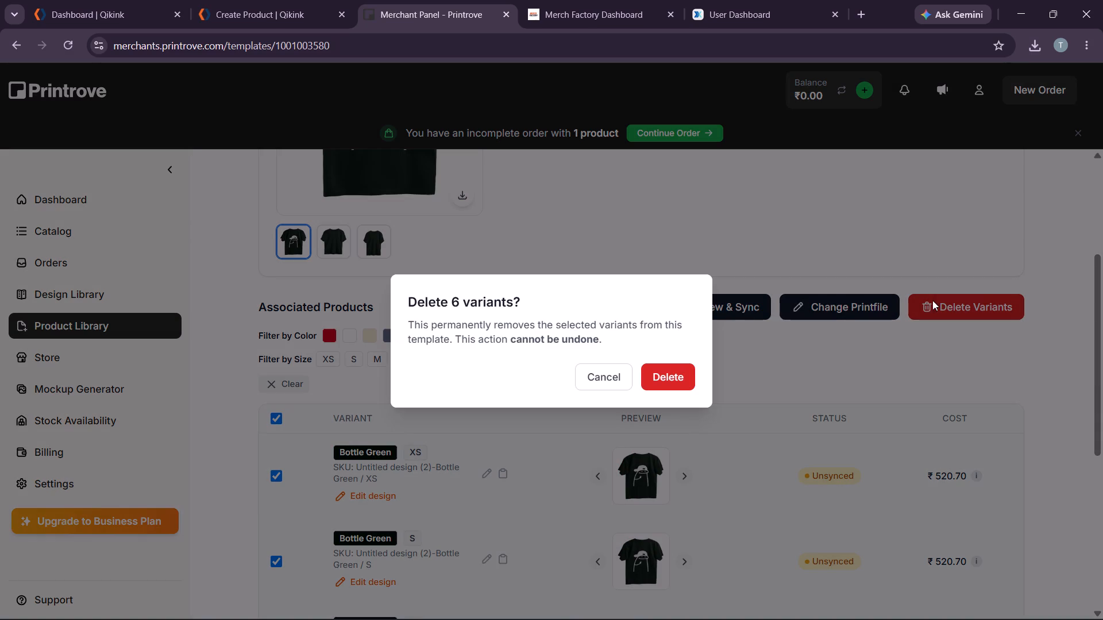
click(653, 367)
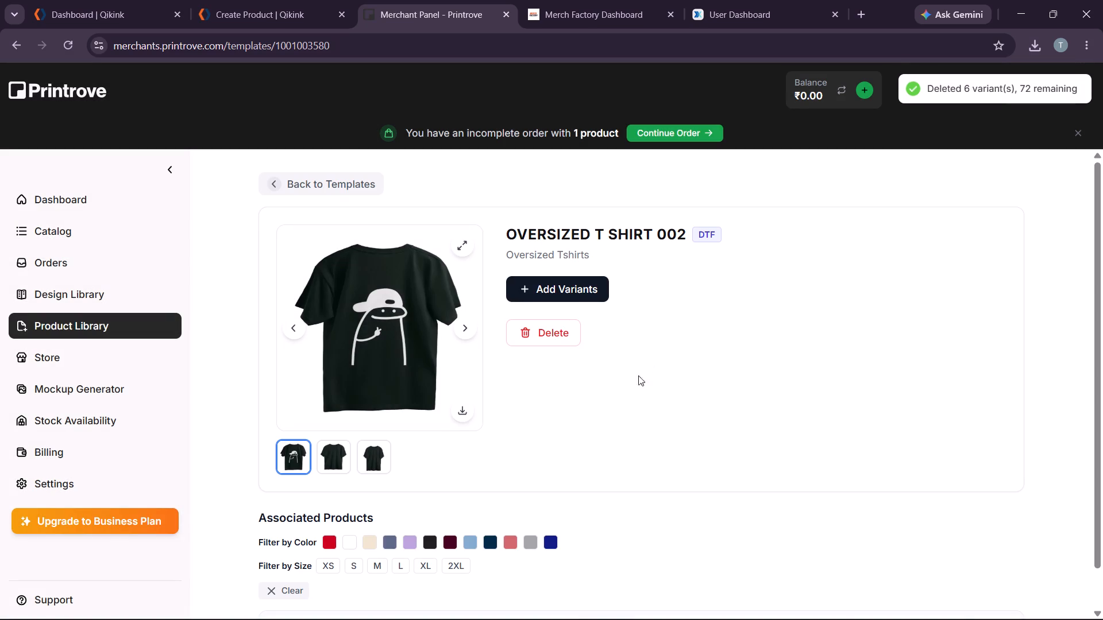
Filter the remaining variants by Red to check their design previews and costs, leaving none selected.
scroll(442, 414, down, 2)
click(331, 495)
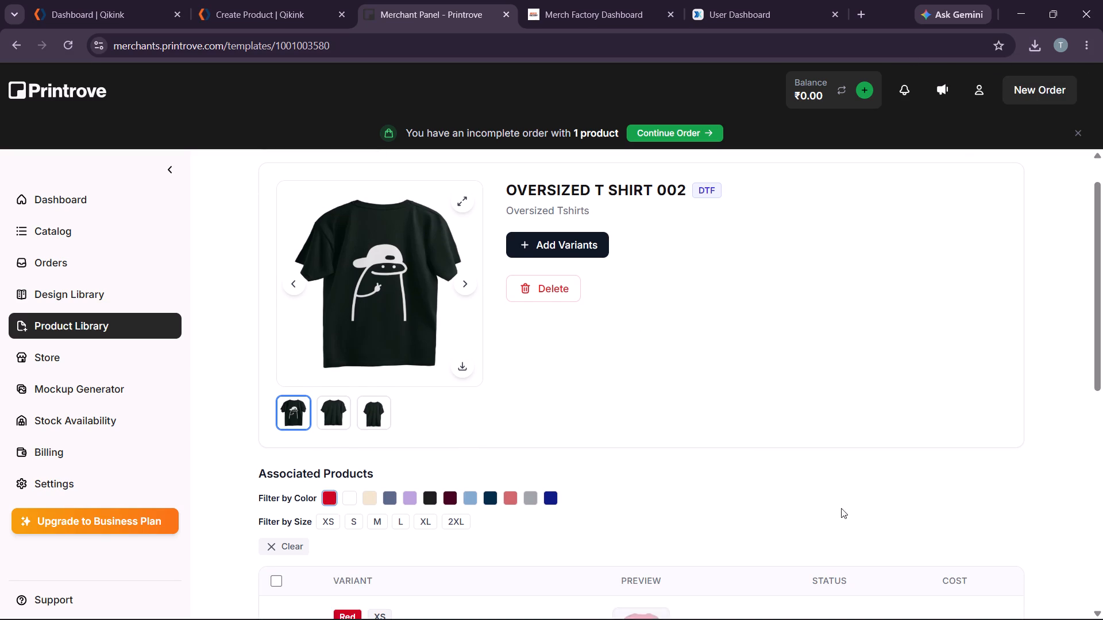
scroll(969, 485, down, 3)
scroll(969, 485, up, 1)
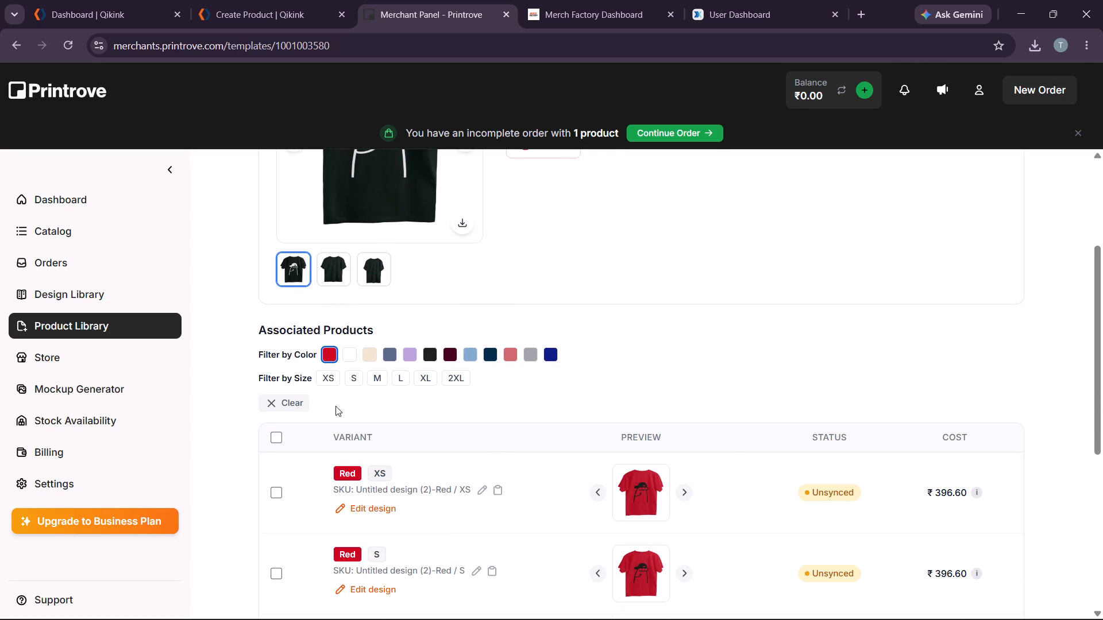
click(275, 439)
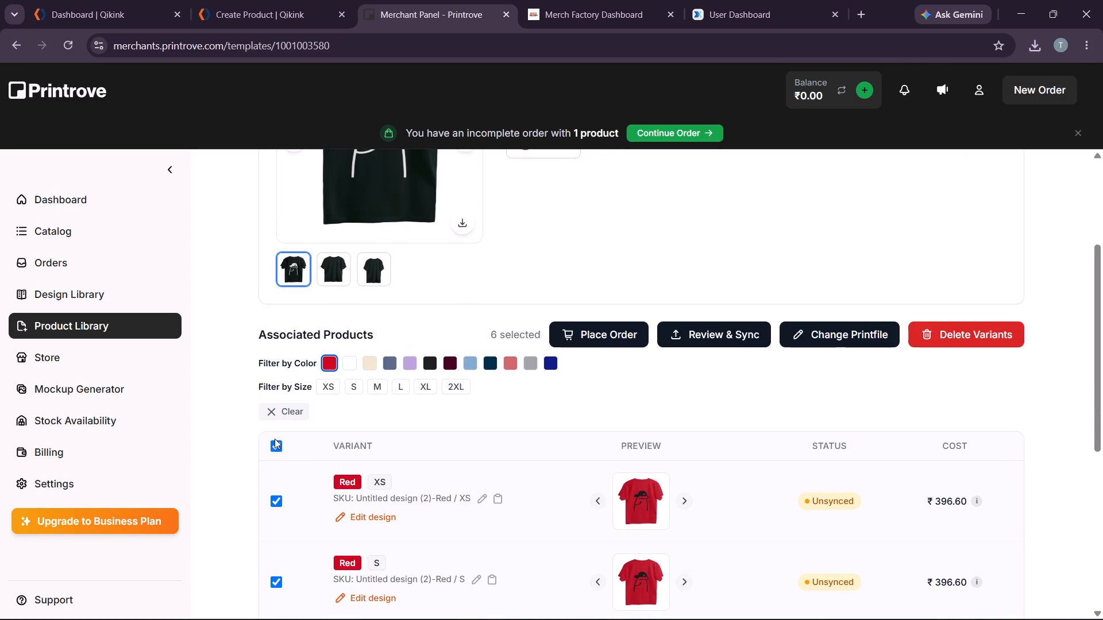
click(275, 447)
click(396, 355)
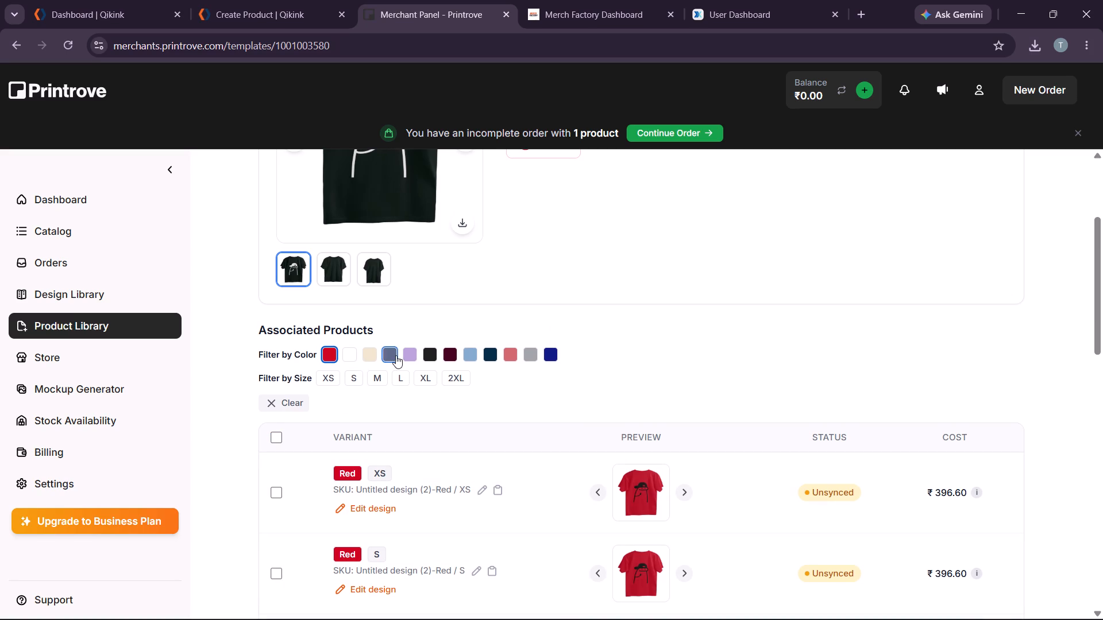
click(396, 355)
click(333, 356)
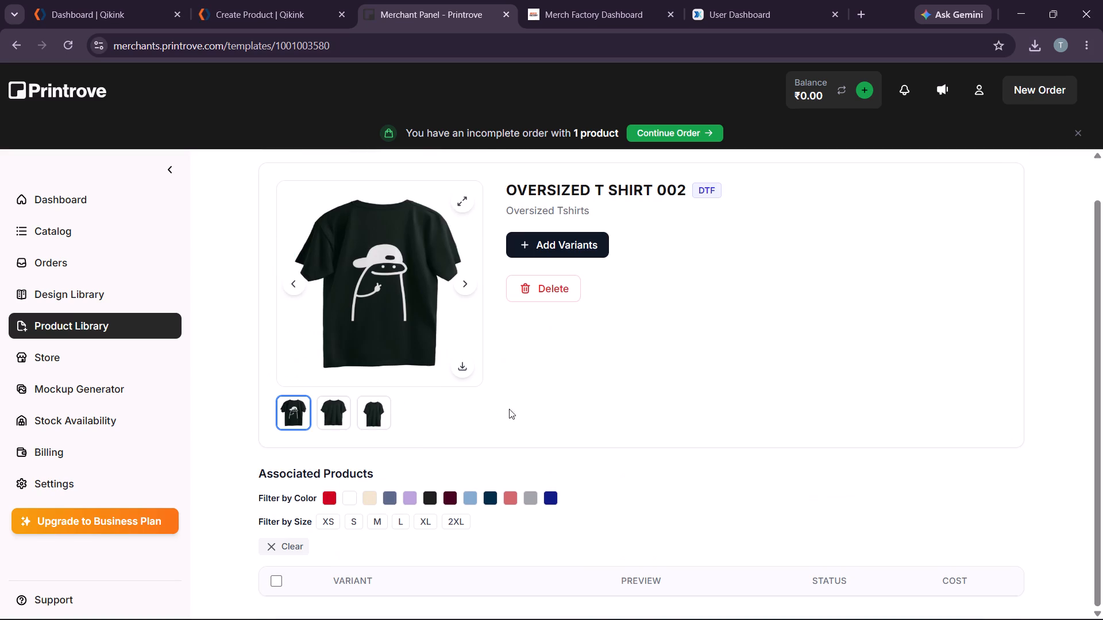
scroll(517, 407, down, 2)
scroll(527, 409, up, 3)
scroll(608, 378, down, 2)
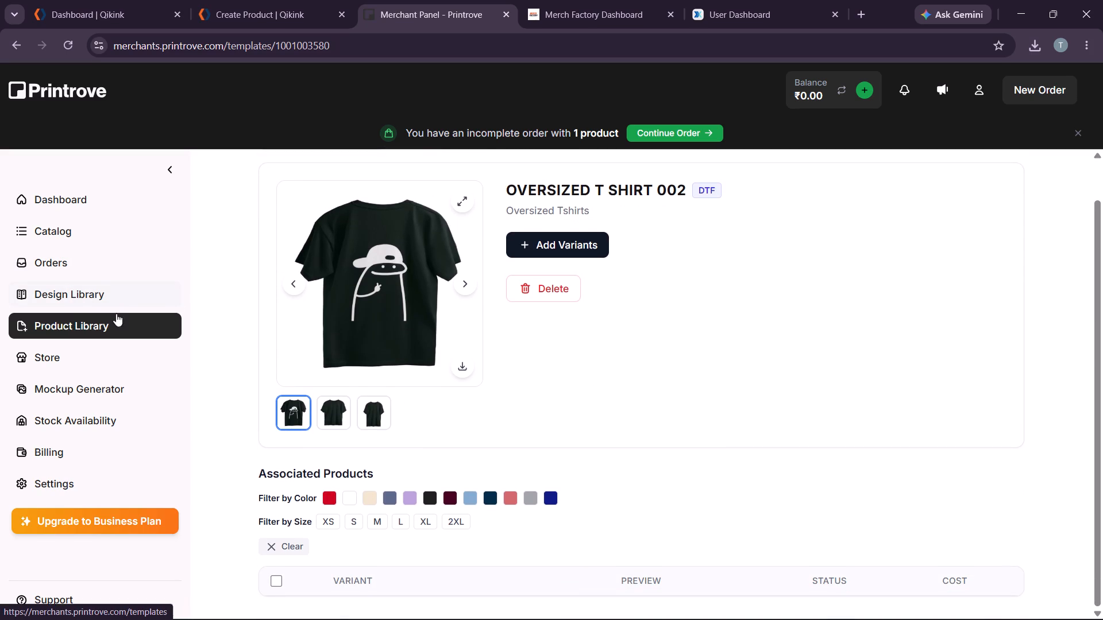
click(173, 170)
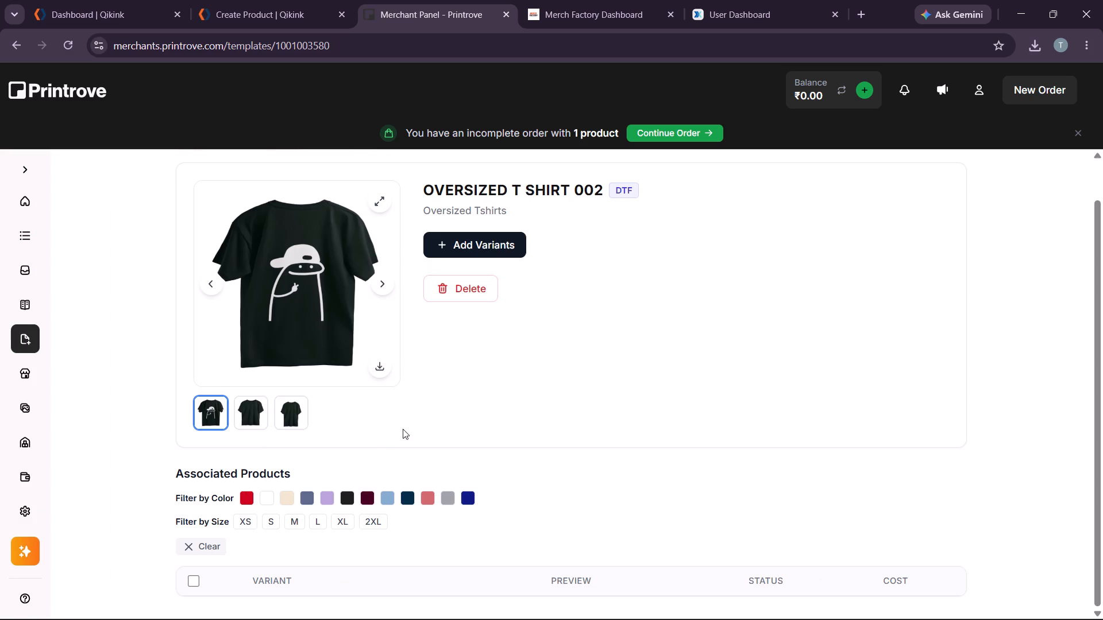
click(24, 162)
Return to the product templates and open Oversized T shirt 0003.
scroll(399, 386, up, 3)
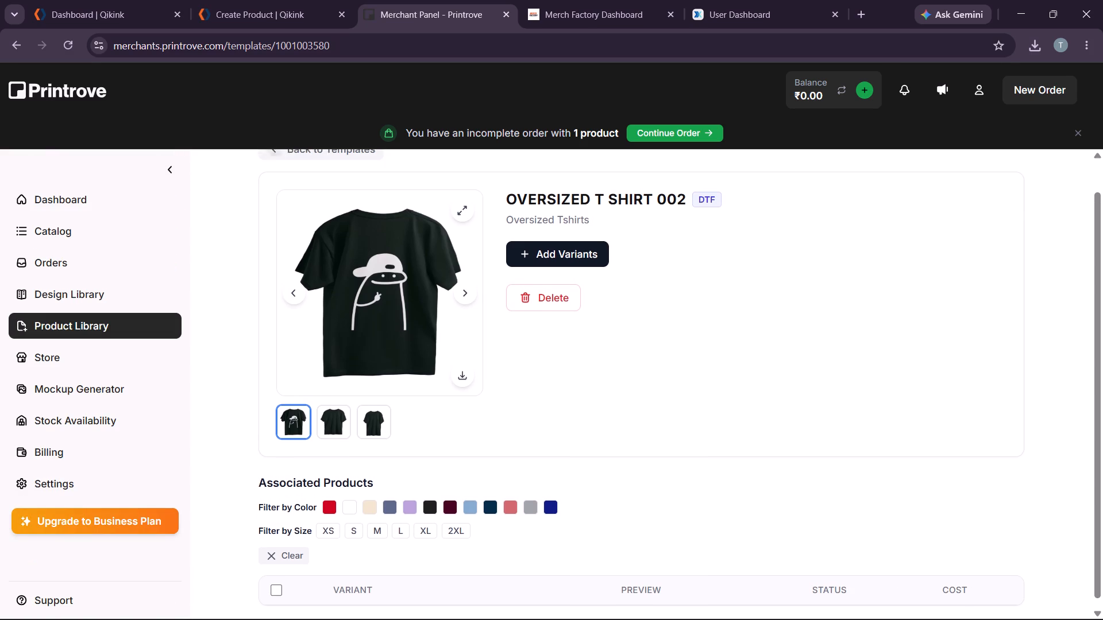
scroll(400, 386, up, 2)
scroll(372, 299, up, 2)
click(273, 183)
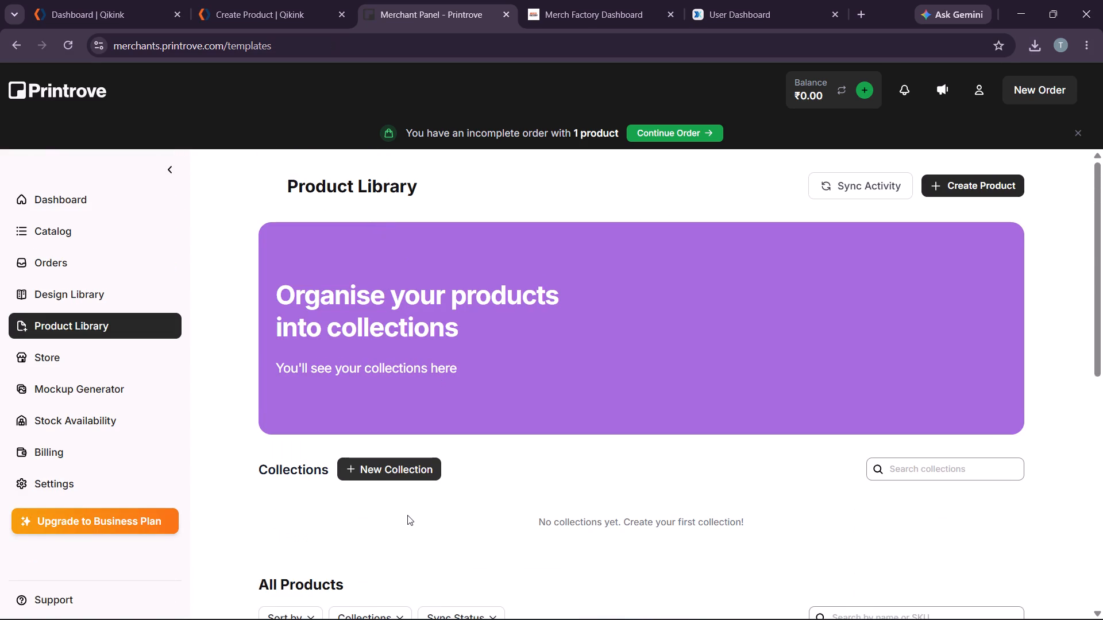
scroll(407, 515, down, 3)
scroll(357, 445, down, 2)
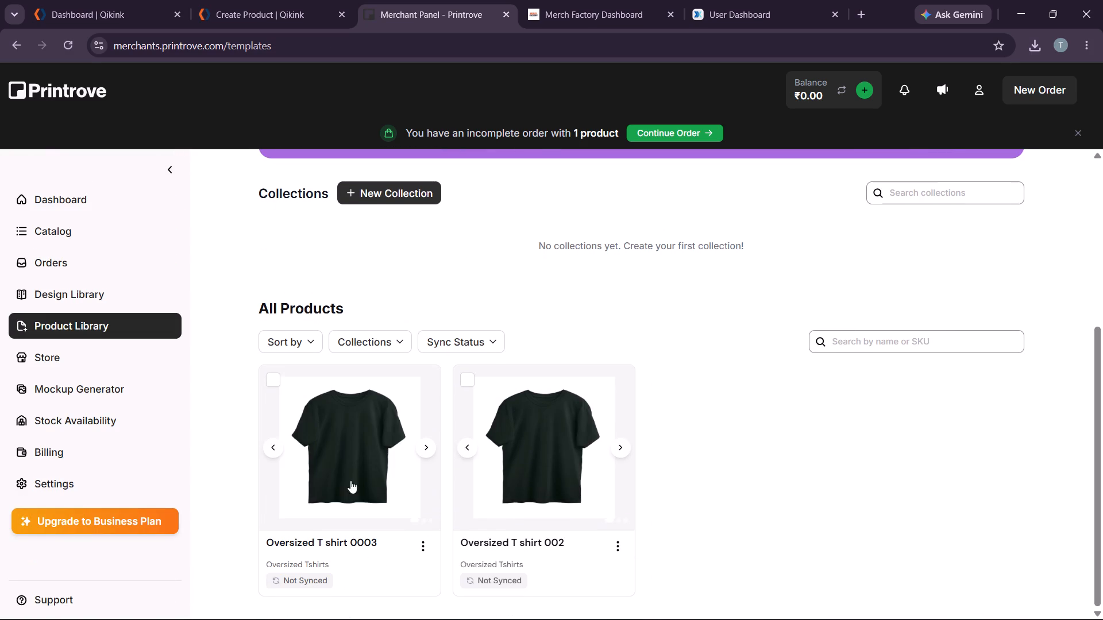
click(366, 501)
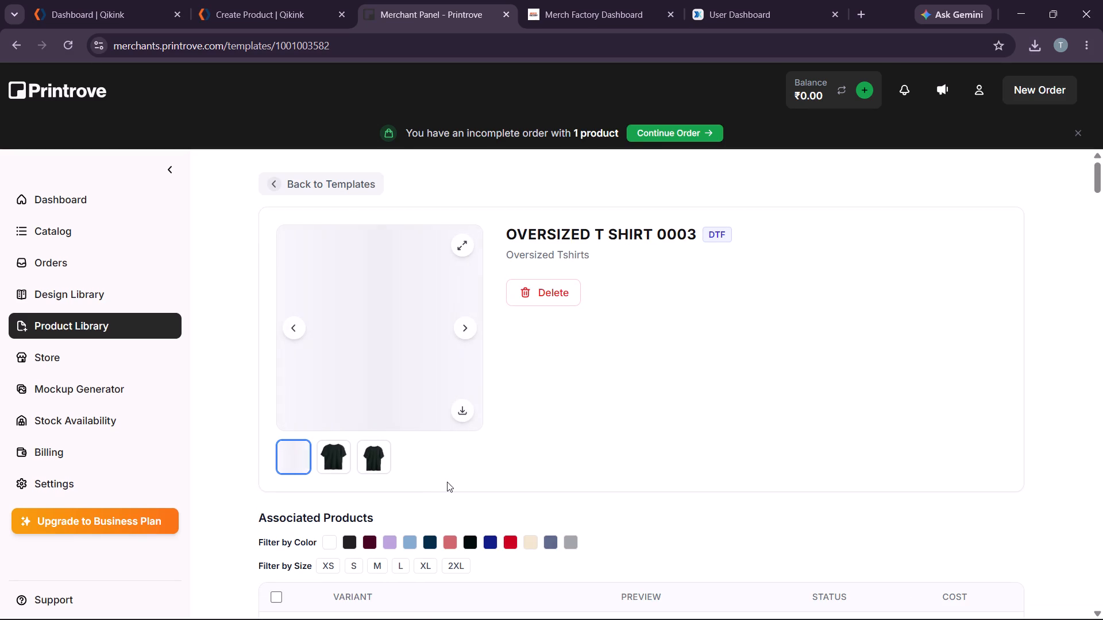
Filter the template's variants by Black, select all six sizes and start changing their printfile.
scroll(580, 443, down, 4)
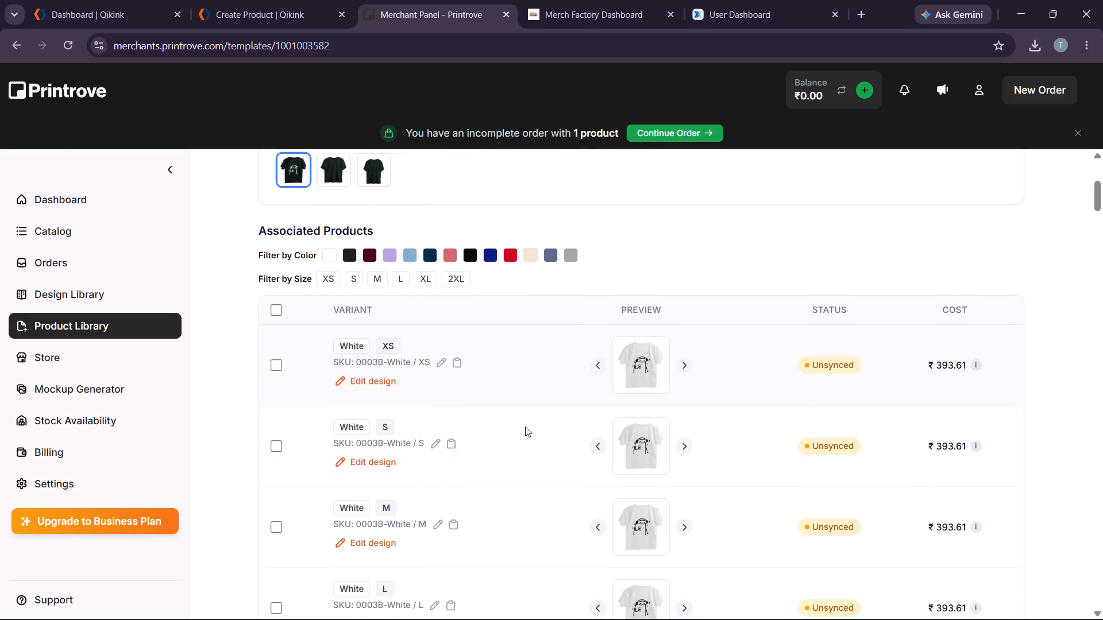
click(337, 256)
click(336, 255)
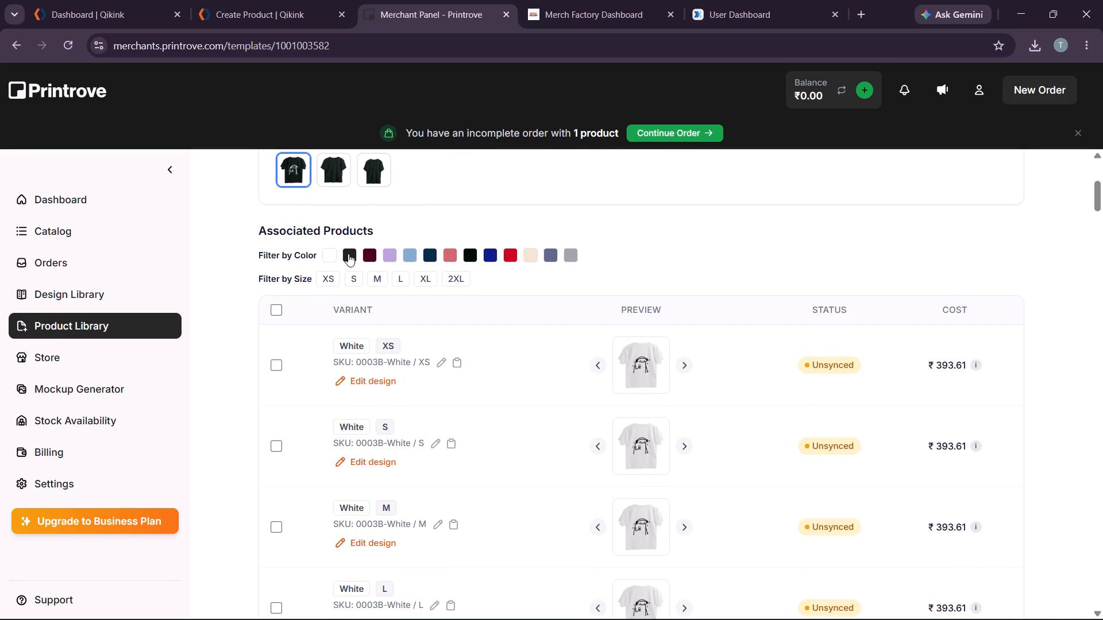
click(350, 254)
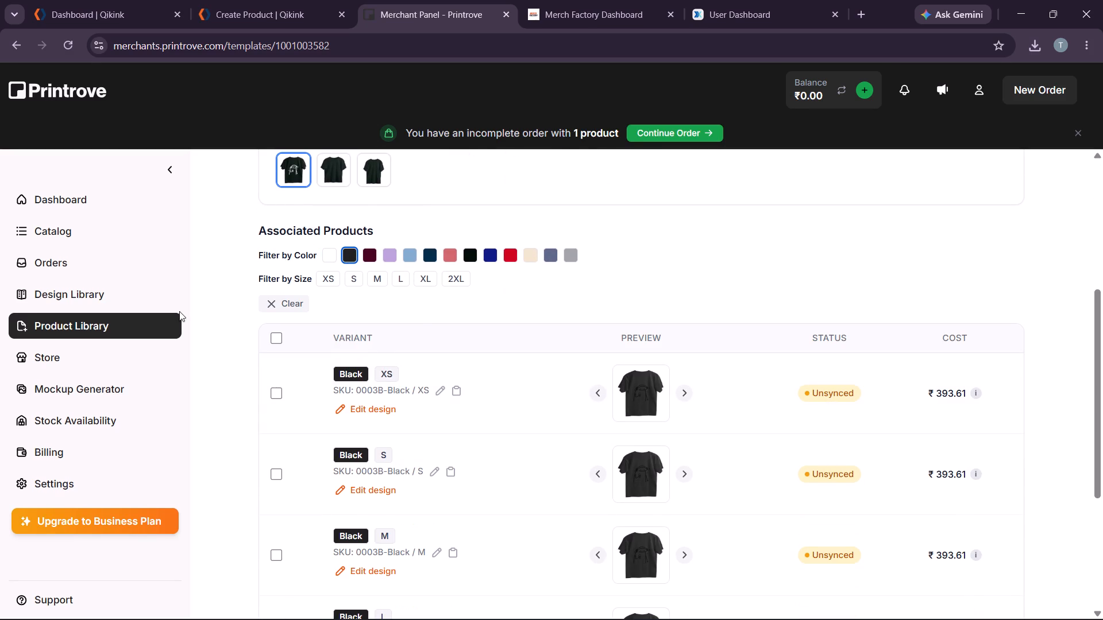
click(278, 335)
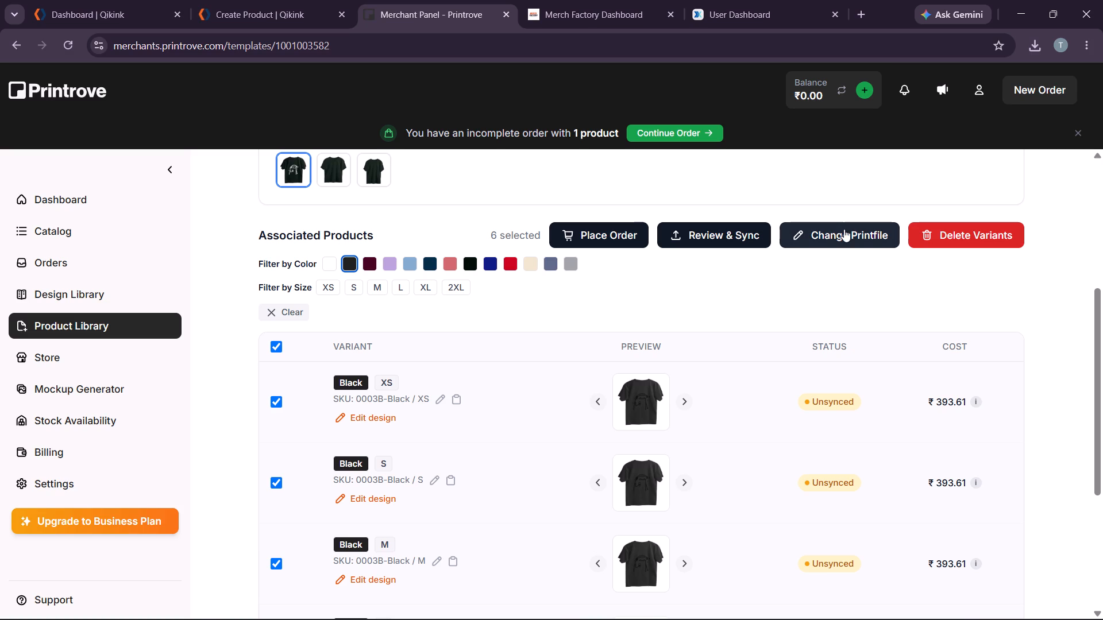
click(840, 237)
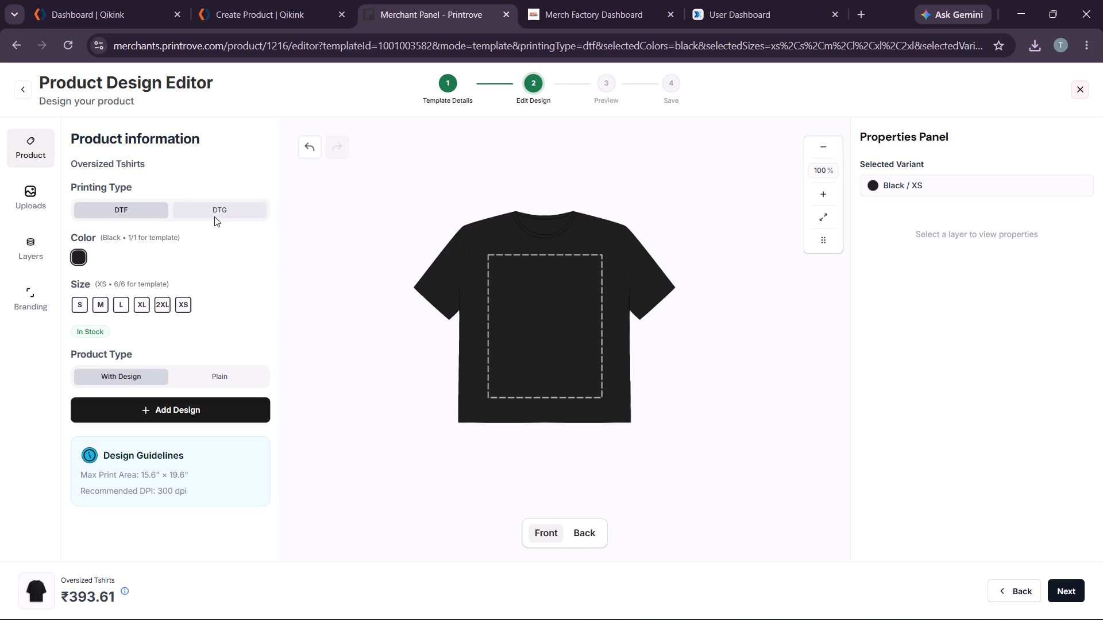
Replace the black doodle on the back of the black shirt with the uploaded 0003w design.
click(29, 181)
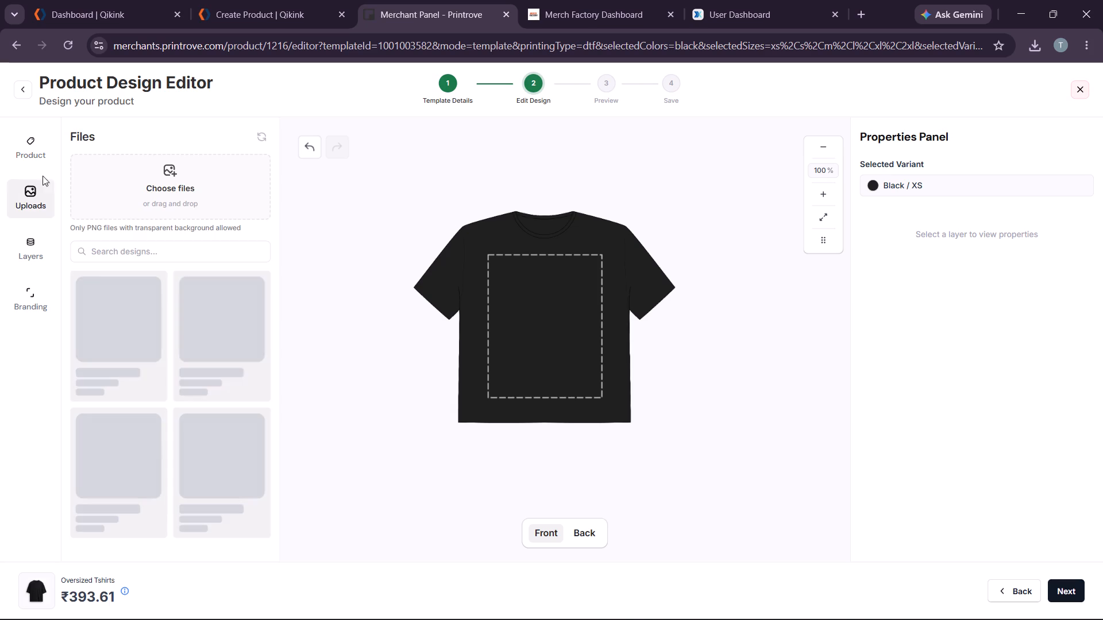
click(583, 319)
click(550, 327)
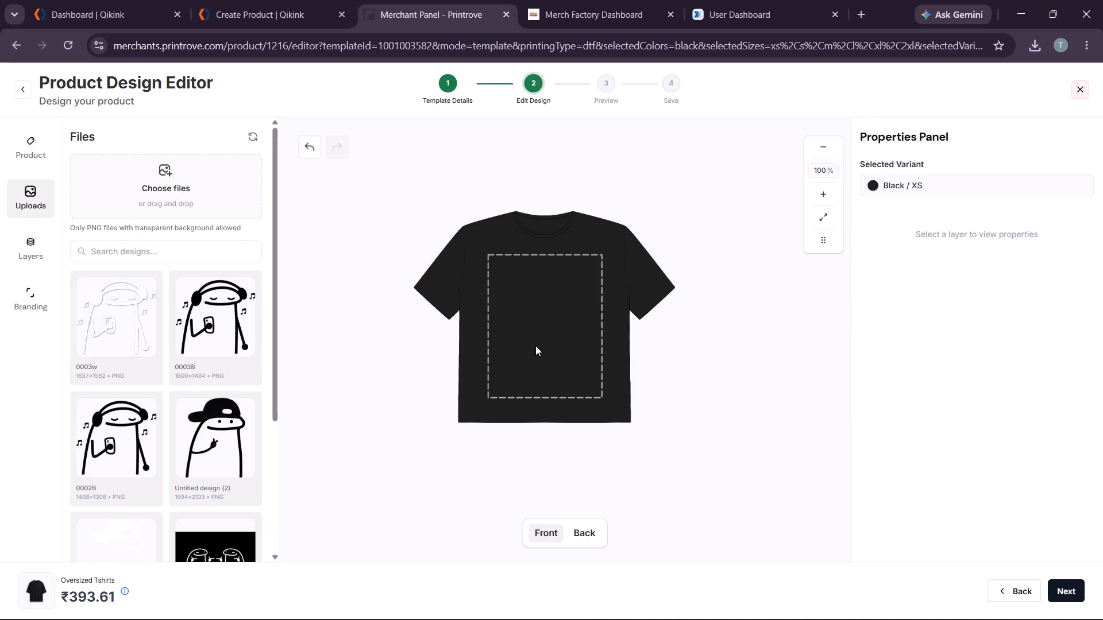
click(534, 354)
click(583, 340)
click(543, 334)
click(550, 310)
drag(549, 311, 534, 387)
drag(582, 302, 507, 387)
click(546, 338)
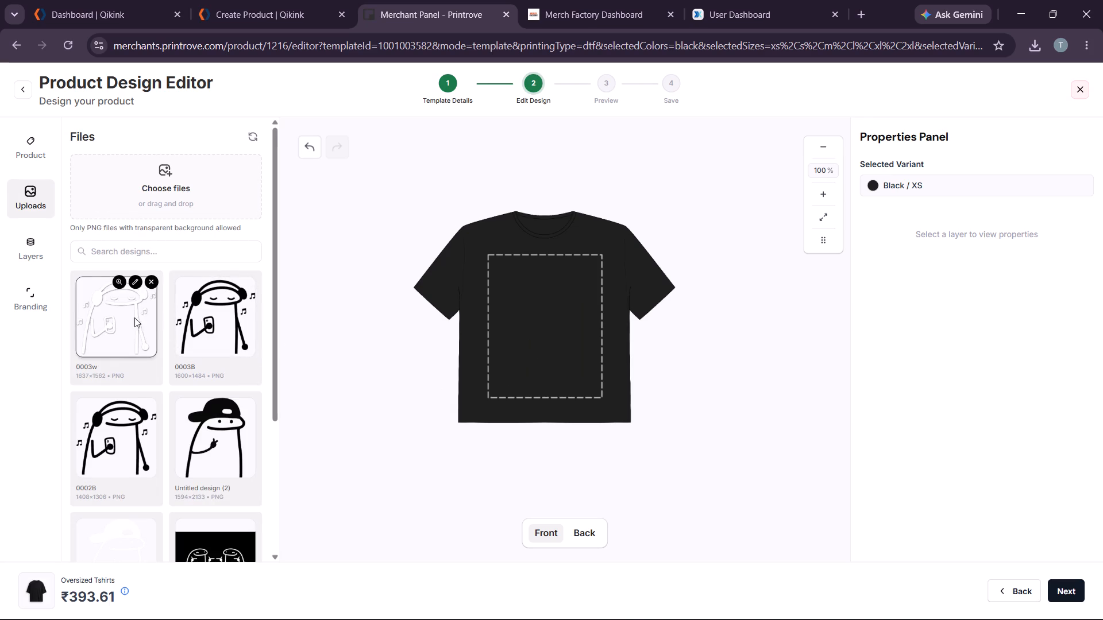
click(580, 539)
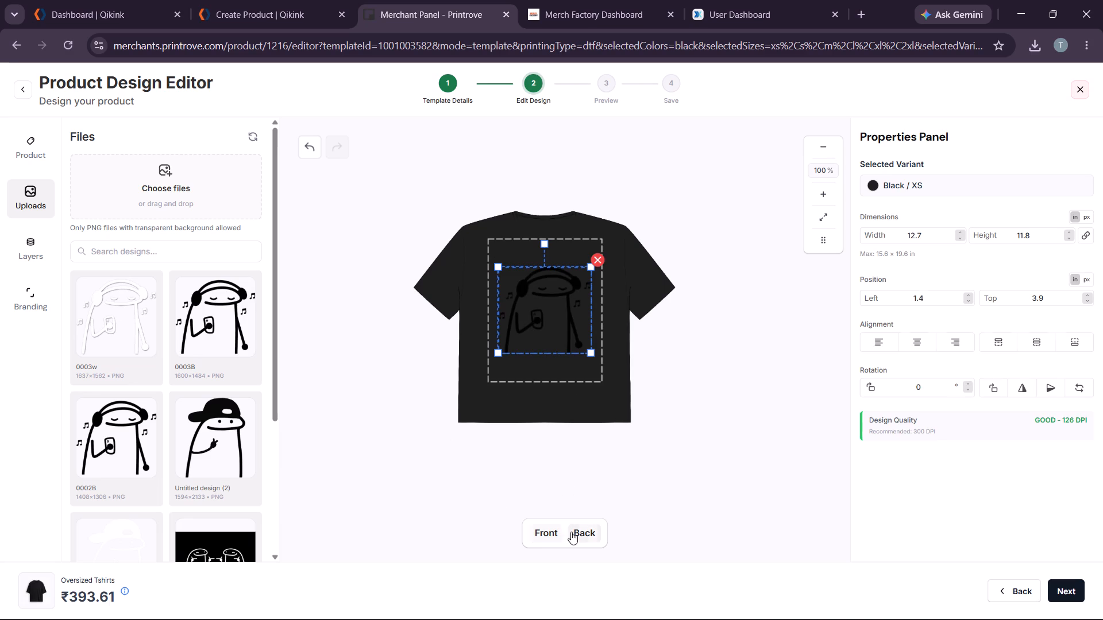
double_click(593, 268)
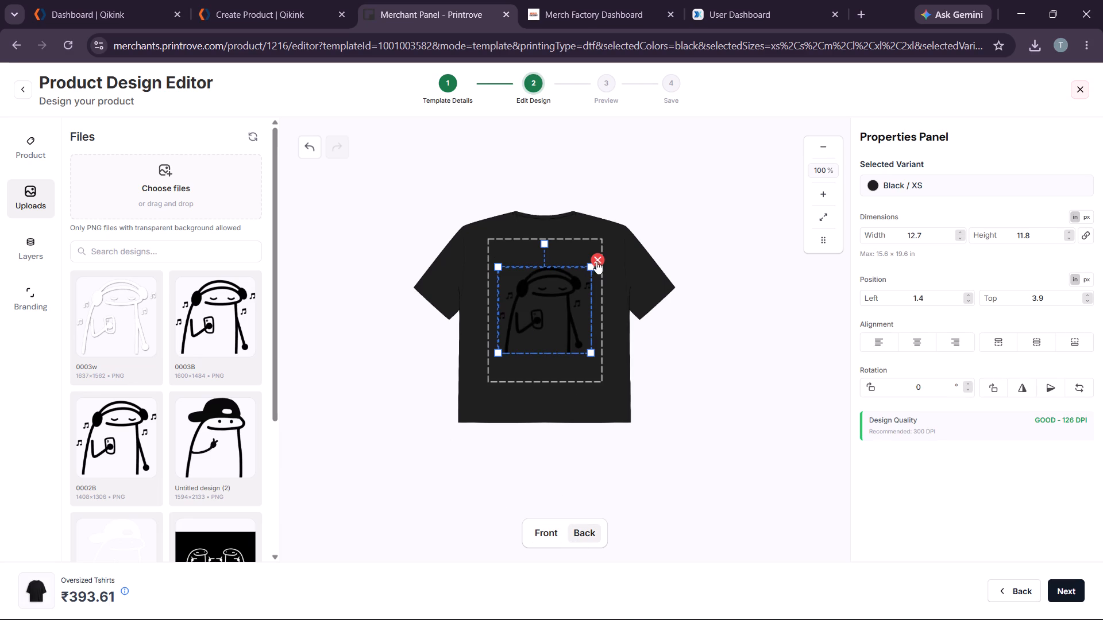
click(597, 259)
click(112, 328)
Enlarge the white doodle to about 12.7 × 12.2 in and keep it centred in the back print area.
click(658, 359)
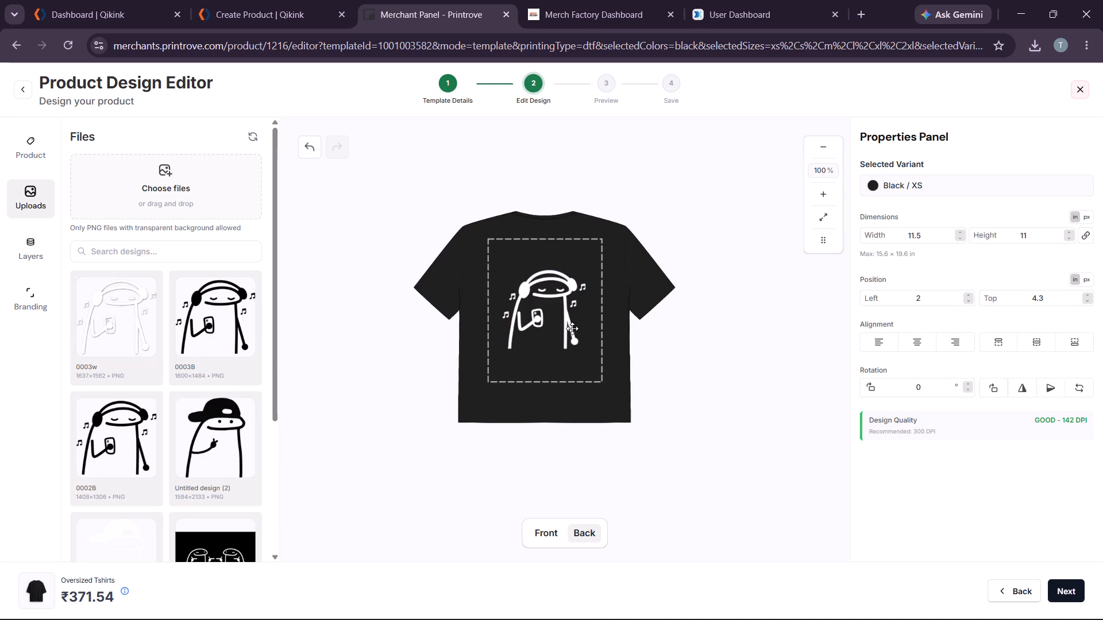
click(563, 311)
drag(585, 351, 592, 354)
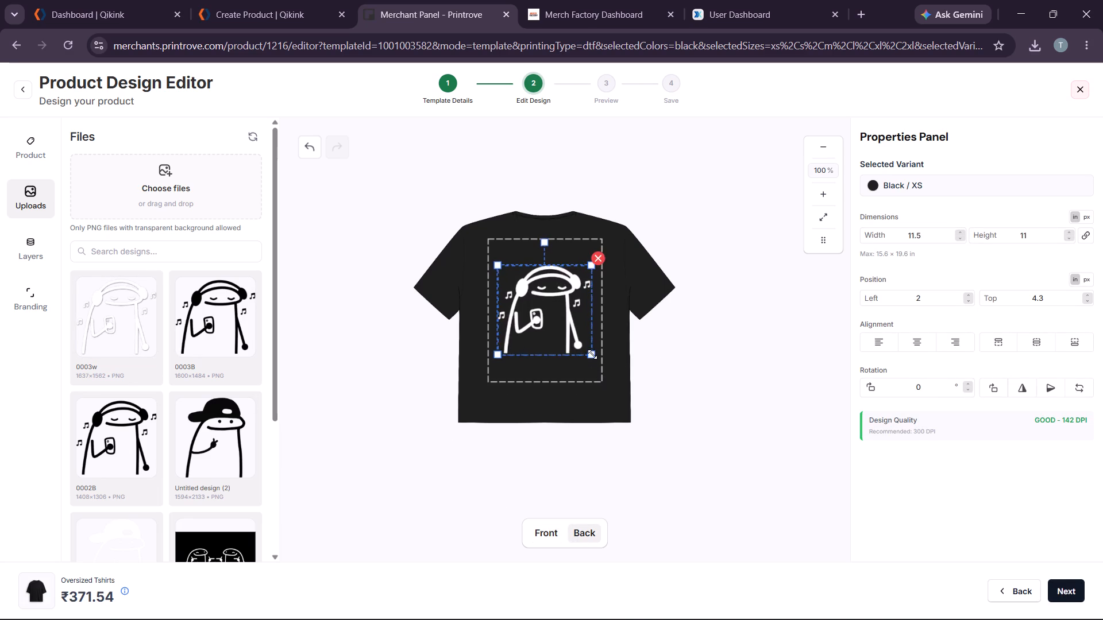
drag(592, 354, 597, 361)
drag(597, 361, 592, 354)
click(695, 352)
click(538, 310)
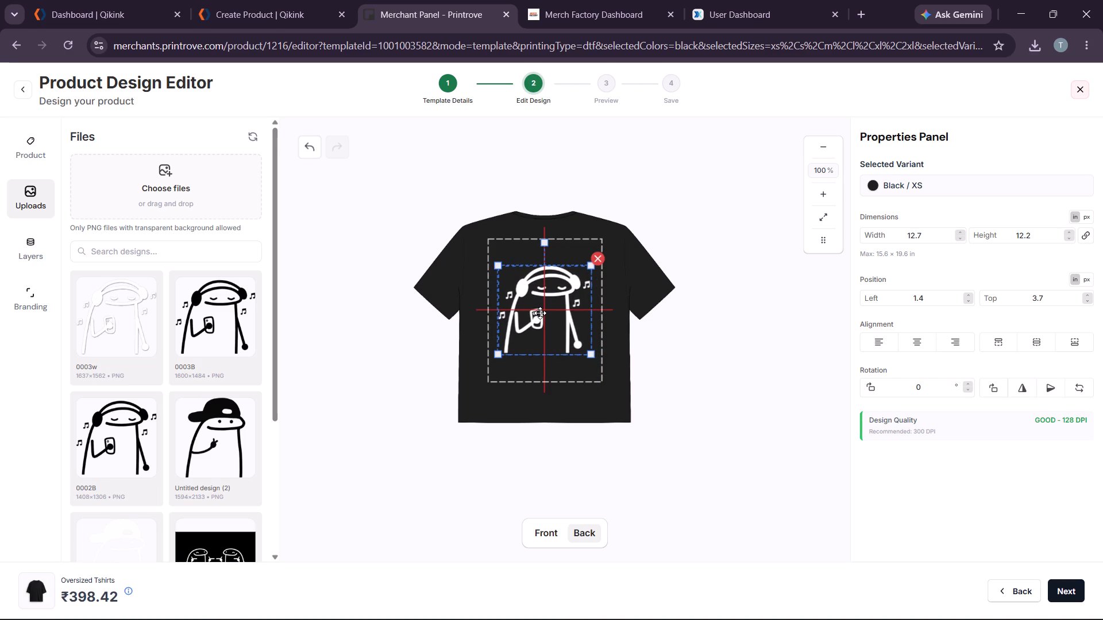
click(758, 362)
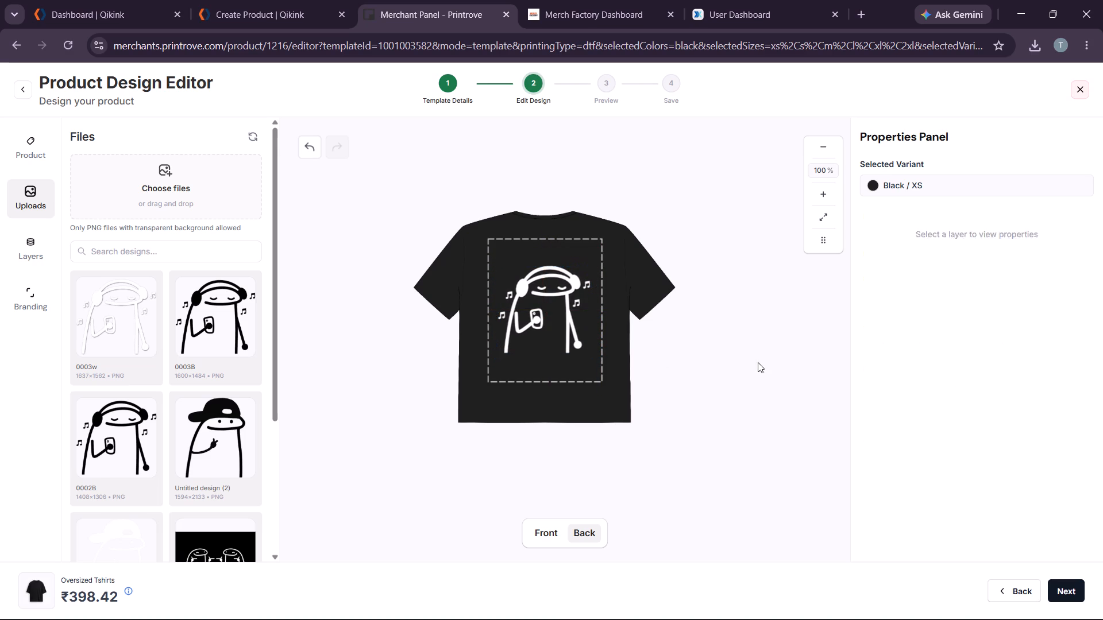
Continue to the mockups and update Oversized T shirt 0003, keeping its name and the 0003B- SKU prefix for the black variants.
click(1070, 586)
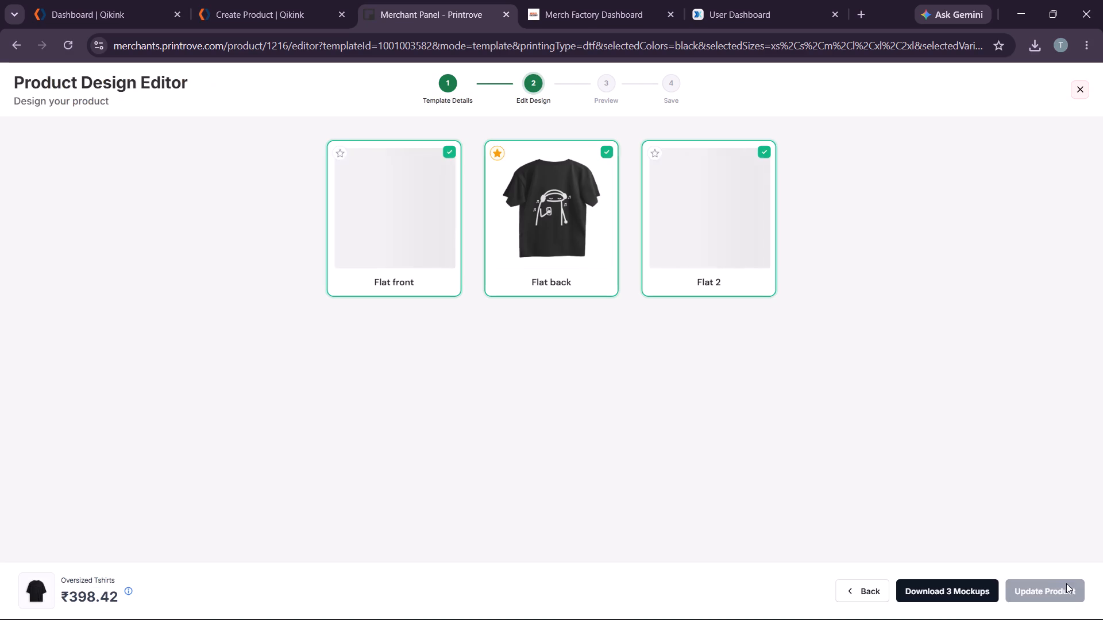
click(1028, 591)
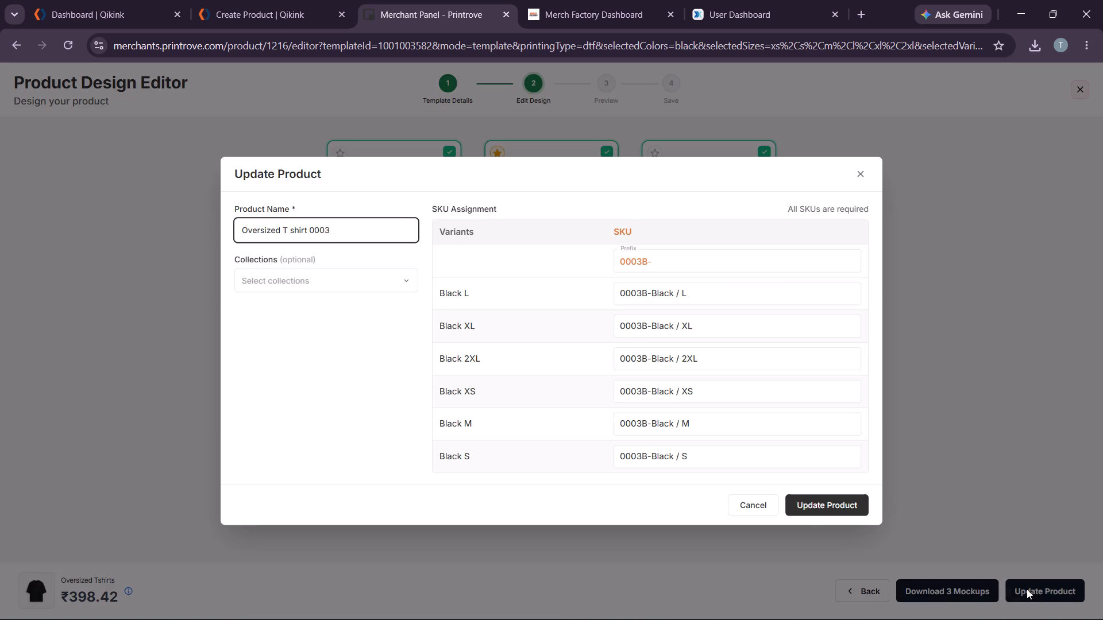
click(836, 499)
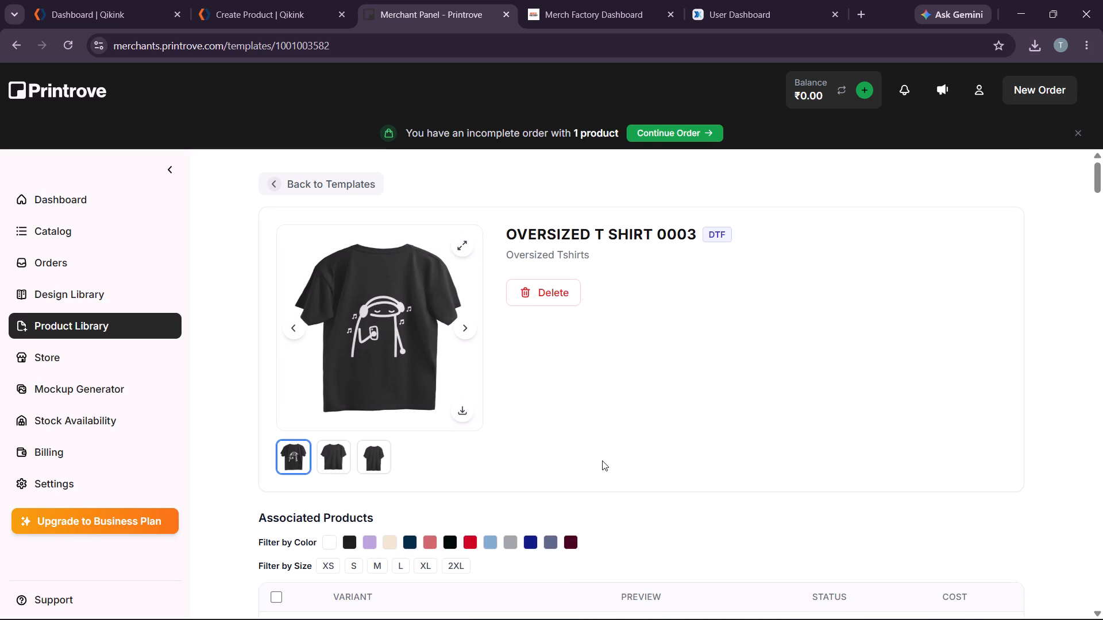
Check the template's variant previews and costs by filtering by Black, light purple and Off White in turn, leaving no filter active.
scroll(603, 460, down, 4)
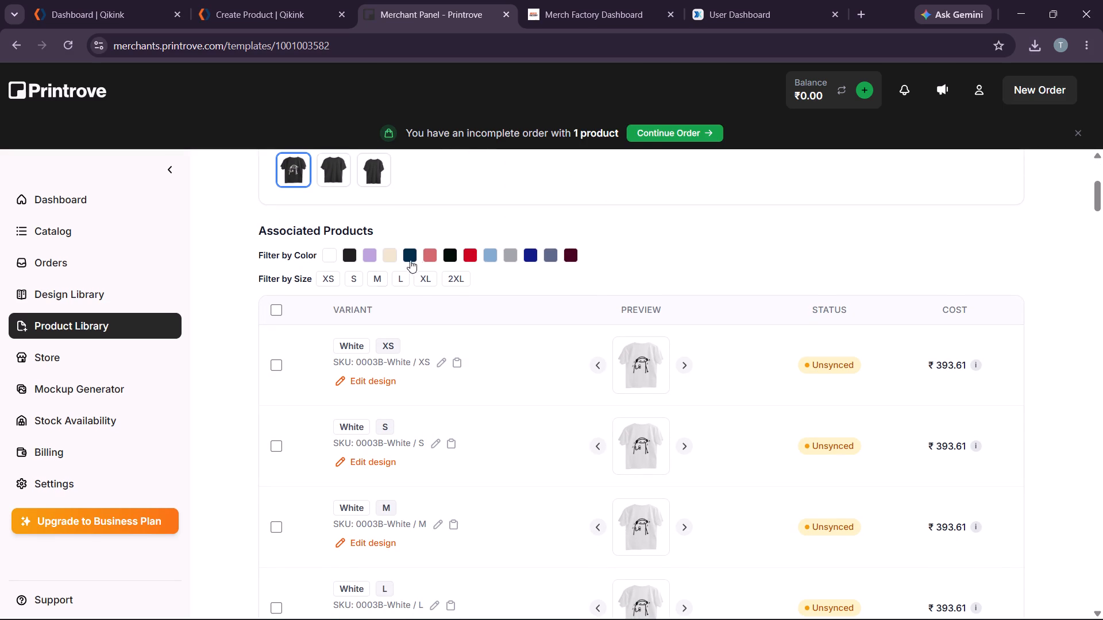
click(354, 256)
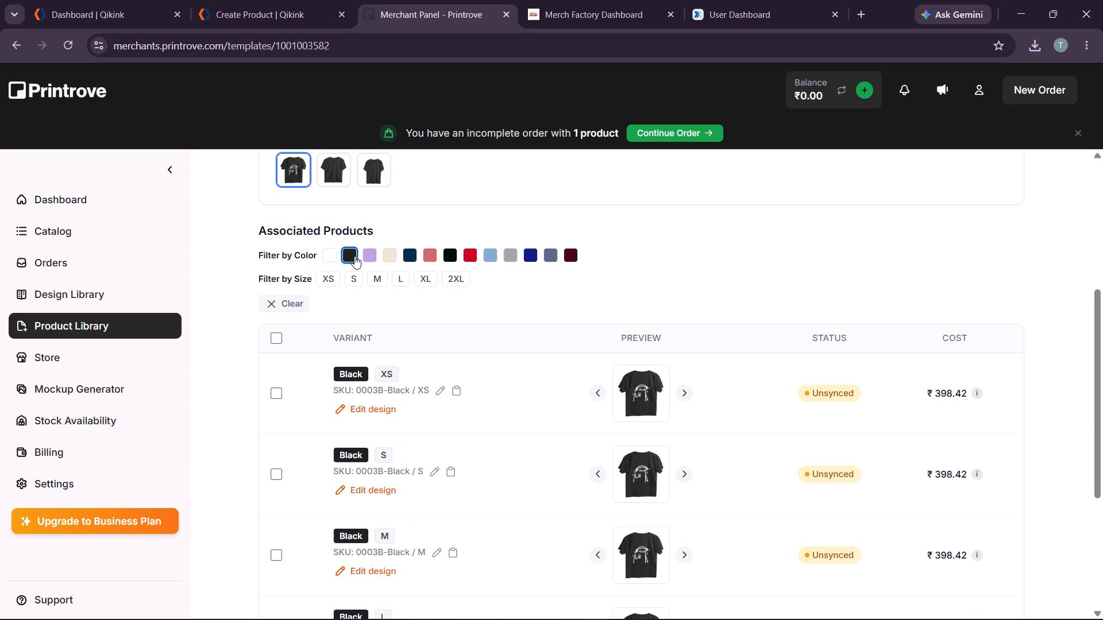
click(354, 256)
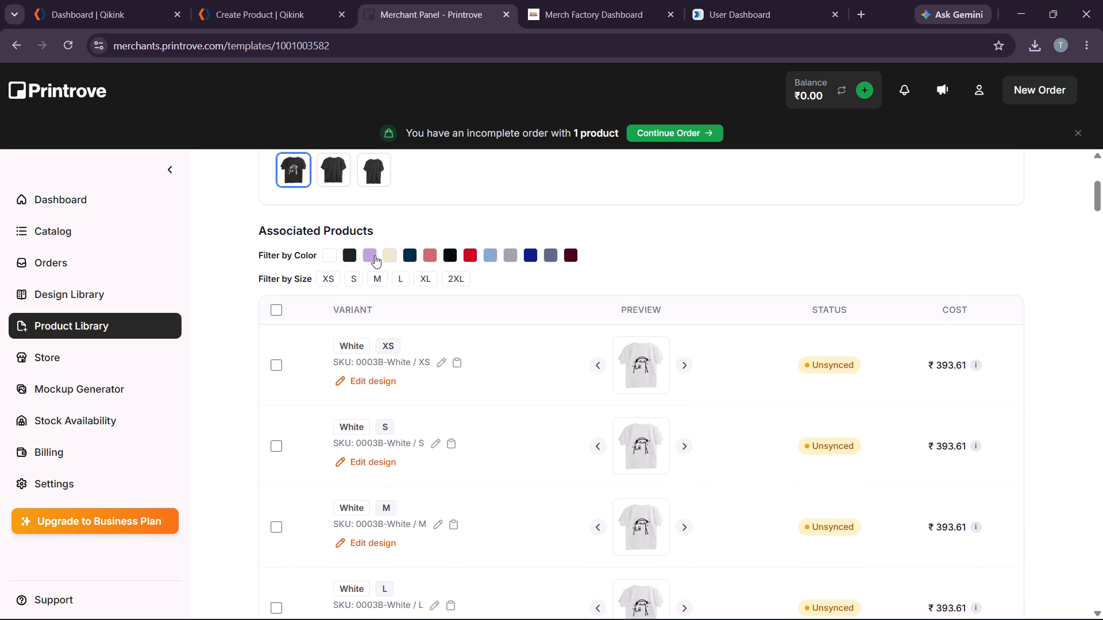
click(375, 255)
click(375, 255)
click(387, 254)
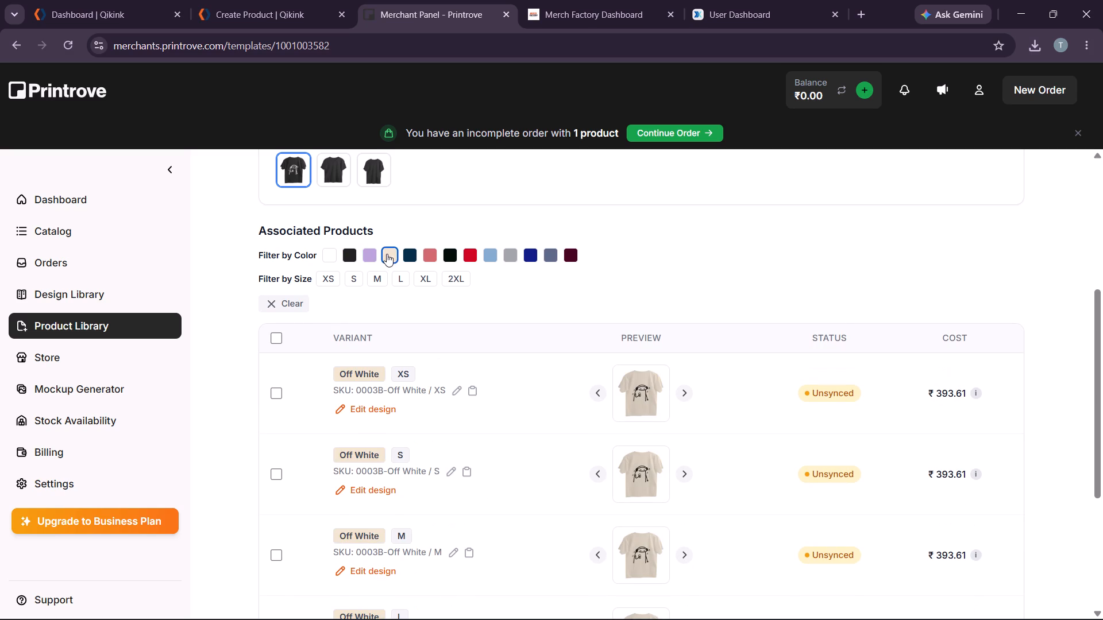
click(387, 254)
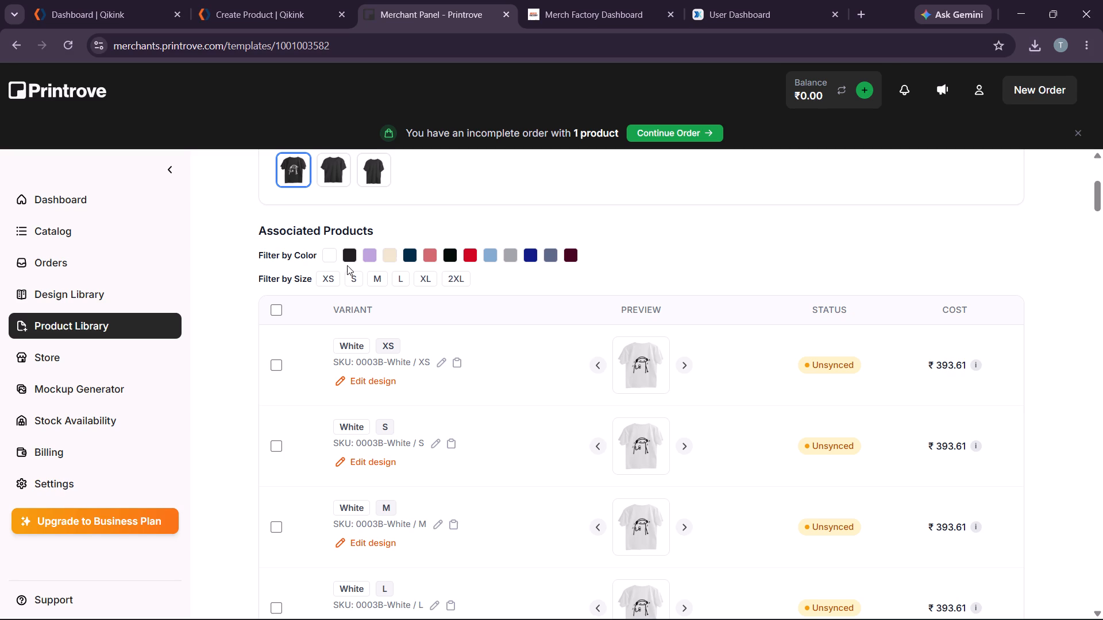
scroll(562, 336, up, 5)
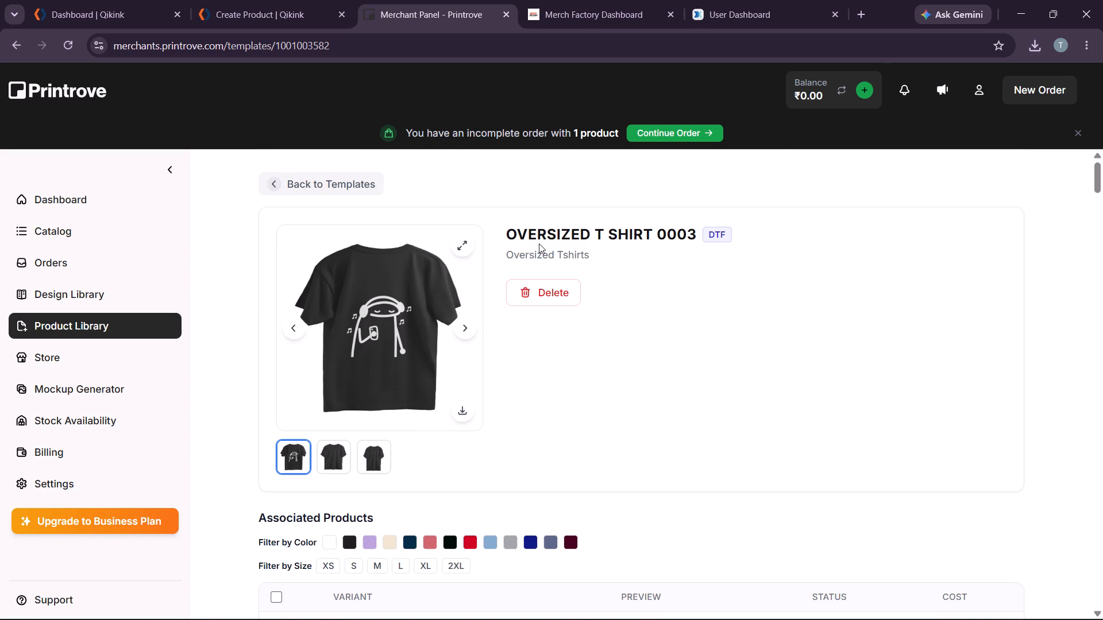
scroll(391, 239, up, 2)
scroll(591, 350, down, 4)
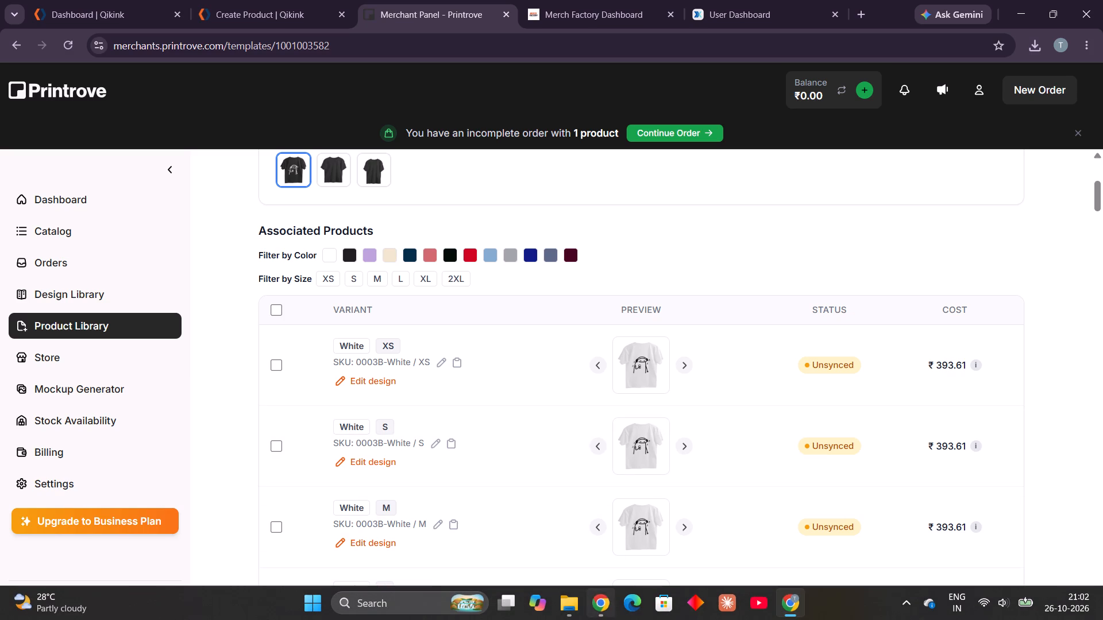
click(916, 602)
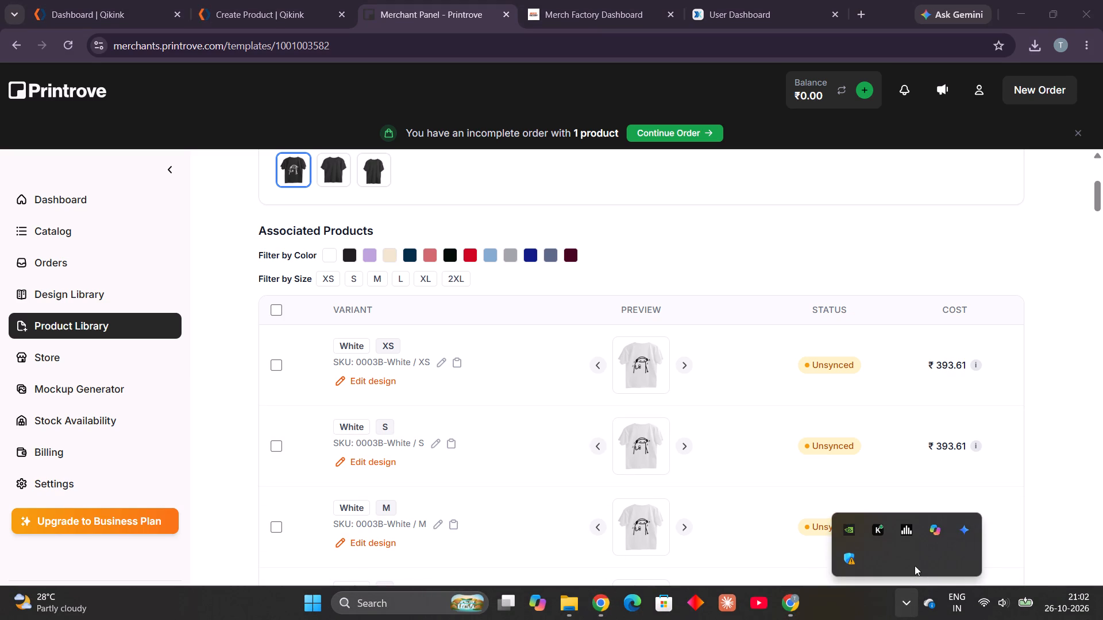